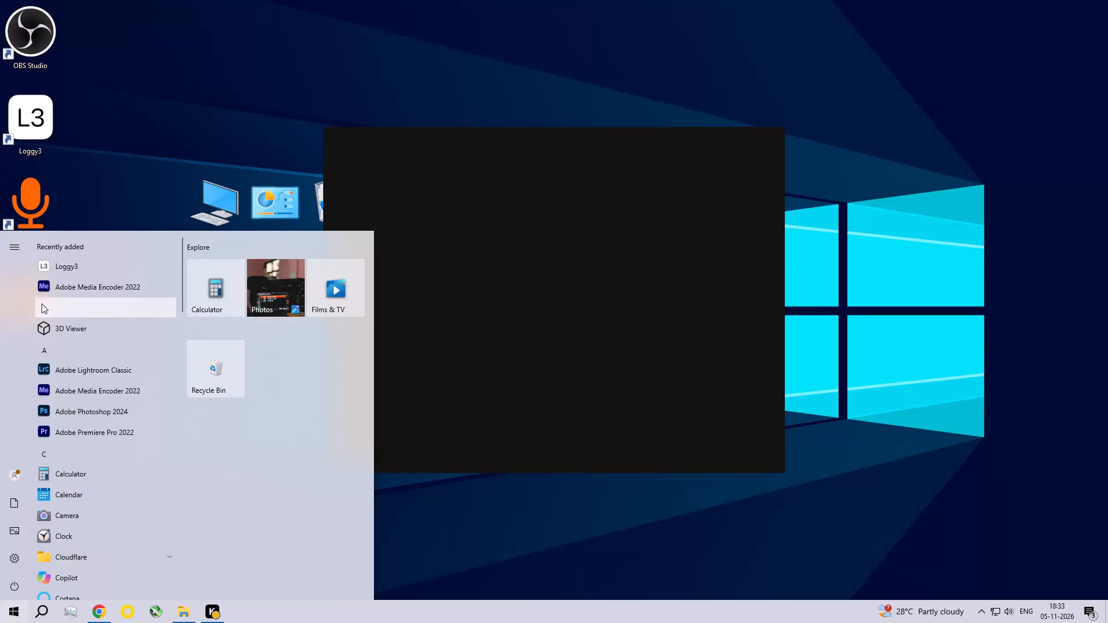
# Launch Adobe Photoshop 2024.
pyautogui.click(73, 418)
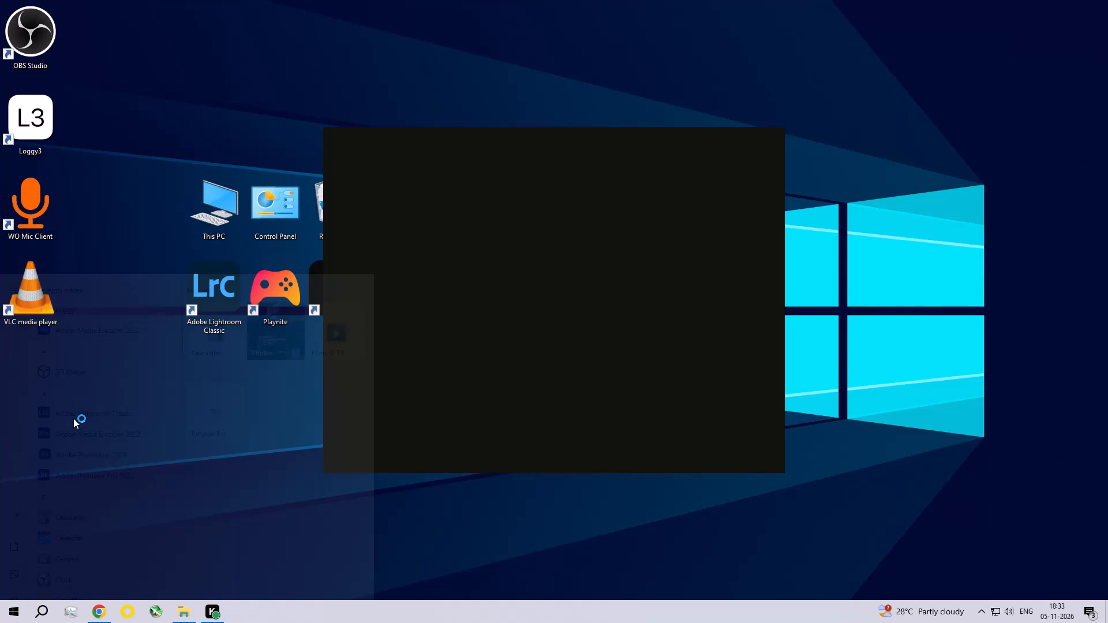
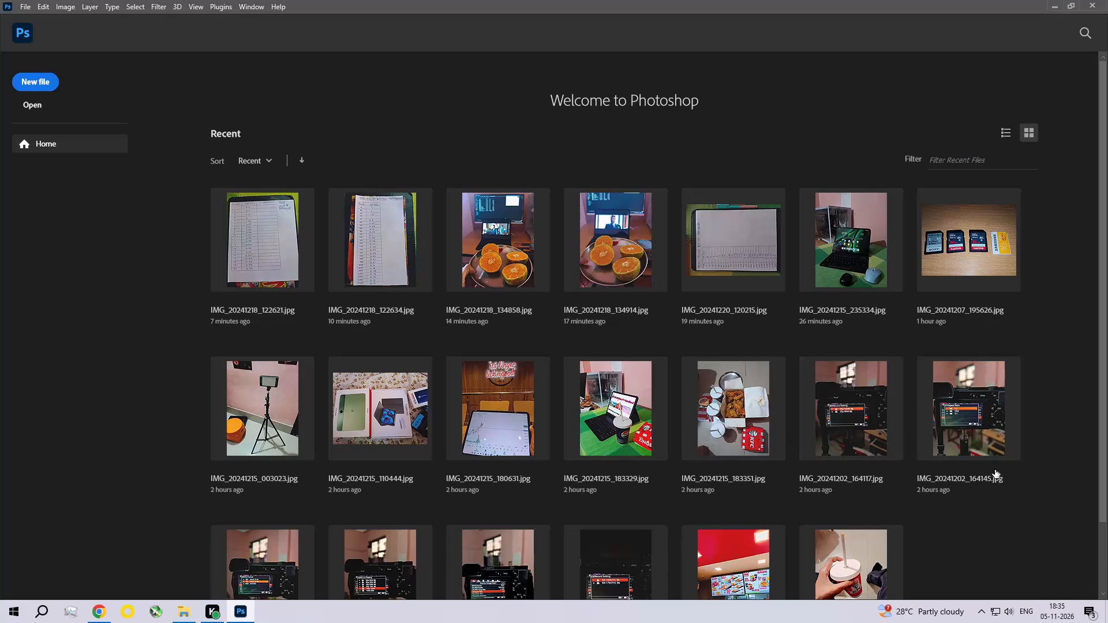
# Open IMG_20241215_235334.jpg from the RAW folder on SSD 2 as a document in Photoshop.
pyautogui.click(18, 36)
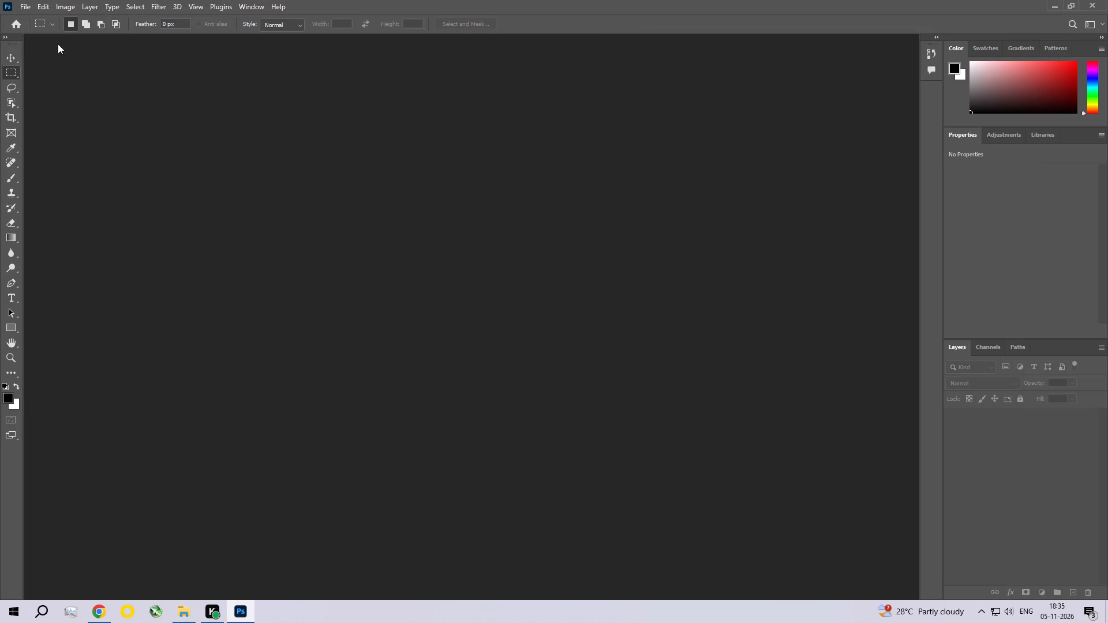
pyautogui.click(178, 615)
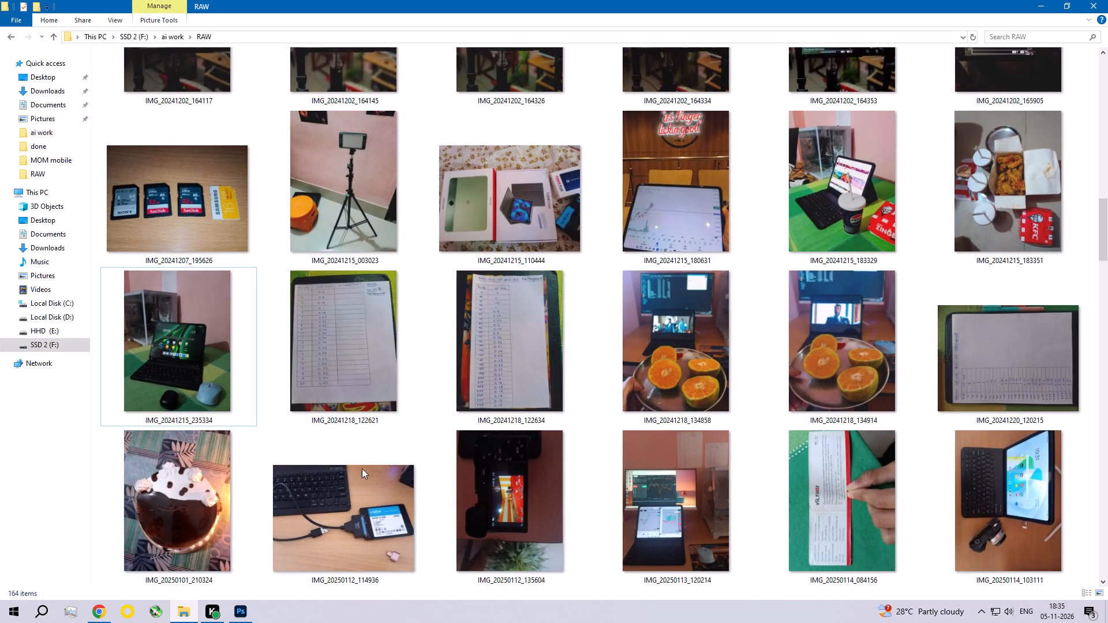
pyautogui.moveTo(166, 331); pyautogui.dragTo(290, 387)
pyautogui.hotkey('alt', 'Tab')
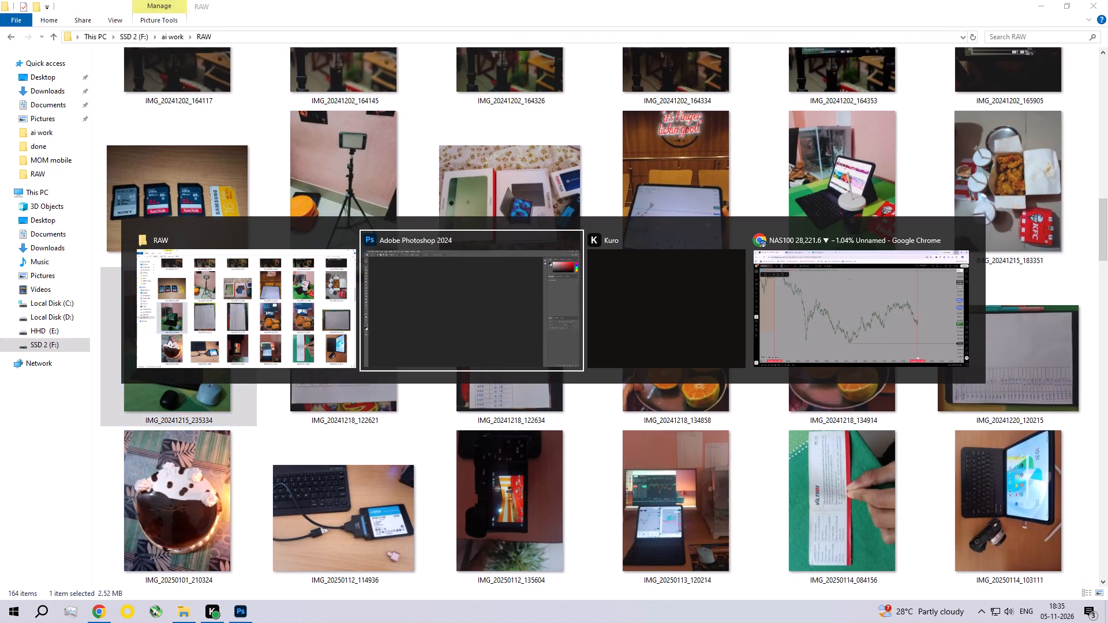
pyautogui.moveTo(290, 387); pyautogui.dragTo(489, 367)
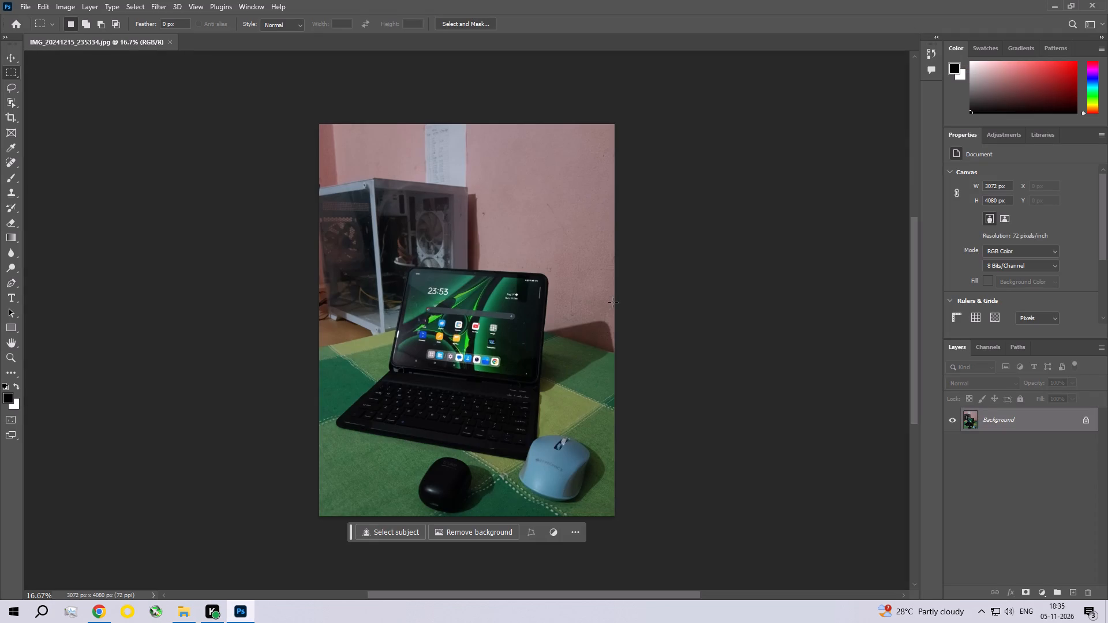
# Remove the dark spot on the wall just beside the PC case's shadow with a Content-Aware fill, and clear the selection.
pyautogui.press('space')
pyautogui.hotkey('ctrl', 'space')
pyautogui.hotkey('ctrl', 'space')
pyautogui.hotkey('ctrl', 'space')
pyautogui.hotkey('ctrl', 'space')
pyautogui.hotkey('ctrl', 'space')
pyautogui.hotkey('ctrl', 'space')
pyautogui.hotkey('ctrl', 'space')
pyautogui.hotkey('ctrl', 'space')
pyautogui.hotkey('ctrl', 'space')
pyautogui.hotkey('ctrl', 'space')
pyautogui.hotkey('ctrl', 'space')
pyautogui.hotkey('ctrl', 'space')
pyautogui.hotkey('ctrl', 'space')
pyautogui.hotkey('ctrl', 'space')
pyautogui.hotkey('ctrl', 'space')
pyautogui.hotkey('ctrl', 'space')
pyautogui.hotkey('ctrl', 'space')
pyautogui.hotkey('ctrl', 'space')
pyautogui.hotkey('ctrl', 'space')
pyautogui.hotkey('ctrl', 'space')
pyautogui.keyDown('ctrl'); pyautogui.tripleClick(497, 216); pyautogui.keyUp('ctrl')
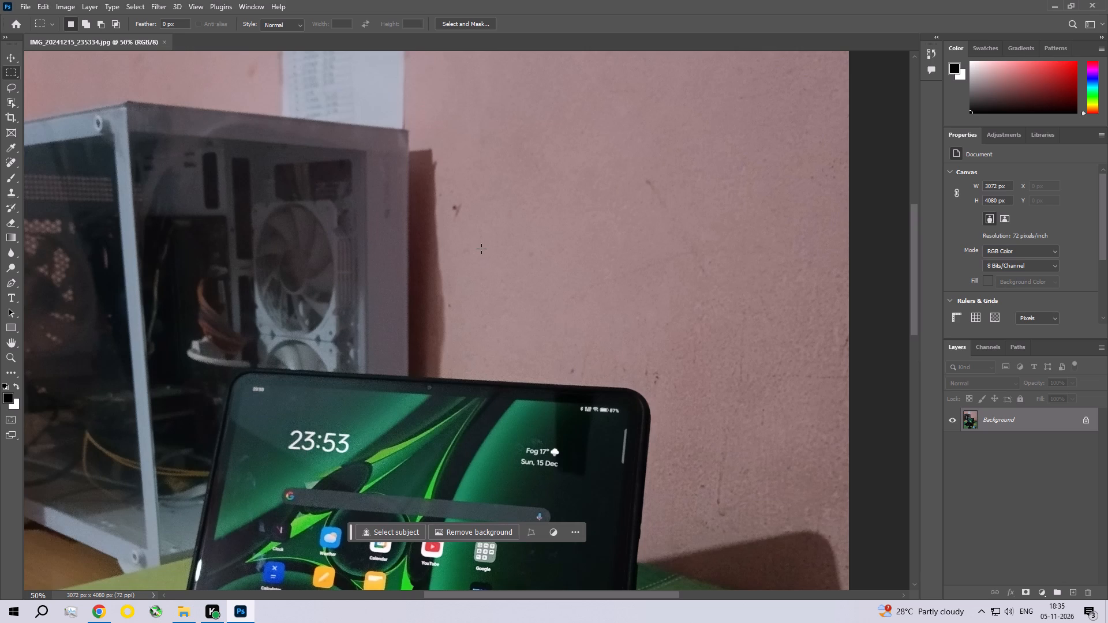
pyautogui.moveTo(441, 181); pyautogui.dragTo(462, 213)
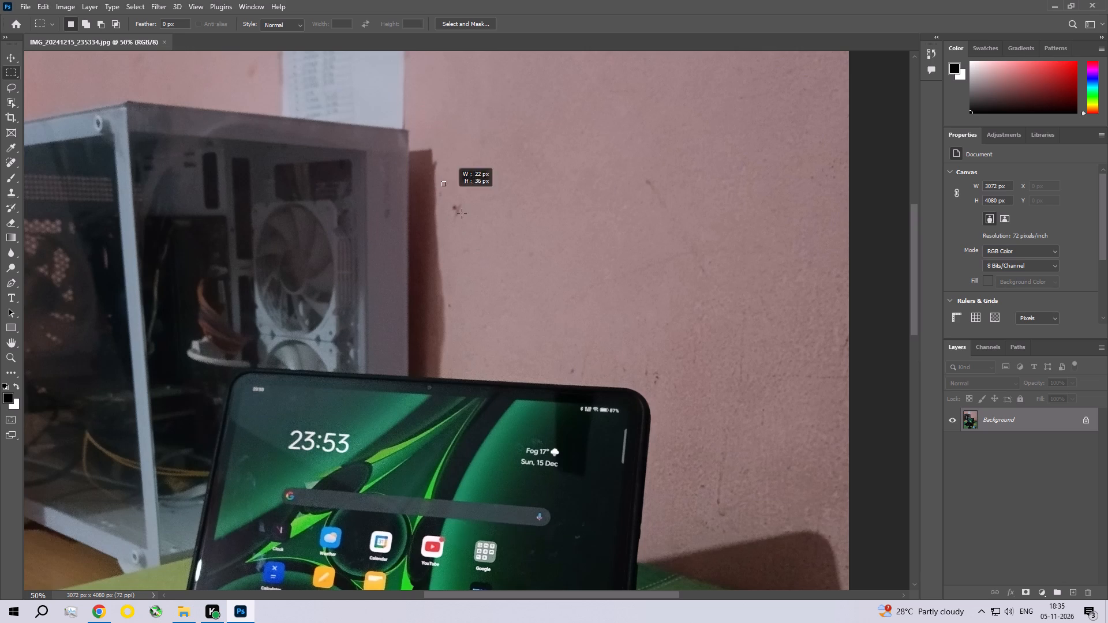
pyautogui.moveTo(462, 213); pyautogui.dragTo(474, 231)
pyautogui.click(43, 9)
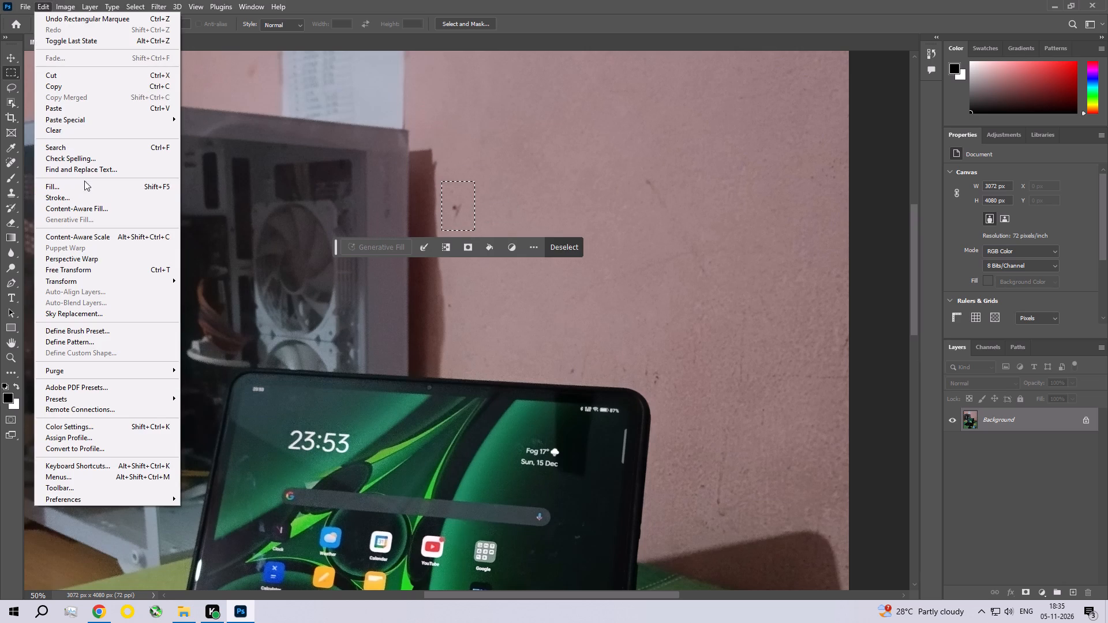
pyautogui.click(84, 185)
pyautogui.click(627, 151)
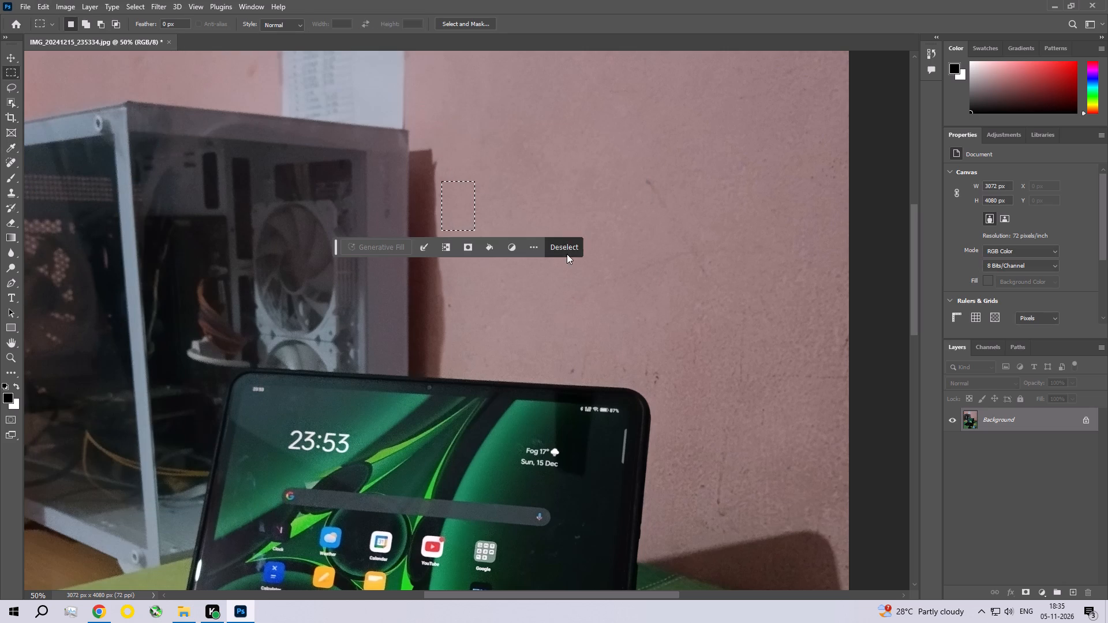
pyautogui.hotkey('ctrl', 'd')
# Remove the scratch mark high on the wall, right of the removed spot, with a Content-Aware fill at 100% opacity, and deselect.
pyautogui.moveTo(627, 164); pyautogui.dragTo(676, 217)
pyautogui.click(42, 3)
pyautogui.click(54, 185)
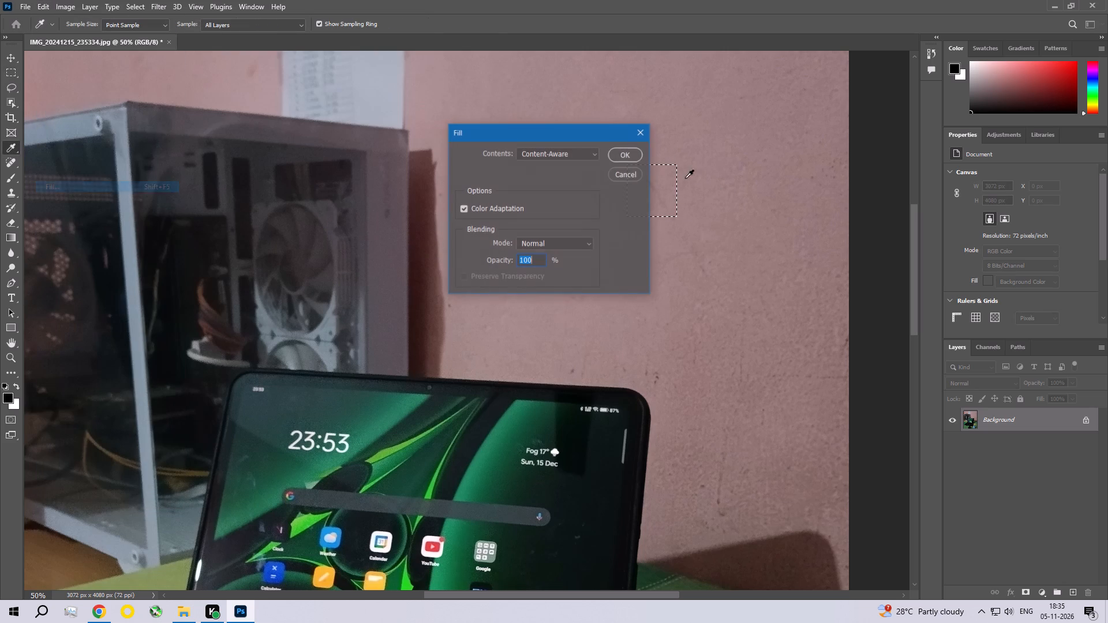
pyautogui.click(622, 152)
pyautogui.hotkey('ctrl', 'd')
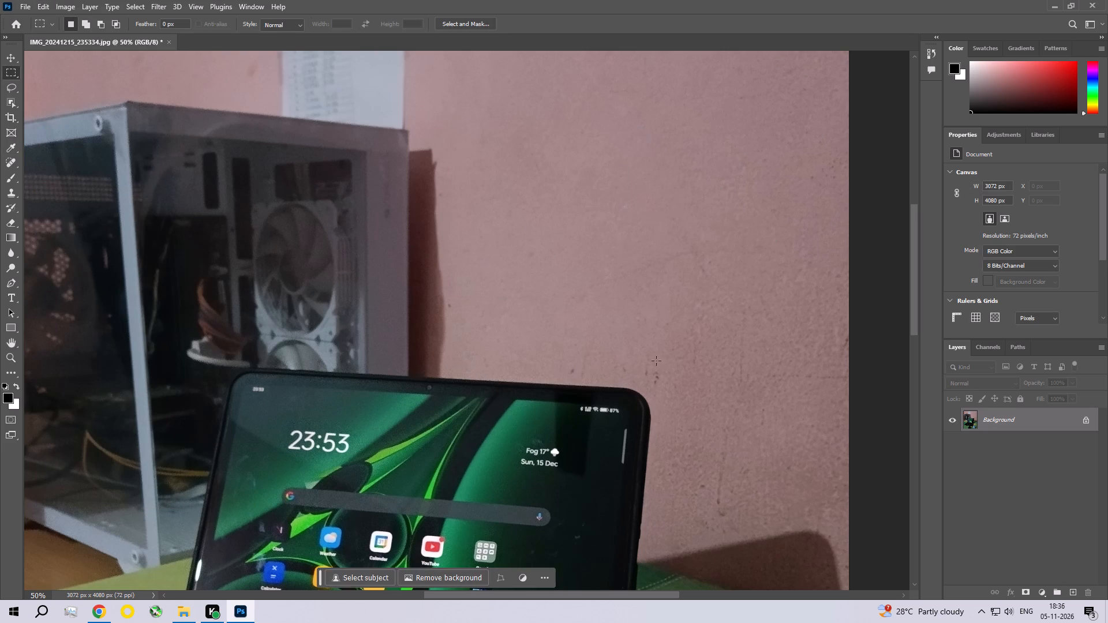
# Remove the dark specks on the wall just above the tablet's upper-right corner with a Content-Aware fill, and deselect.
pyautogui.moveTo(631, 344); pyautogui.dragTo(666, 386)
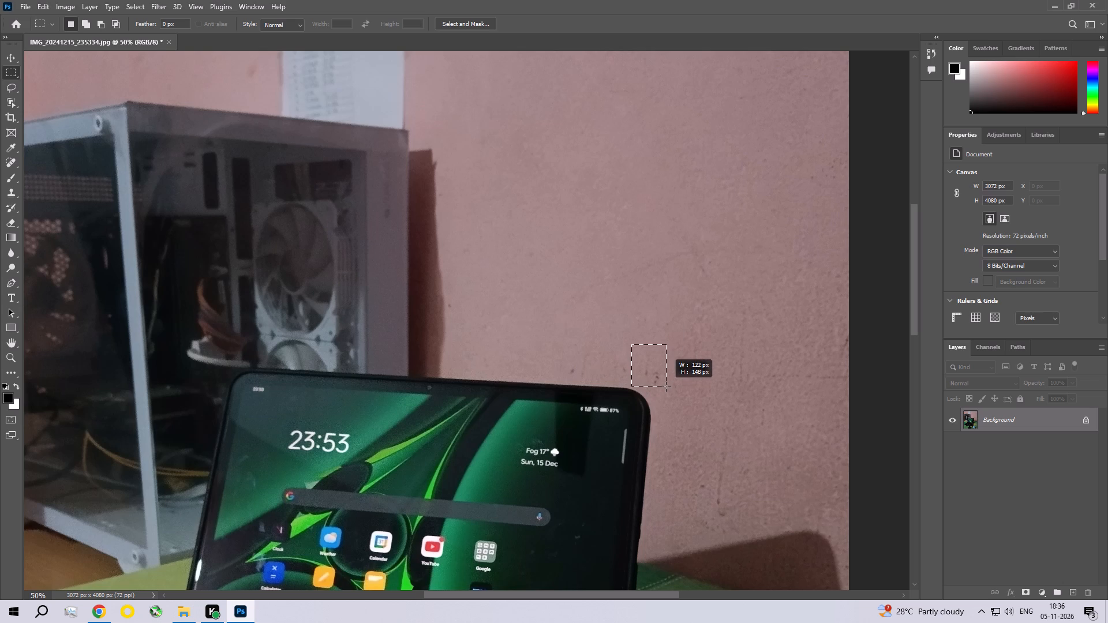
pyautogui.moveTo(666, 386); pyautogui.dragTo(669, 388)
pyautogui.click(39, 0)
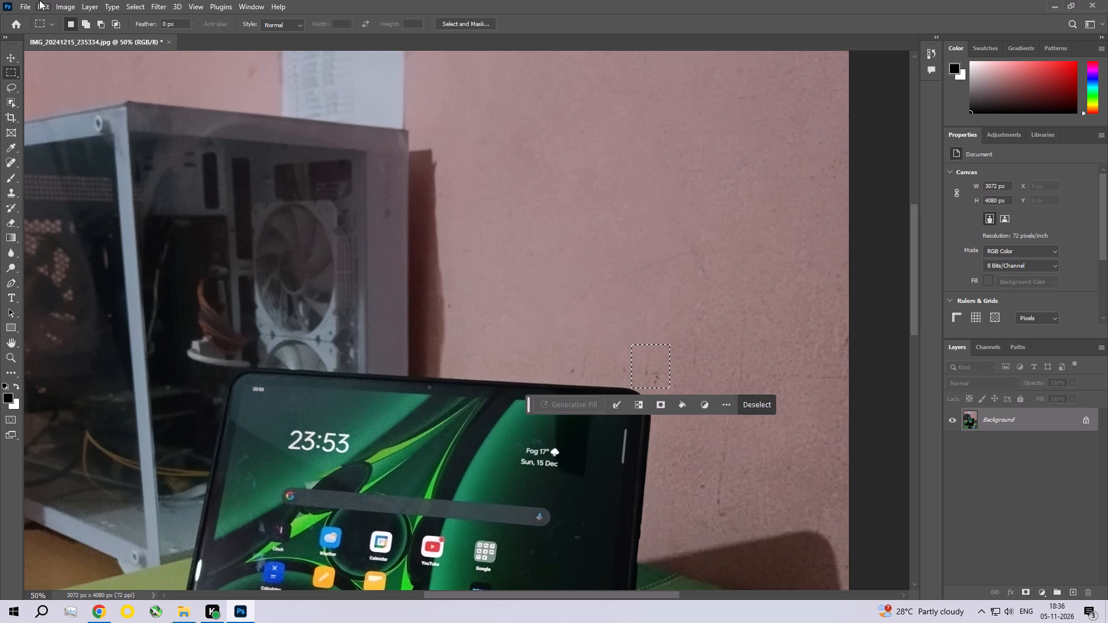
pyautogui.click(70, 184)
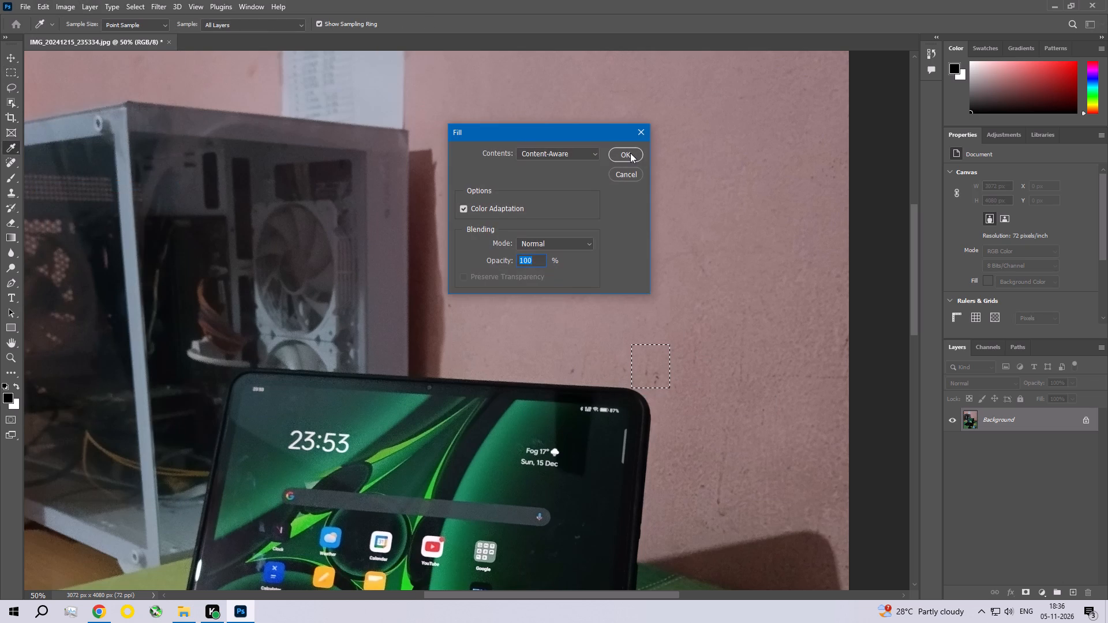
pyautogui.click(630, 153)
pyautogui.hotkey('ctrl', 'd')
# Remove the small speck on the wall just above the tablet's top edge, left of its upper-right corner, with a Content-Aware fill.
pyautogui.hotkey('ctrl', 'space')
pyautogui.hotkey('ctrl', 'space')
pyautogui.hotkey('ctrl', 'space')
pyautogui.hotkey('ctrl', 'space')
pyautogui.hotkey('ctrl', 'space')
pyautogui.hotkey('ctrl', 'space')
pyautogui.hotkey('ctrl', 'space')
pyautogui.hotkey('ctrl', 'space')
pyautogui.hotkey('ctrl', 'space')
pyautogui.hotkey('ctrl', 'space')
pyautogui.hotkey('ctrl', 'space')
pyautogui.hotkey('ctrl', 'space')
pyautogui.hotkey('ctrl', 'space')
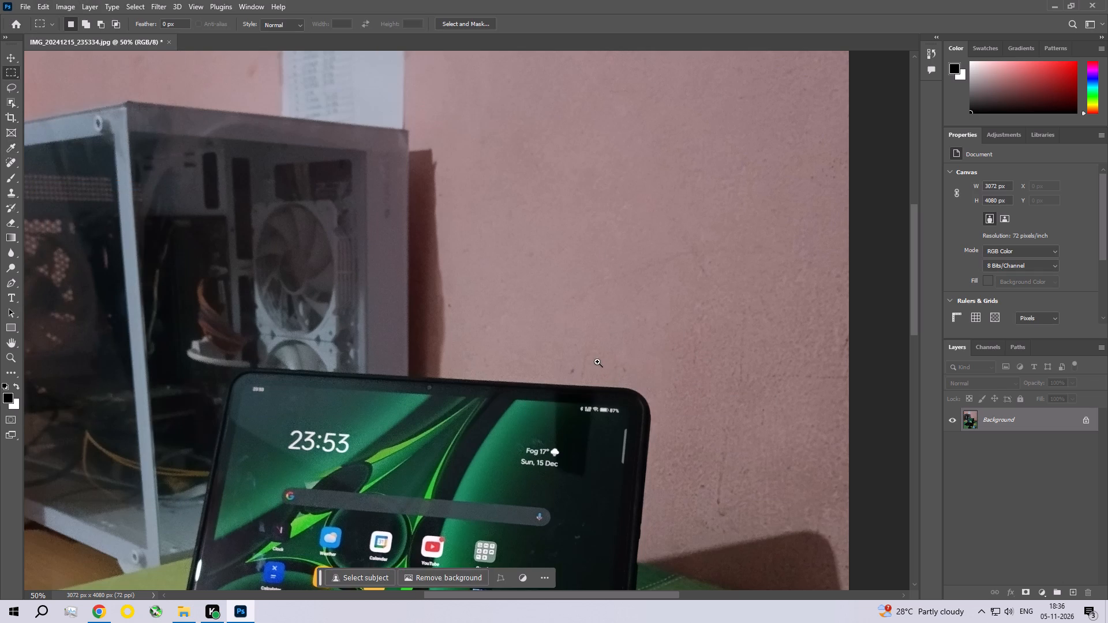
pyautogui.keyDown('ctrl'); pyautogui.doubleClick(597, 362); pyautogui.keyUp('ctrl')
pyautogui.moveTo(590, 365); pyautogui.dragTo(560, 301)
pyautogui.moveTo(495, 297); pyautogui.dragTo(517, 316)
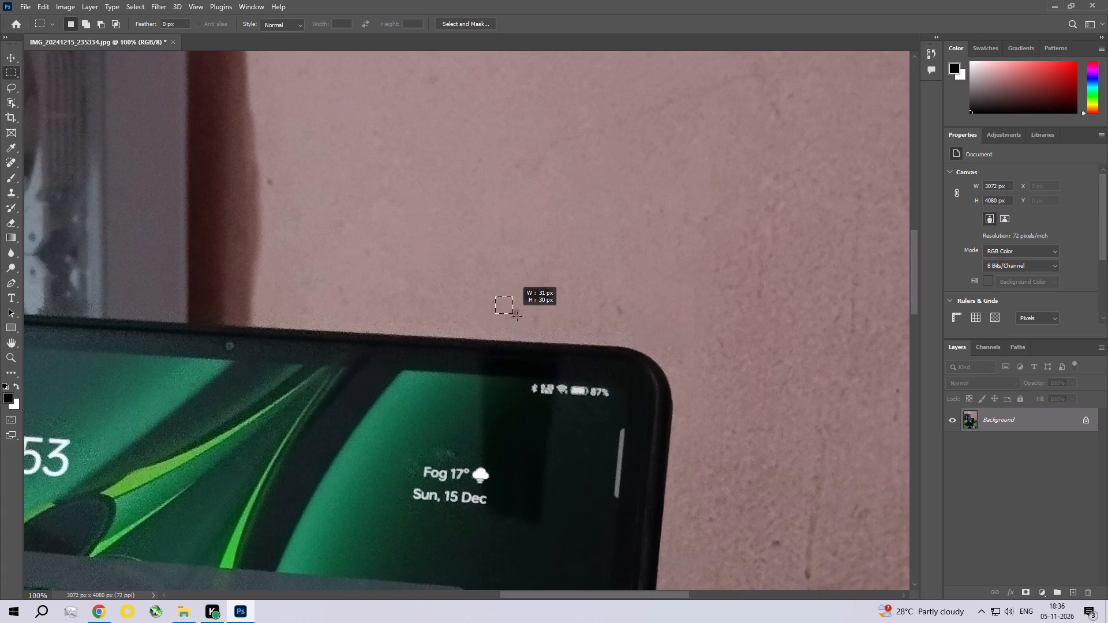
pyautogui.moveTo(517, 316); pyautogui.dragTo(534, 326)
pyautogui.click(45, 5)
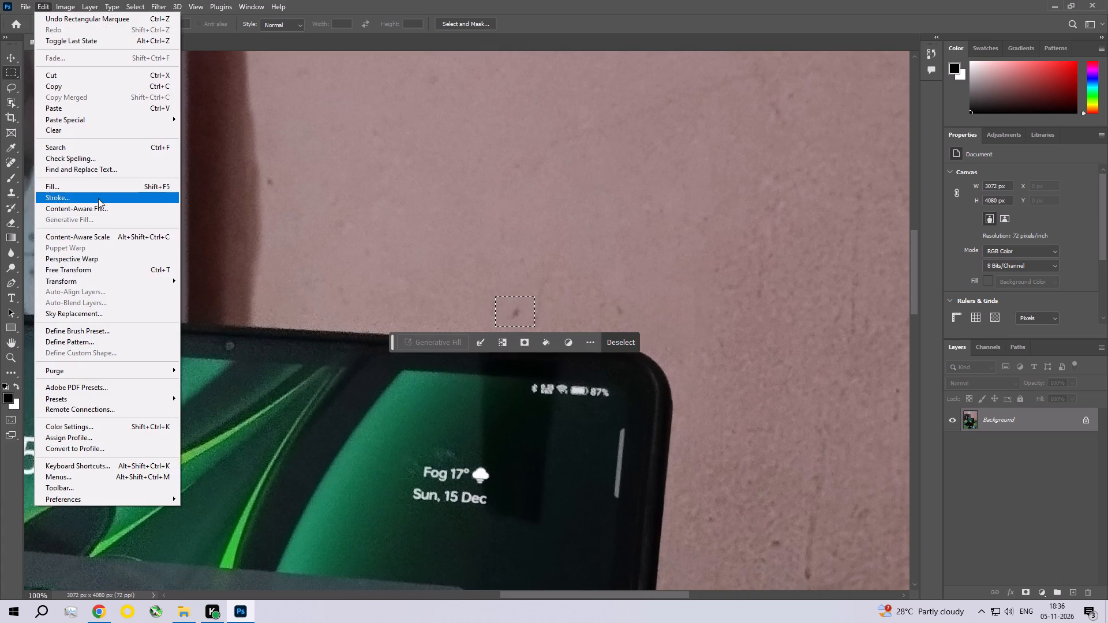
pyautogui.click(98, 188)
pyautogui.click(634, 157)
# Remove the small speck at the edge of the PC case's shadow above the tablet with a Content-Aware fill.
pyautogui.moveTo(278, 166); pyautogui.dragTo(261, 197)
pyautogui.click(38, 0)
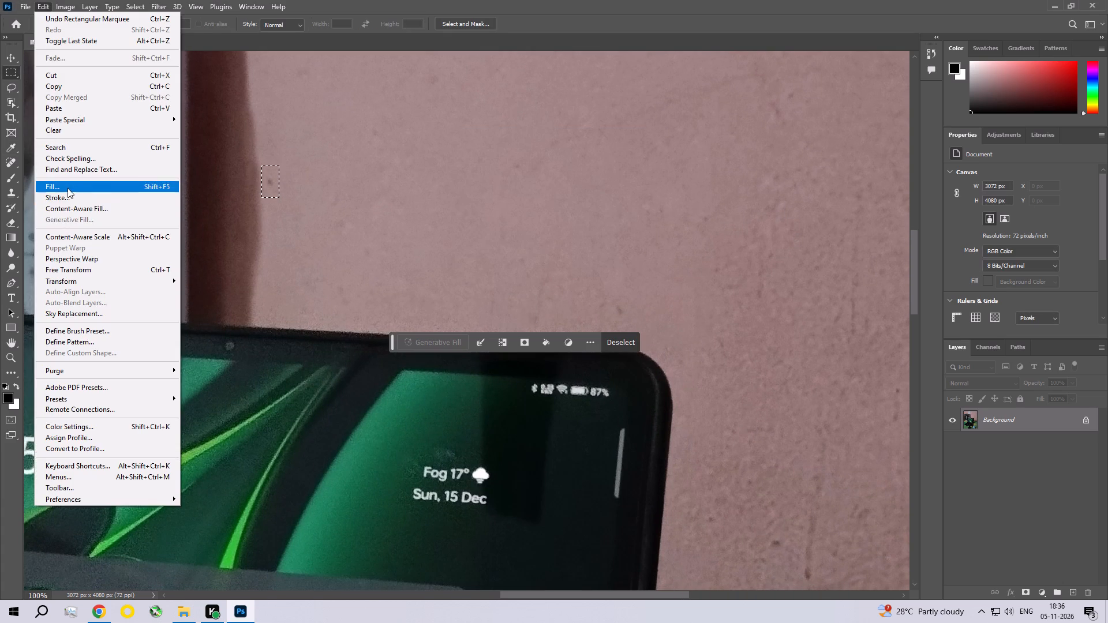
pyautogui.click(68, 187)
pyautogui.click(622, 152)
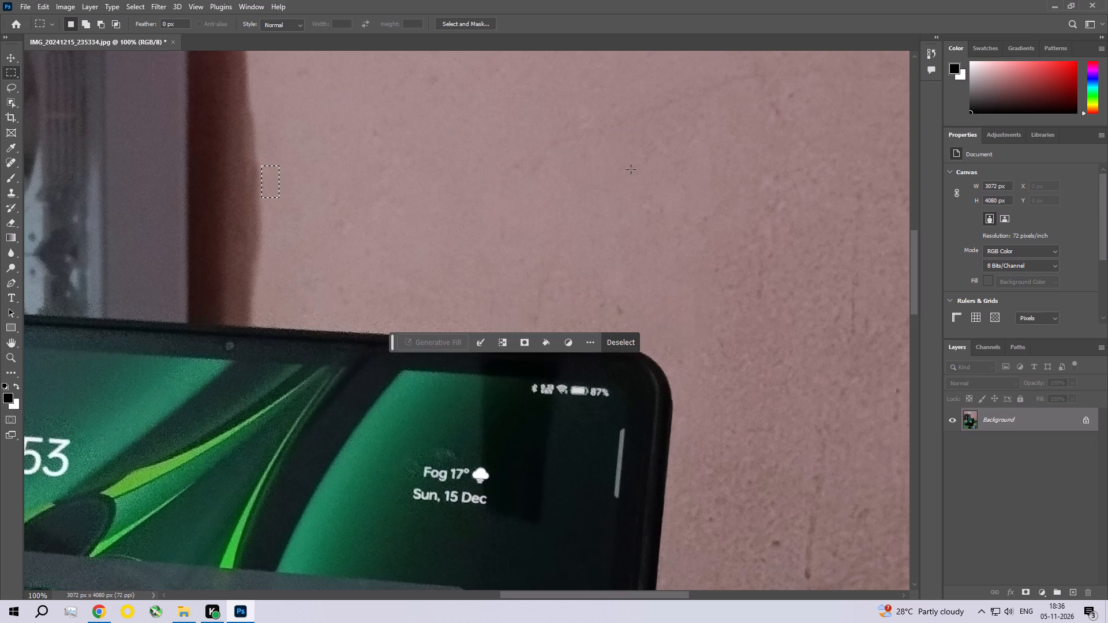
# Remove the dark specks high on the wall at the photo's right edge with a Content-Aware fill over about 168 × 160 px, and deselect.
pyautogui.press('space')
pyautogui.press('space')
pyautogui.press('space')
pyautogui.press('space')
pyautogui.press('space')
pyautogui.press('space')
pyautogui.press('space')
pyautogui.press('space')
pyautogui.press('space')
pyautogui.press('space')
pyautogui.press('space')
pyautogui.press('space')
pyautogui.press('space')
pyautogui.press('space')
pyautogui.press('space')
pyautogui.press('space')
pyautogui.press('space')
pyautogui.press('space')
pyautogui.press('space')
pyautogui.press('space')
pyautogui.moveTo(665, 156); pyautogui.dragTo(450, 348)
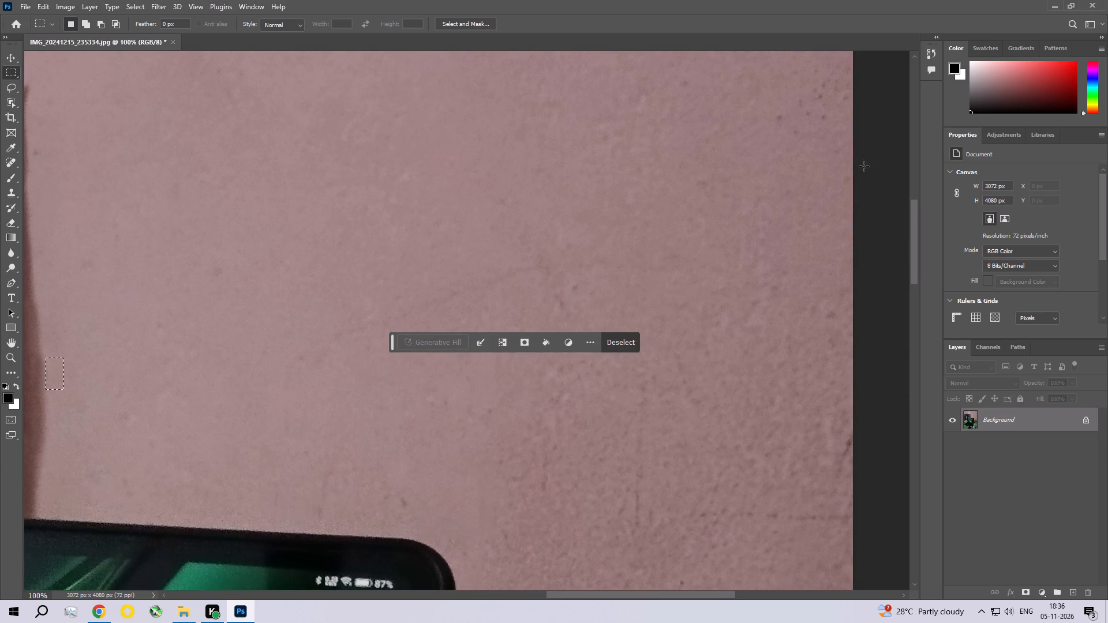
pyautogui.moveTo(756, 155); pyautogui.dragTo(859, 63)
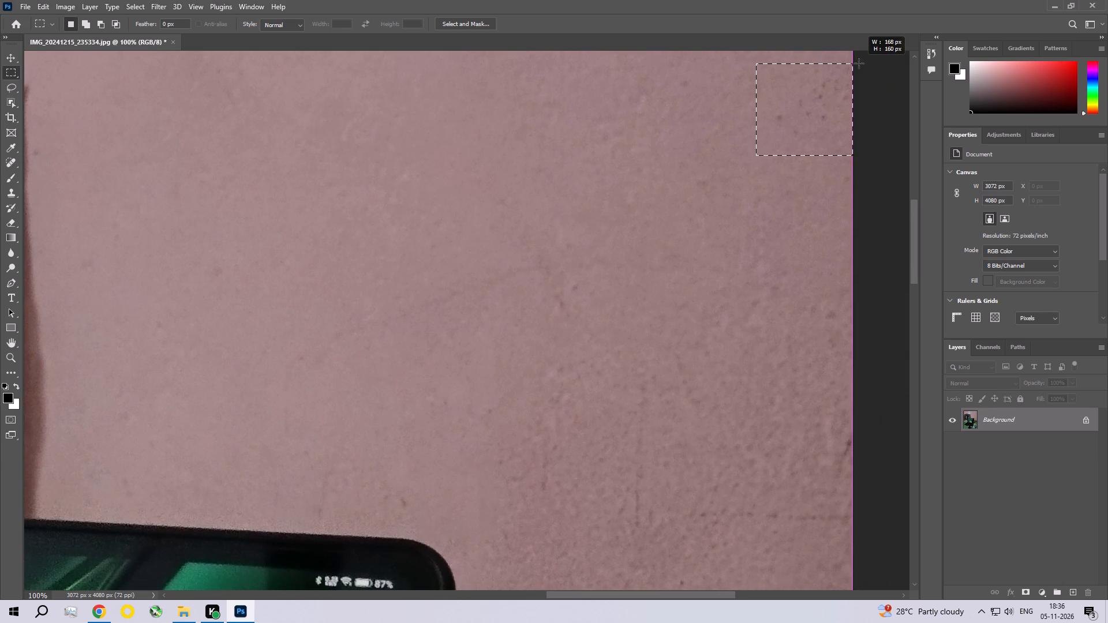
pyautogui.moveTo(859, 63); pyautogui.dragTo(860, 62)
pyautogui.click(41, 5)
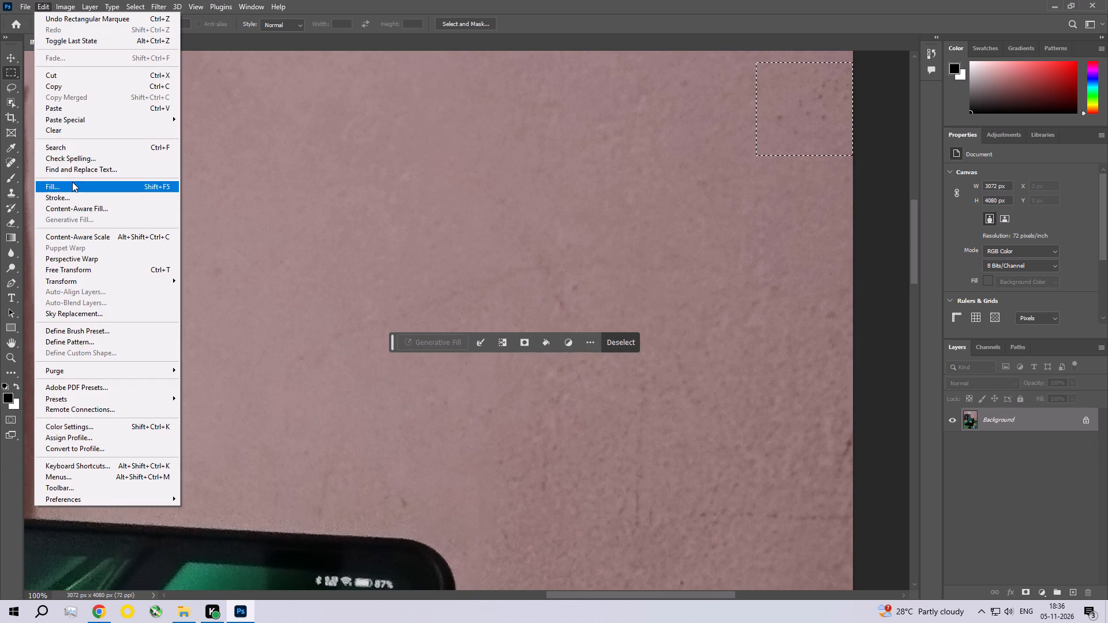
pyautogui.click(72, 182)
pyautogui.click(620, 151)
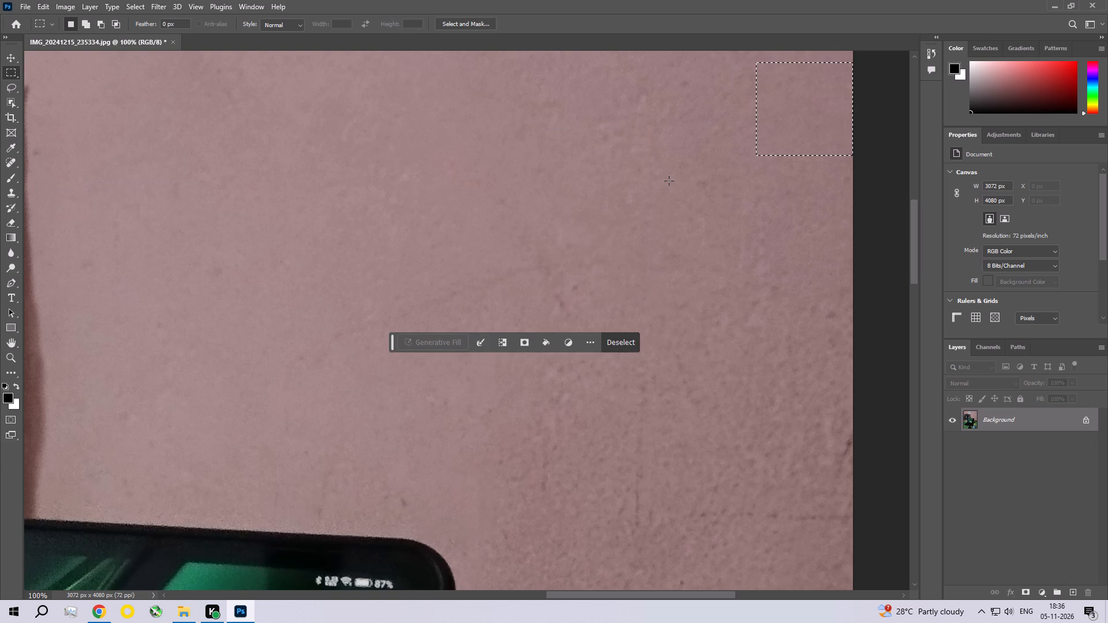
pyautogui.hotkey('ctrl', 'd')
# Remove the dark mark lower on the wall at the photo's right edge with a Content-Aware fill at 100% opacity, and deselect.
pyautogui.press('space')
pyautogui.press('space')
pyautogui.press('space')
pyautogui.press('space')
pyautogui.press('space')
pyautogui.press('space')
pyautogui.press('space')
pyautogui.press('space')
pyautogui.press('space')
pyautogui.moveTo(751, 367); pyautogui.dragTo(654, 235)
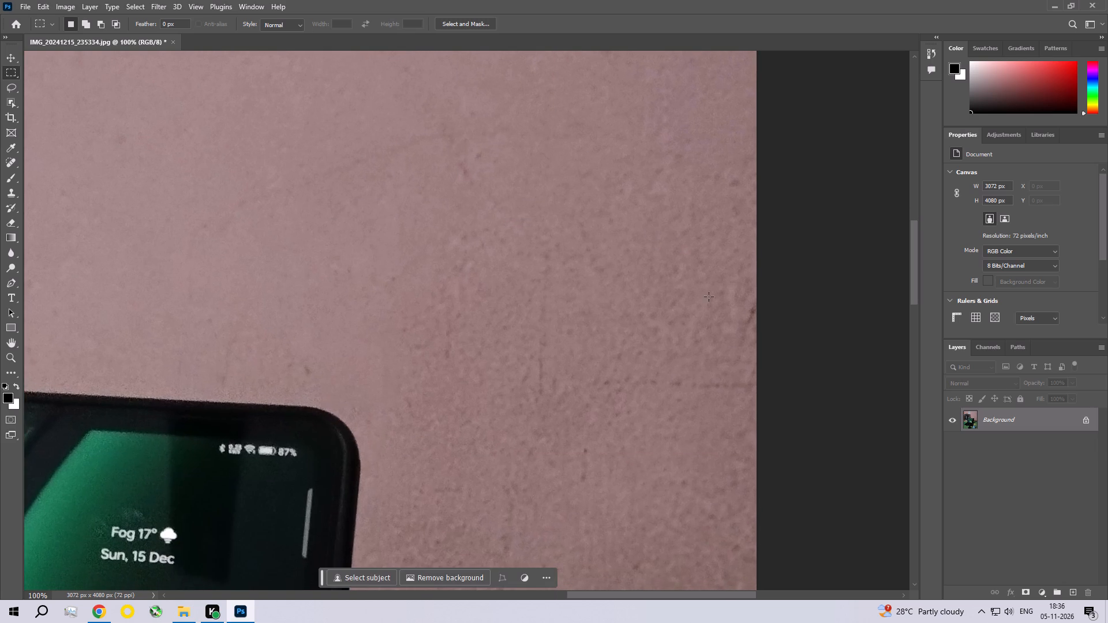
pyautogui.moveTo(721, 285); pyautogui.dragTo(786, 392)
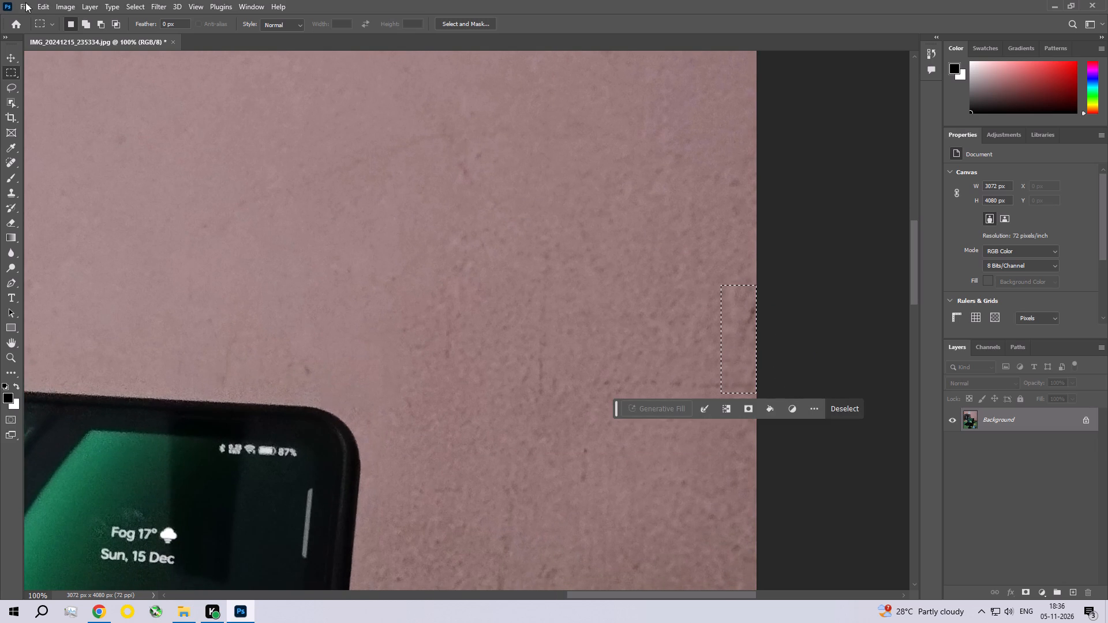
pyautogui.click(35, 5)
pyautogui.click(81, 189)
pyautogui.click(627, 151)
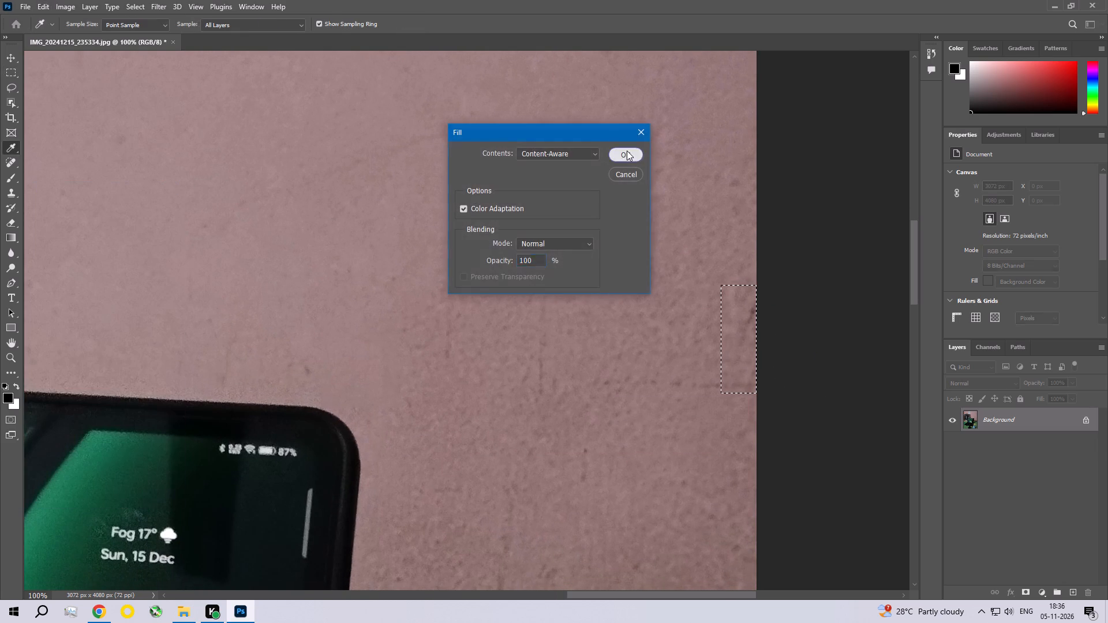
pyautogui.hotkey('ctrl', 'd')
# Remove the specks on the right-edge wall area just above the last fill with a Content-Aware fill, and deselect.
pyautogui.moveTo(703, 162); pyautogui.dragTo(738, 221)
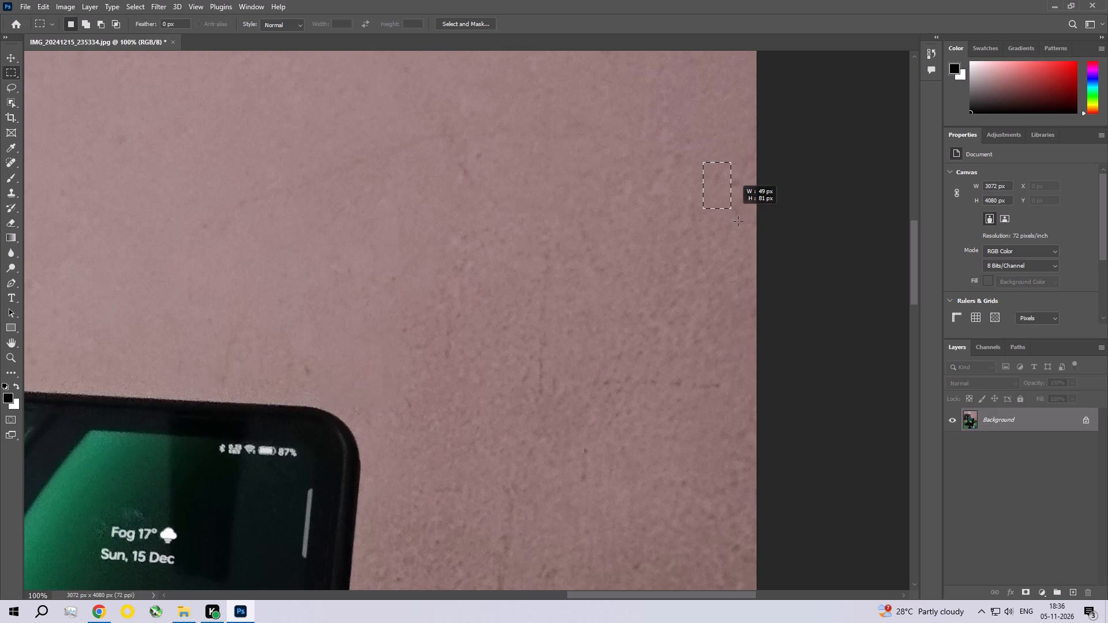
pyautogui.moveTo(738, 221); pyautogui.dragTo(762, 272)
pyautogui.click(38, 4)
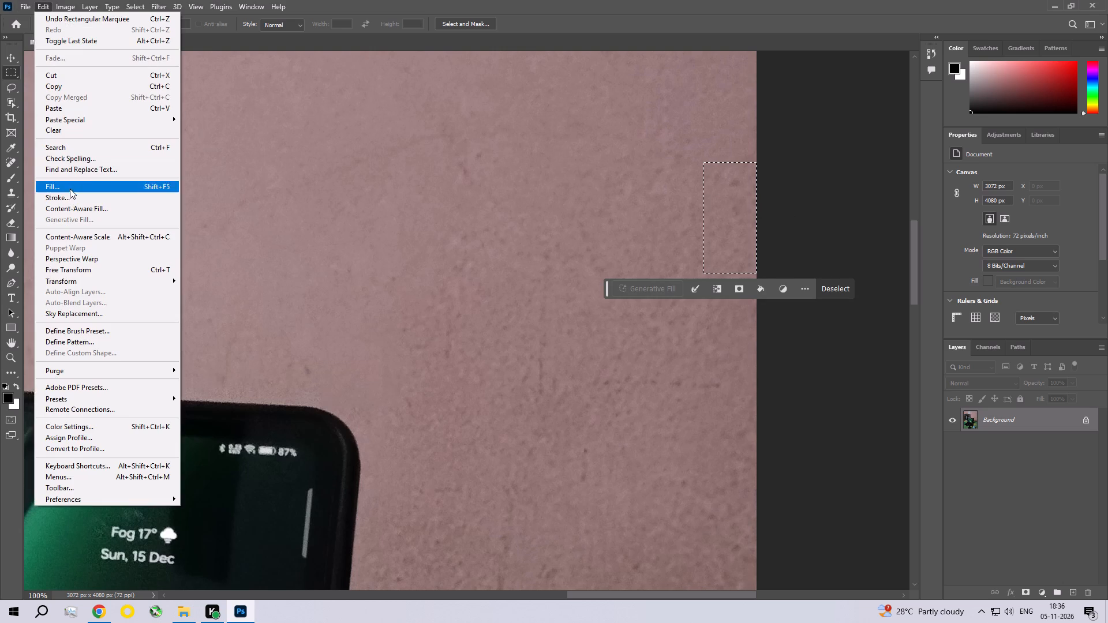
pyautogui.click(72, 187)
pyautogui.click(624, 155)
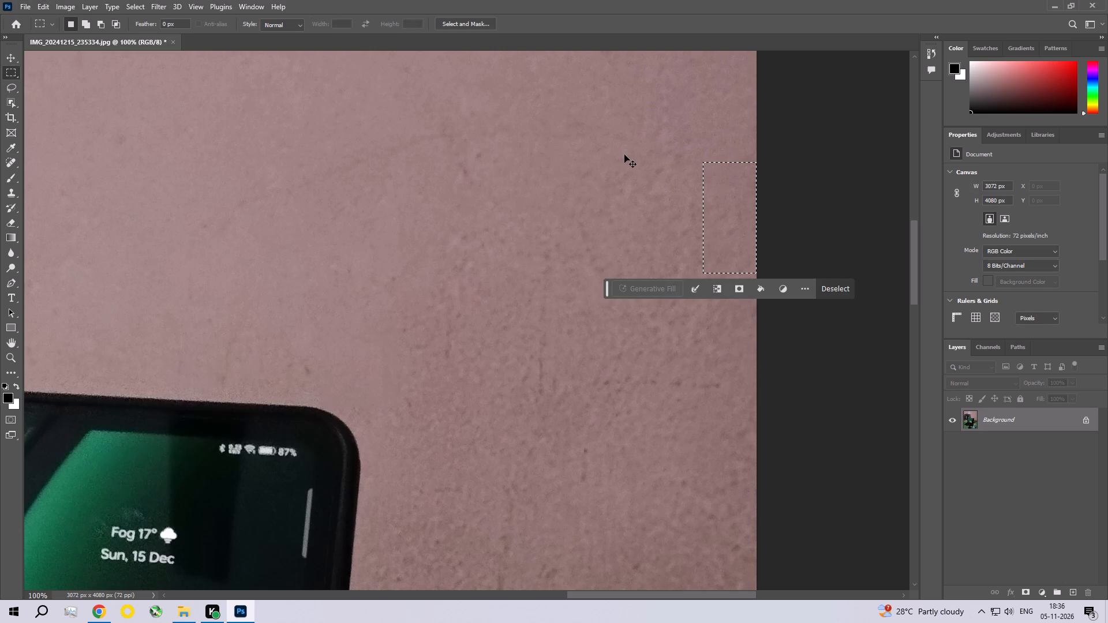
pyautogui.hotkey('ctrl', '0')
pyautogui.hotkey('ctrl', 'space')
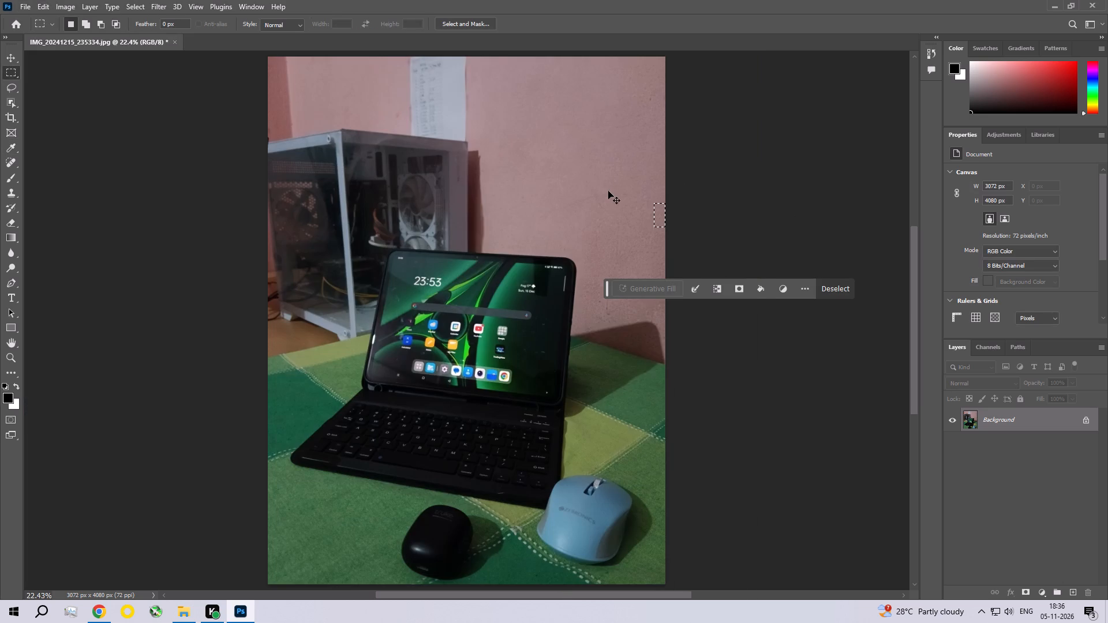
pyautogui.hotkey('ctrl', 'd')
# Remove the smudge on the wall above the PC case, just left of the hanging paper, with a Content-Aware fill.
pyautogui.hotkey('ctrl', 'space')
pyautogui.hotkey('ctrl', 'space')
pyautogui.hotkey('ctrl', 'space')
pyautogui.hotkey('ctrl', 'space')
pyautogui.hotkey('ctrl', 'space')
pyautogui.hotkey('ctrl', 'space')
pyautogui.hotkey('ctrl', 'space')
pyautogui.hotkey('ctrl', 'space')
pyautogui.hotkey('ctrl', 'space')
pyautogui.hotkey('ctrl', 'space')
pyautogui.hotkey('ctrl', 'space')
pyautogui.hotkey('ctrl', 'space')
pyautogui.hotkey('ctrl', 'space')
pyautogui.hotkey('ctrl', 'space')
pyautogui.hotkey('ctrl', 'space')
pyautogui.hotkey('ctrl', 'space')
pyautogui.hotkey('ctrl', 'space')
pyautogui.hotkey('ctrl', 'space')
pyautogui.hotkey('ctrl', 'space')
pyautogui.hotkey('ctrl', 'space')
pyautogui.keyDown('ctrl'); pyautogui.click(453, 65); pyautogui.keyUp('ctrl')
pyautogui.keyDown('ctrl'); pyautogui.doubleClick(431, 96); pyautogui.keyUp('ctrl')
pyautogui.keyDown('ctrl'); pyautogui.click(377, 133); pyautogui.keyUp('ctrl')
pyautogui.keyDown('ctrl'); pyautogui.click(359, 138); pyautogui.keyUp('ctrl')
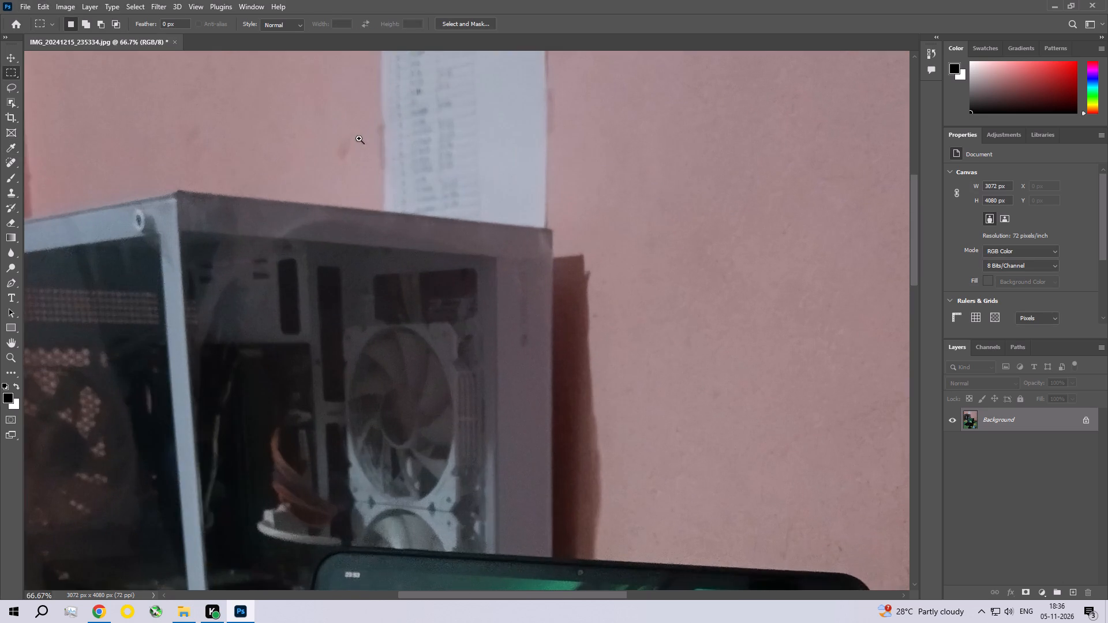
pyautogui.moveTo(340, 122); pyautogui.dragTo(506, 298)
pyautogui.moveTo(455, 266); pyautogui.dragTo(518, 350)
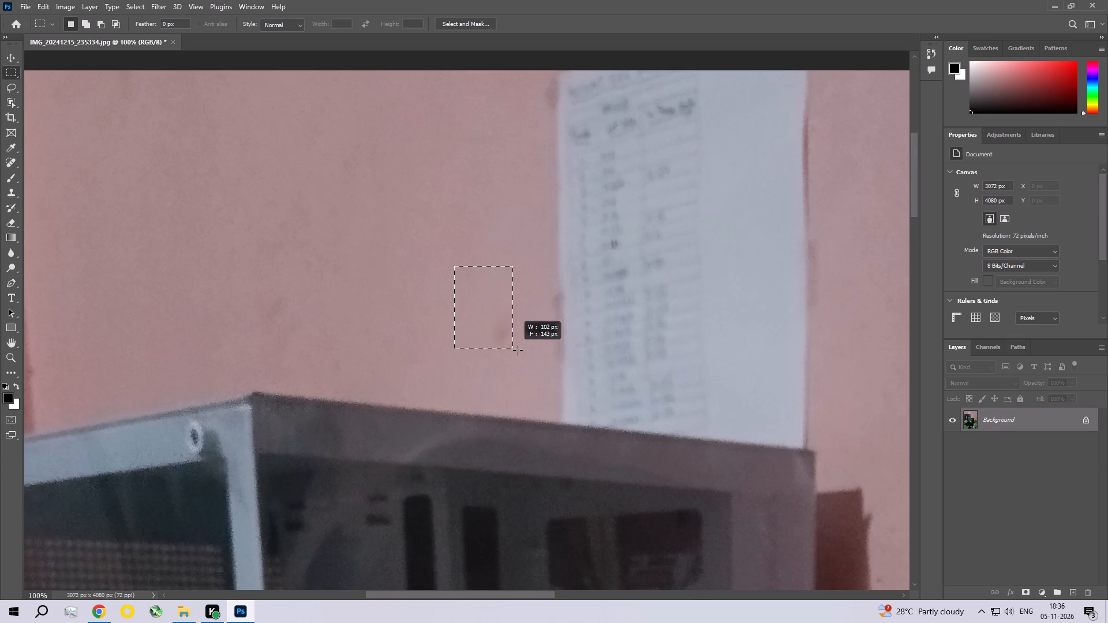
pyautogui.moveTo(518, 350); pyautogui.dragTo(531, 360)
pyautogui.click(39, 0)
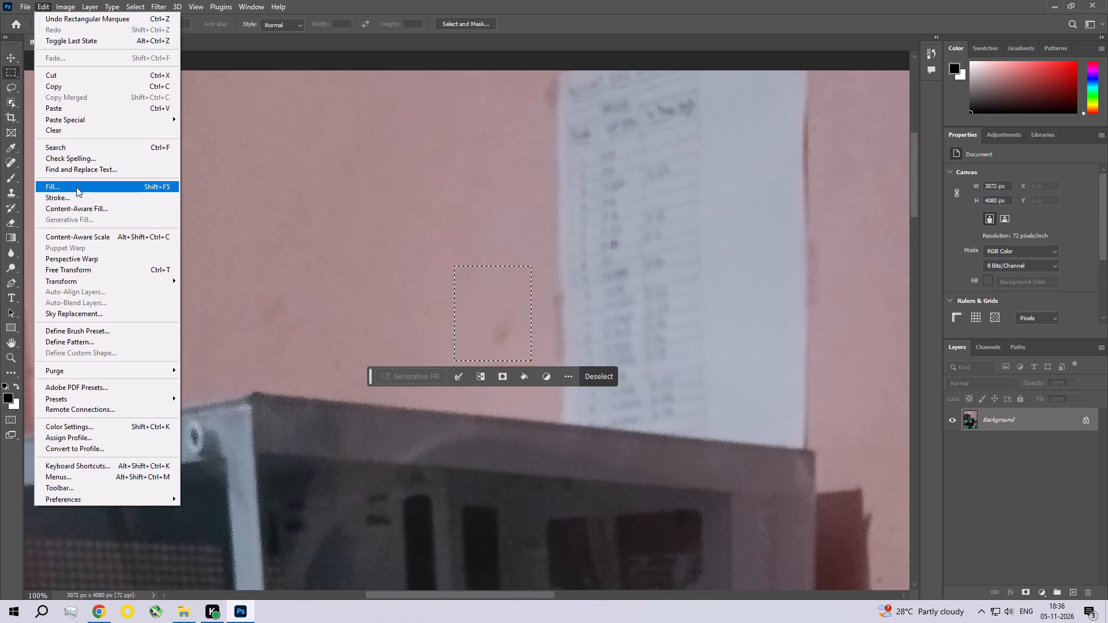
pyautogui.click(76, 187)
pyautogui.click(629, 162)
# Remove the faint smudge on the wall just above the PC case's front top corner with a Content-Aware fill, and deselect.
pyautogui.moveTo(232, 276); pyautogui.dragTo(252, 299)
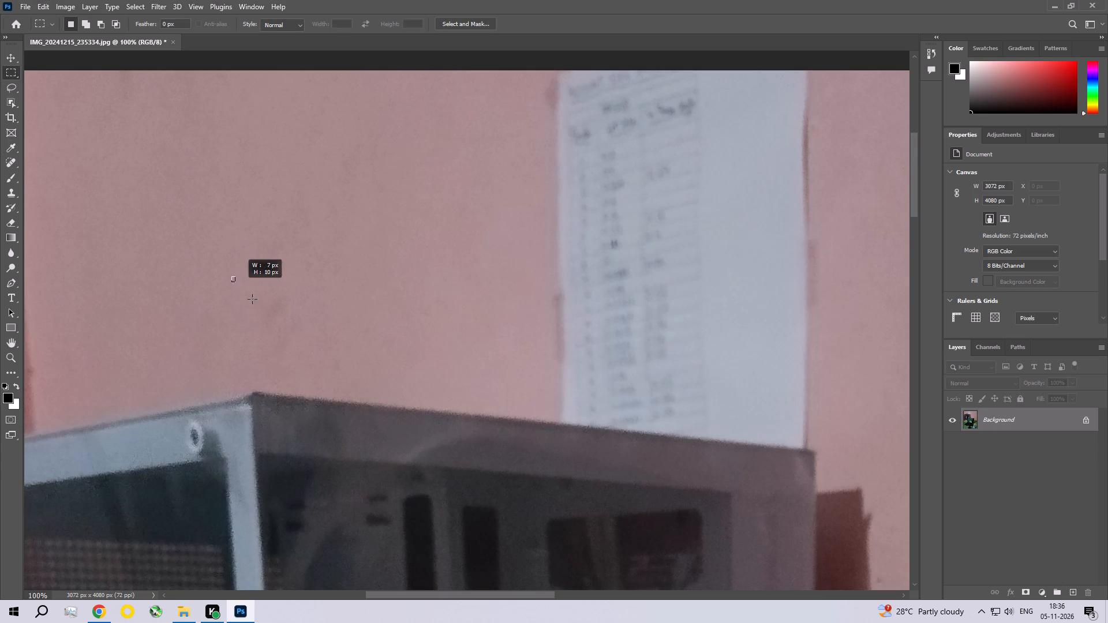
pyautogui.moveTo(252, 299); pyautogui.dragTo(332, 361)
pyautogui.click(39, 0)
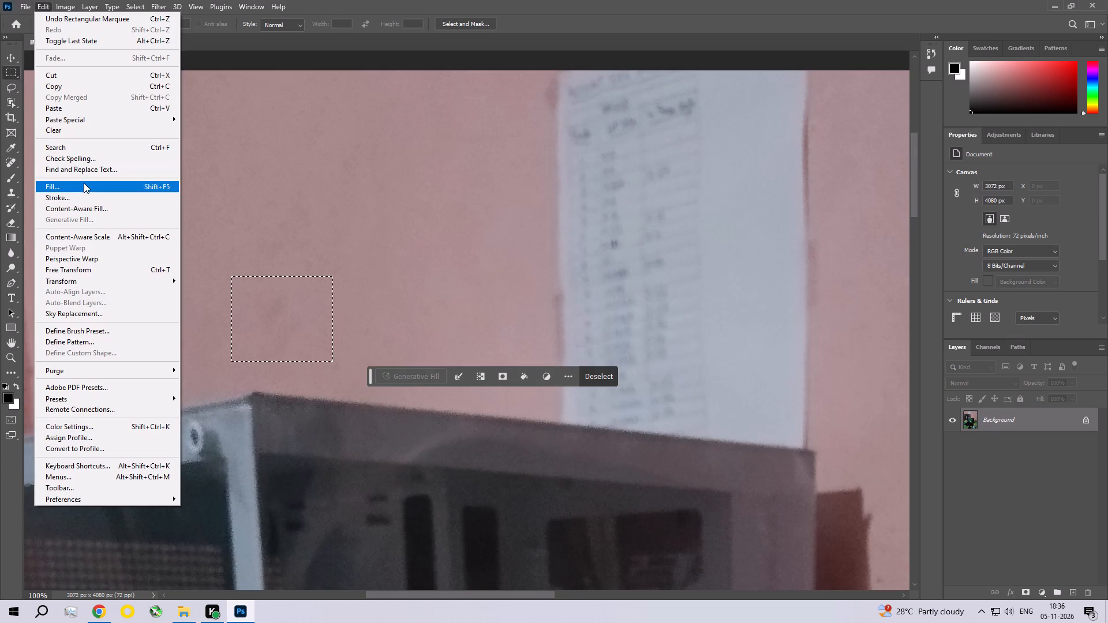
pyautogui.click(84, 183)
pyautogui.click(616, 153)
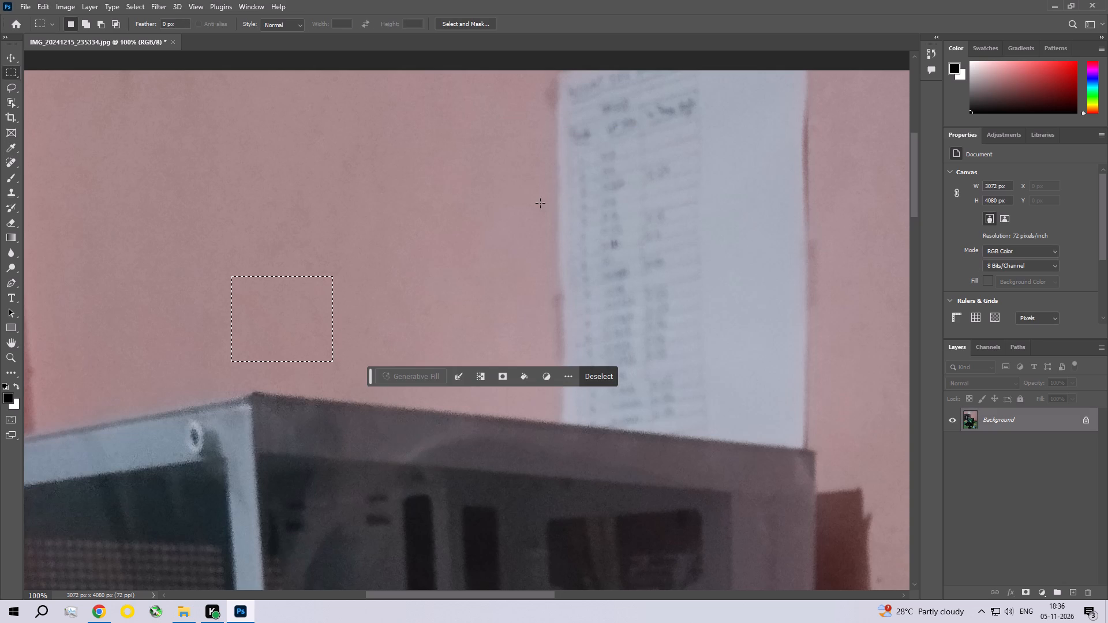
pyautogui.hotkey('ctrl', 'd')
# Remove the vertical streak and specks on the wall beside the tablet, above the shadow, with a Content-Aware fill, and deselect.
pyautogui.press('space')
pyautogui.press('space')
pyautogui.press('space')
pyautogui.press('space')
pyautogui.press('space')
pyautogui.press('space')
pyautogui.press('space')
pyautogui.press('space')
pyautogui.press('space')
pyautogui.press('space')
pyautogui.press('space')
pyautogui.press('space')
pyautogui.press('space')
pyautogui.press('space')
pyautogui.press('space')
pyautogui.press('space')
pyautogui.press('space')
pyautogui.press('space')
pyautogui.press('space')
pyautogui.press('space')
pyautogui.moveTo(435, 121); pyautogui.dragTo(716, 195)
pyautogui.moveTo(418, 326); pyautogui.dragTo(400, 181)
pyautogui.moveTo(339, 317); pyautogui.dragTo(203, 165)
pyautogui.moveTo(431, 388); pyautogui.dragTo(385, 228)
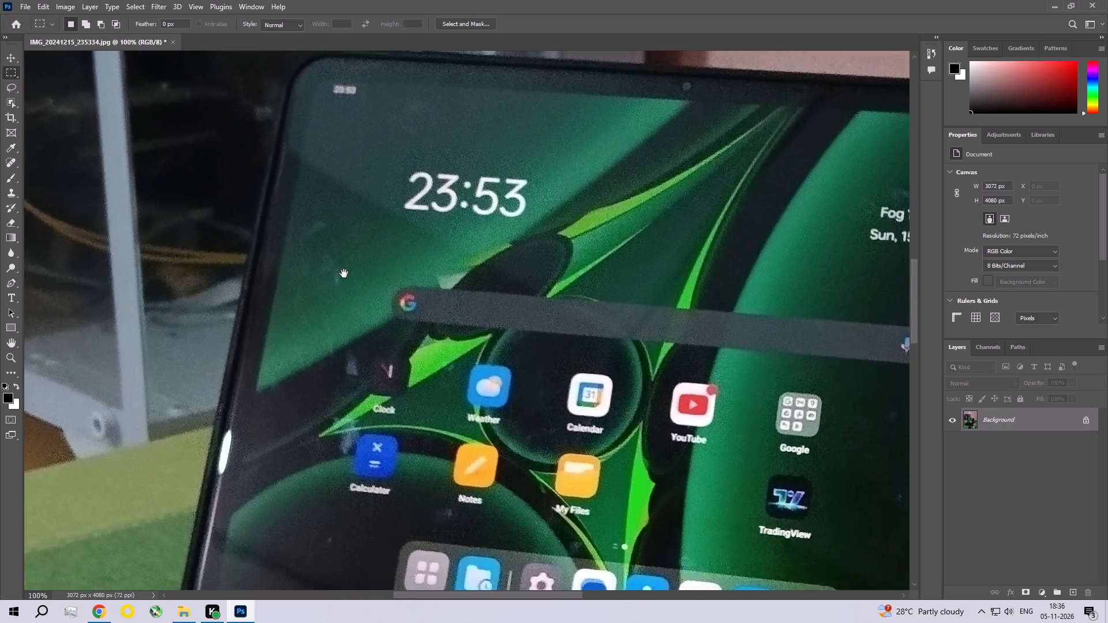
pyautogui.moveTo(343, 281); pyautogui.dragTo(418, 159)
pyautogui.moveTo(410, 192); pyautogui.dragTo(81, 408)
pyautogui.moveTo(549, 221); pyautogui.dragTo(465, 273)
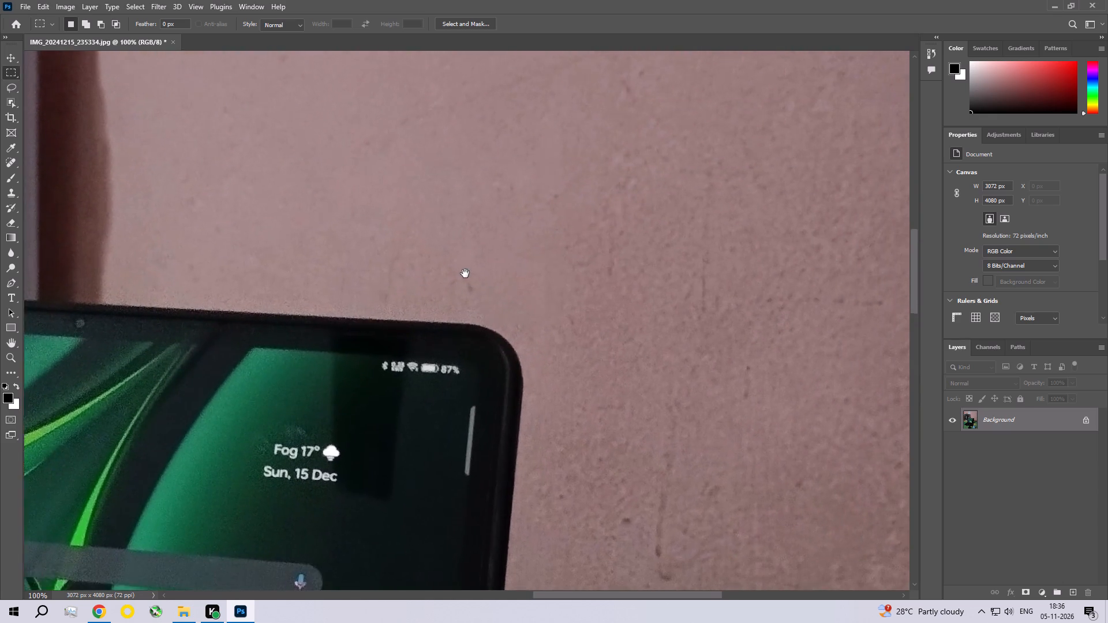
pyautogui.moveTo(465, 273); pyautogui.dragTo(441, 212)
pyautogui.moveTo(556, 438); pyautogui.dragTo(662, 258)
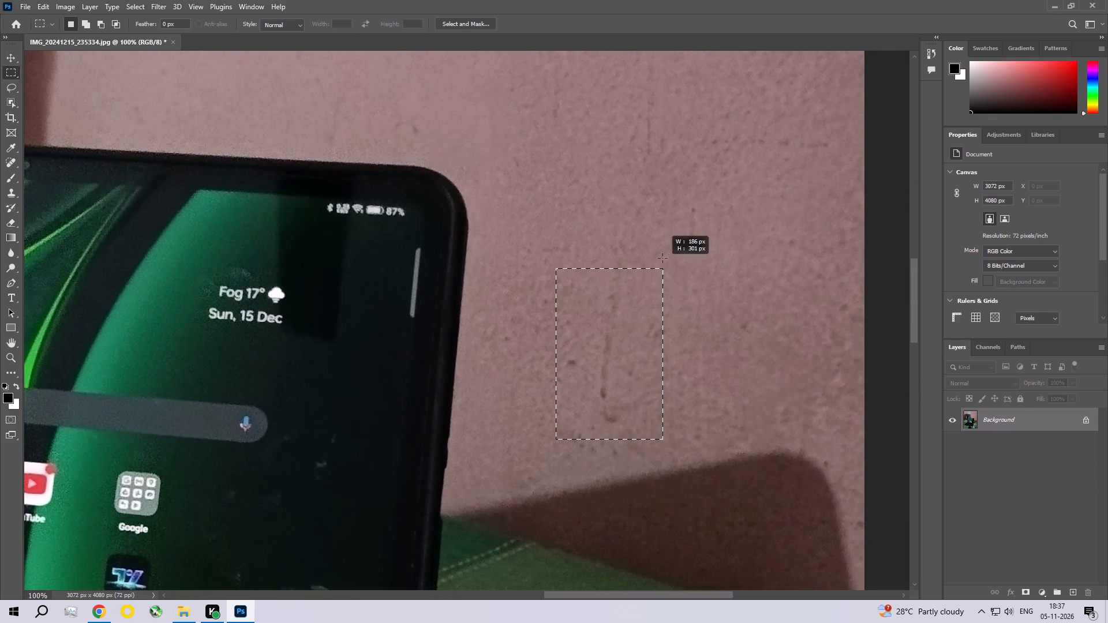
pyautogui.moveTo(662, 258); pyautogui.dragTo(667, 242)
pyautogui.click(38, 0)
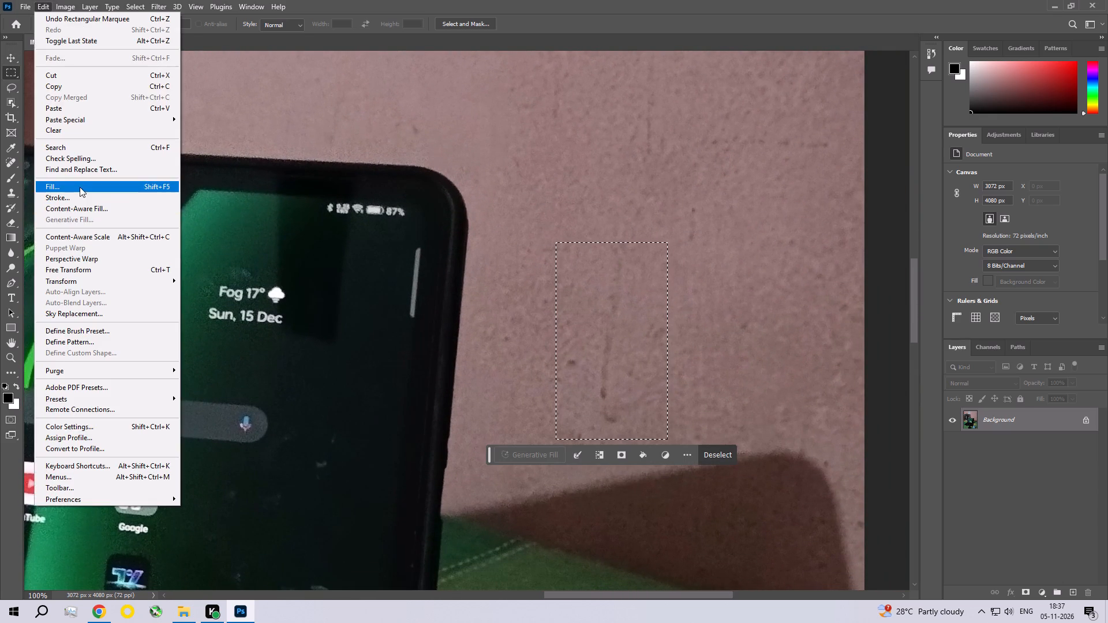
pyautogui.click(80, 187)
pyautogui.click(637, 153)
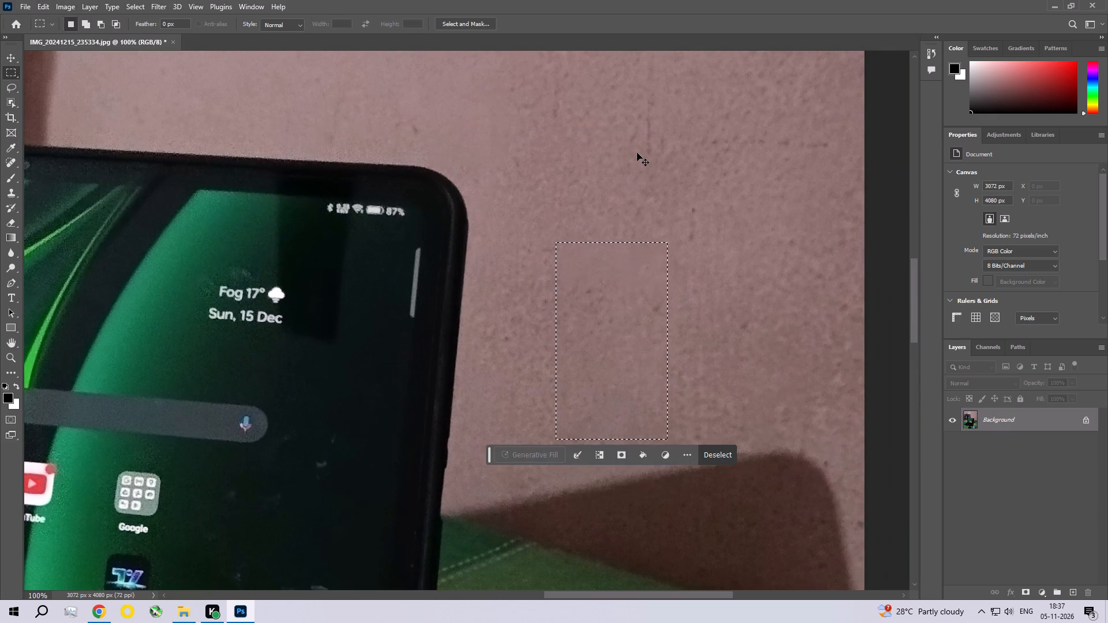
pyautogui.hotkey('ctrl', 'd')
# Remove the small speck on the wall just above the tablet's top edge, near its rounded corner, with a Content-Aware fill, and deselect.
pyautogui.moveTo(390, 110); pyautogui.dragTo(426, 145)
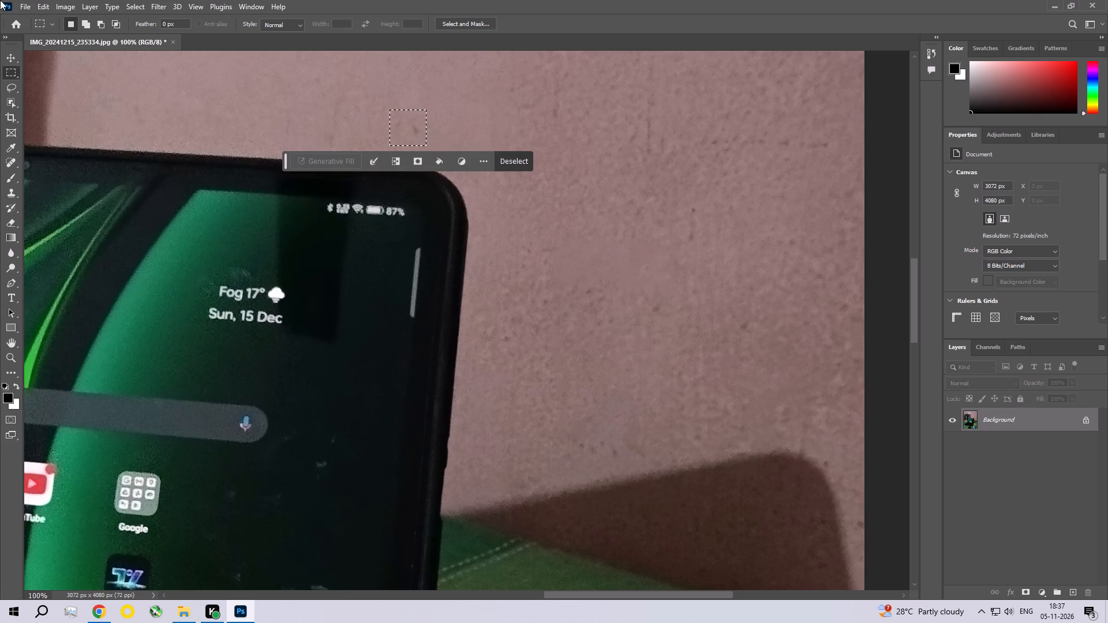
pyautogui.click(35, 5)
pyautogui.click(53, 180)
pyautogui.click(57, 187)
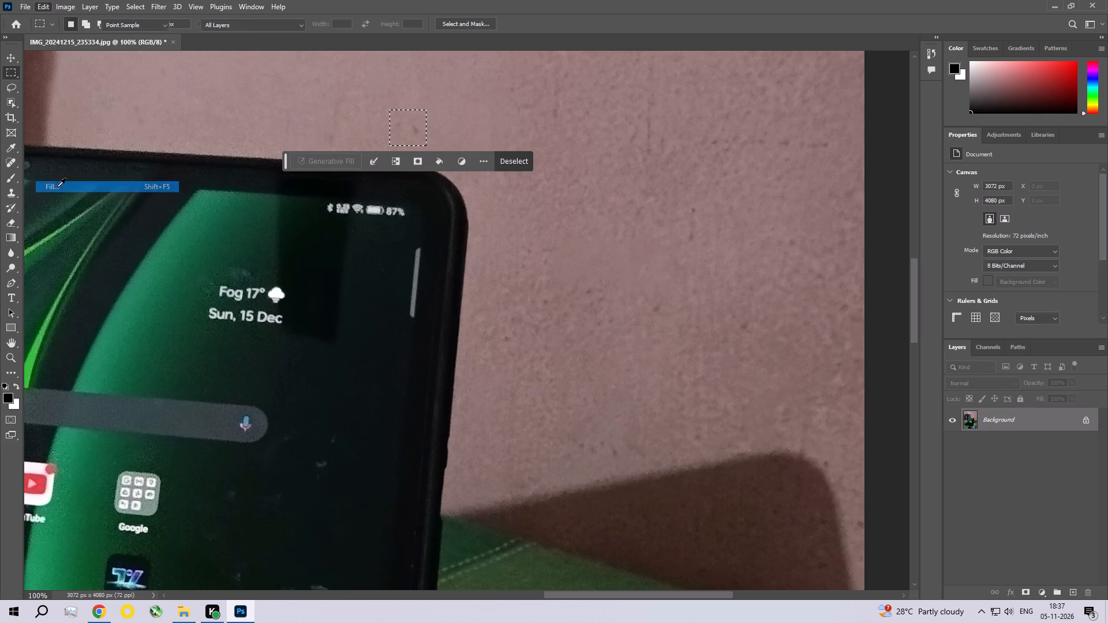
pyautogui.click(625, 156)
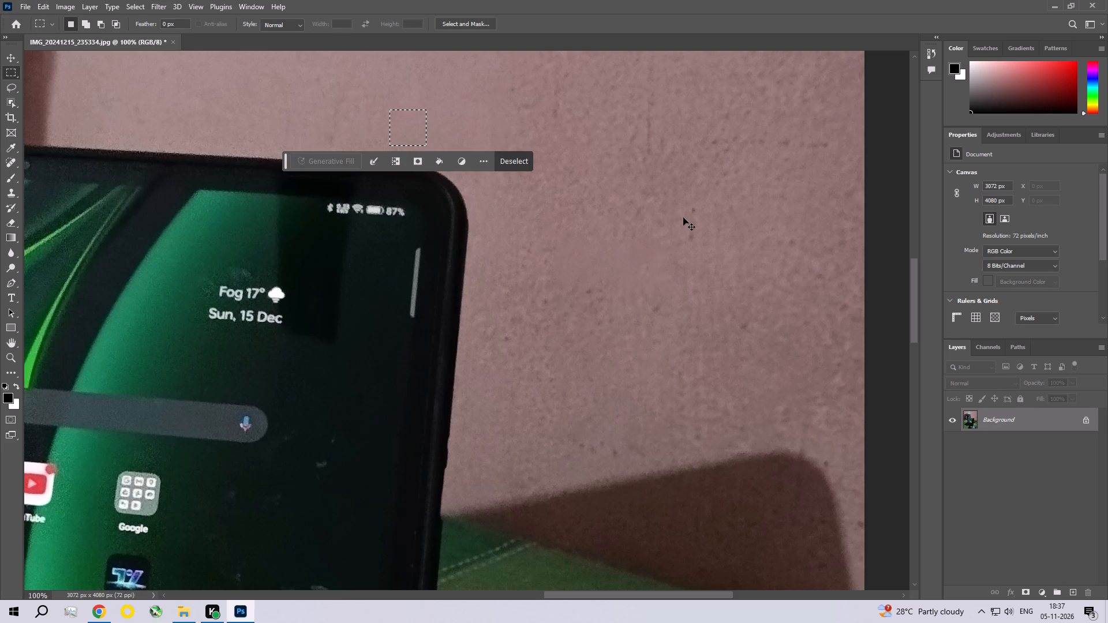
pyautogui.hotkey('ctrl', 'd')
# Remove the speck at the rounded upper corner of the tablet's wall shadow with a Content-Aware fill, and deselect.
pyautogui.press('space')
pyautogui.press('space')
pyautogui.press('space')
pyautogui.press('space')
pyautogui.press('space')
pyautogui.press('space')
pyautogui.press('space')
pyautogui.press('space')
pyautogui.press('space')
pyautogui.press('space')
pyautogui.press('space')
pyautogui.press('space')
pyautogui.press('space')
pyautogui.press('space')
pyautogui.press('space')
pyautogui.press('space')
pyautogui.press('space')
pyautogui.press('space')
pyautogui.press('space')
pyautogui.press('space')
pyautogui.moveTo(639, 314); pyautogui.dragTo(423, 122)
pyautogui.moveTo(431, 382); pyautogui.dragTo(446, 190)
pyautogui.moveTo(537, 175); pyautogui.dragTo(451, 249)
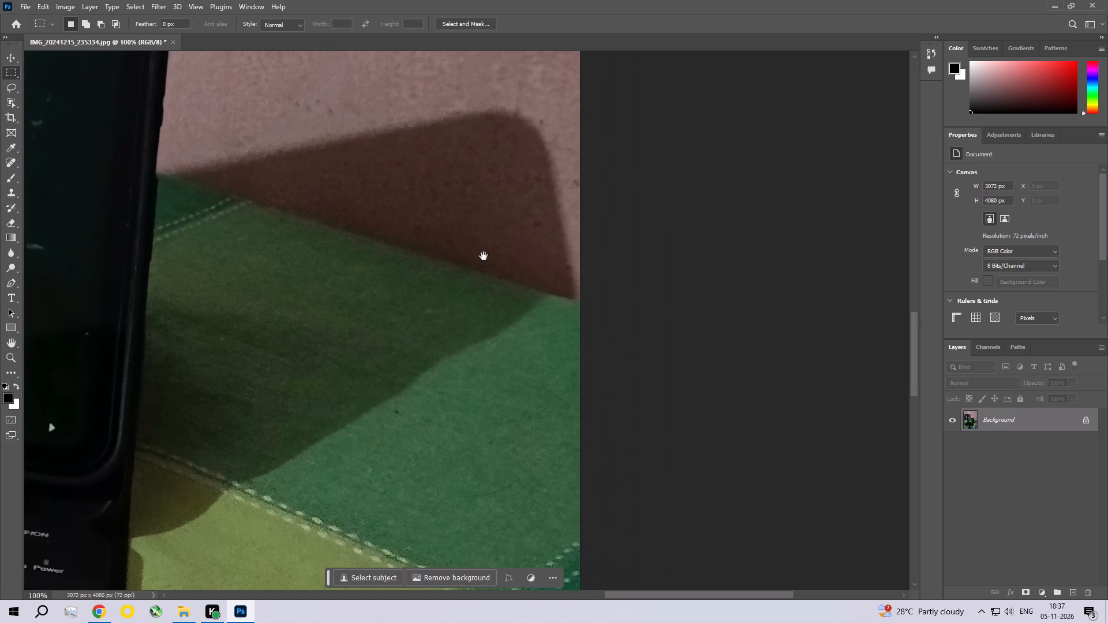
pyautogui.moveTo(534, 114); pyautogui.dragTo(548, 124)
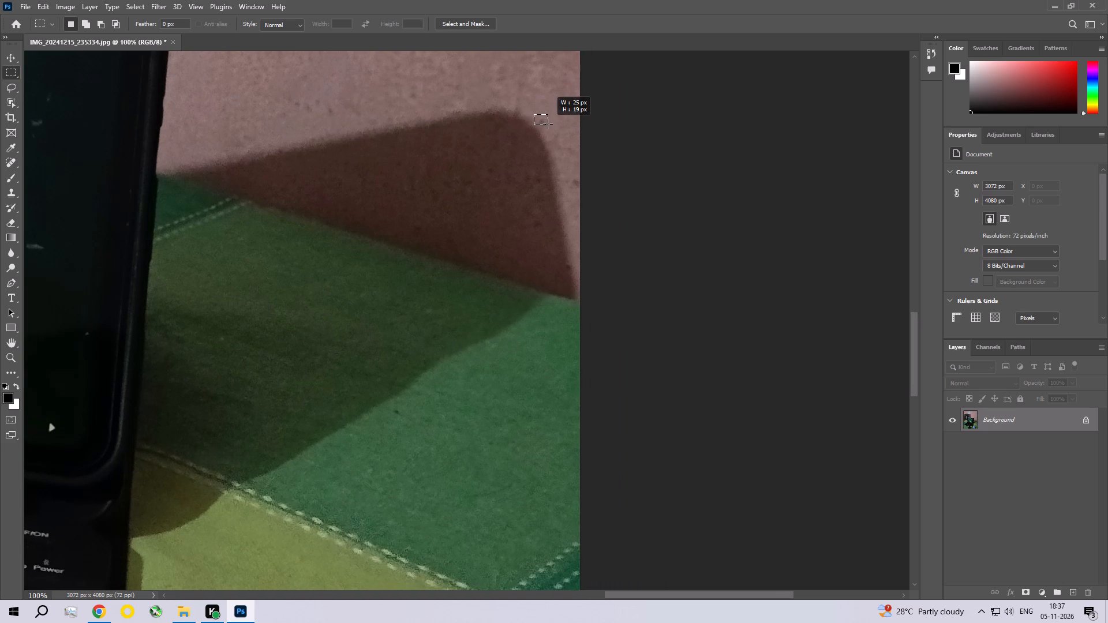
pyautogui.moveTo(548, 124); pyautogui.dragTo(549, 126)
pyautogui.click(50, 0)
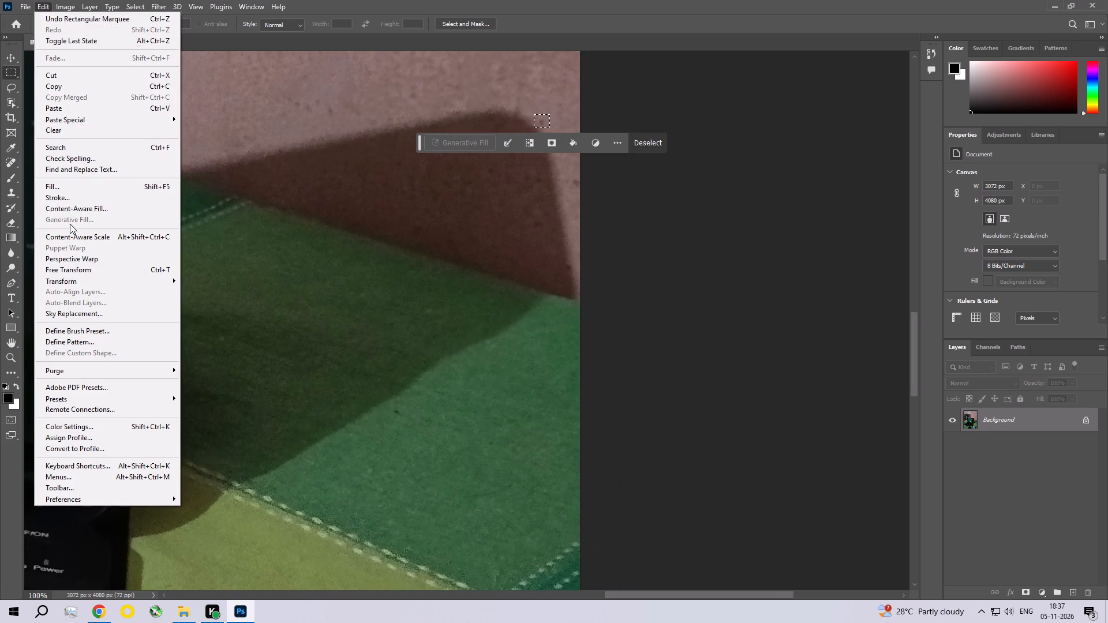
pyautogui.click(80, 188)
pyautogui.click(631, 153)
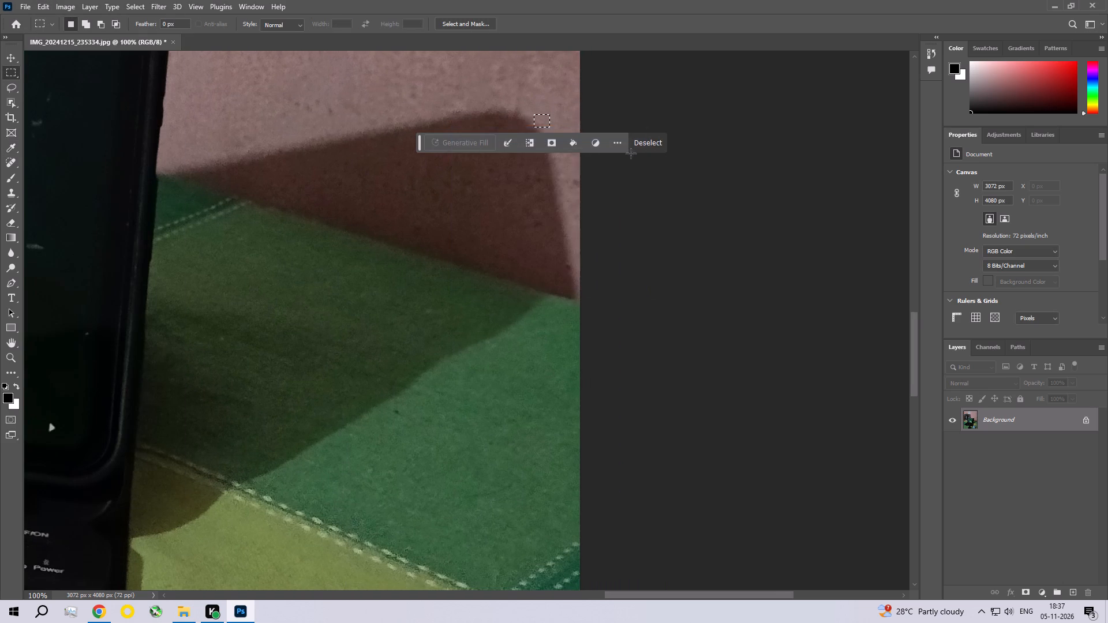
pyautogui.hotkey('ctrl', 'd')
# Remove the dark speck inside the wall shadow, near the photo's right edge, with a Content-Aware fill, and deselect.
pyautogui.hotkey('ctrl', 'space')
pyautogui.hotkey('ctrl', 'space')
pyautogui.hotkey('ctrl', 'space')
pyautogui.hotkey('ctrl', 'space')
pyautogui.hotkey('ctrl', 'space')
pyautogui.hotkey('ctrl', 'space')
pyautogui.hotkey('ctrl', 'space')
pyautogui.hotkey('ctrl', 'space')
pyautogui.hotkey('ctrl', 'space')
pyautogui.hotkey('ctrl', 'space')
pyautogui.hotkey('ctrl', 'space')
pyautogui.hotkey('ctrl', 'space')
pyautogui.hotkey('ctrl', 'space')
pyautogui.hotkey('ctrl', 'space')
pyautogui.hotkey('ctrl', 'space')
pyautogui.hotkey('ctrl', 'space')
pyautogui.hotkey('ctrl', 'space')
pyautogui.hotkey('ctrl', 'space')
pyautogui.hotkey('ctrl', 'space')
pyautogui.keyDown('ctrl'); pyautogui.click(546, 235); pyautogui.keyUp('ctrl')
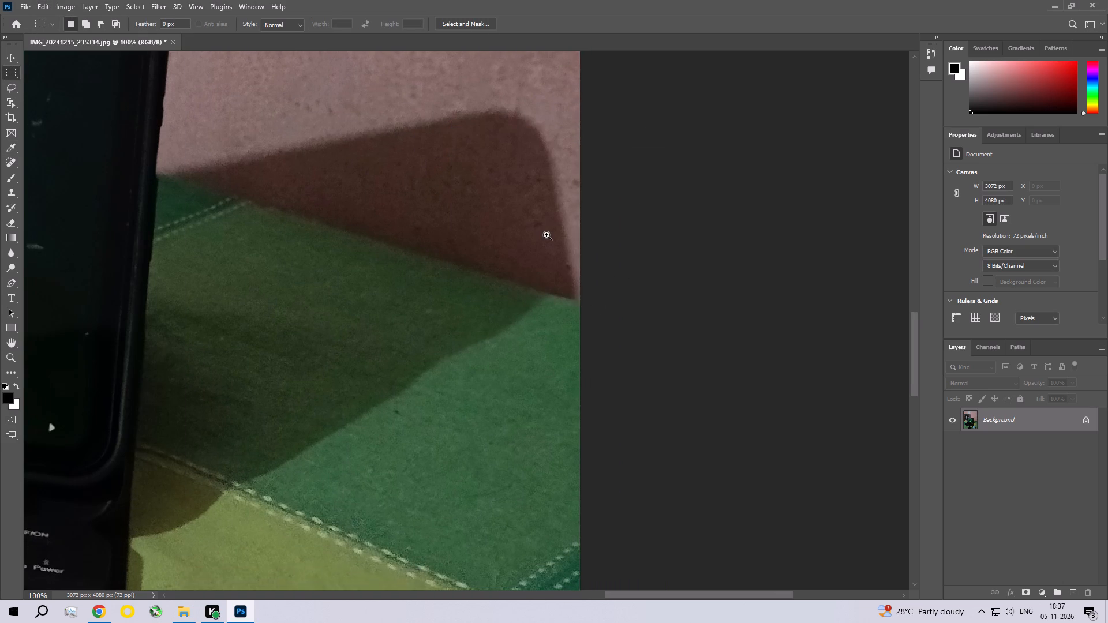
pyautogui.moveTo(572, 282); pyautogui.dragTo(534, 272)
pyautogui.moveTo(447, 175); pyautogui.dragTo(458, 182)
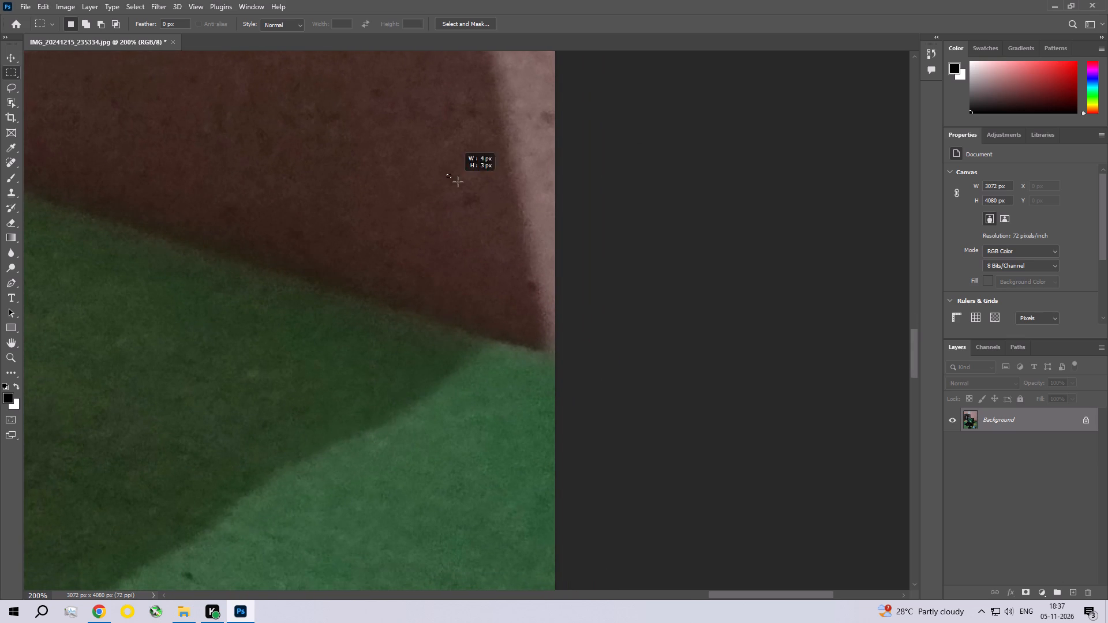
pyautogui.moveTo(458, 182); pyautogui.dragTo(492, 221)
pyautogui.click(44, 0)
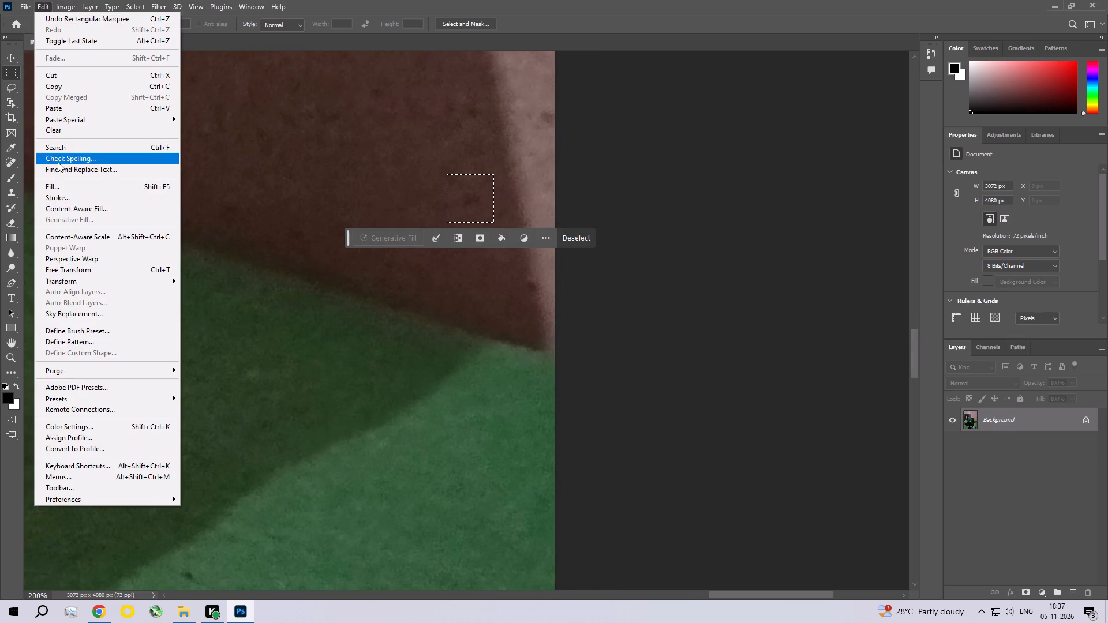
pyautogui.click(66, 183)
pyautogui.click(615, 153)
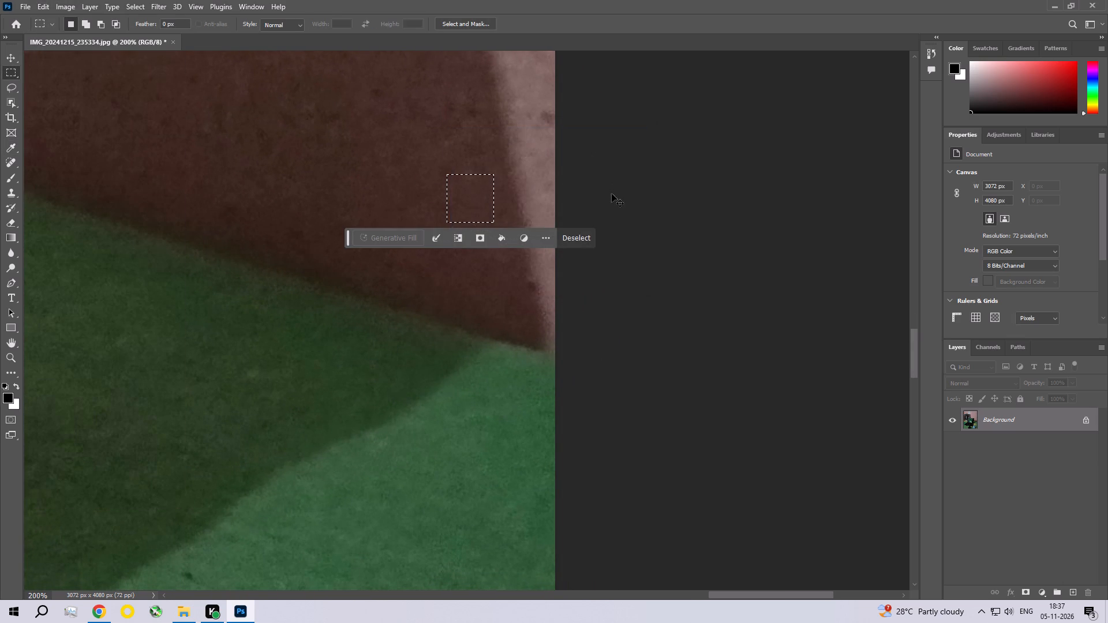
pyautogui.hotkey('ctrl', 'd')
# Remove the dark speck on the shadow's outer edge, just above the green tablecloth, with a Content-Aware fill, and deselect.
pyautogui.press('space')
pyautogui.press('space')
pyautogui.press('space')
pyautogui.press('space')
pyautogui.press('space')
pyautogui.press('space')
pyautogui.press('space')
pyautogui.press('space')
pyautogui.press('space')
pyautogui.press('space')
pyautogui.moveTo(494, 301); pyautogui.dragTo(456, 247)
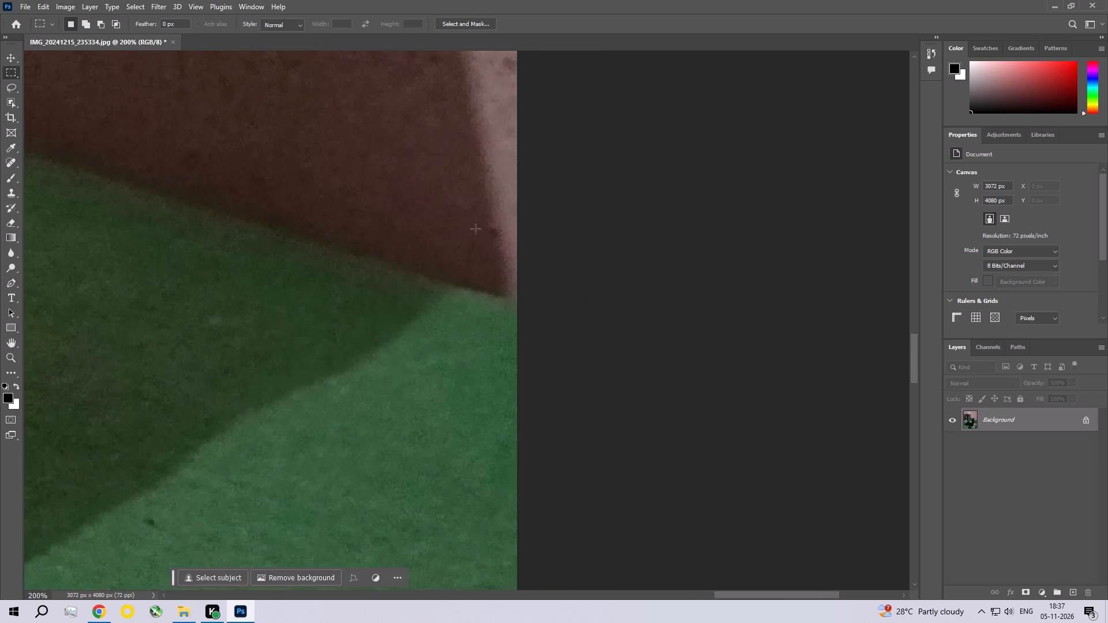
pyautogui.moveTo(482, 217); pyautogui.dragTo(506, 241)
pyautogui.click(35, 3)
pyautogui.click(70, 185)
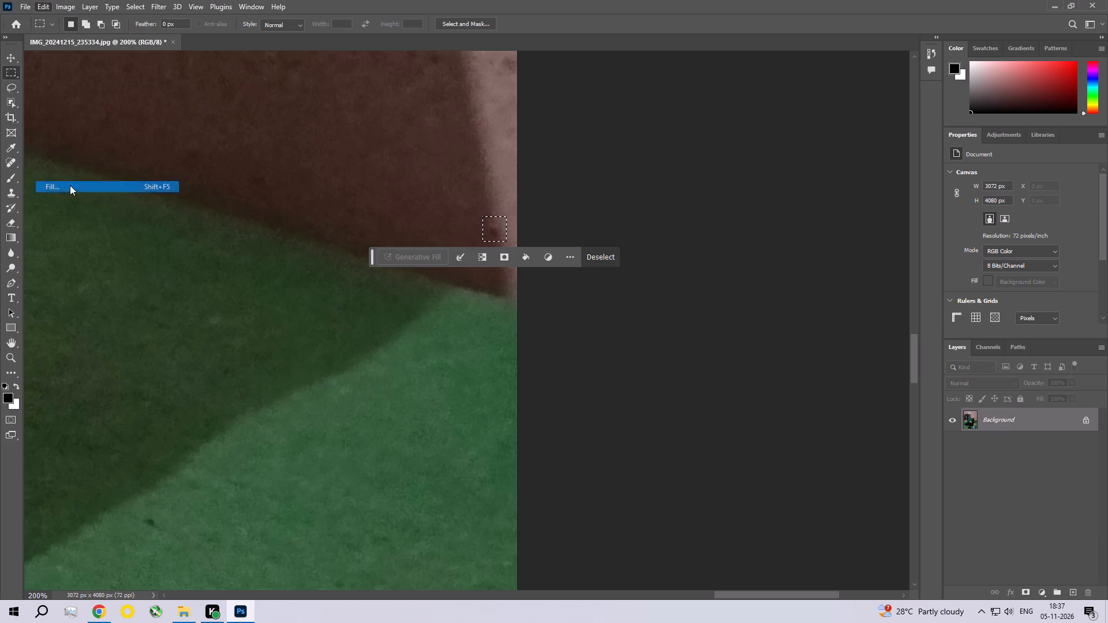
pyautogui.click(615, 153)
pyautogui.hotkey('ctrl', 'd')
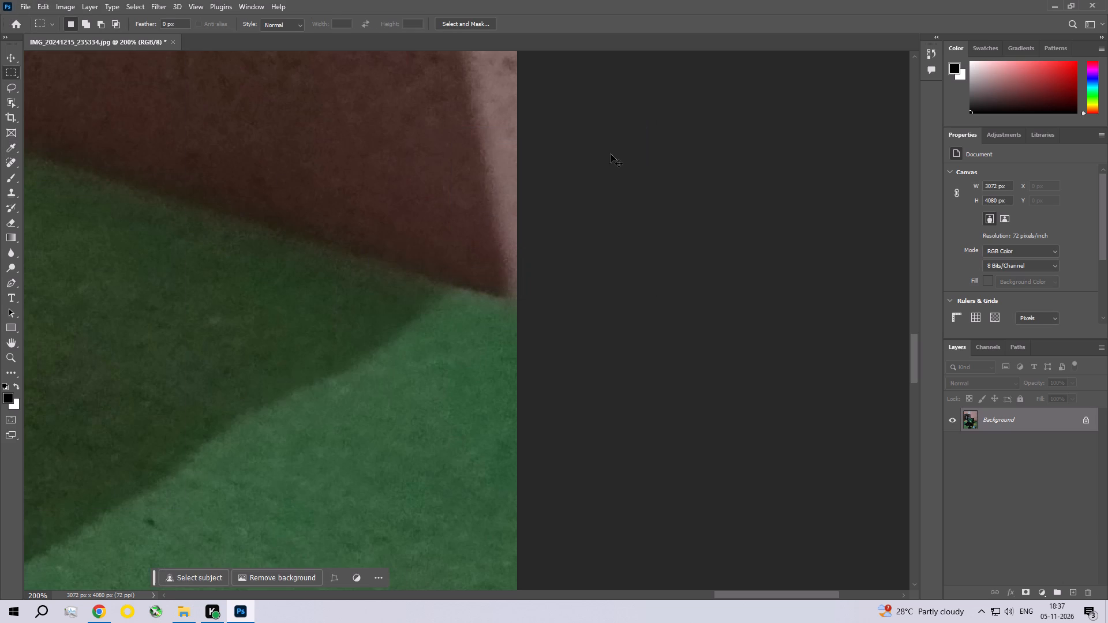
# Remove the specks on the narrow lit wall strip between the shadow and the photo's right edge with a Content-Aware fill, and deselect.
pyautogui.press('space')
pyautogui.press('space')
pyautogui.press('space')
pyautogui.press('space')
pyautogui.press('space')
pyautogui.press('space')
pyautogui.press('space')
pyautogui.press('space')
pyautogui.moveTo(425, 126); pyautogui.dragTo(425, 240)
pyautogui.moveTo(486, 159); pyautogui.dragTo(526, 209)
pyautogui.click(42, 4)
pyautogui.click(65, 182)
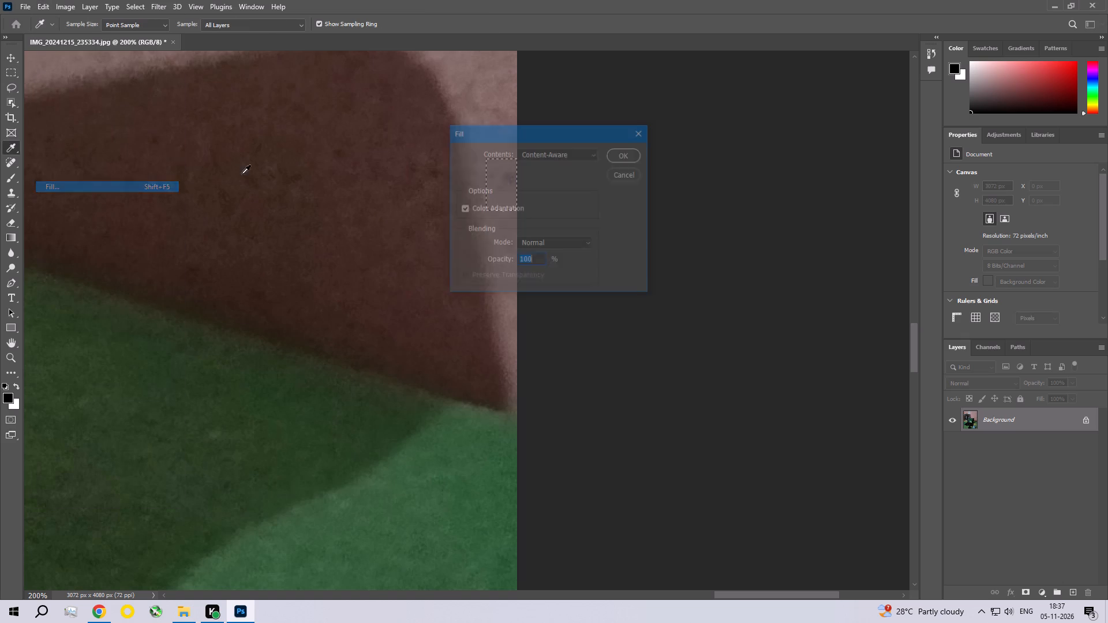
pyautogui.click(624, 152)
pyautogui.hotkey('ctrl', 'd')
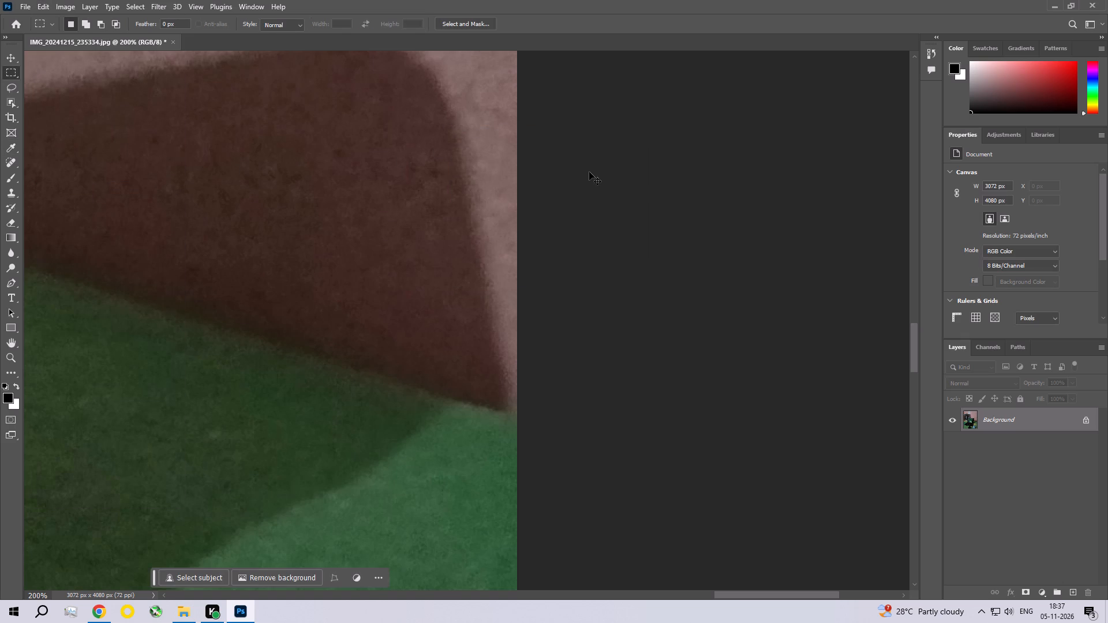
# Remove the dark speck on the upper wall near the photo's right edge with a Content-Aware fill, and deselect.
pyautogui.hotkey('ctrl', '0')
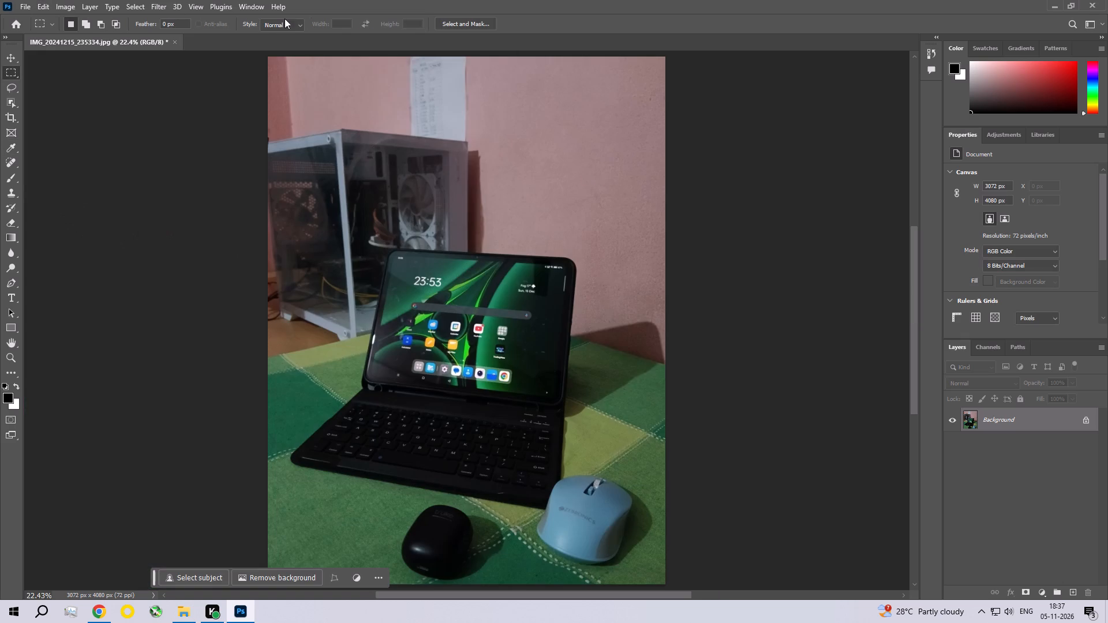
pyautogui.hotkey('ctrl', 'space')
pyautogui.hotkey('ctrl', 'space')
pyautogui.hotkey('ctrl', 'space')
pyautogui.hotkey('ctrl', 'space')
pyautogui.hotkey('ctrl', 'space')
pyautogui.hotkey('ctrl', 'space')
pyautogui.hotkey('ctrl', 'space')
pyautogui.hotkey('ctrl', 'space')
pyautogui.hotkey('ctrl', 'space')
pyautogui.hotkey('ctrl', 'space')
pyautogui.hotkey('ctrl', 'space')
pyautogui.hotkey('ctrl', 'space')
pyautogui.hotkey('ctrl', 'space')
pyautogui.hotkey('ctrl', 'space')
pyautogui.hotkey('ctrl', 'space')
pyautogui.hotkey('ctrl', 'space')
pyautogui.hotkey('ctrl', 'space')
pyautogui.hotkey('ctrl', 'space')
pyautogui.hotkey('ctrl', 'space')
pyautogui.hotkey('ctrl', 'space')
pyautogui.keyDown('ctrl'); pyautogui.click(566, 143); pyautogui.keyUp('ctrl')
pyautogui.moveTo(616, 116); pyautogui.dragTo(608, 151)
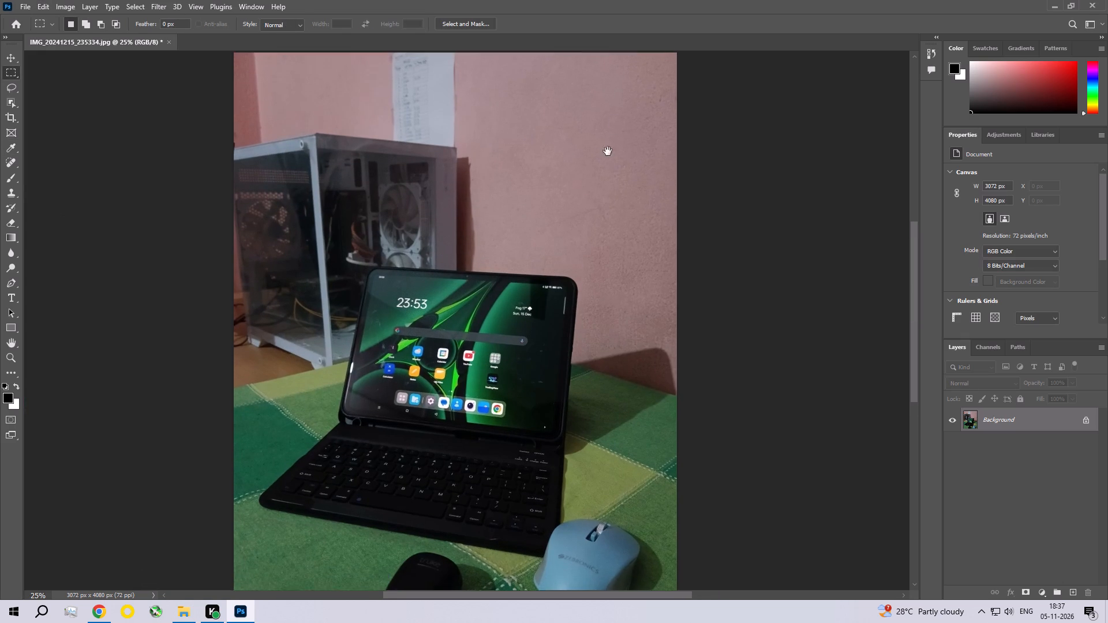
pyautogui.moveTo(608, 151); pyautogui.dragTo(594, 181)
pyautogui.keyDown('ctrl'); pyautogui.tripleClick(635, 145); pyautogui.keyUp('ctrl')
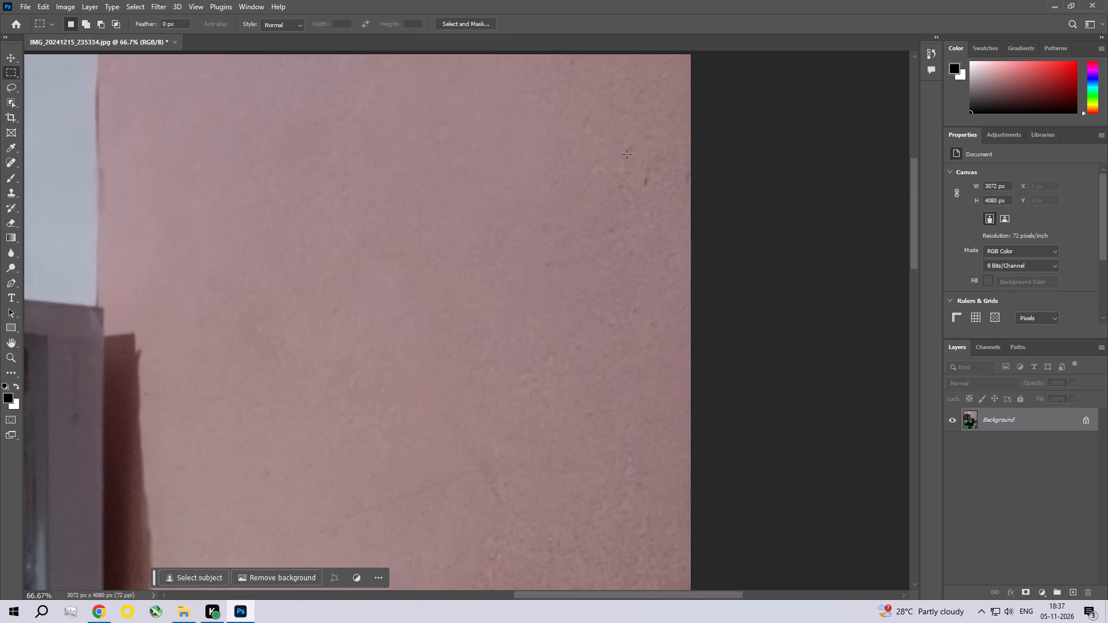
pyautogui.moveTo(622, 148); pyautogui.dragTo(664, 197)
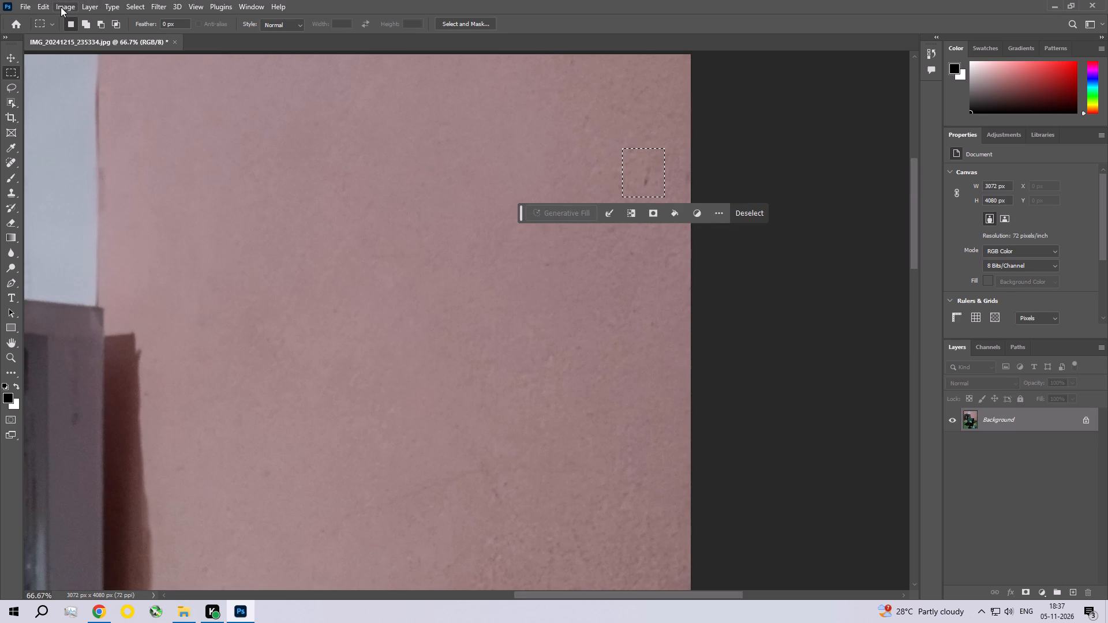
pyautogui.click(44, 8)
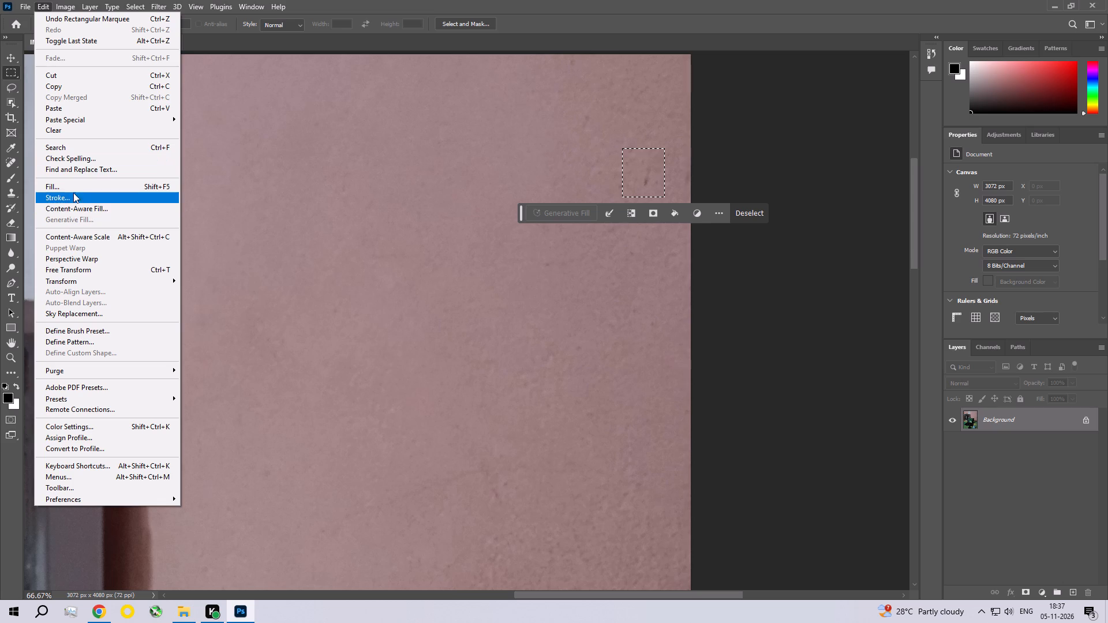
pyautogui.click(74, 191)
pyautogui.click(623, 152)
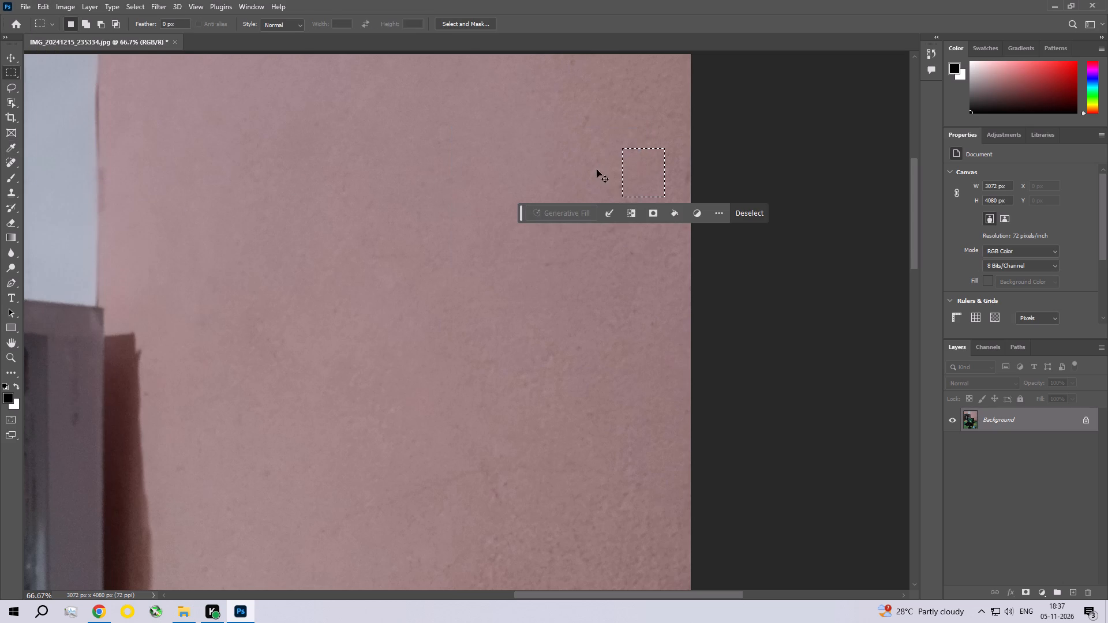
pyautogui.hotkey('ctrl', 'd')
# Remove the small speck on the upper wall, just above and left of the previous repair, with a Content-Aware fill, and deselect.
pyautogui.moveTo(574, 107); pyautogui.dragTo(598, 147)
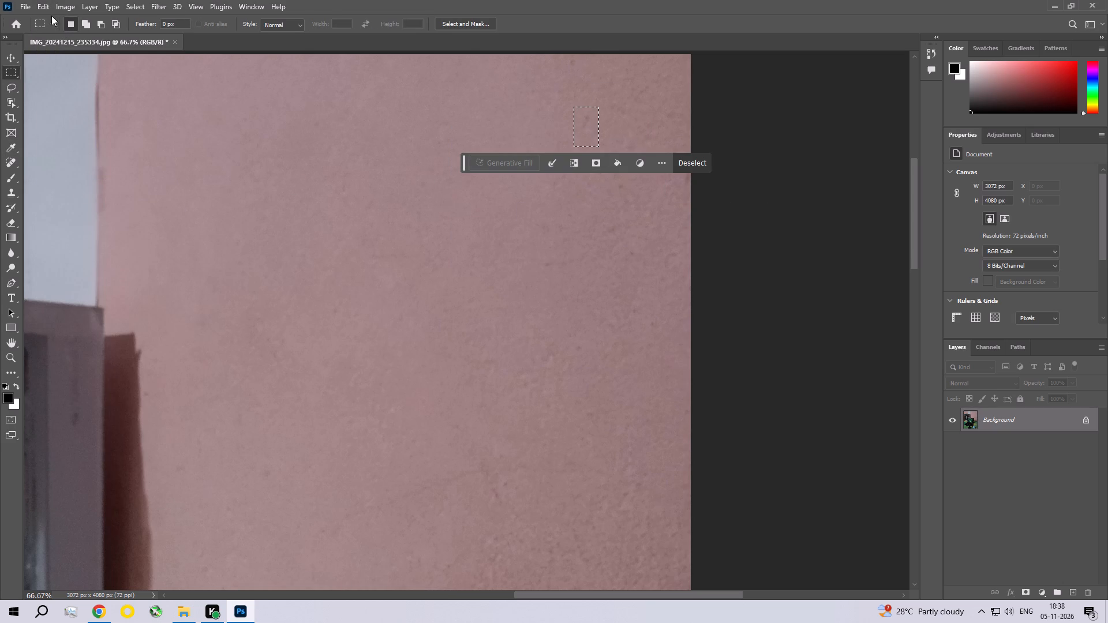
pyautogui.click(44, 9)
pyautogui.click(83, 189)
pyautogui.click(632, 156)
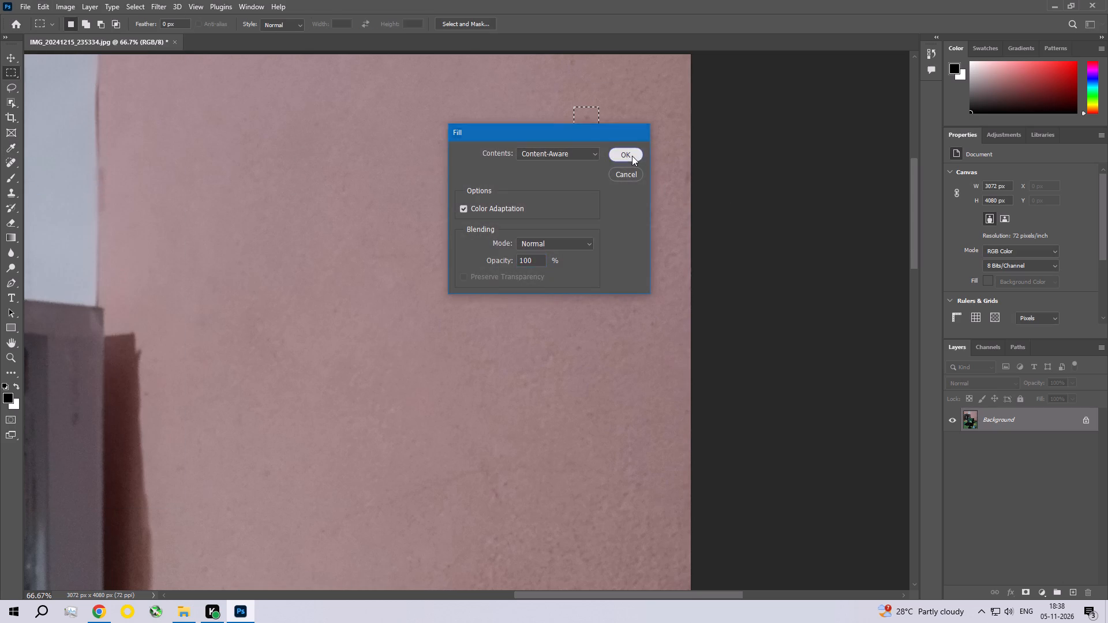
pyautogui.hotkey('ctrl', 'd')
# Look over the paper sheet, PC case, tablet and tablecloth, ending on the wall above the tablet, for remaining marks.
pyautogui.press('space')
pyautogui.press('space')
pyautogui.press('space')
pyautogui.press('space')
pyautogui.press('space')
pyautogui.press('space')
pyautogui.press('space')
pyautogui.press('space')
pyautogui.press('space')
pyautogui.press('space')
pyautogui.press('space')
pyautogui.press('space')
pyautogui.press('space')
pyautogui.press('space')
pyautogui.press('space')
pyautogui.press('space')
pyautogui.press('space')
pyautogui.press('space')
pyautogui.press('space')
pyautogui.press('space')
pyautogui.moveTo(566, 109); pyautogui.dragTo(671, 144)
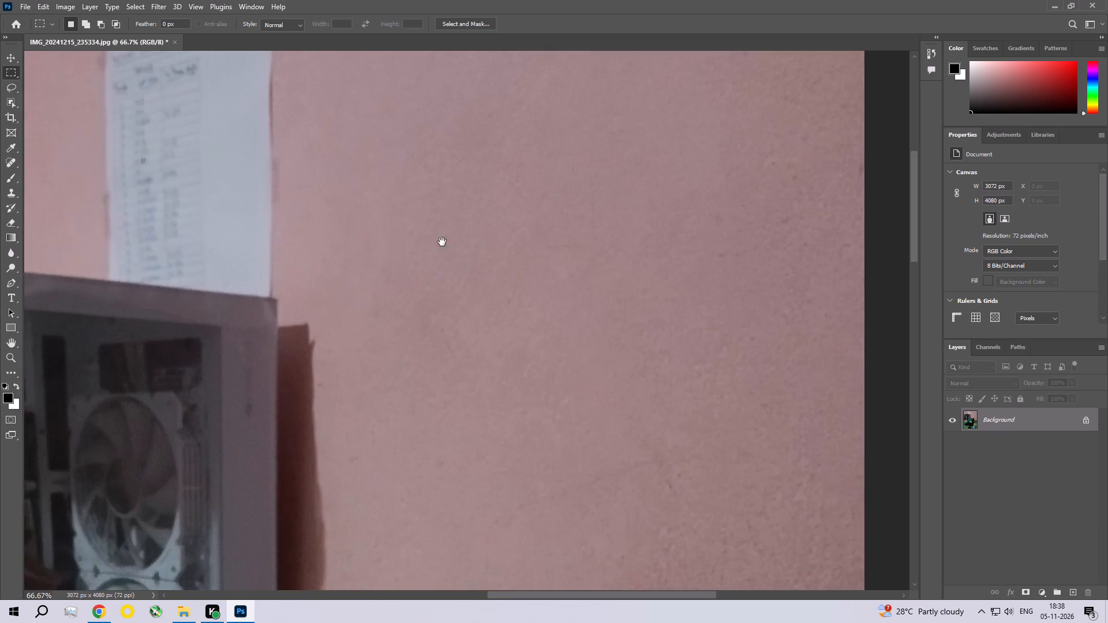
pyautogui.moveTo(259, 243); pyautogui.dragTo(514, 380)
pyautogui.moveTo(283, 355); pyautogui.dragTo(320, 247)
pyautogui.moveTo(284, 433); pyautogui.dragTo(252, 286)
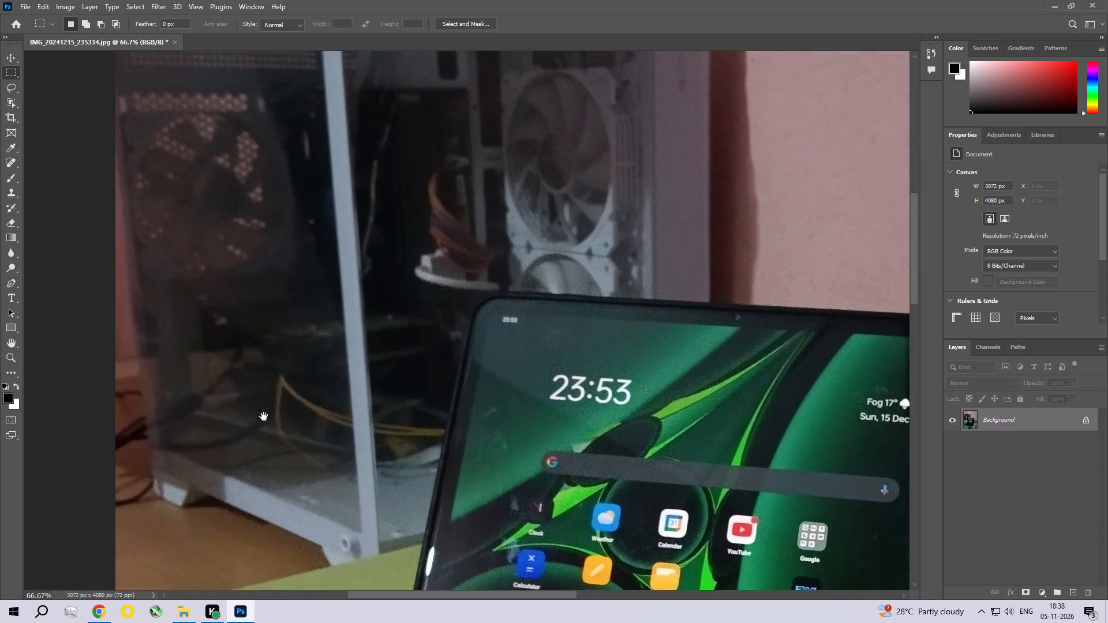
pyautogui.moveTo(264, 420); pyautogui.dragTo(347, 310)
pyautogui.moveTo(587, 342); pyautogui.dragTo(579, 231)
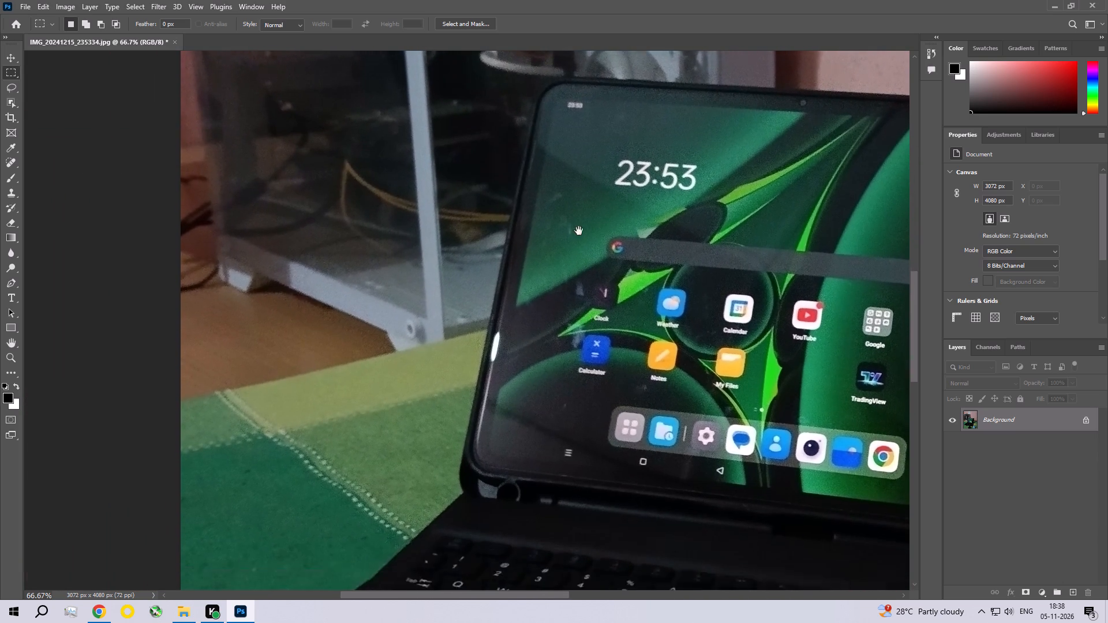
pyautogui.moveTo(579, 231); pyautogui.dragTo(575, 220)
pyautogui.moveTo(574, 359); pyautogui.dragTo(425, 241)
pyautogui.moveTo(495, 291); pyautogui.dragTo(280, 340)
pyautogui.moveTo(445, 250); pyautogui.dragTo(462, 497)
pyautogui.moveTo(484, 321); pyautogui.dragTo(493, 475)
pyautogui.moveTo(501, 287); pyautogui.dragTo(508, 336)
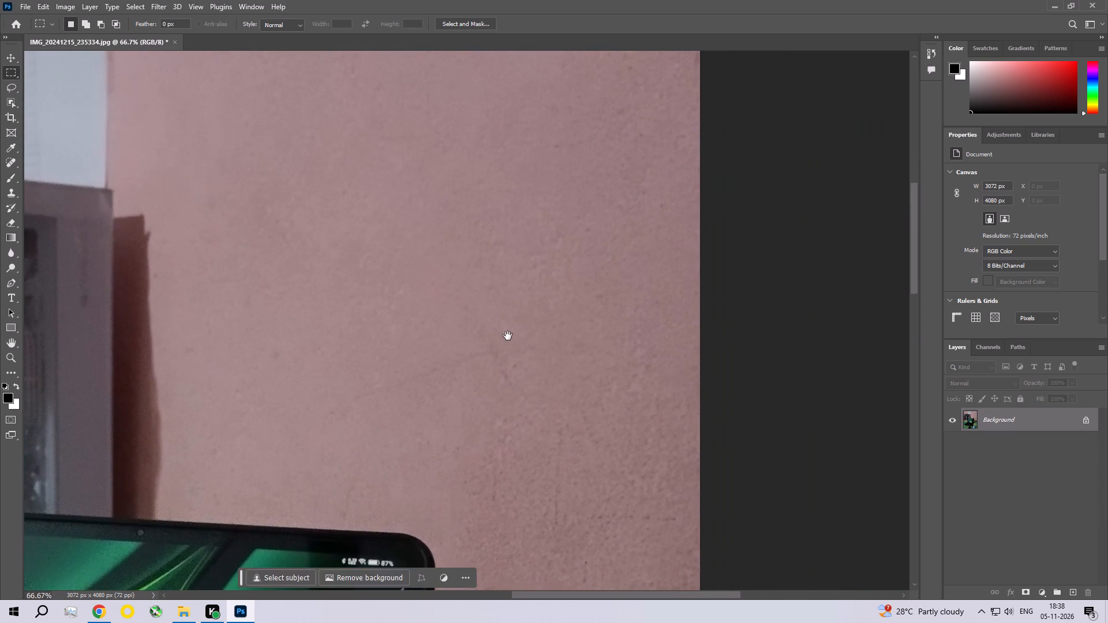
# Remove the crack mark on the wall above the tablet's upper right corner with a Content-Aware fill, and deselect.
pyautogui.moveTo(458, 341); pyautogui.dragTo(522, 386)
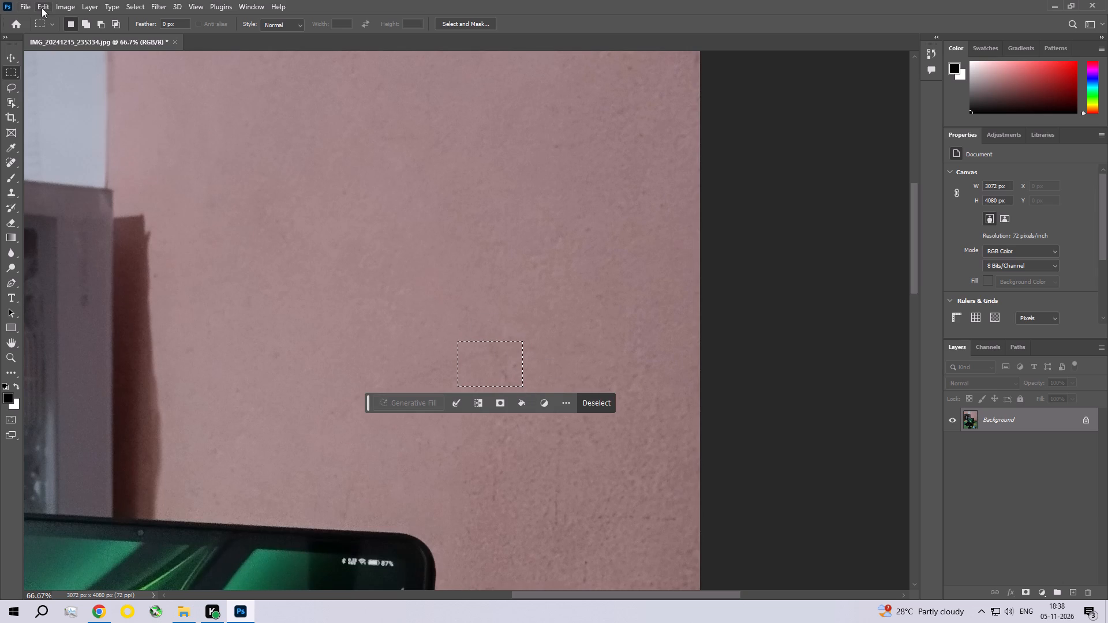
pyautogui.click(44, 7)
pyautogui.click(54, 186)
pyautogui.click(631, 152)
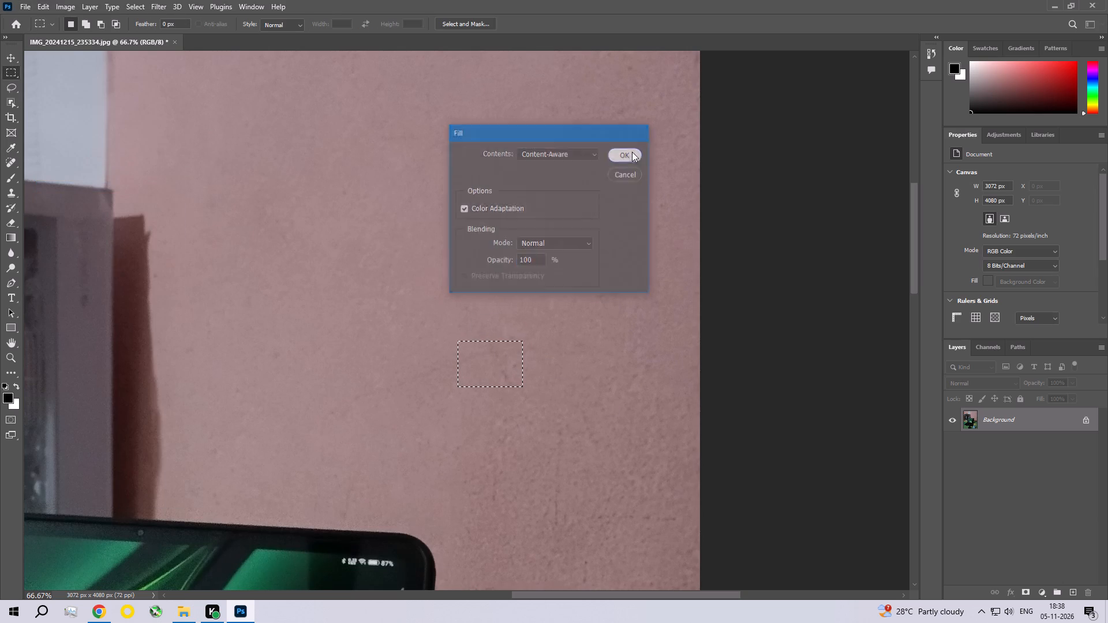
pyautogui.hotkey('ctrl', 'd')
# Remove the small speck on the wall above the tablet, to the right of the PC case's shadow, with a Content-Aware fill, and deselect.
pyautogui.press('space')
pyautogui.press('space')
pyautogui.press('space')
pyautogui.press('space')
pyautogui.press('space')
pyautogui.press('space')
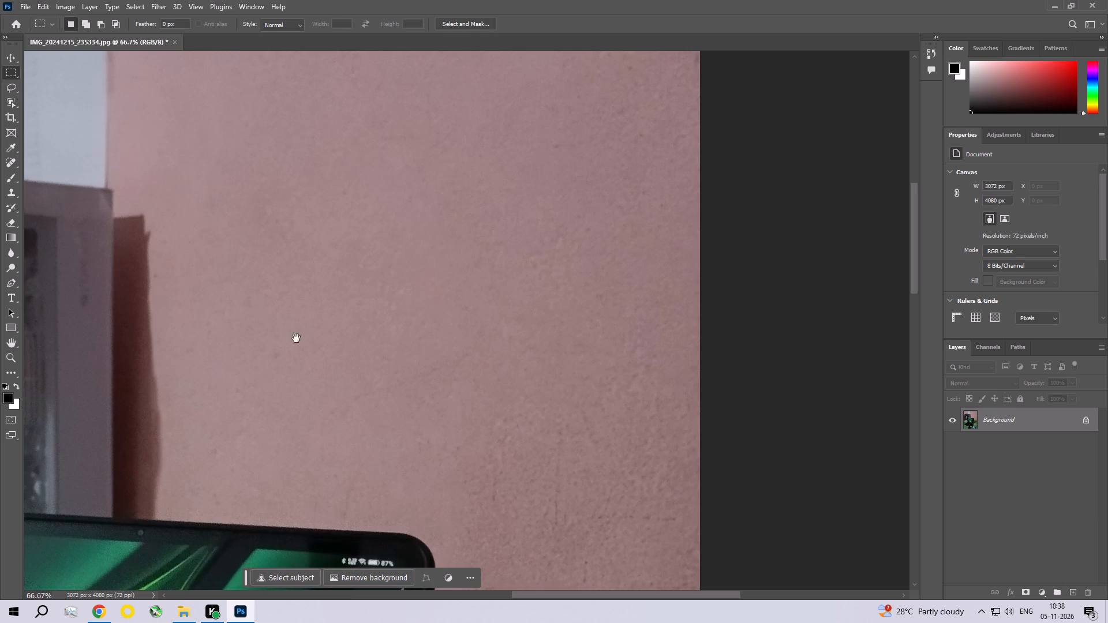
pyautogui.moveTo(259, 338); pyautogui.dragTo(293, 372)
pyautogui.click(44, 3)
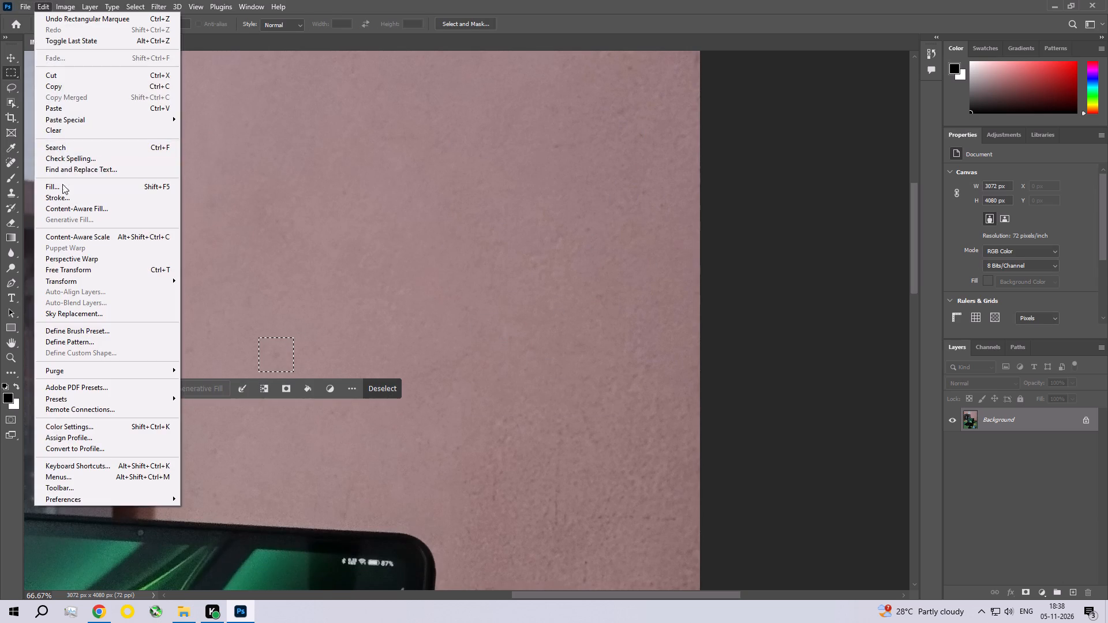
pyautogui.click(62, 189)
pyautogui.click(631, 149)
pyautogui.hotkey('ctrl', 'd')
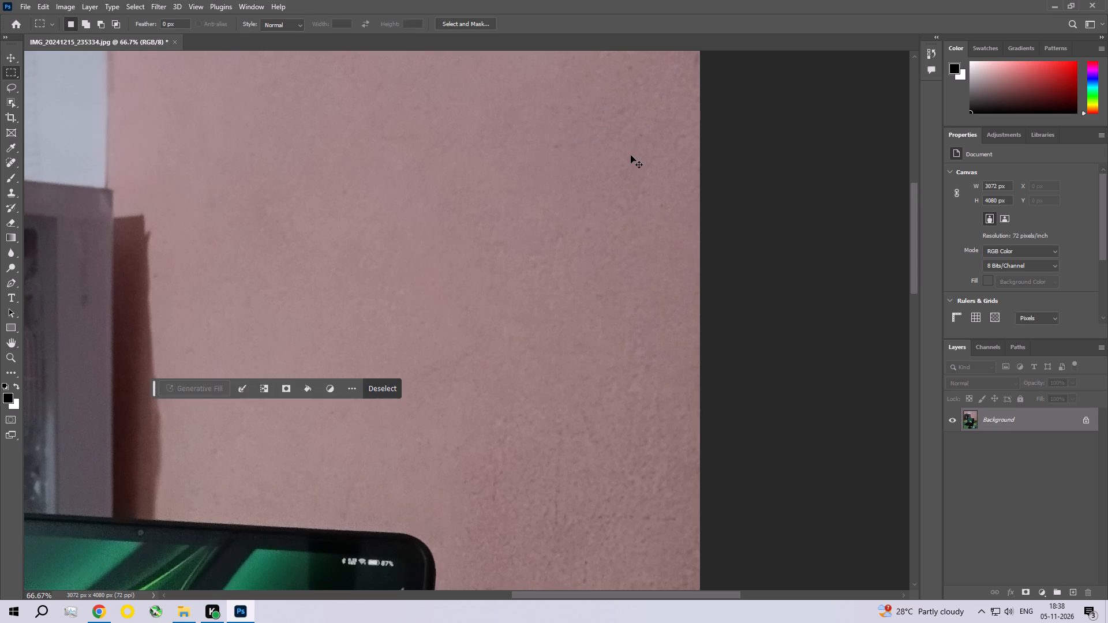
# Remove the speck right beside the upper edge of the PC case's brown shadow with a Content-Aware fill, and deselect.
pyautogui.press('space')
pyautogui.press('space')
pyautogui.press('space')
pyautogui.press('space')
pyautogui.press('space')
pyautogui.press('space')
pyautogui.press('space')
pyautogui.press('space')
pyautogui.press('space')
pyautogui.press('space')
pyautogui.press('space')
pyautogui.moveTo(351, 261); pyautogui.dragTo(447, 189)
pyautogui.moveTo(244, 193); pyautogui.dragTo(260, 219)
pyautogui.click(36, 6)
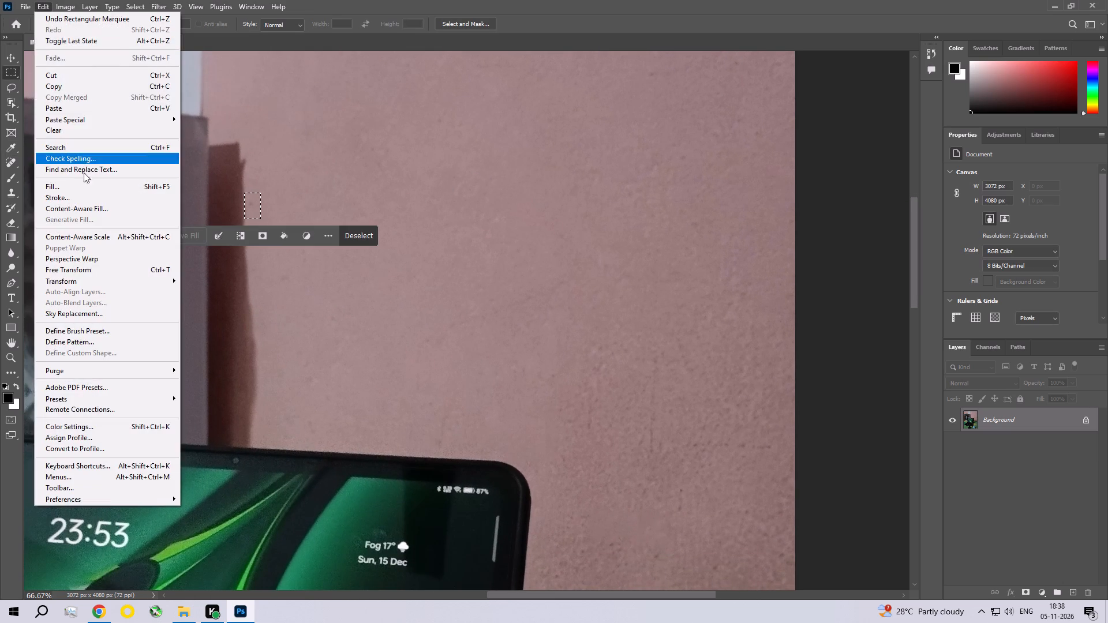
pyautogui.click(84, 185)
pyautogui.click(619, 152)
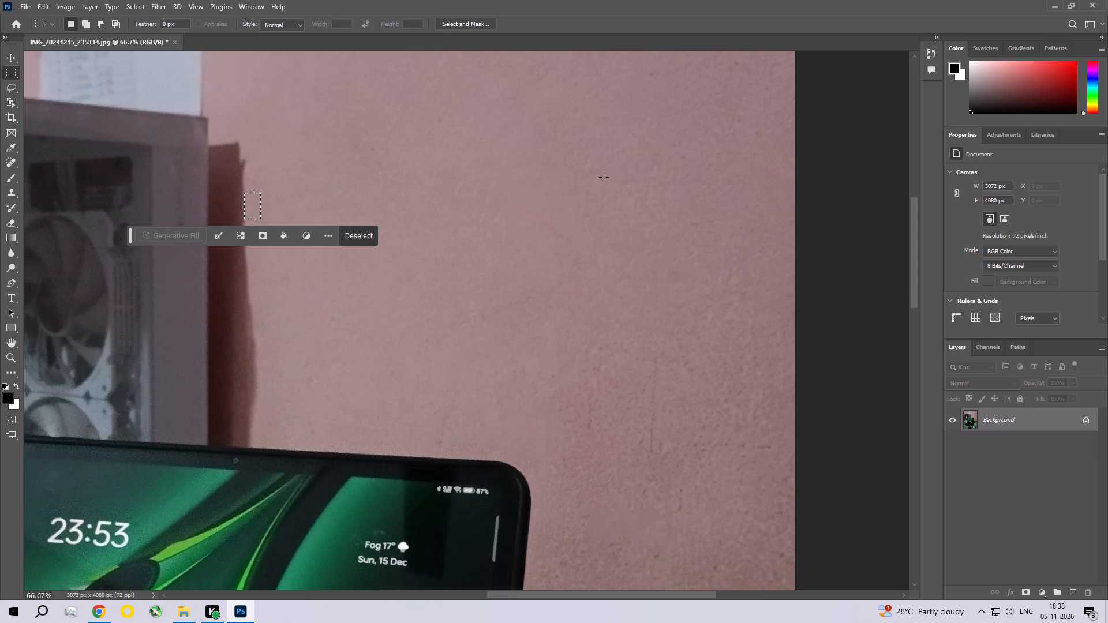
pyautogui.hotkey('ctrl', 'd')
# Remove the small speck on the upper right part of the wall, a little in from the photo's edge, with a Content-Aware fill, and deselect.
pyautogui.press('space')
pyautogui.press('space')
pyautogui.press('space')
pyautogui.press('space')
pyautogui.press('space')
pyautogui.press('space')
pyautogui.press('space')
pyautogui.press('space')
pyautogui.press('space')
pyautogui.press('space')
pyautogui.press('space')
pyautogui.press('space')
pyautogui.press('space')
pyautogui.press('space')
pyautogui.press('space')
pyautogui.press('space')
pyautogui.press('space')
pyautogui.press('space')
pyautogui.press('space')
pyautogui.press('space')
pyautogui.moveTo(575, 143); pyautogui.dragTo(558, 294)
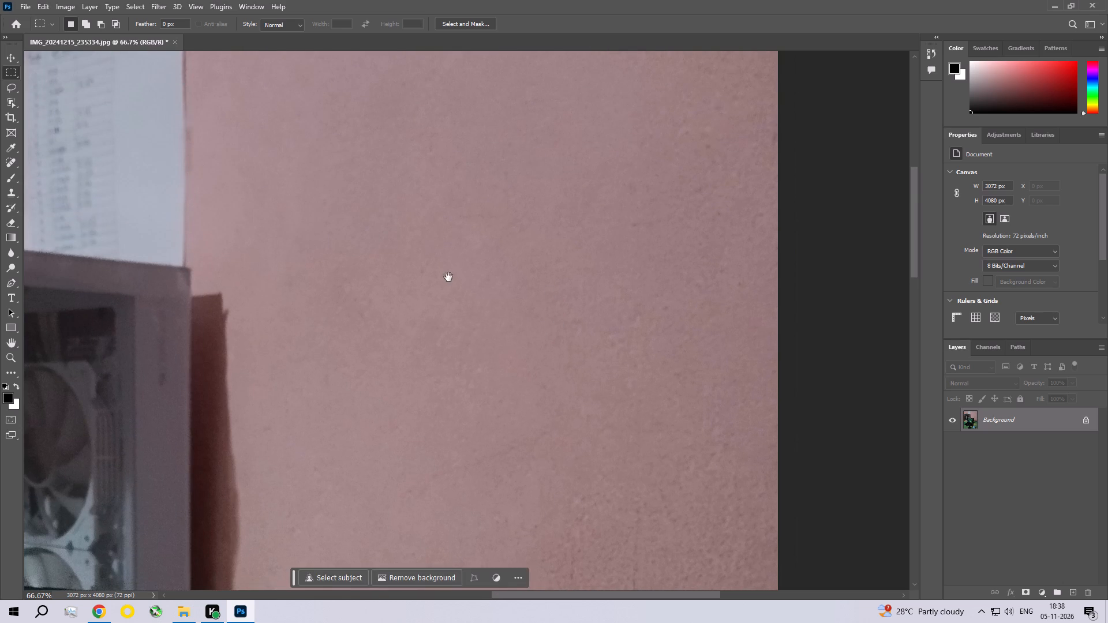
pyautogui.moveTo(392, 162); pyautogui.dragTo(393, 312)
pyautogui.moveTo(404, 298); pyautogui.dragTo(439, 198)
pyautogui.moveTo(441, 314); pyautogui.dragTo(311, 245)
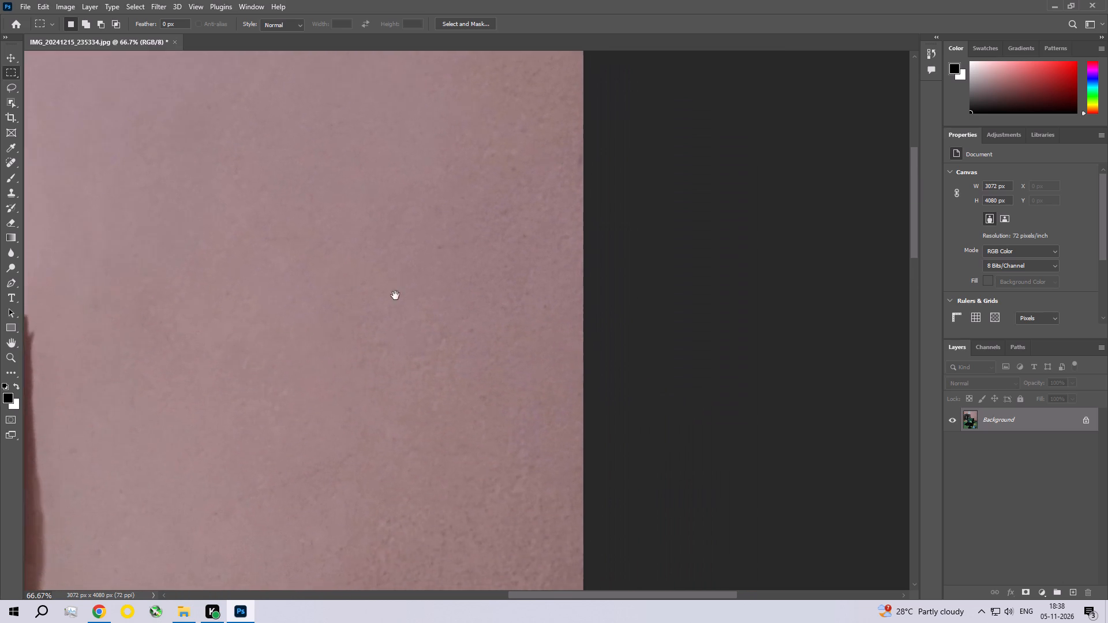
pyautogui.click(400, 299)
pyautogui.moveTo(441, 174); pyautogui.dragTo(470, 202)
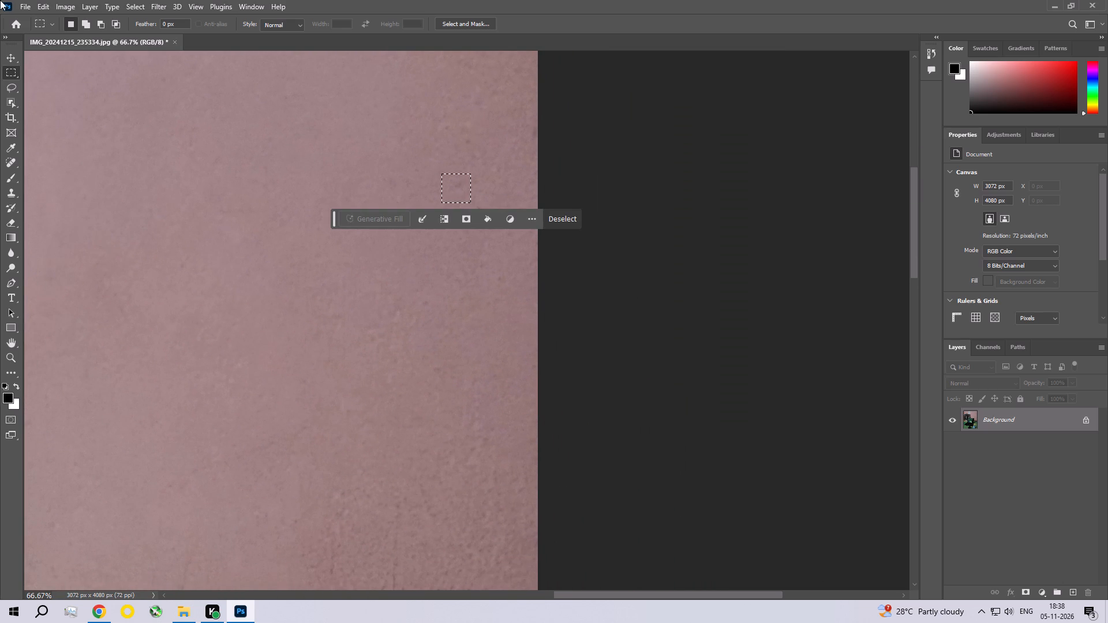
pyautogui.click(50, 7)
pyautogui.click(70, 182)
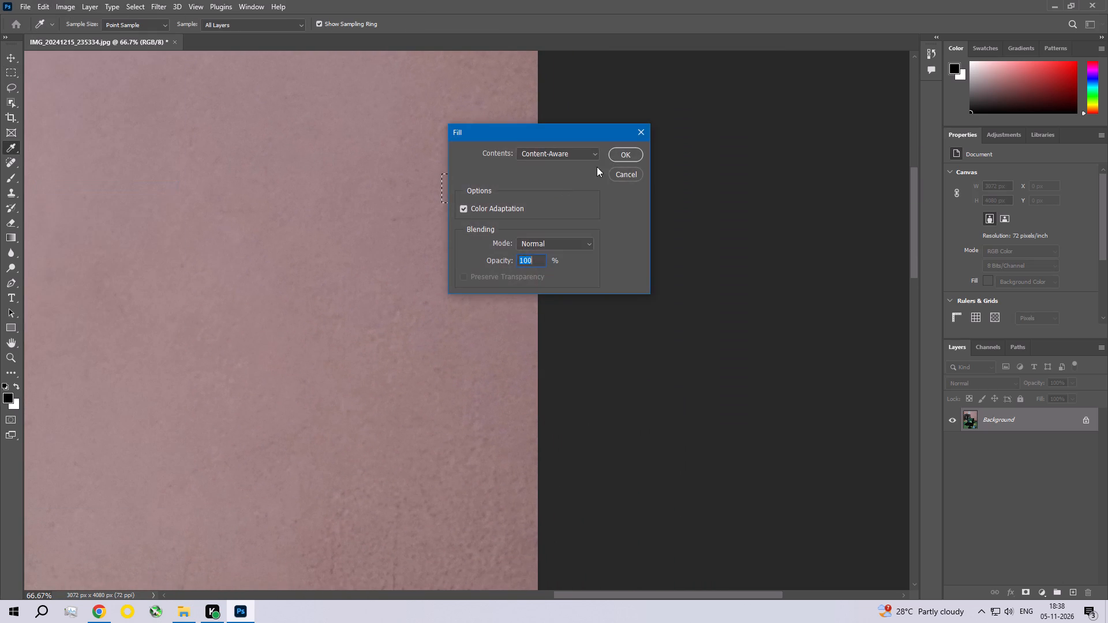
pyautogui.click(619, 154)
pyautogui.hotkey('ctrl', 'd')
# Remove the short dark mark below and left of the previous wall repair with a Content-Aware fill, and deselect.
pyautogui.press('space')
pyautogui.press('space')
pyautogui.press('space')
pyautogui.press('space')
pyautogui.press('space')
pyautogui.press('space')
pyautogui.moveTo(428, 358); pyautogui.dragTo(432, 280)
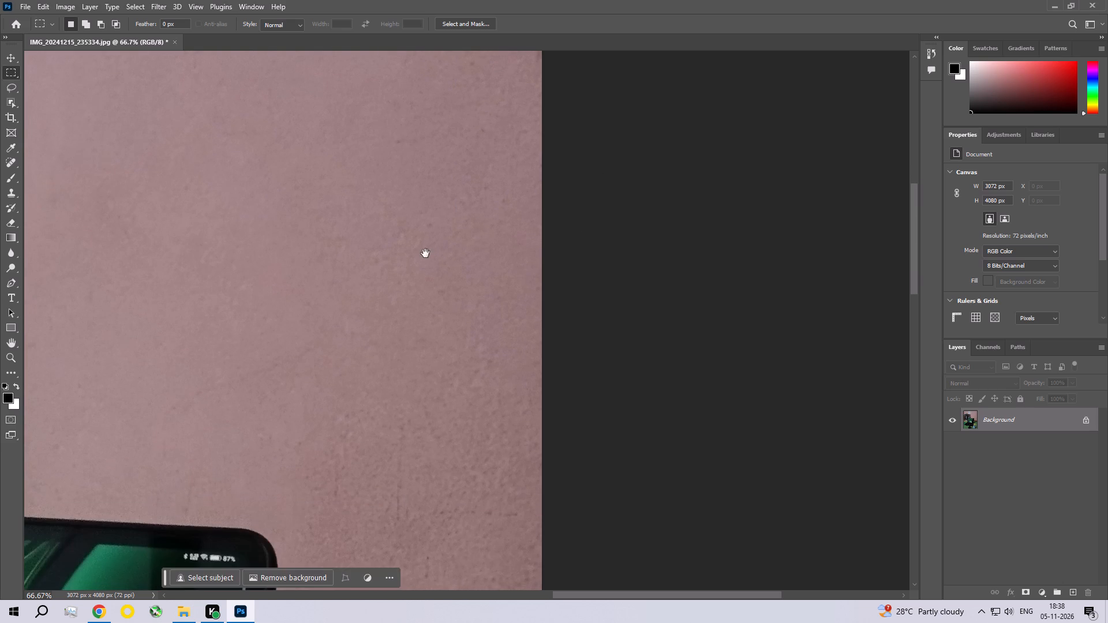
pyautogui.moveTo(379, 129); pyautogui.dragTo(417, 156)
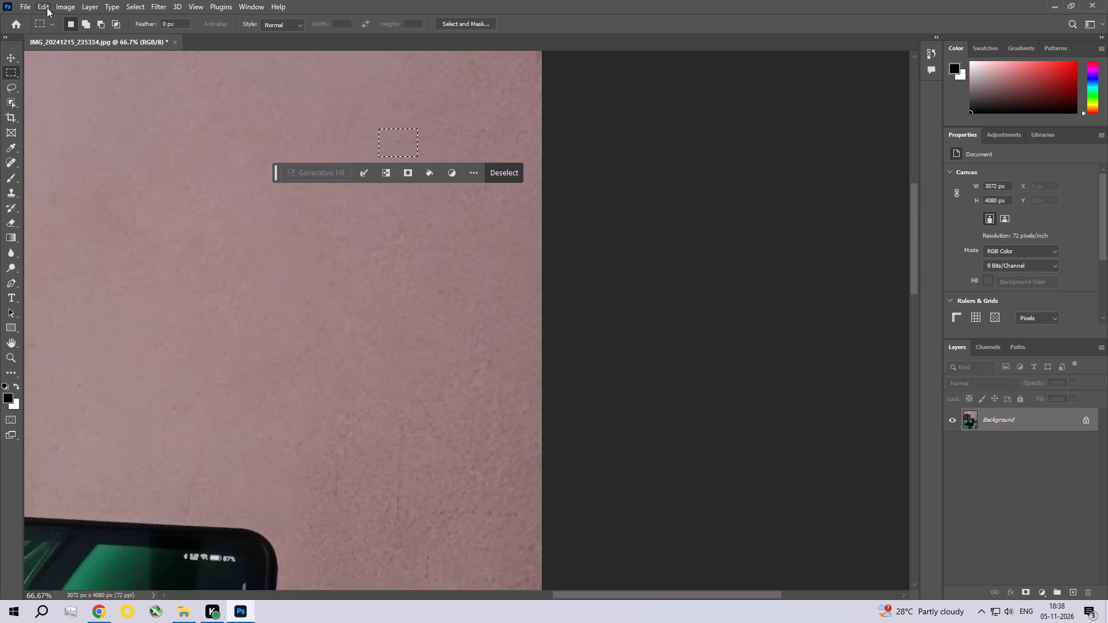
pyautogui.click(47, 7)
pyautogui.click(85, 189)
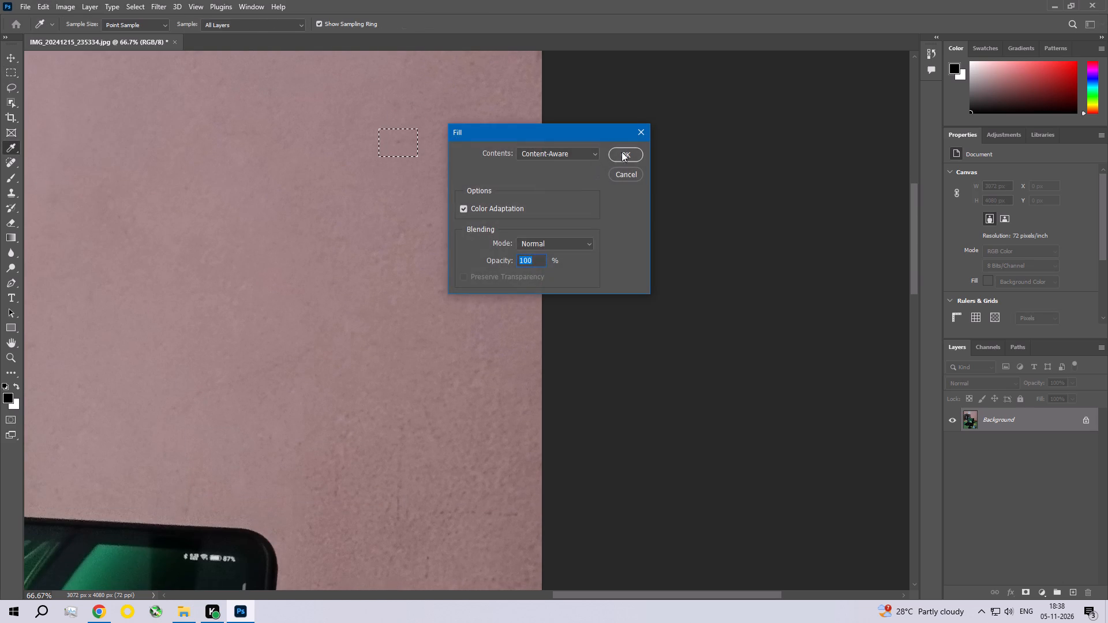
pyautogui.click(622, 152)
pyautogui.hotkey('ctrl', 'd')
# Remove the small speck on the wall above the tablet, well to the left of the previous repair, with a Content-Aware fill, and deselect.
pyautogui.moveTo(166, 174); pyautogui.dragTo(196, 201)
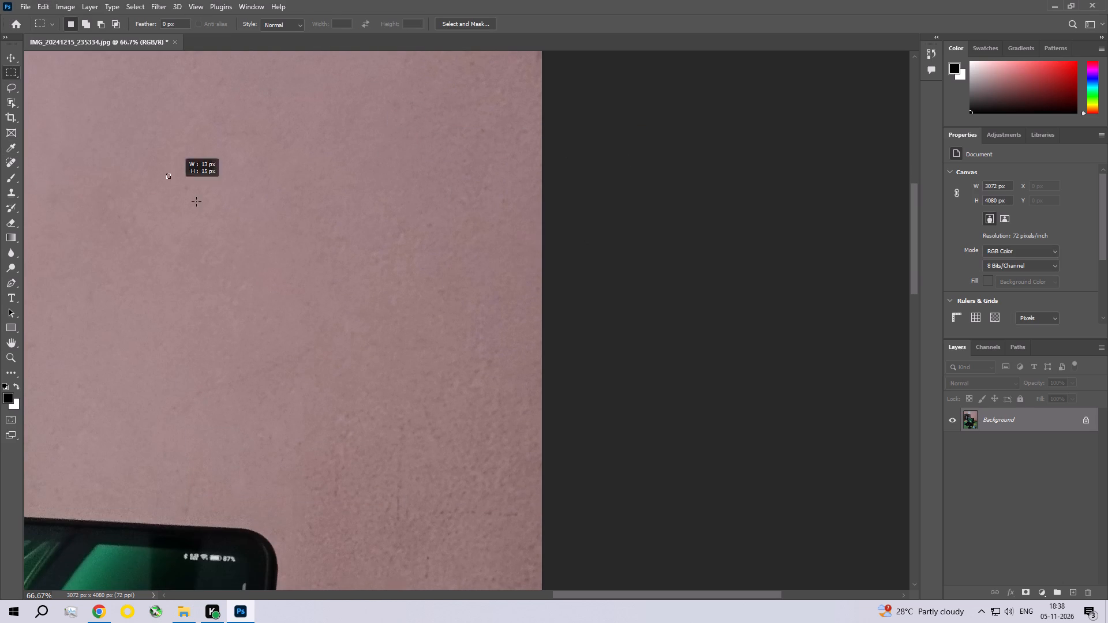
pyautogui.moveTo(196, 201); pyautogui.dragTo(207, 205)
pyautogui.click(42, 0)
pyautogui.click(80, 191)
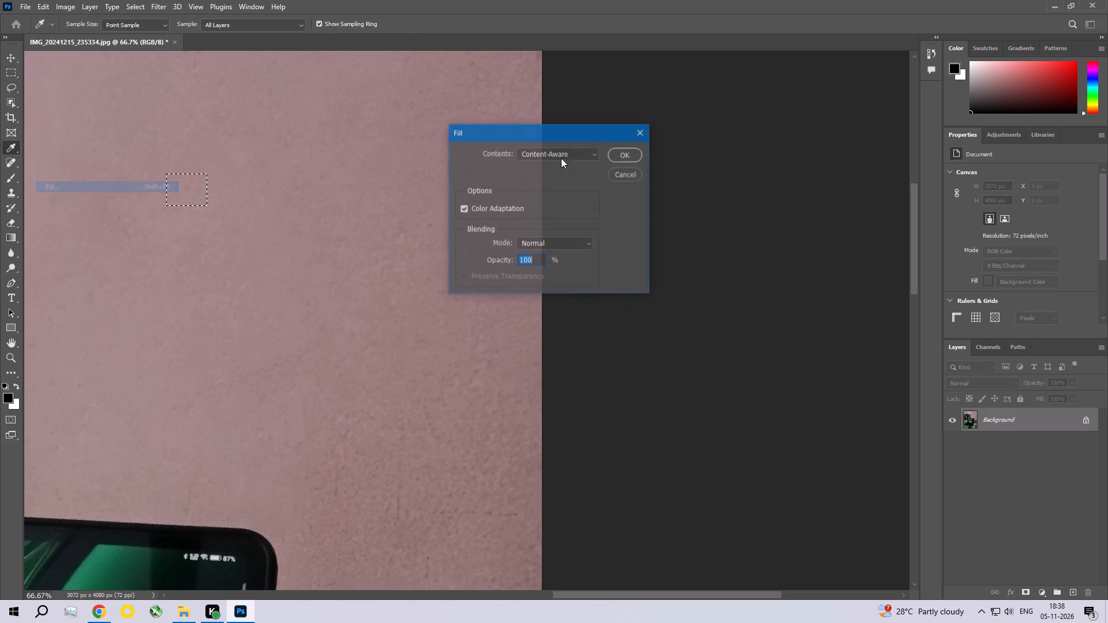
pyautogui.click(638, 153)
pyautogui.hotkey('ctrl', 'd')
# Remove the speck on the wall just above and right of the tablet's upper right corner with a Content-Aware fill, and deselect.
pyautogui.press('space')
pyautogui.press('space')
pyautogui.press('space')
pyautogui.press('space')
pyautogui.press('space')
pyautogui.press('space')
pyautogui.press('space')
pyautogui.press('space')
pyautogui.press('space')
pyautogui.press('space')
pyautogui.press('space')
pyautogui.press('space')
pyautogui.press('space')
pyautogui.press('space')
pyautogui.press('space')
pyautogui.press('space')
pyautogui.press('space')
pyautogui.press('space')
pyautogui.press('space')
pyautogui.press('space')
pyautogui.moveTo(343, 277); pyautogui.dragTo(409, 160)
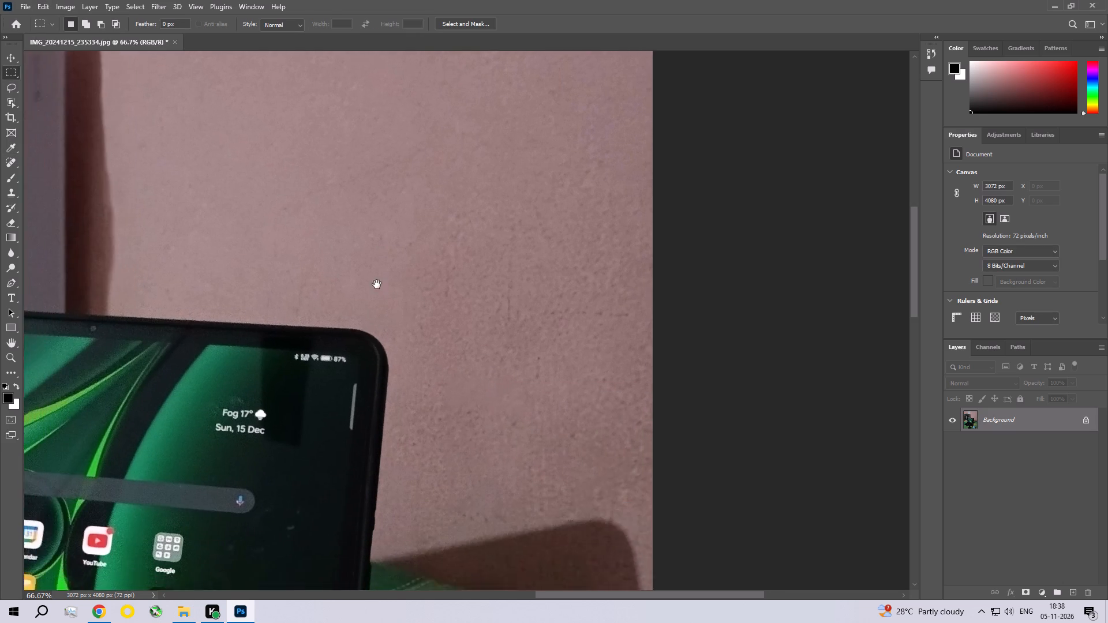
pyautogui.moveTo(377, 292); pyautogui.dragTo(274, 259)
pyautogui.moveTo(328, 138); pyautogui.dragTo(349, 164)
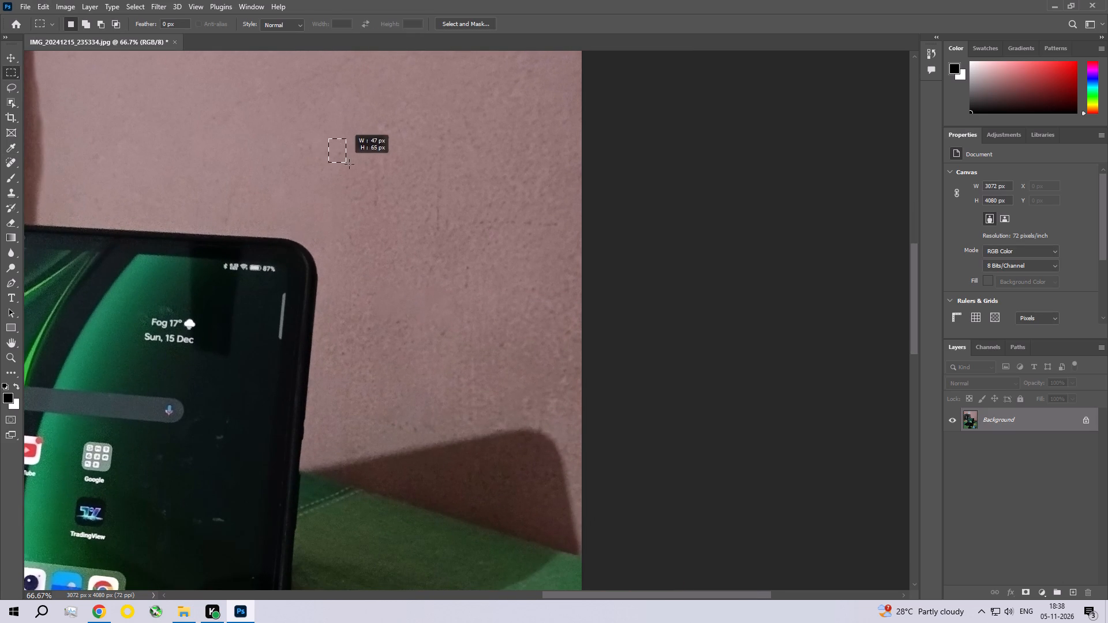
pyautogui.moveTo(349, 164); pyautogui.dragTo(350, 164)
pyautogui.click(43, 5)
pyautogui.click(80, 188)
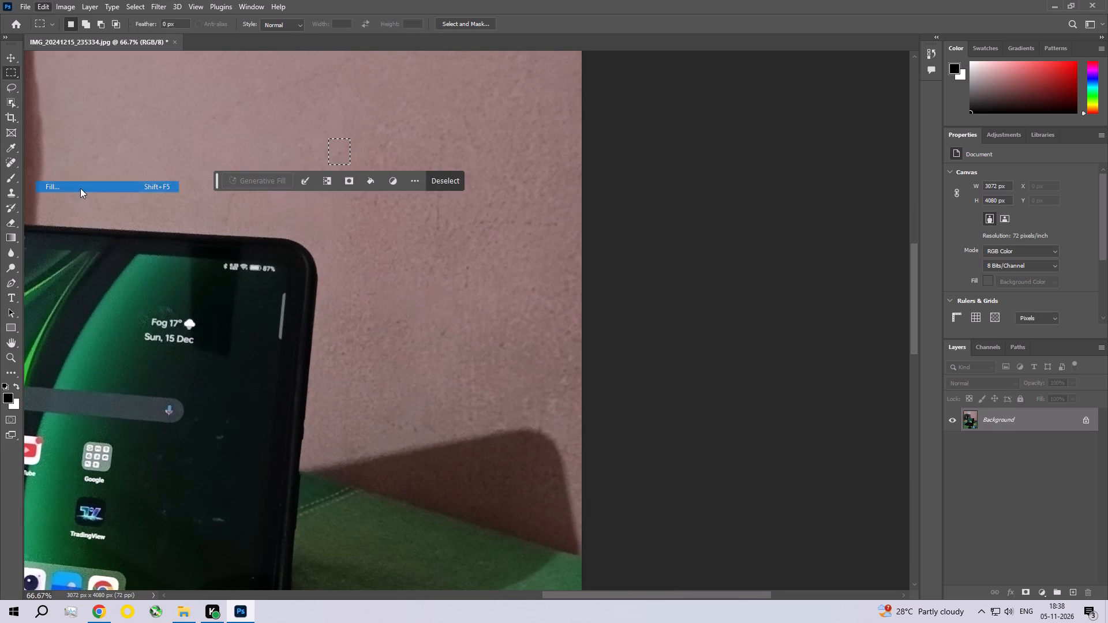
pyautogui.click(626, 156)
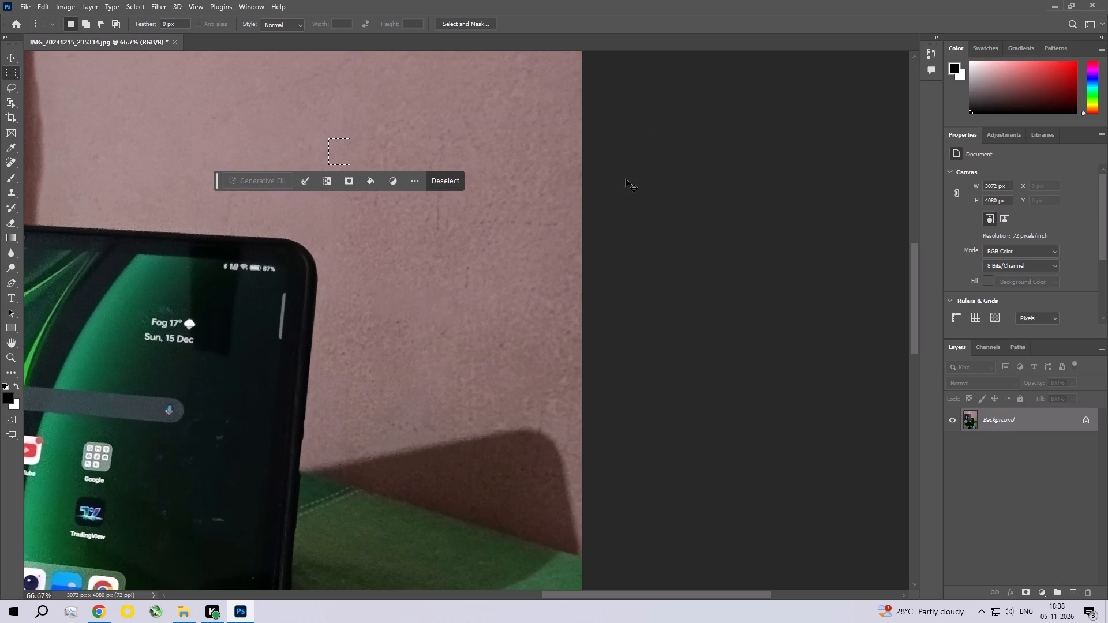
pyautogui.hotkey('ctrl', 'd')
# Remove the small dark speck on the wall between the tablet and the photo's right edge with a Content-Aware fill, and deselect.
pyautogui.press('space')
pyautogui.press('space')
pyautogui.press('space')
pyautogui.press('space')
pyautogui.press('space')
pyautogui.press('space')
pyautogui.press('space')
pyautogui.press('space')
pyautogui.moveTo(487, 325); pyautogui.dragTo(490, 249)
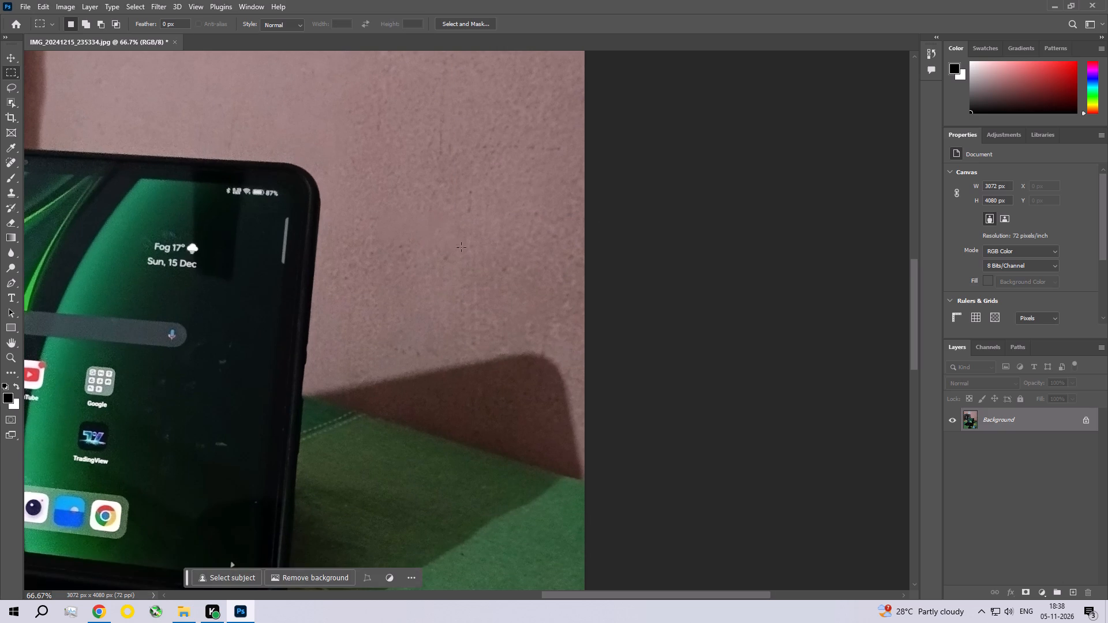
pyautogui.moveTo(438, 239); pyautogui.dragTo(461, 275)
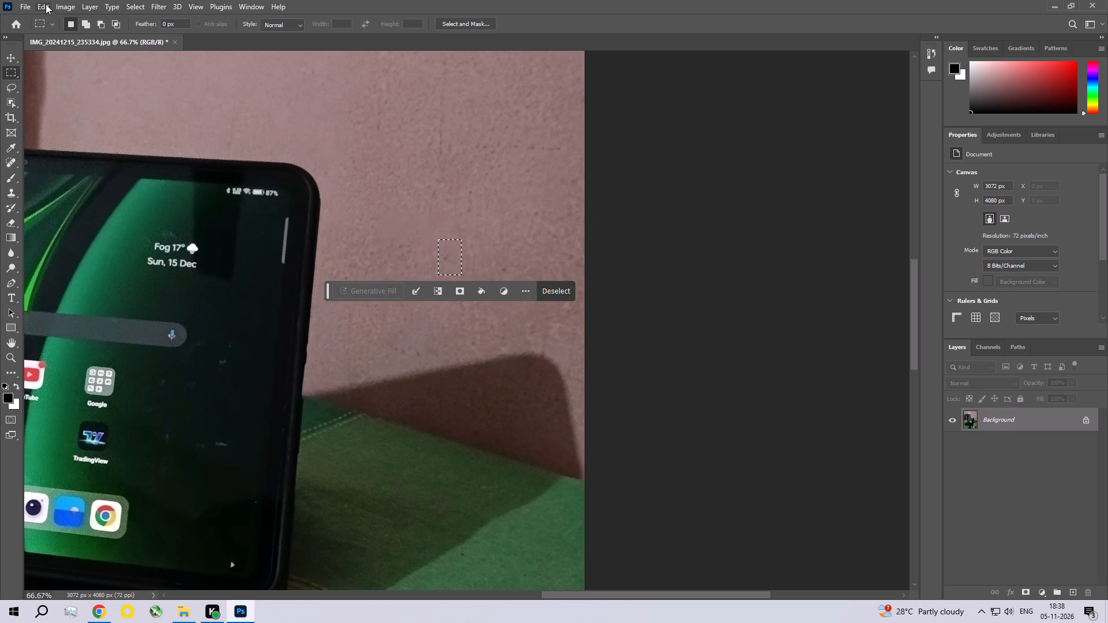
pyautogui.click(44, 3)
pyautogui.click(77, 188)
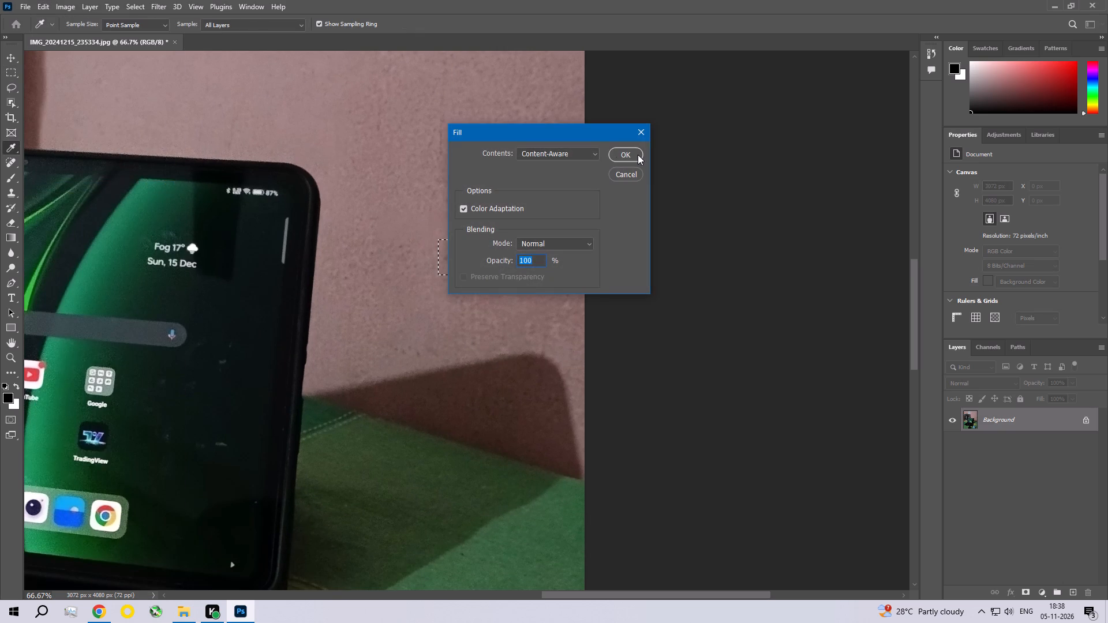
pyautogui.click(638, 155)
pyautogui.hotkey('ctrl', 'd')
# Remove the faint smudge just above the sloping dark shadow beside the tablet with a Content-Aware fill, and deselect.
pyautogui.press('space')
pyautogui.press('space')
pyautogui.press('space')
pyautogui.press('space')
pyautogui.press('space')
pyautogui.press('space')
pyautogui.press('space')
pyautogui.press('space')
pyautogui.press('space')
pyautogui.press('space')
pyautogui.moveTo(477, 324); pyautogui.dragTo(431, 277)
pyautogui.moveTo(345, 295); pyautogui.dragTo(406, 313)
pyautogui.click(43, 6)
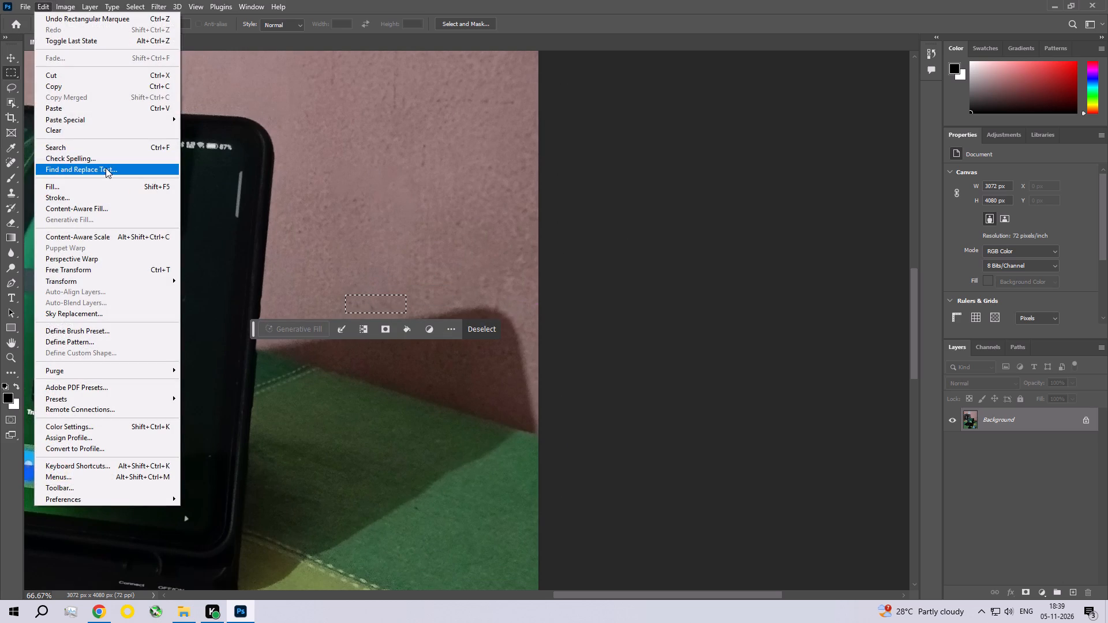
pyautogui.click(99, 190)
pyautogui.click(625, 154)
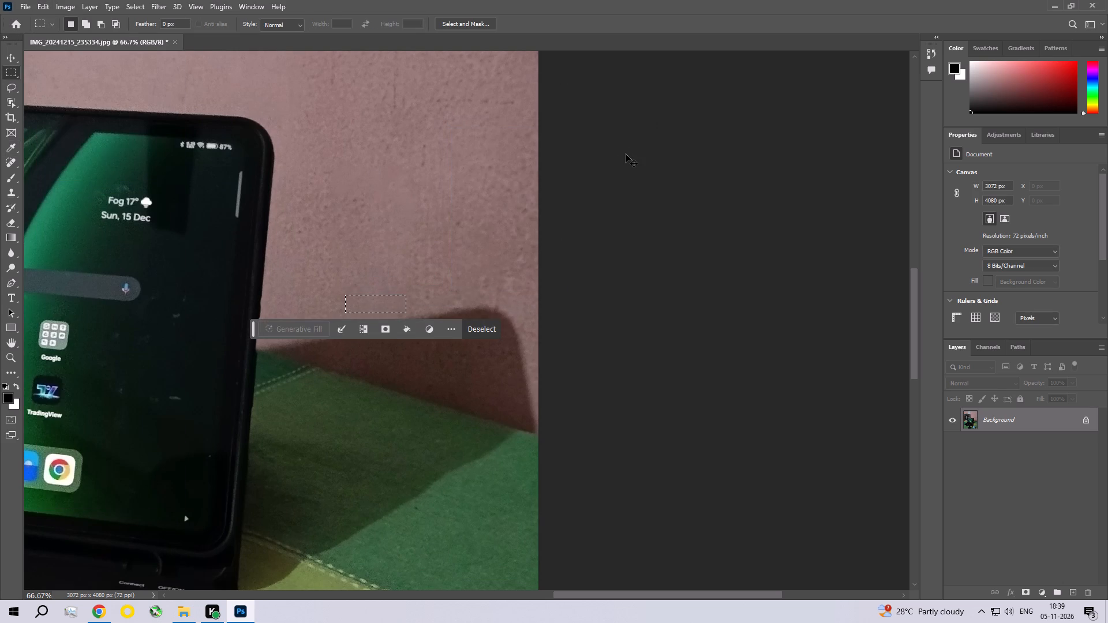
pyautogui.hotkey('ctrl', 'd')
# Remove the speck on the wall just right of the PC case's brown shadow, above the tablet, with a Content-Aware fill, and deselect.
pyautogui.press('space')
pyautogui.press('space')
pyautogui.press('space')
pyautogui.press('space')
pyautogui.press('space')
pyautogui.press('space')
pyautogui.press('space')
pyautogui.press('space')
pyautogui.press('space')
pyautogui.press('space')
pyautogui.press('space')
pyautogui.press('space')
pyautogui.press('space')
pyautogui.press('space')
pyautogui.press('space')
pyautogui.press('space')
pyautogui.press('space')
pyautogui.press('space')
pyautogui.press('space')
pyautogui.press('space')
pyautogui.moveTo(351, 170); pyautogui.dragTo(486, 319)
pyautogui.moveTo(541, 227); pyautogui.dragTo(646, 254)
pyautogui.moveTo(343, 196); pyautogui.dragTo(372, 224)
pyautogui.click(40, 0)
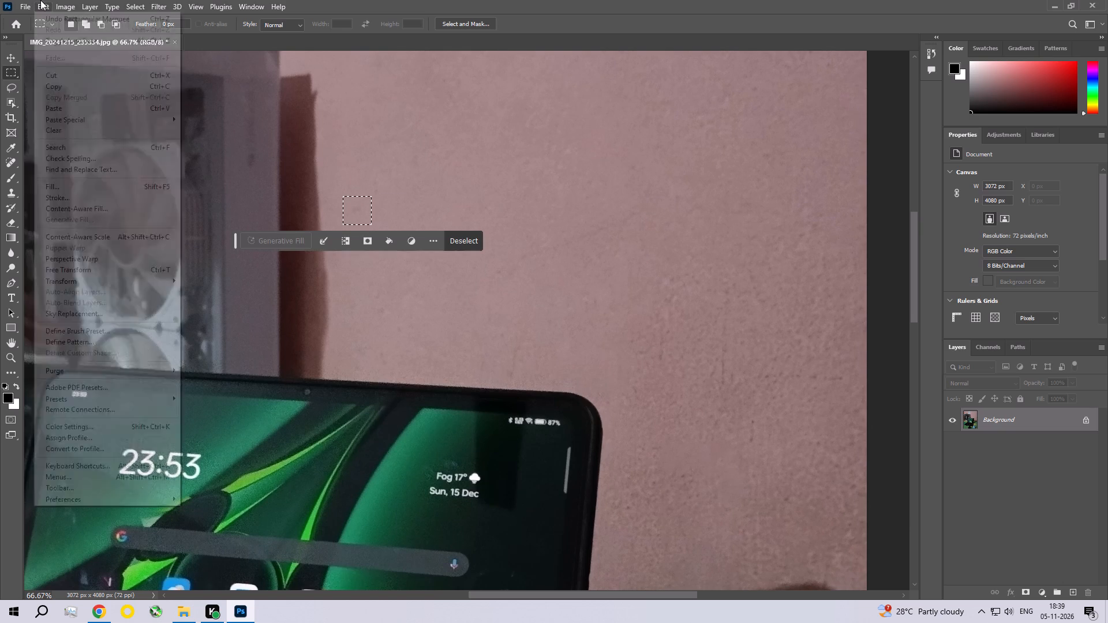
pyautogui.click(71, 185)
pyautogui.click(623, 152)
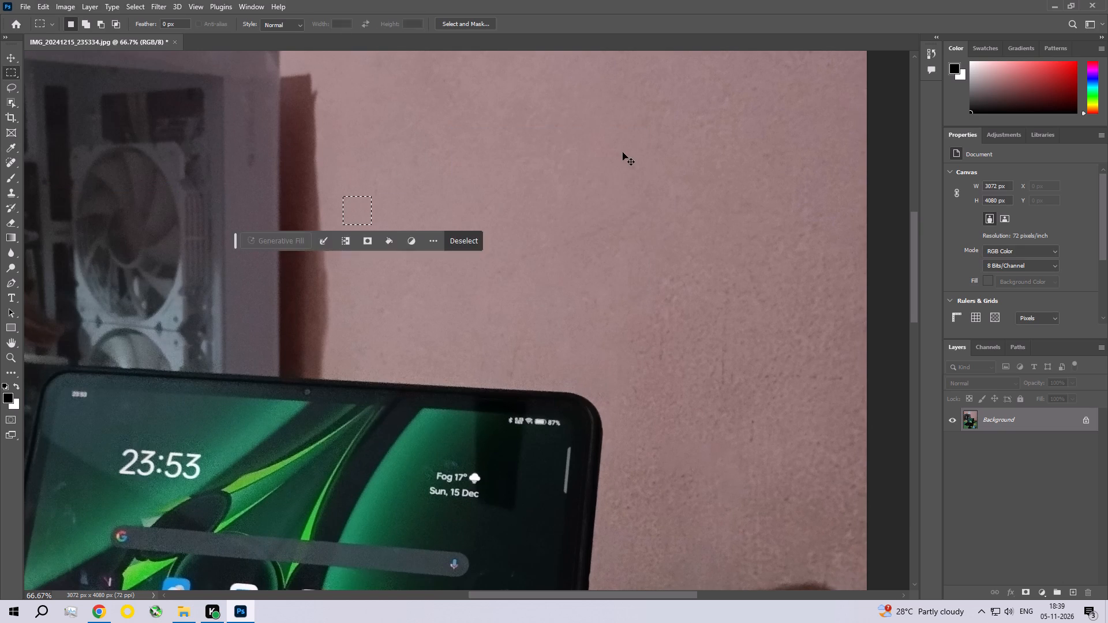
pyautogui.hotkey('ctrl', 'd')
# Remove the dark marks at the photo's left edge, in the reddish shadow just above the PC case, with a Content-Aware fill, and deselect.
pyautogui.press('space')
pyautogui.press('space')
pyautogui.press('space')
pyautogui.press('space')
pyautogui.press('space')
pyautogui.press('space')
pyautogui.press('space')
pyautogui.press('space')
pyautogui.press('space')
pyautogui.press('space')
pyautogui.press('space')
pyautogui.press('space')
pyautogui.press('space')
pyautogui.press('space')
pyautogui.press('space')
pyautogui.press('space')
pyautogui.press('space')
pyautogui.press('space')
pyautogui.press('space')
pyautogui.press('space')
pyautogui.moveTo(439, 134); pyautogui.dragTo(482, 305)
pyautogui.moveTo(463, 260); pyautogui.dragTo(754, 282)
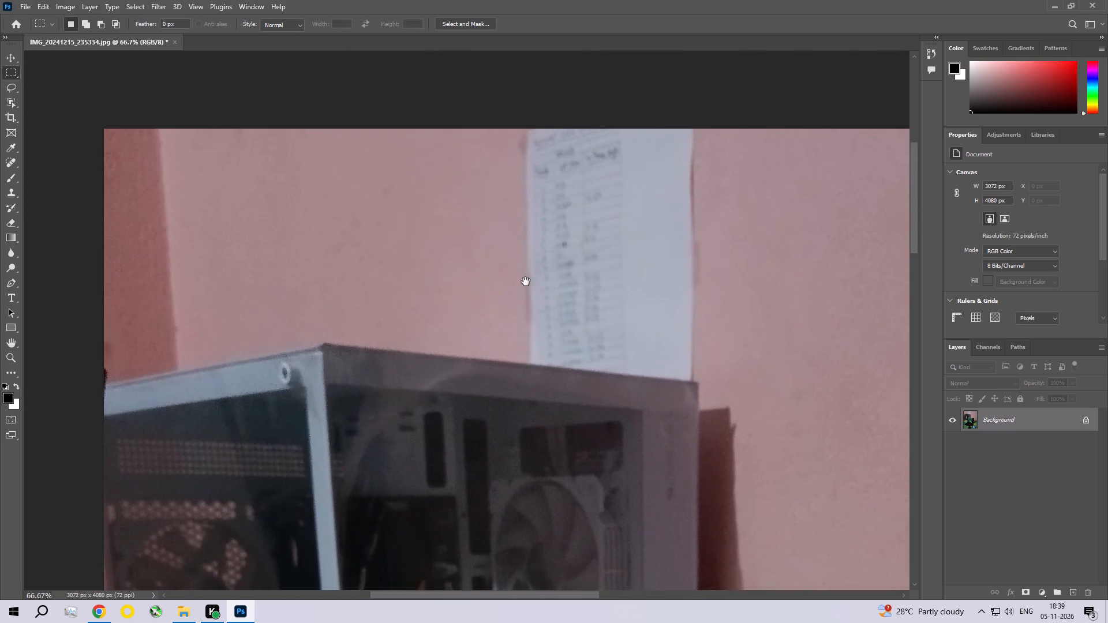
pyautogui.moveTo(335, 280); pyautogui.dragTo(398, 231)
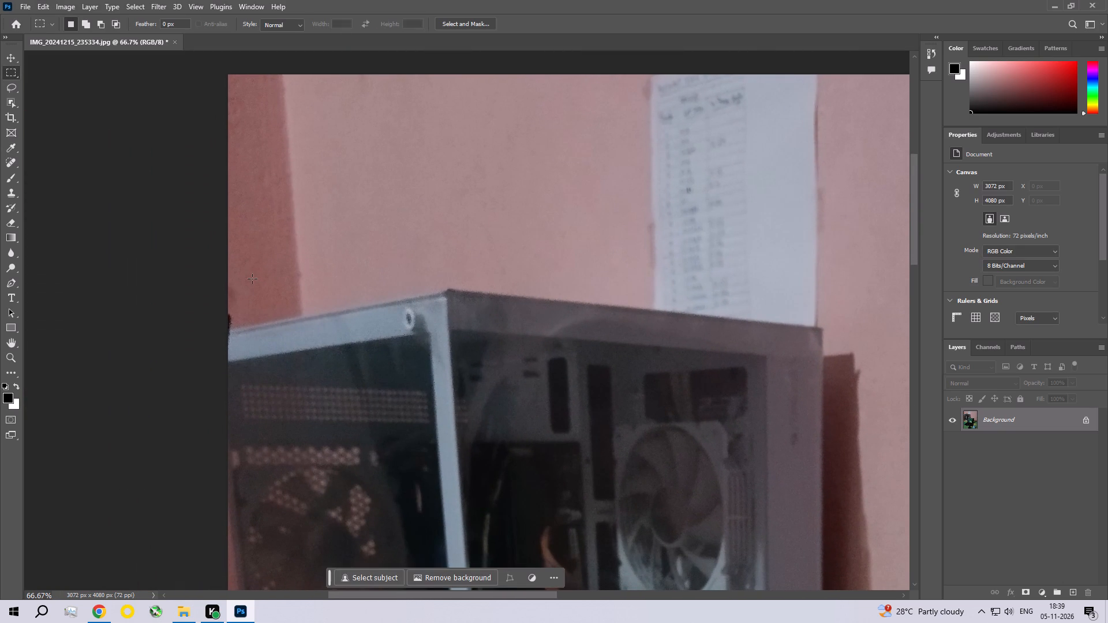
pyautogui.moveTo(241, 281); pyautogui.dragTo(223, 325)
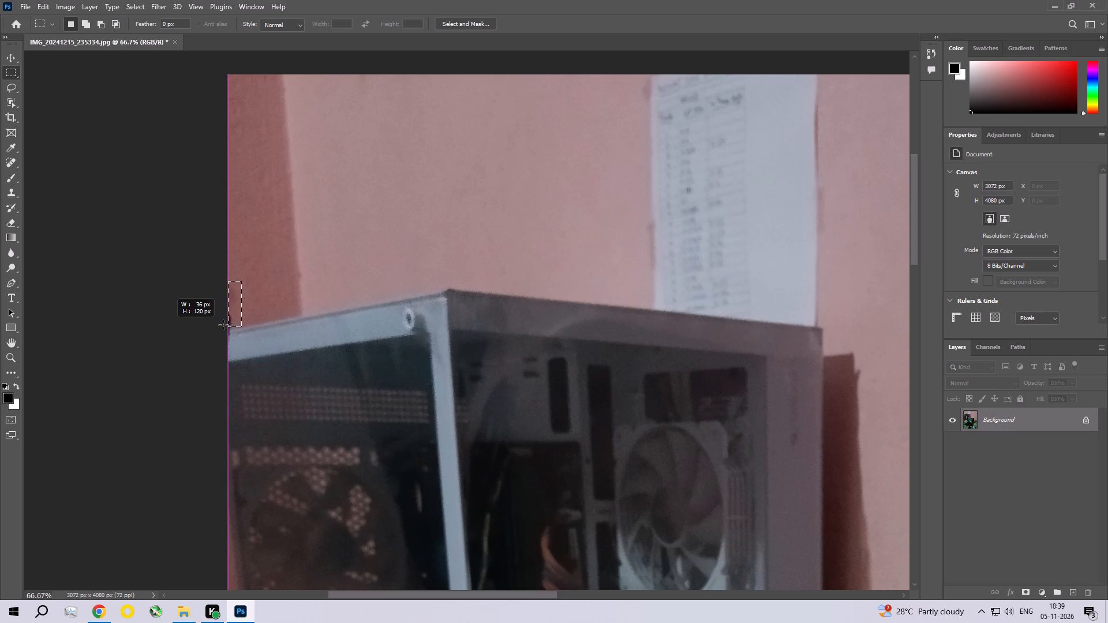
pyautogui.moveTo(223, 325); pyautogui.dragTo(224, 324)
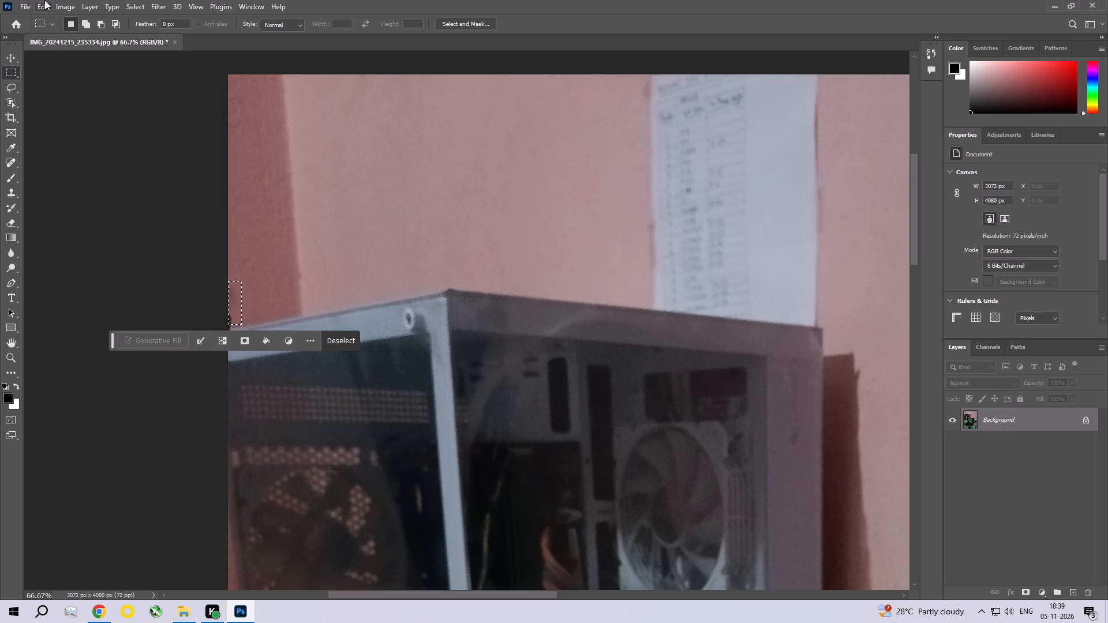
pyautogui.click(44, 0)
pyautogui.click(74, 189)
pyautogui.click(617, 152)
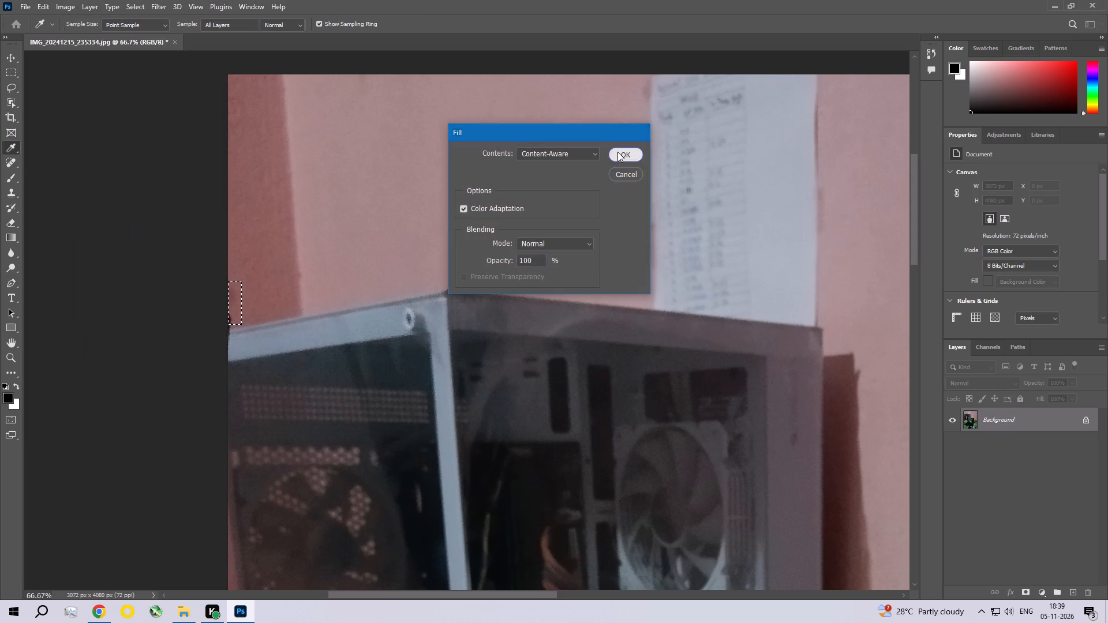
pyautogui.hotkey('ctrl', 'd')
# Remove the small mark on the upper right part of the wall, in from the photo's right edge, with a Content-Aware fill, and deselect.
pyautogui.press('space')
pyautogui.press('space')
pyautogui.press('space')
pyautogui.press('space')
pyautogui.press('space')
pyautogui.press('space')
pyautogui.press('space')
pyautogui.press('space')
pyautogui.press('space')
pyautogui.press('space')
pyautogui.press('space')
pyautogui.press('space')
pyautogui.press('space')
pyautogui.press('space')
pyautogui.press('space')
pyautogui.press('space')
pyautogui.press('space')
pyautogui.press('space')
pyautogui.press('space')
pyautogui.press('space')
pyautogui.moveTo(697, 252); pyautogui.dragTo(452, 310)
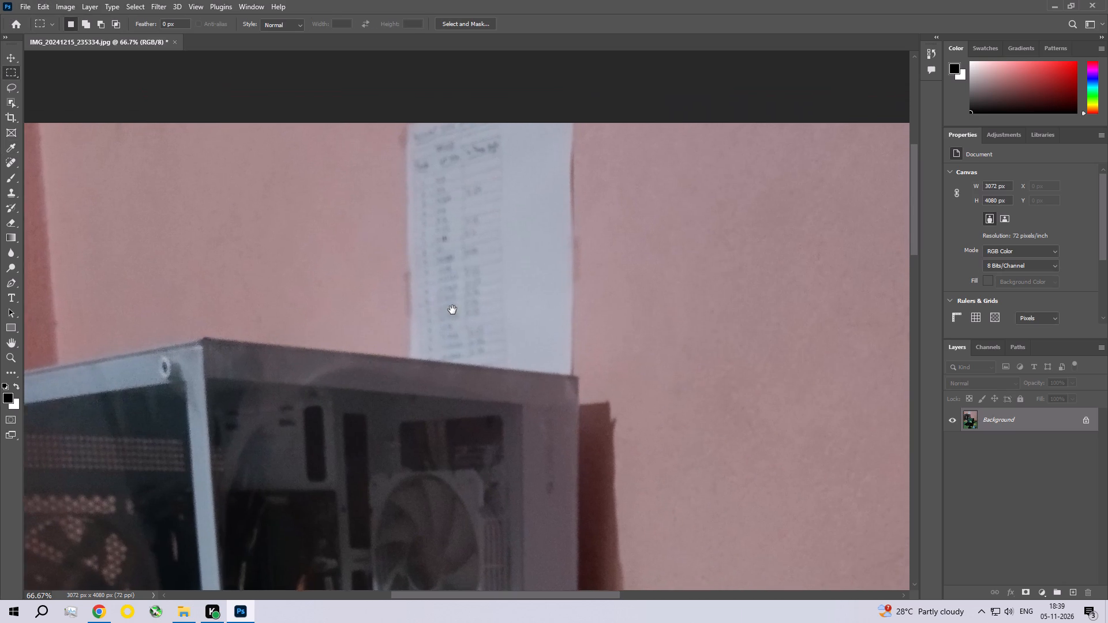
pyautogui.moveTo(452, 310); pyautogui.dragTo(264, 263)
pyautogui.moveTo(491, 274); pyautogui.dragTo(493, 408)
pyautogui.moveTo(511, 302); pyautogui.dragTo(539, 351)
pyautogui.click(43, 1)
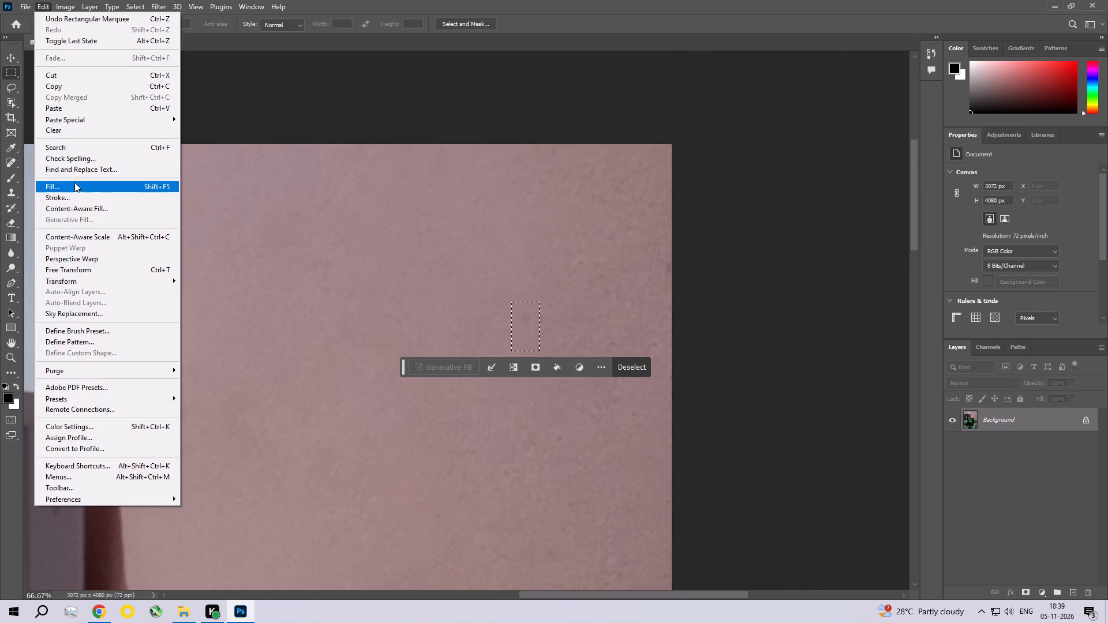
pyautogui.click(74, 182)
pyautogui.click(620, 151)
pyautogui.hotkey('ctrl', 'd')
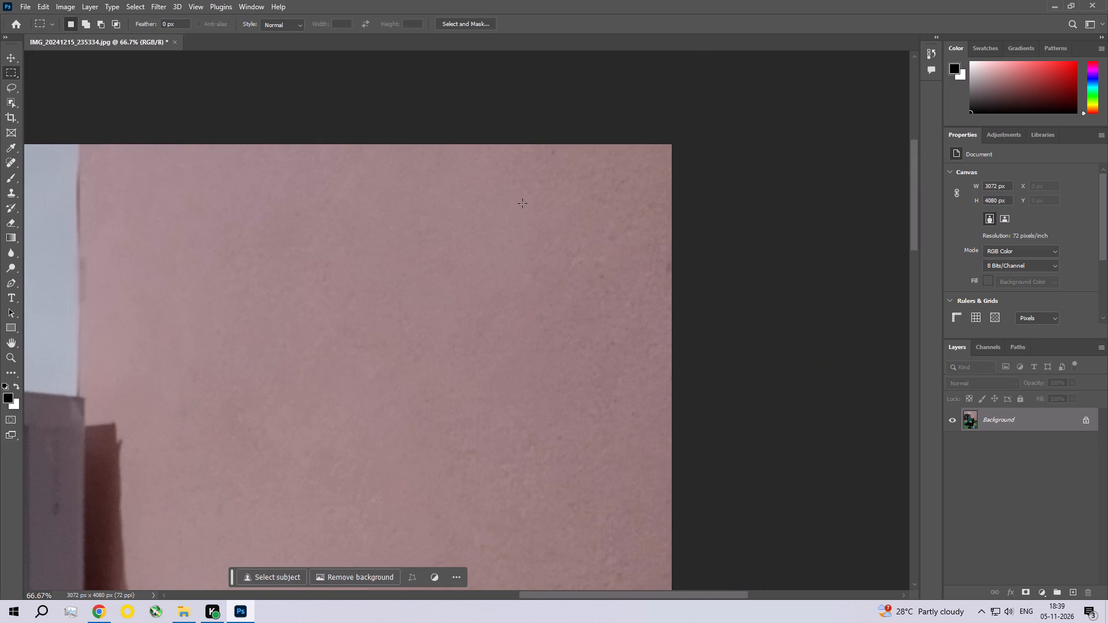
# Remove the small mark at the wall's top edge, near the photo's upper-right corner, with a Content-Aware fill, and deselect.
pyautogui.moveTo(529, 167); pyautogui.dragTo(585, 144)
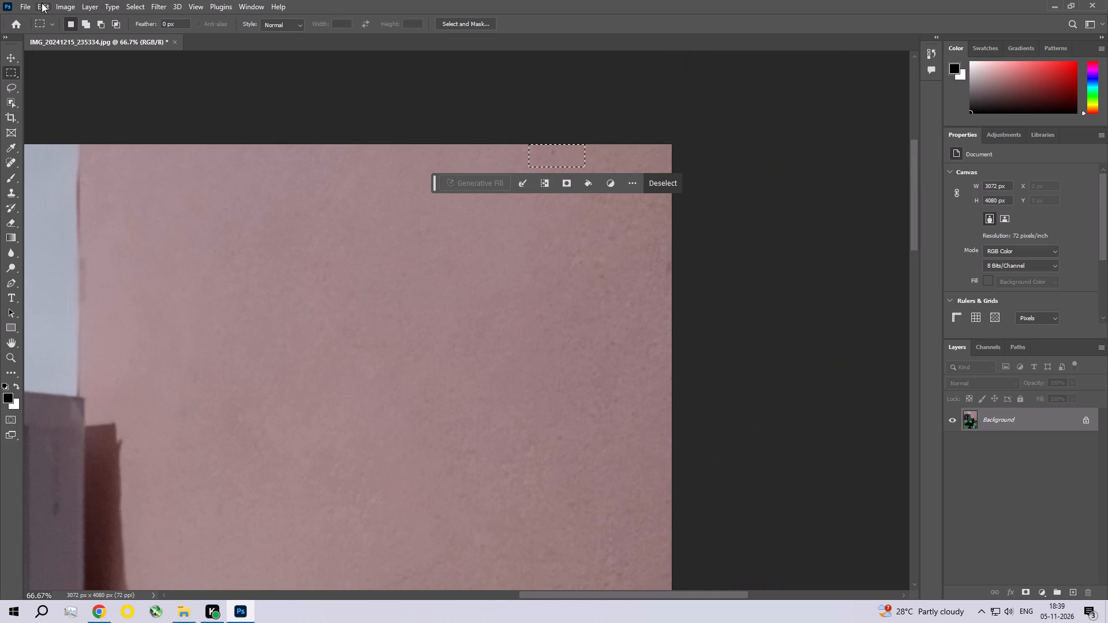
pyautogui.click(42, 3)
pyautogui.click(59, 188)
pyautogui.click(628, 155)
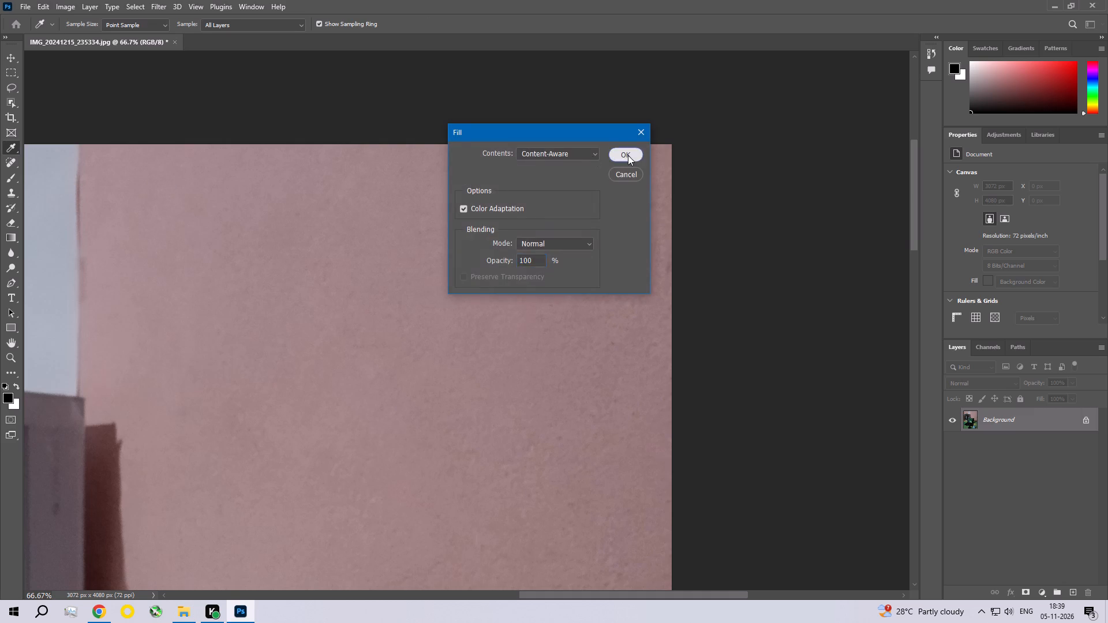
pyautogui.hotkey('ctrl', 'd')
# Remove the mark on the wall above the peak of the dark shadow beside the tablet with a Content-Aware fill, and deselect.
pyautogui.press('space')
pyautogui.press('space')
pyautogui.press('space')
pyautogui.press('space')
pyautogui.press('space')
pyautogui.press('space')
pyautogui.press('space')
pyautogui.press('space')
pyautogui.press('space')
pyautogui.press('space')
pyautogui.press('space')
pyautogui.press('space')
pyautogui.press('space')
pyautogui.press('space')
pyautogui.press('space')
pyautogui.press('space')
pyautogui.press('space')
pyautogui.press('space')
pyautogui.press('space')
pyautogui.press('space')
pyautogui.moveTo(589, 348); pyautogui.dragTo(575, 225)
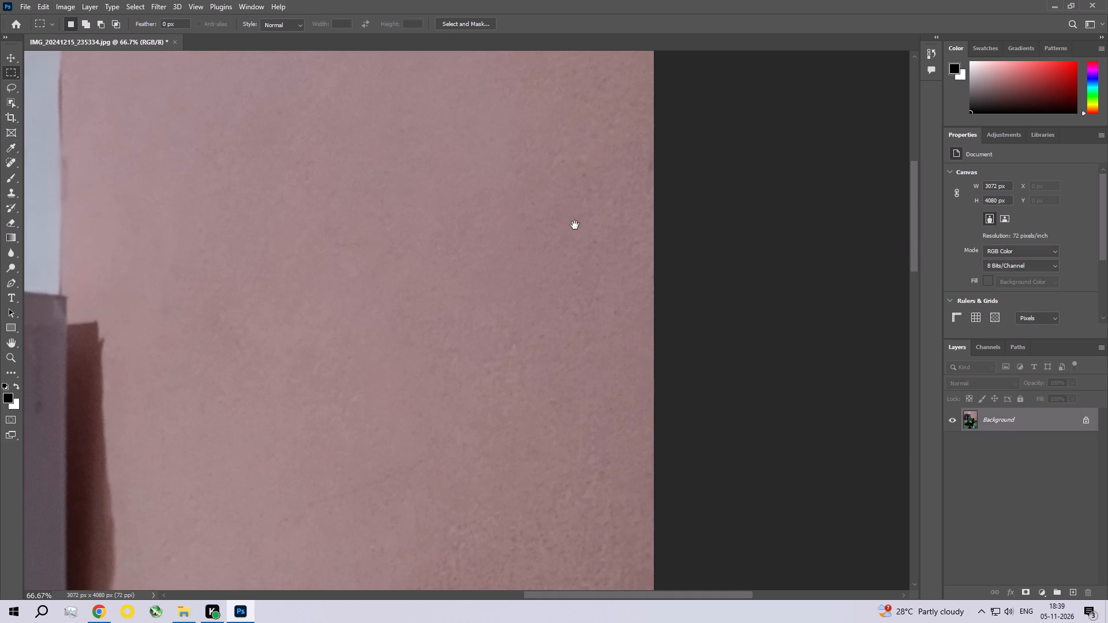
pyautogui.moveTo(575, 225); pyautogui.dragTo(575, 224)
pyautogui.moveTo(572, 282); pyautogui.dragTo(572, 292)
pyautogui.moveTo(226, 237); pyautogui.dragTo(477, 285)
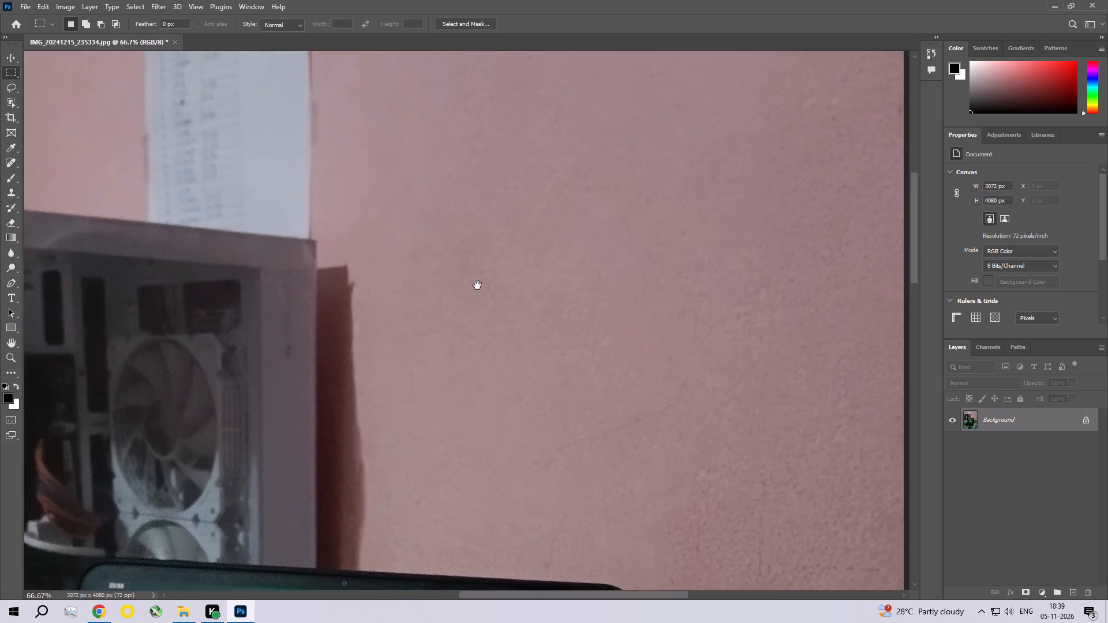
pyautogui.moveTo(477, 285); pyautogui.dragTo(474, 190)
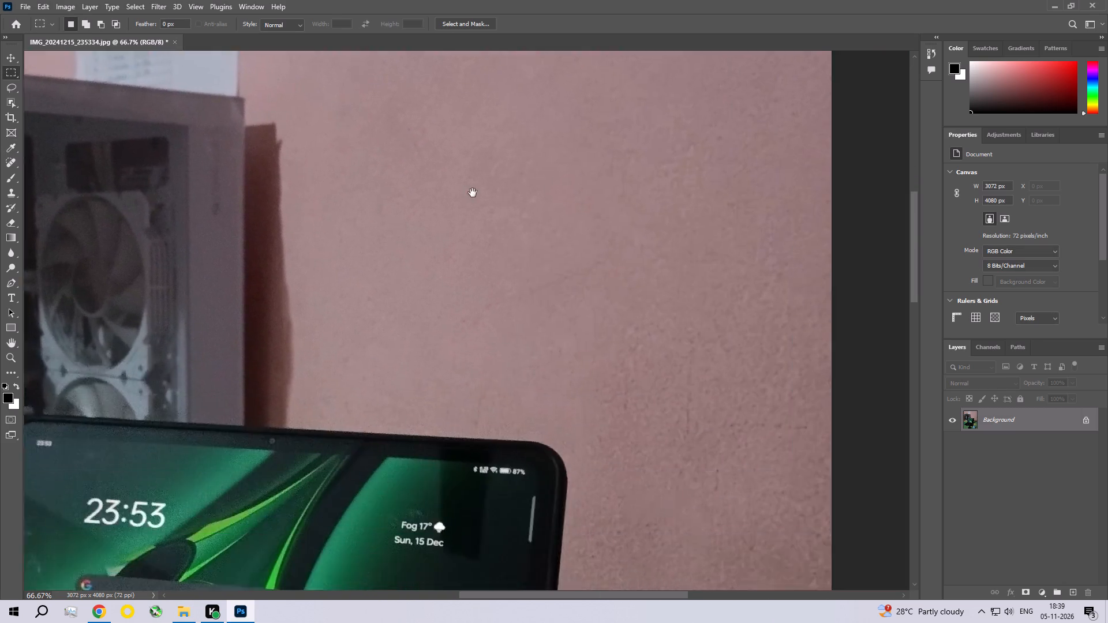
pyautogui.moveTo(477, 314); pyautogui.dragTo(548, 213)
pyautogui.moveTo(529, 245); pyautogui.dragTo(557, 273)
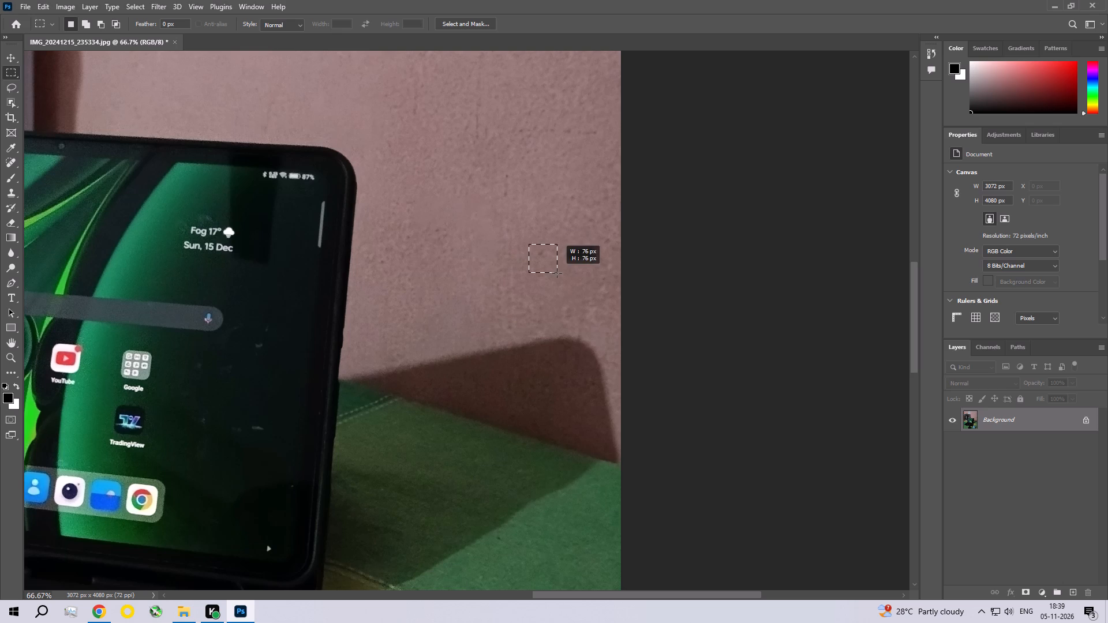
pyautogui.moveTo(557, 273); pyautogui.dragTo(557, 273)
pyautogui.click(46, 3)
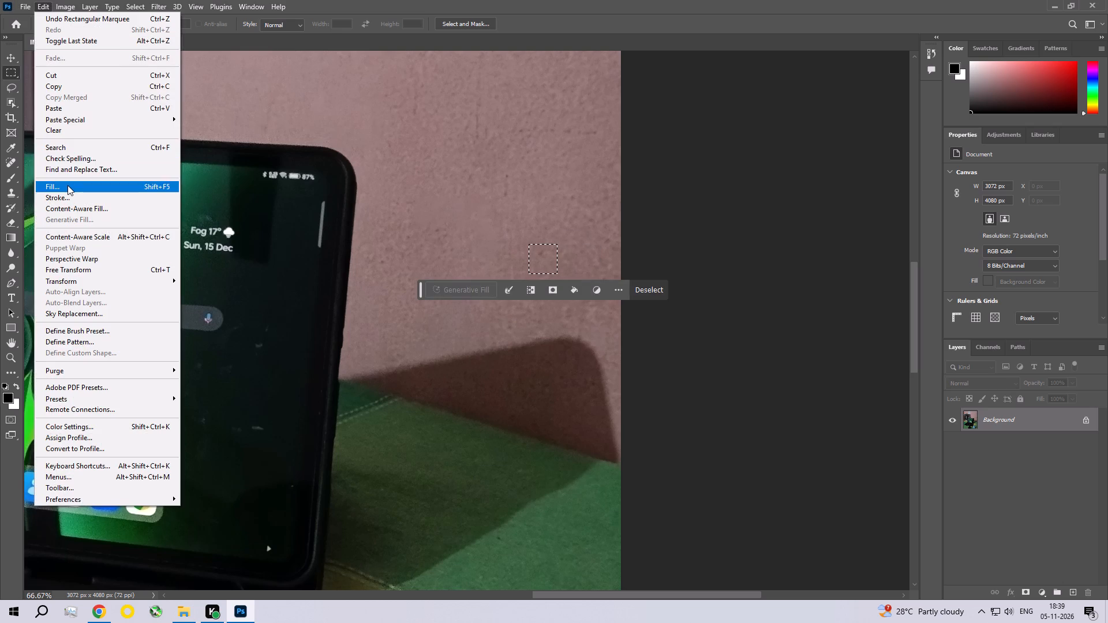
pyautogui.click(68, 185)
pyautogui.click(628, 152)
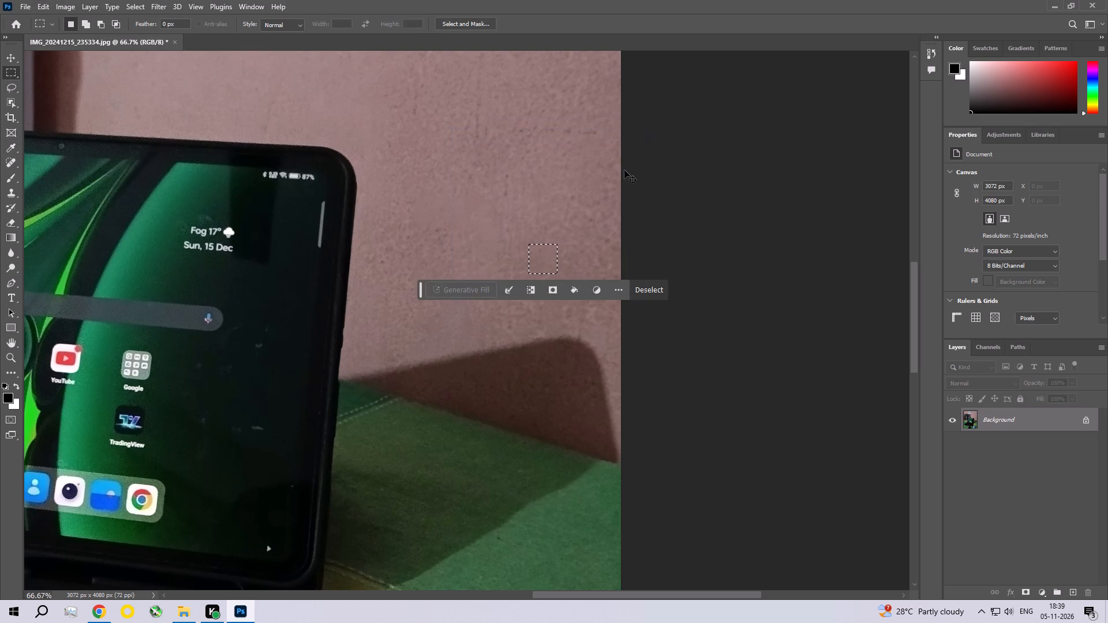
pyautogui.hotkey('ctrl', 'd')
# Remove the small marks on the wall to the right of the tablet's upper corner with a Content-Aware fill, and deselect.
pyautogui.press('space')
pyautogui.press('space')
pyautogui.press('space')
pyautogui.press('space')
pyautogui.press('space')
pyautogui.press('space')
pyautogui.press('space')
pyautogui.press('space')
pyautogui.press('space')
pyautogui.press('space')
pyautogui.press('space')
pyautogui.moveTo(532, 261); pyautogui.dragTo(520, 268)
pyautogui.moveTo(481, 175); pyautogui.dragTo(508, 219)
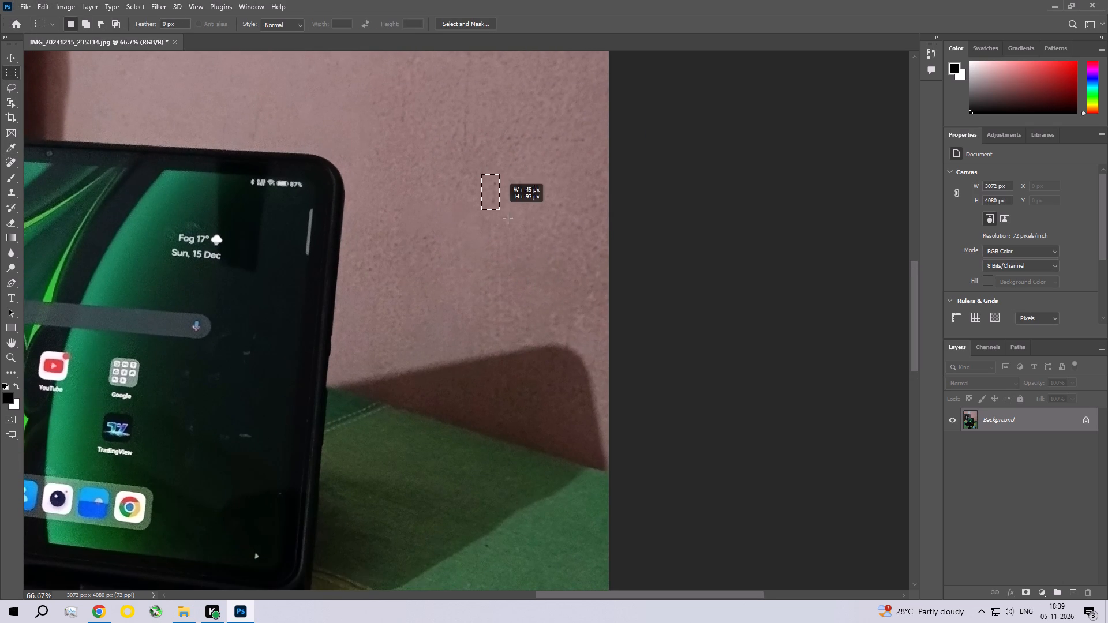
pyautogui.moveTo(508, 219); pyautogui.dragTo(508, 220)
pyautogui.click(38, 6)
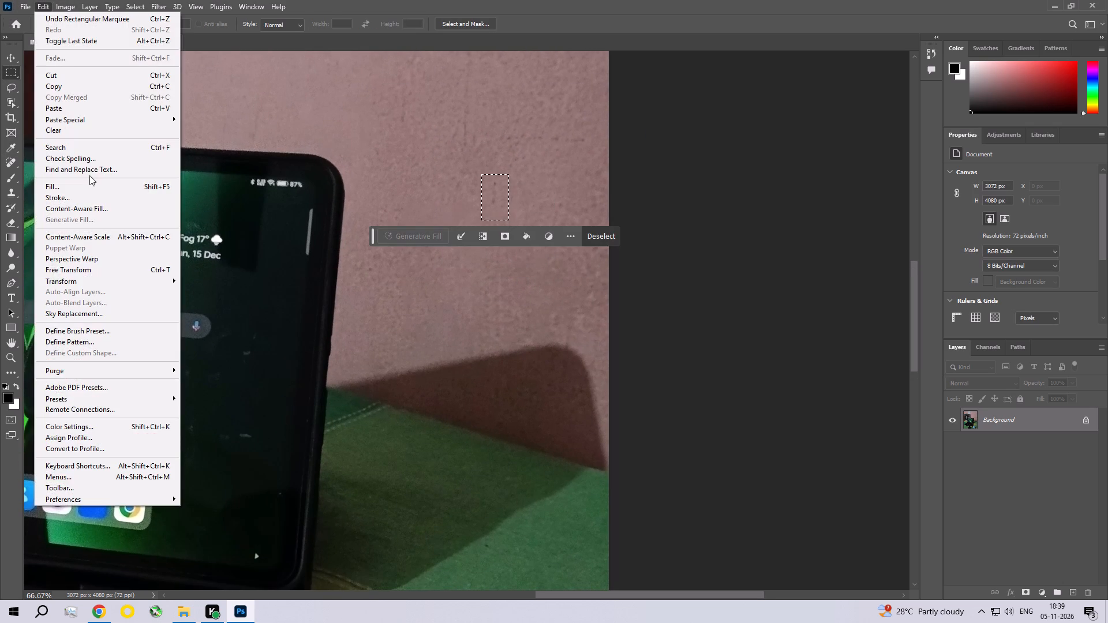
pyautogui.click(88, 186)
pyautogui.click(609, 150)
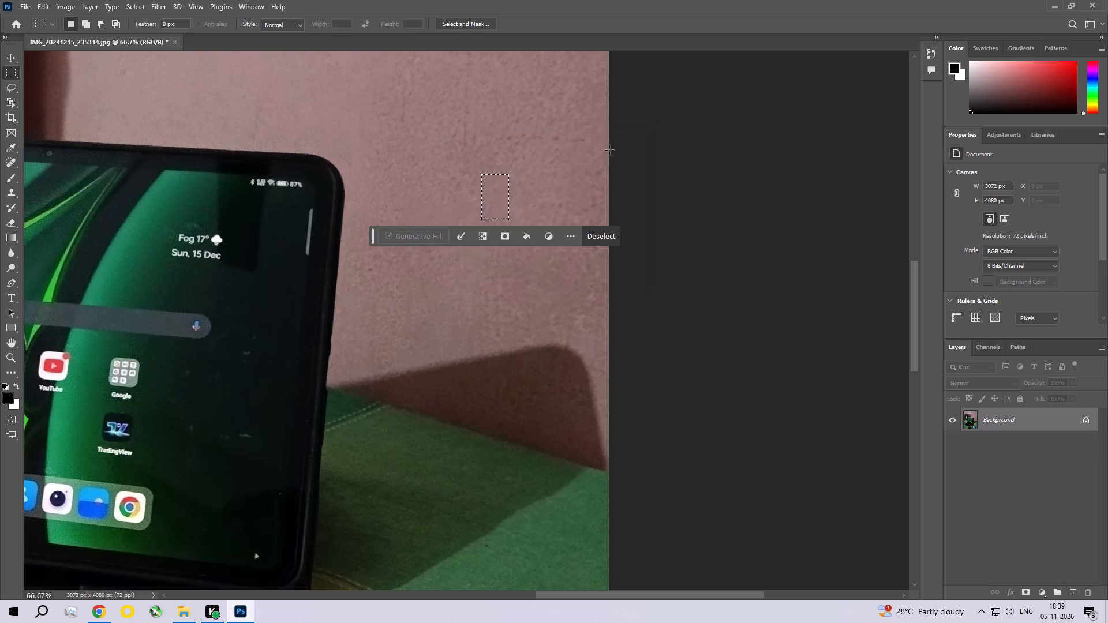
pyautogui.hotkey('ctrl', 'd')
# In the Camera Raw Filter, set Exposure +0.05, Contrast +17, Highlights -19, Shadows +20, Whites -16 and Blacks +15.
pyautogui.hotkey('ctrl', '0')
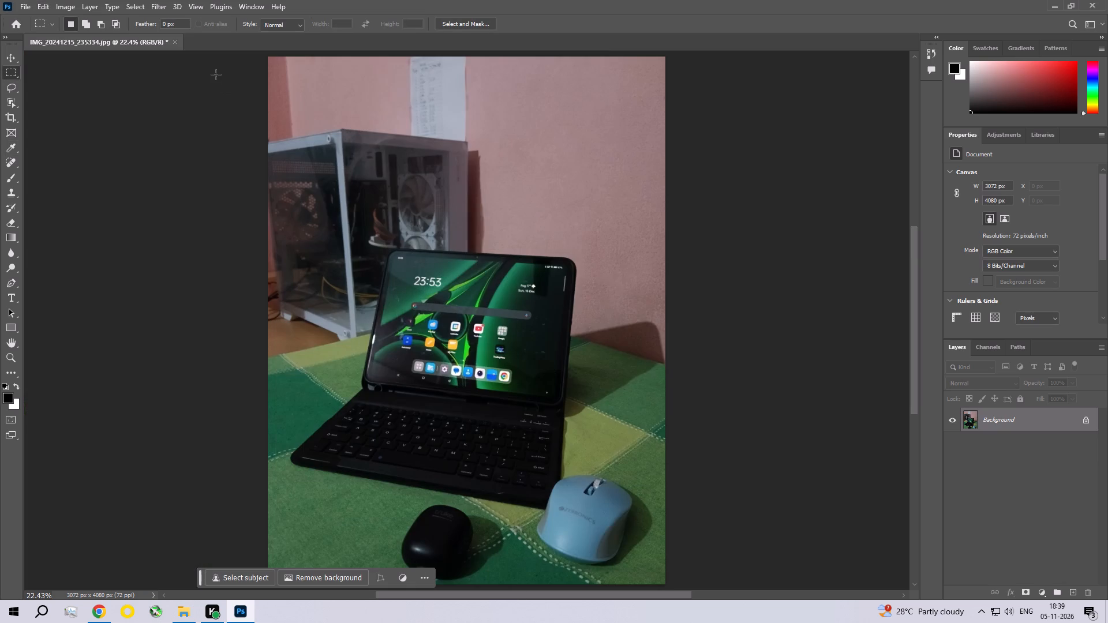
pyautogui.click(160, 5)
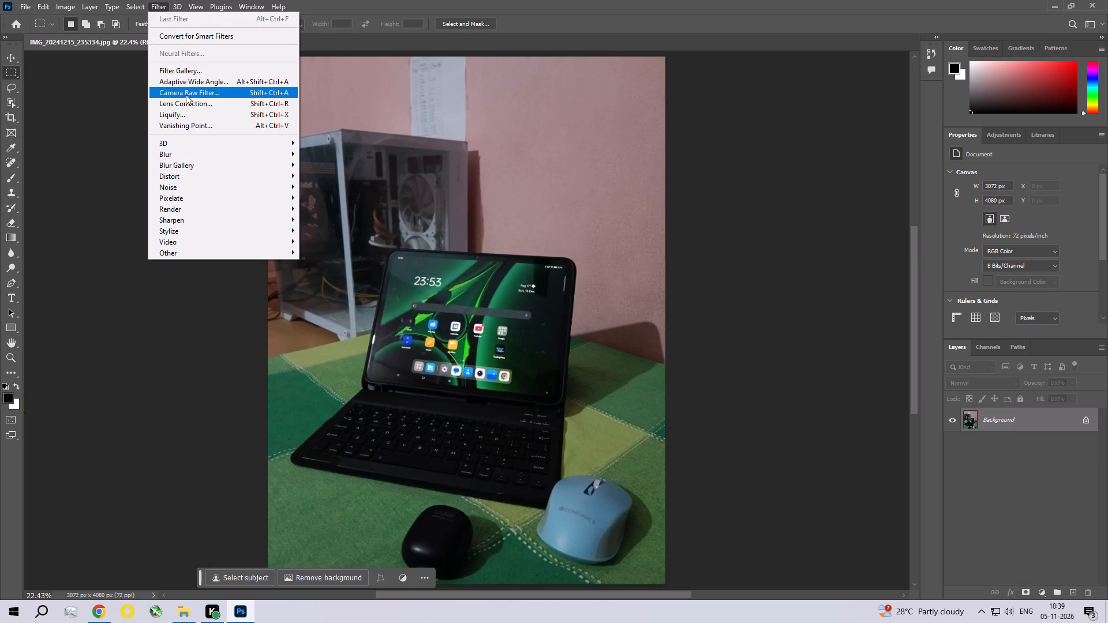
pyautogui.click(188, 93)
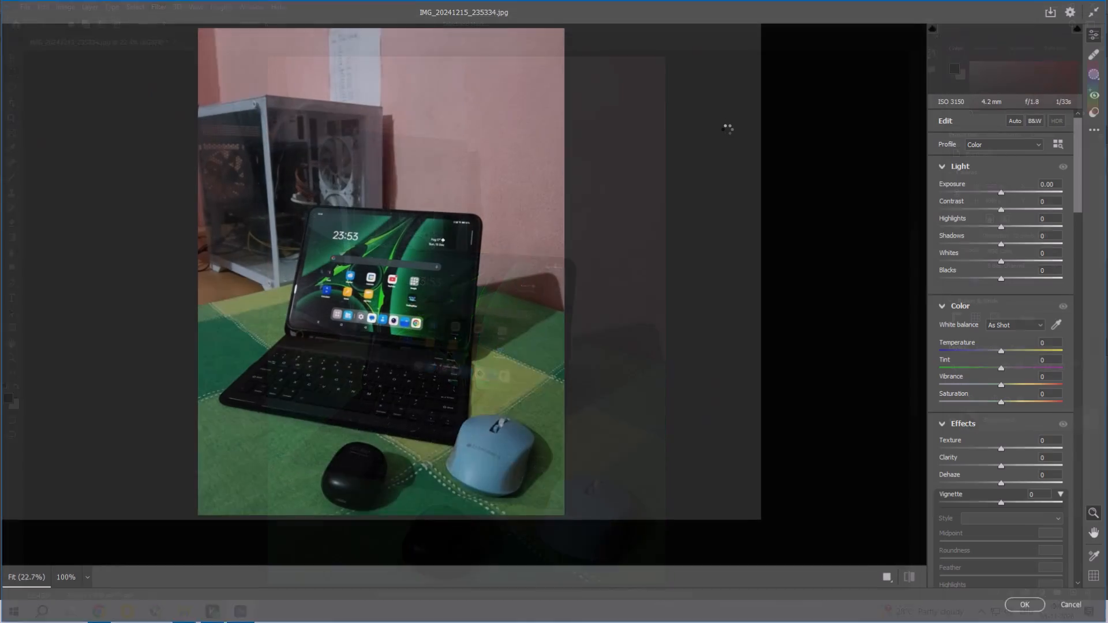
pyautogui.click(1004, 194)
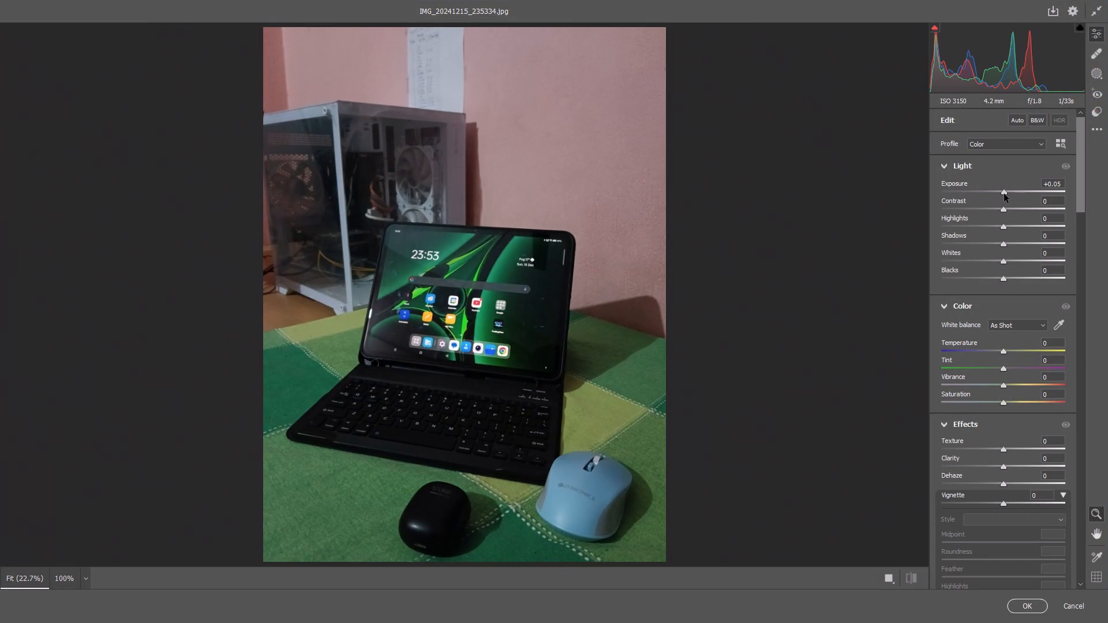
pyautogui.moveTo(1006, 210); pyautogui.dragTo(1017, 210)
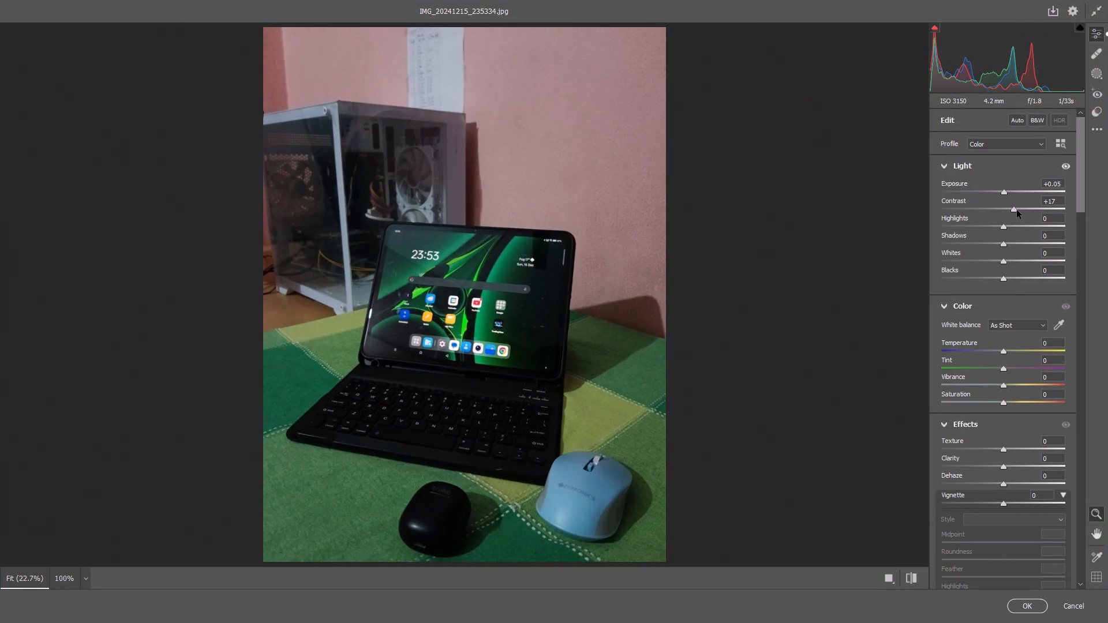
pyautogui.moveTo(1002, 226); pyautogui.dragTo(990, 224)
pyautogui.moveTo(1004, 242); pyautogui.dragTo(1016, 248)
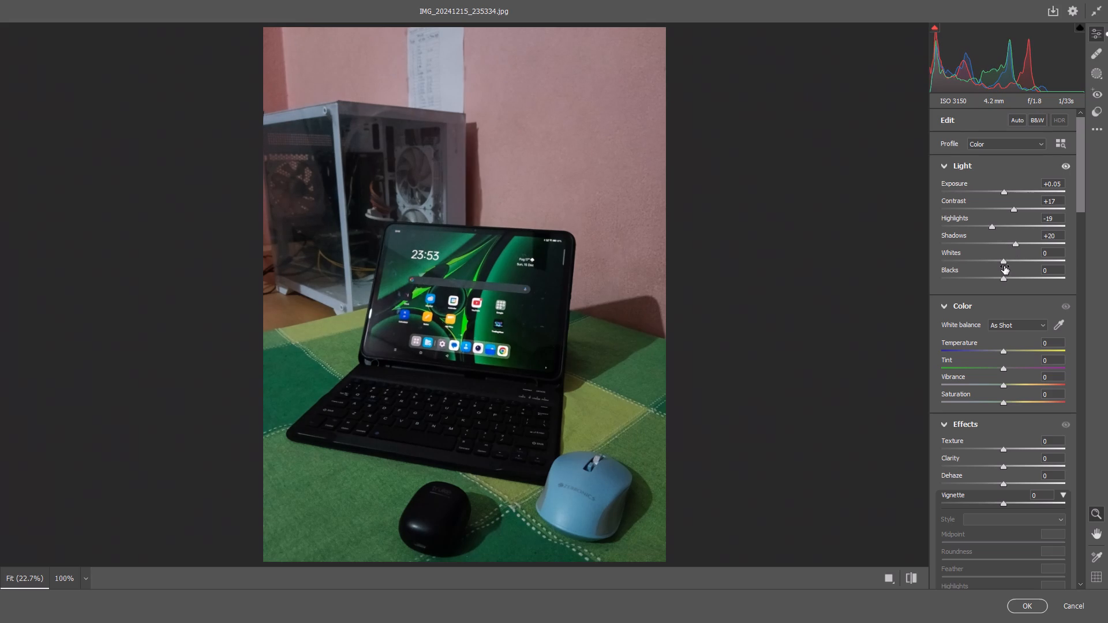
pyautogui.moveTo(1004, 261); pyautogui.dragTo(994, 260)
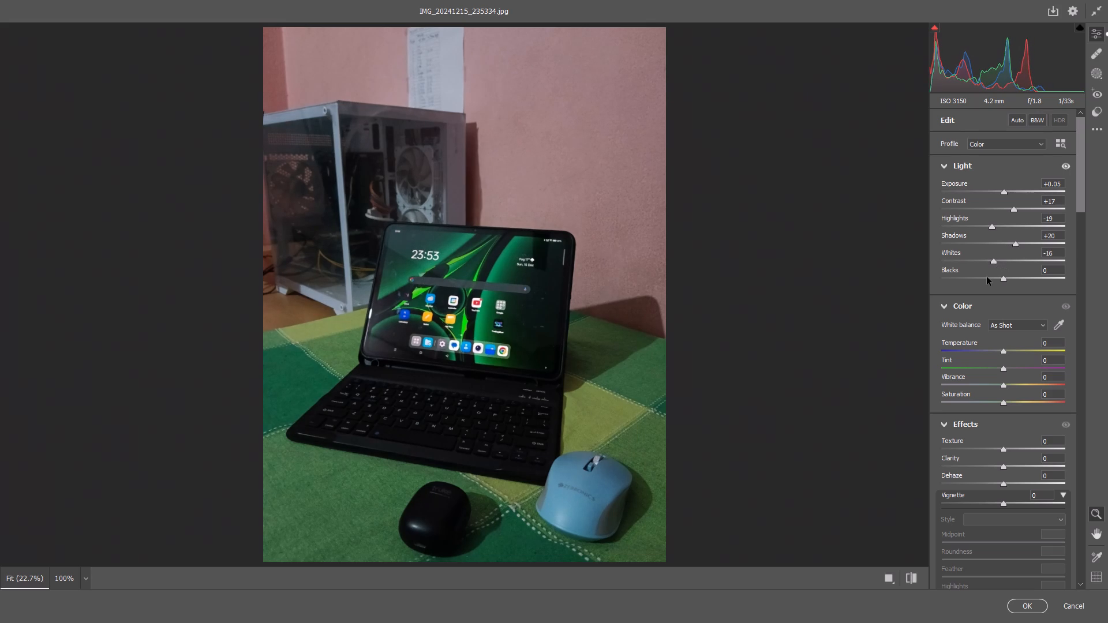
pyautogui.moveTo(1006, 277); pyautogui.dragTo(1012, 279)
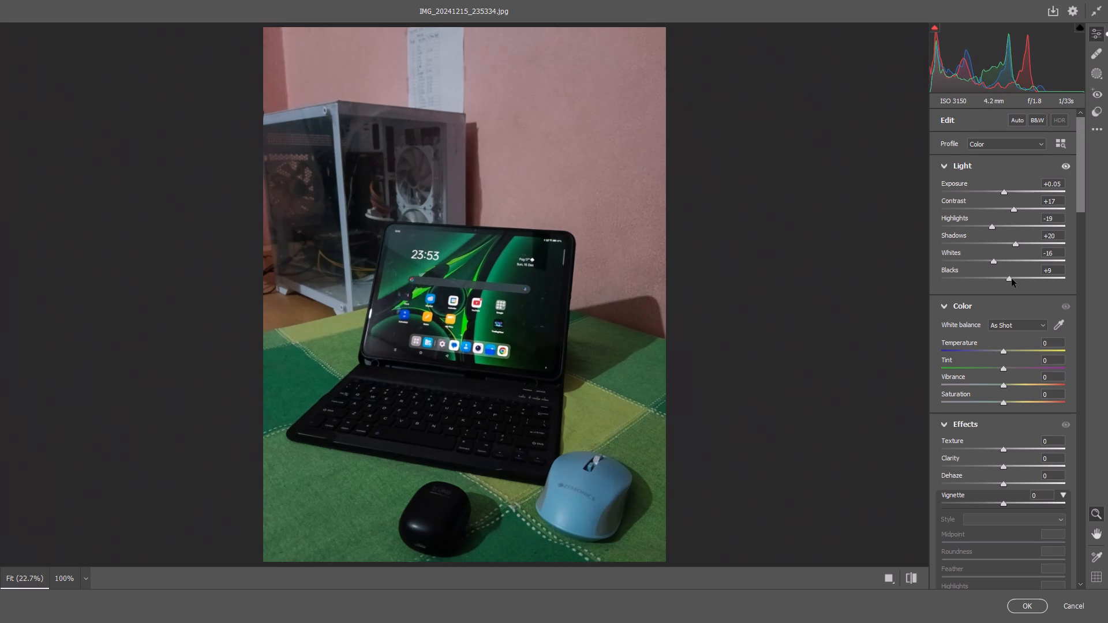
pyautogui.moveTo(1012, 279); pyautogui.dragTo(1015, 280)
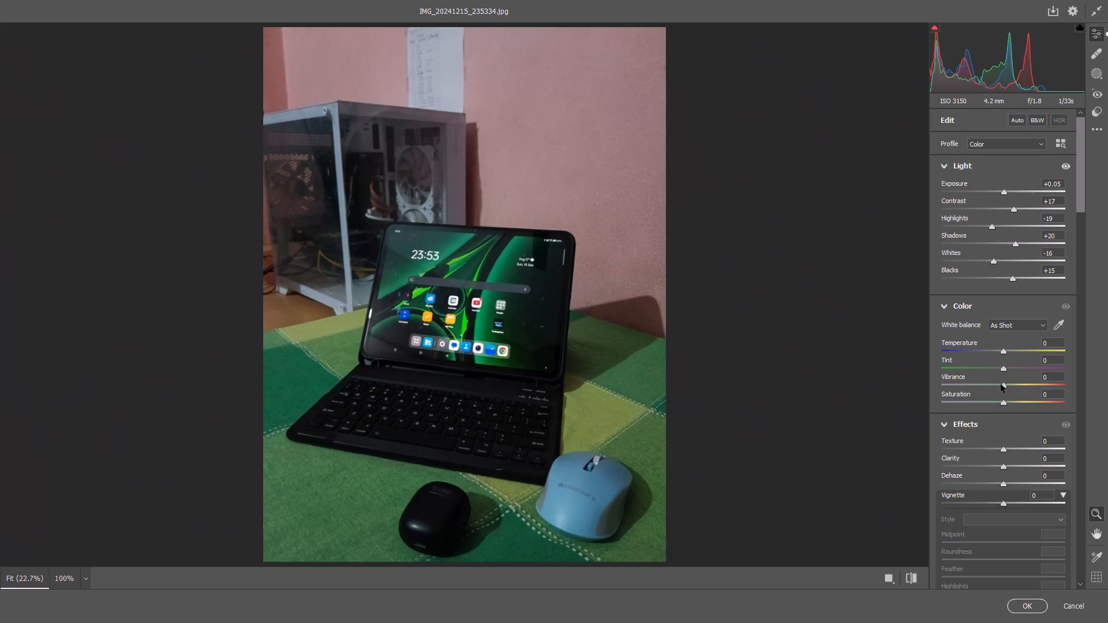
# Raise the photo's Vibrance to +10 and Saturation to +21.
pyautogui.moveTo(1005, 385); pyautogui.dragTo(1010, 386)
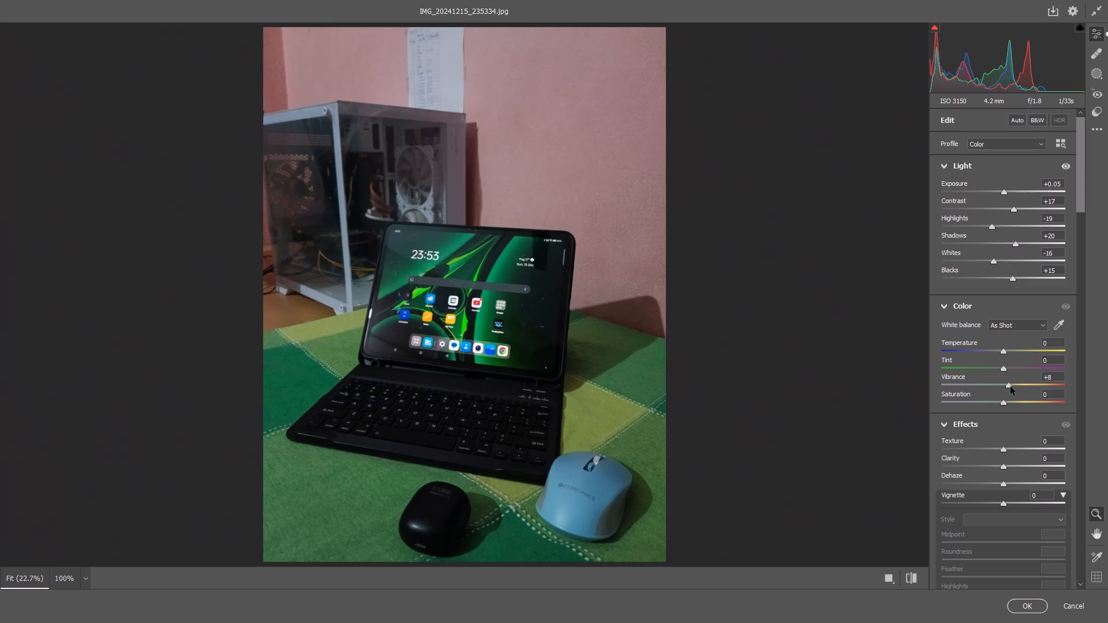
pyautogui.moveTo(1010, 386); pyautogui.dragTo(1012, 386)
pyautogui.moveTo(1004, 401); pyautogui.dragTo(1012, 404)
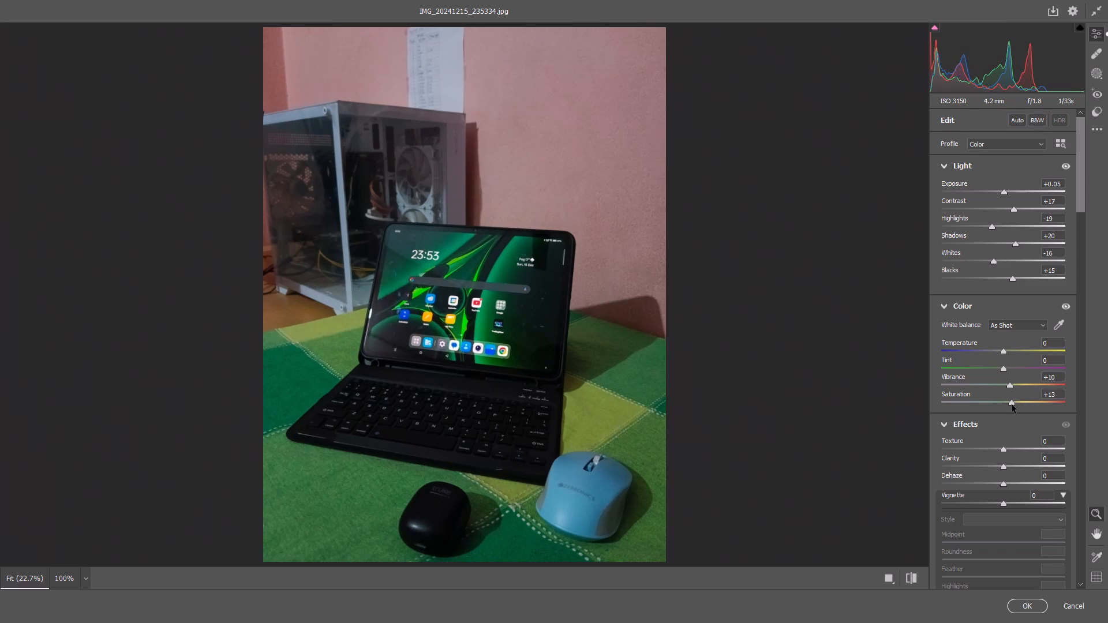
pyautogui.moveTo(1012, 404); pyautogui.dragTo(1016, 406)
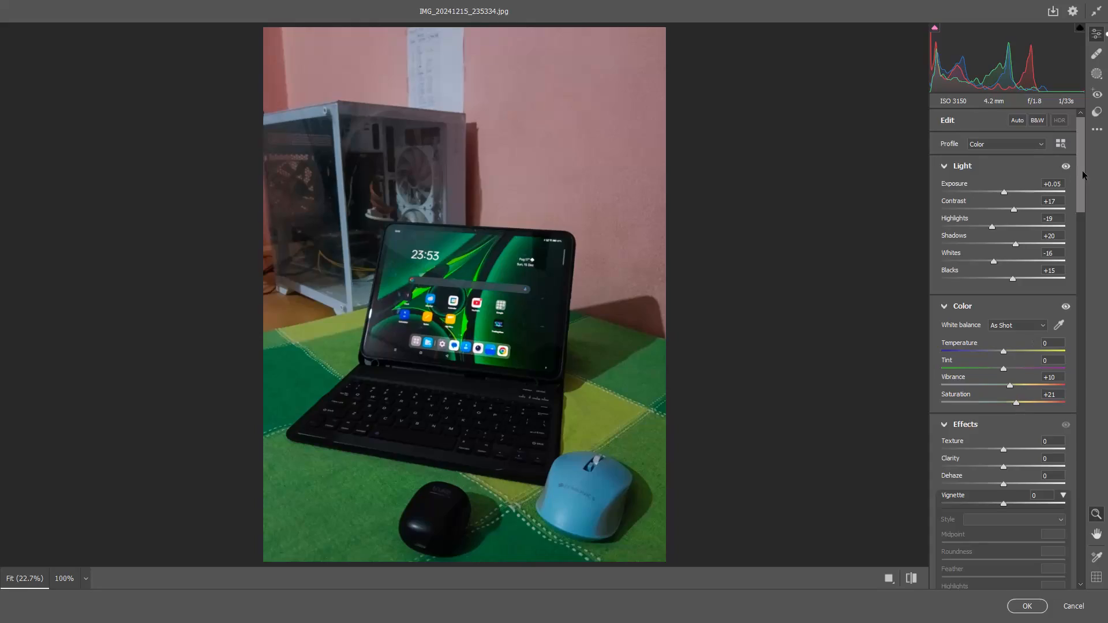
# Set the photo's Texture to +17 and Clarity to +8.
pyautogui.moveTo(1083, 171); pyautogui.dragTo(1086, 235)
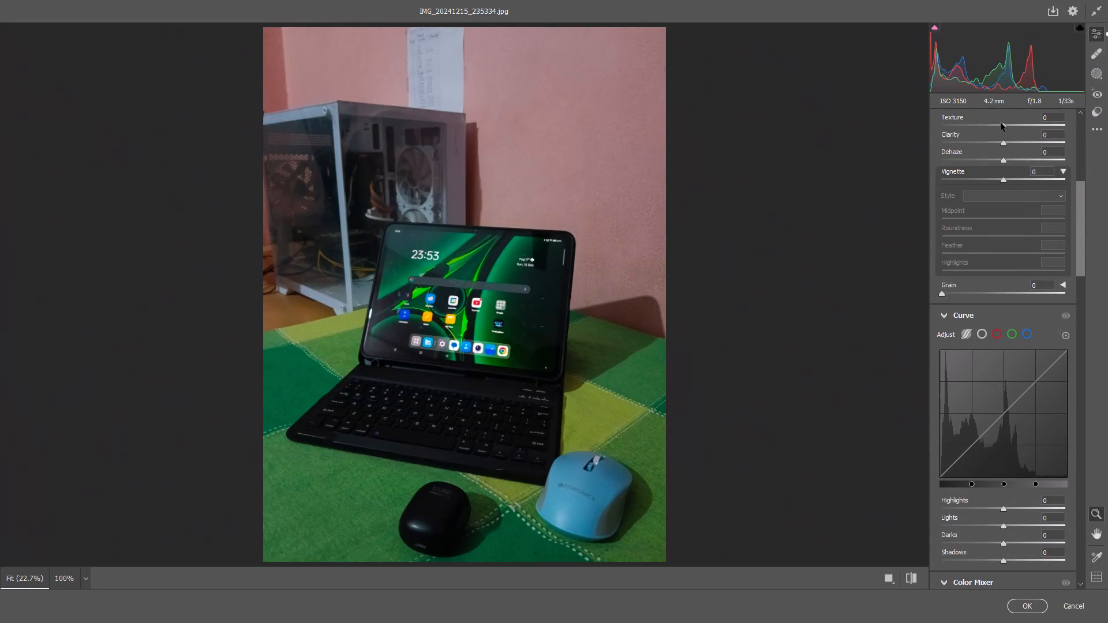
pyautogui.moveTo(1002, 126); pyautogui.dragTo(1012, 132)
pyautogui.moveTo(1004, 143); pyautogui.dragTo(1011, 145)
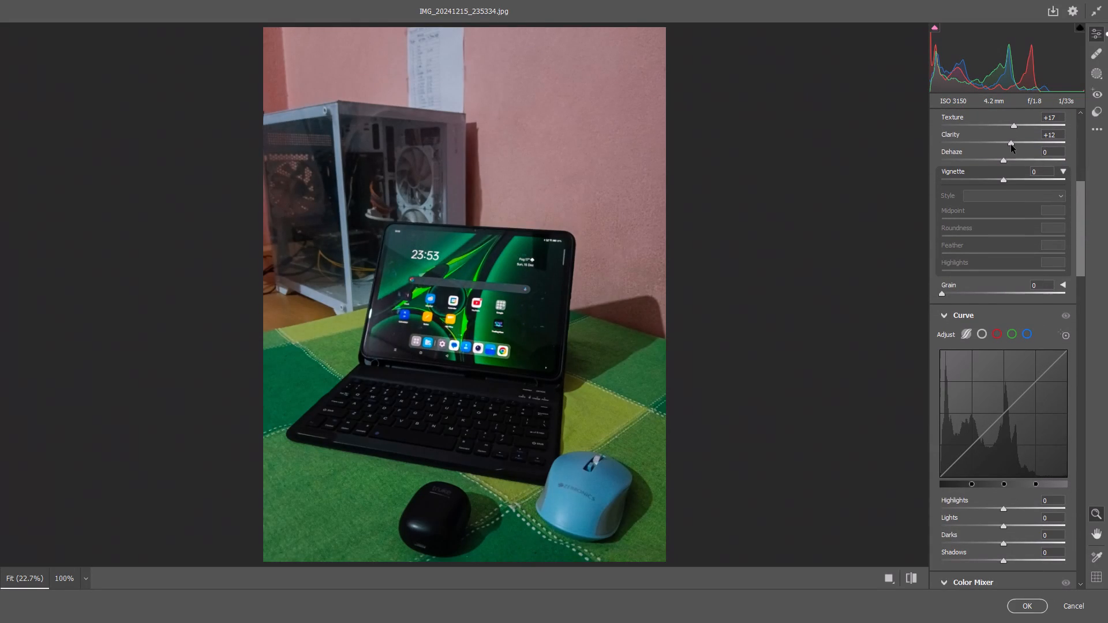
pyautogui.moveTo(1011, 145); pyautogui.dragTo(1009, 146)
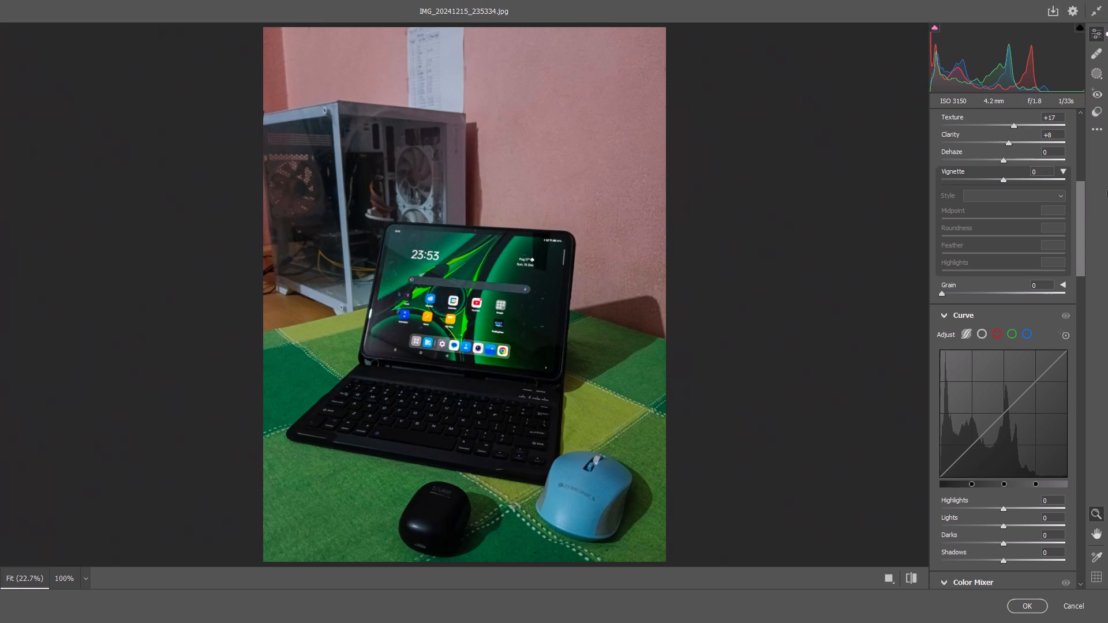
# Lower the Highlights of the parametric tone curve to about -11.
pyautogui.moveTo(1078, 211); pyautogui.dragTo(1080, 249)
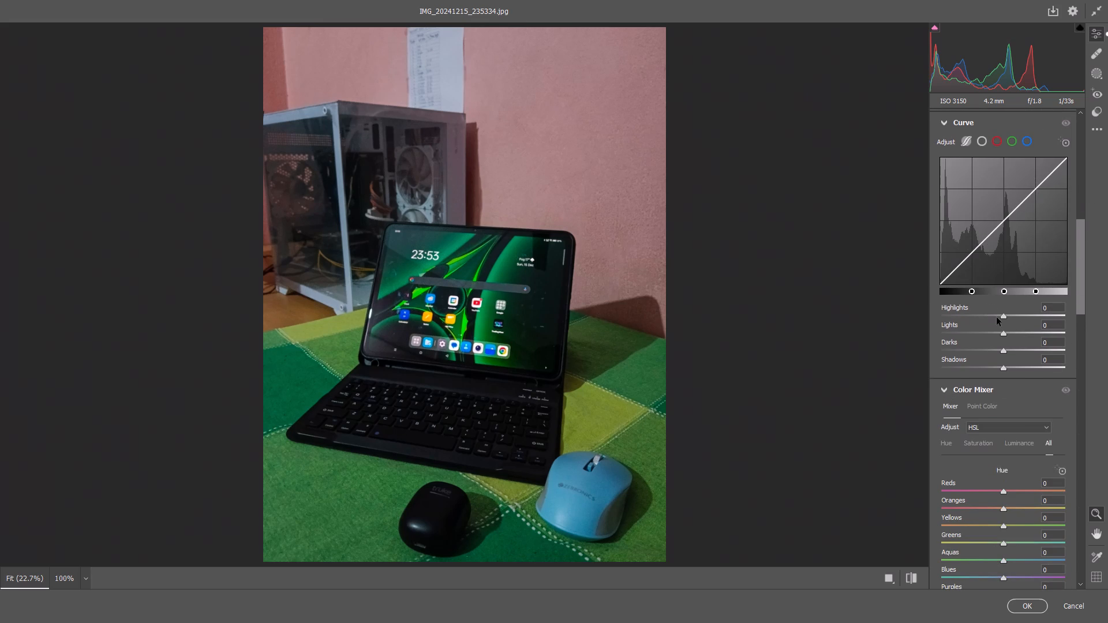
pyautogui.moveTo(1002, 317); pyautogui.dragTo(994, 315)
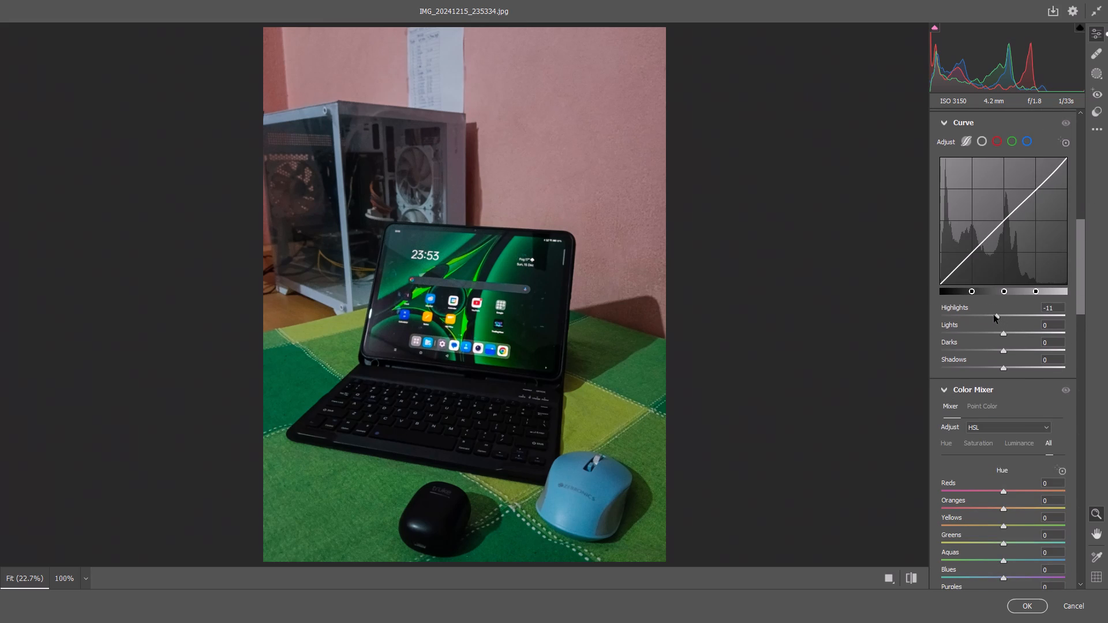
pyautogui.moveTo(994, 315); pyautogui.dragTo(993, 315)
# Raise the luminance of the Oranges in the Color Mixer to about +13.
pyautogui.moveTo(1079, 249); pyautogui.dragTo(1079, 317)
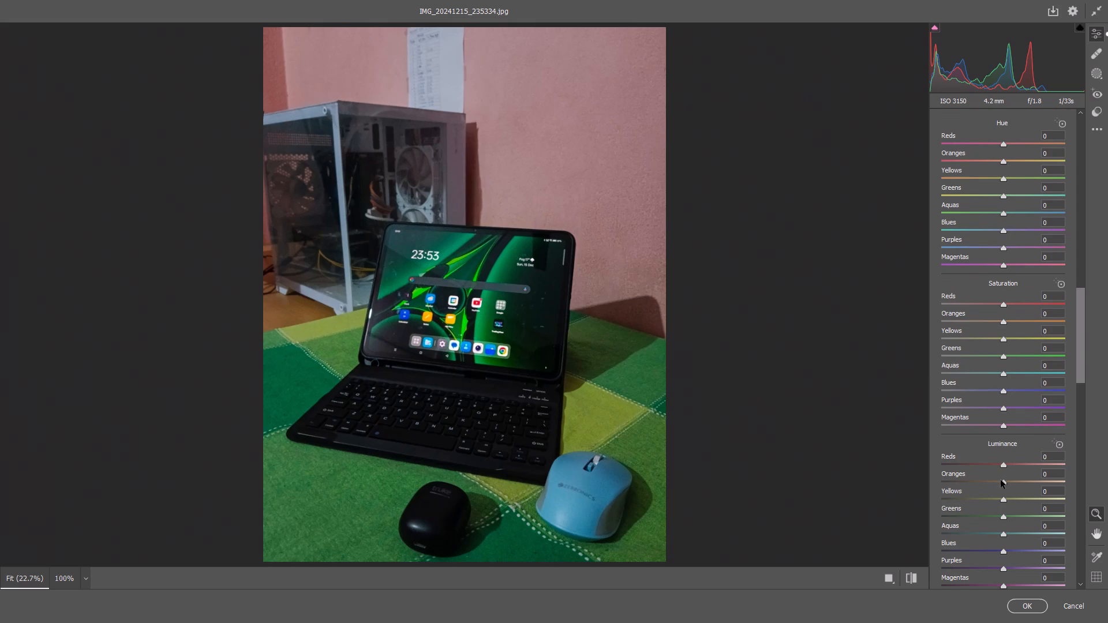
pyautogui.moveTo(1002, 481); pyautogui.dragTo(1010, 482)
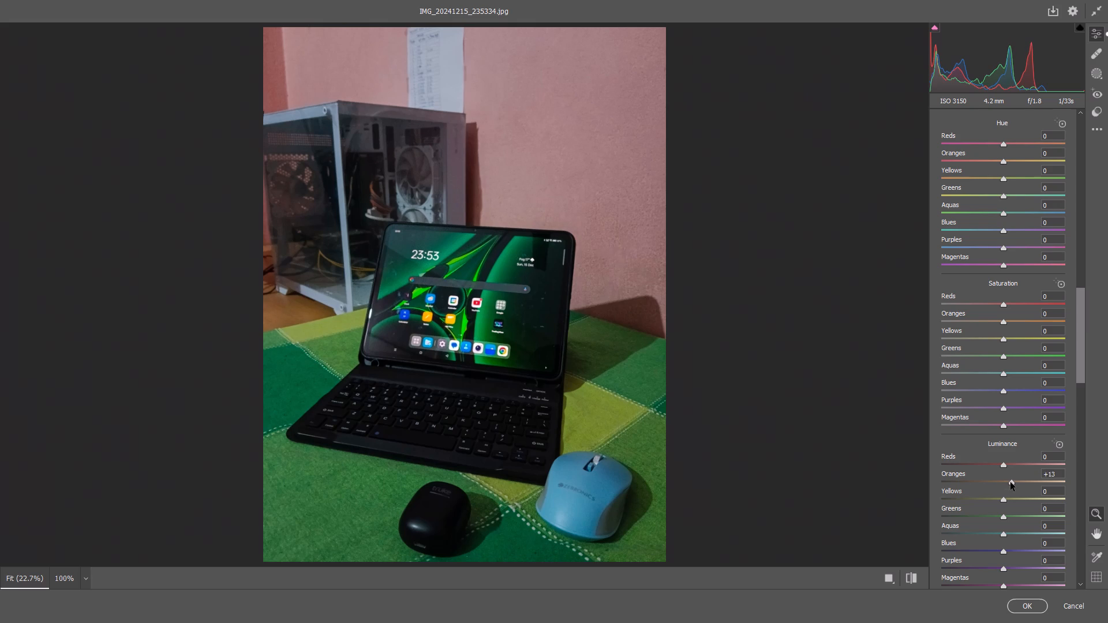
pyautogui.moveTo(1010, 482); pyautogui.dragTo(1011, 482)
# Set Sharpening to 22, Noise Reduction to 15 and Color Noise Reduction to 16, and apply the Camera Raw adjustments.
pyautogui.moveTo(1080, 306); pyautogui.dragTo(1080, 386)
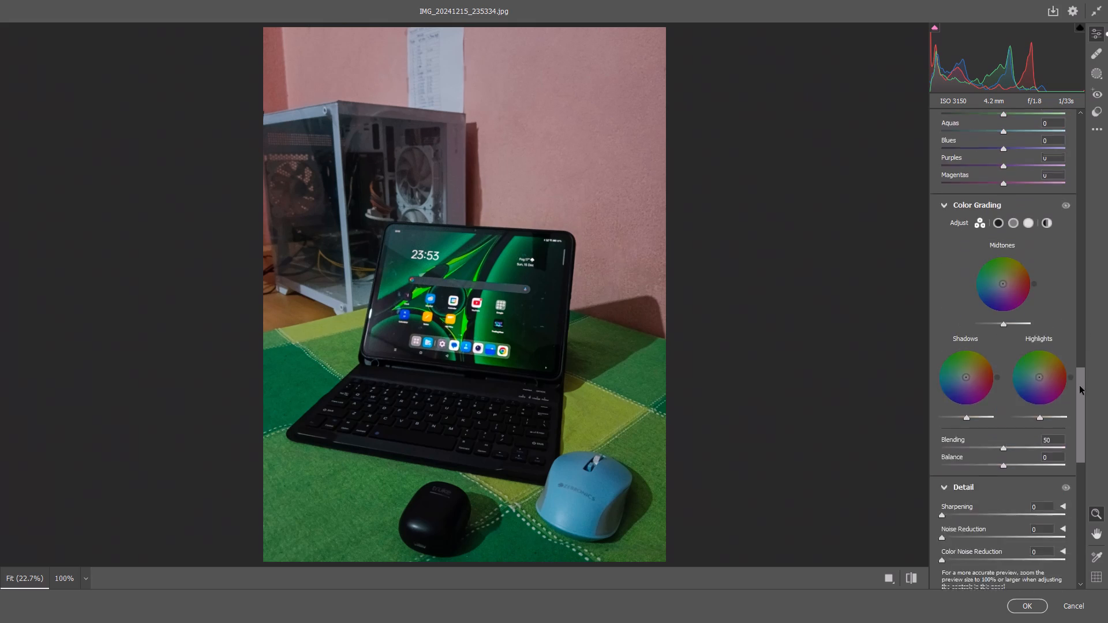
pyautogui.moveTo(1080, 386); pyautogui.dragTo(1080, 425)
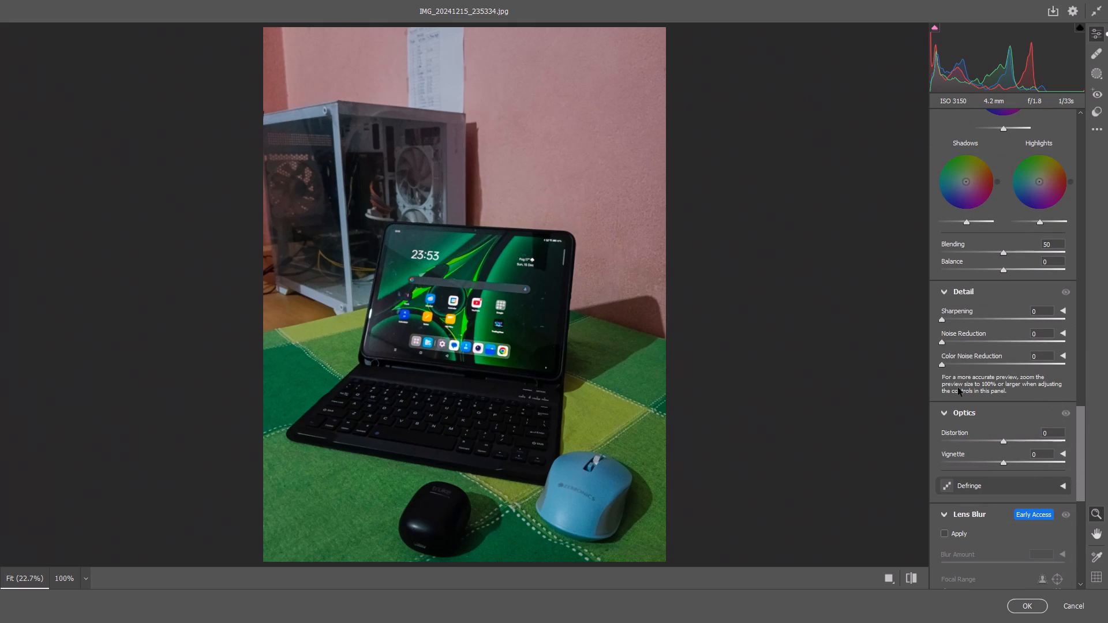
pyautogui.moveTo(952, 319); pyautogui.dragTo(960, 319)
pyautogui.moveTo(952, 339); pyautogui.dragTo(960, 341)
pyautogui.click(957, 364)
pyautogui.click(1021, 607)
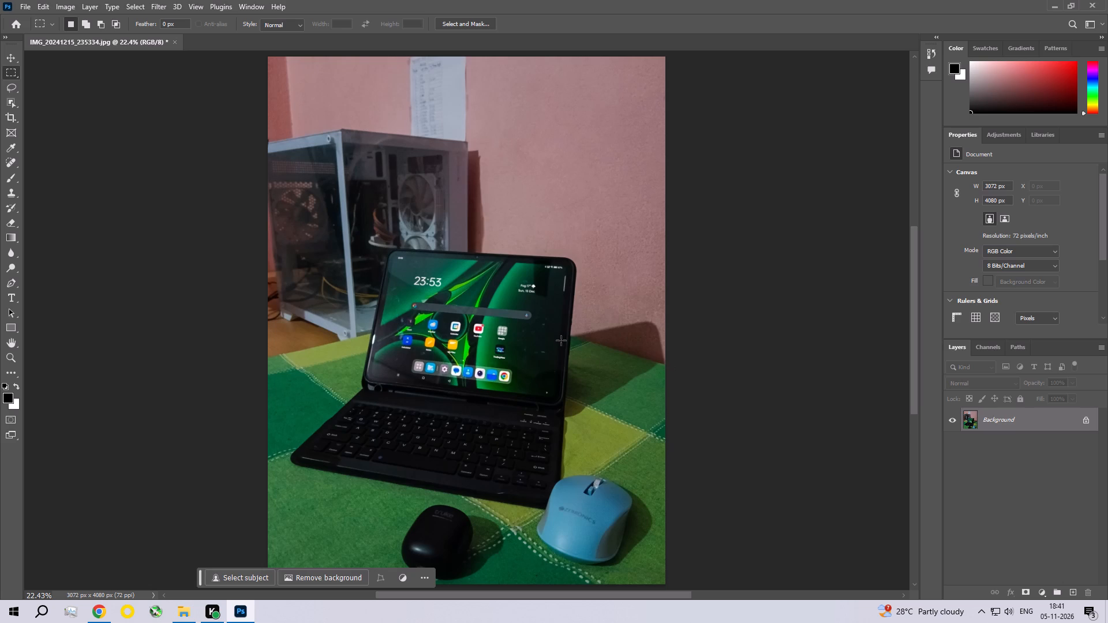
# Examine the tablet screen and keyboard in the photo up close after the Camera Raw adjustments.
pyautogui.hotkey('ctrl', 'space')
pyautogui.hotkey('ctrl', 'space')
pyautogui.hotkey('ctrl', 'space')
pyautogui.hotkey('ctrl', 'space')
pyautogui.hotkey('ctrl', 'space')
pyautogui.hotkey('ctrl', 'space')
pyautogui.hotkey('ctrl', 'space')
pyautogui.hotkey('ctrl', 'space')
pyautogui.hotkey('ctrl', 'space')
pyautogui.hotkey('ctrl', 'space')
pyautogui.hotkey('ctrl', 'space')
pyautogui.hotkey('ctrl', 'space')
pyautogui.hotkey('ctrl', 'space')
pyautogui.hotkey('ctrl', 'space')
pyautogui.hotkey('ctrl', 'space')
pyautogui.hotkey('ctrl', 'space')
pyautogui.hotkey('ctrl', 'space')
pyautogui.hotkey('ctrl', 'space')
pyautogui.hotkey('ctrl', 'space')
pyautogui.hotkey('ctrl', 'space')
pyautogui.keyDown('ctrl'); pyautogui.tripleClick(422, 157); pyautogui.keyUp('ctrl')
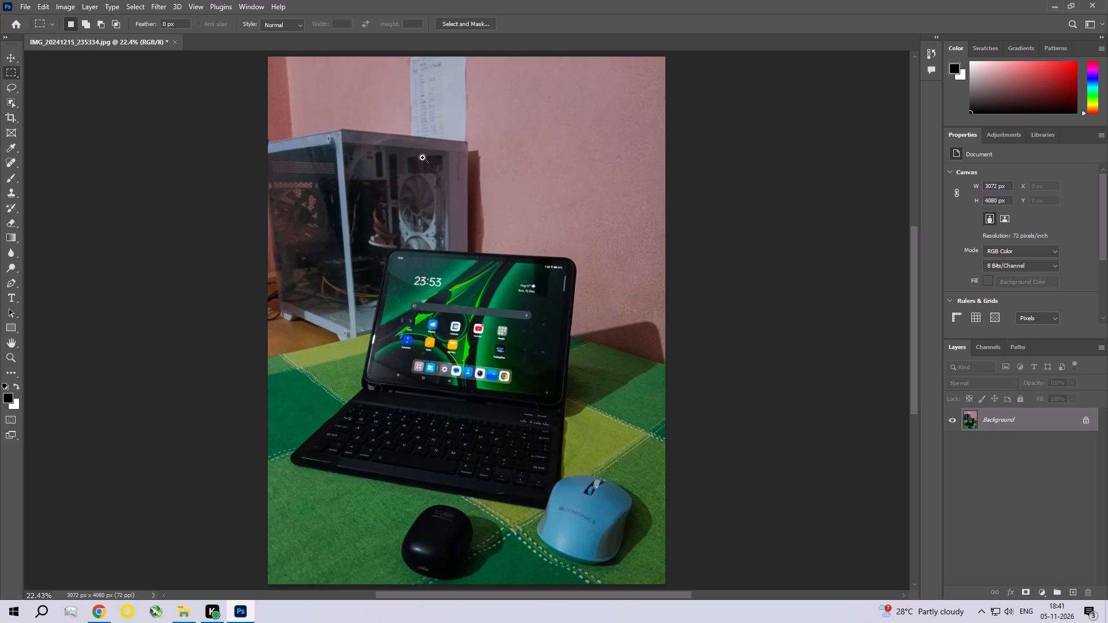
pyautogui.moveTo(486, 396); pyautogui.dragTo(476, 202)
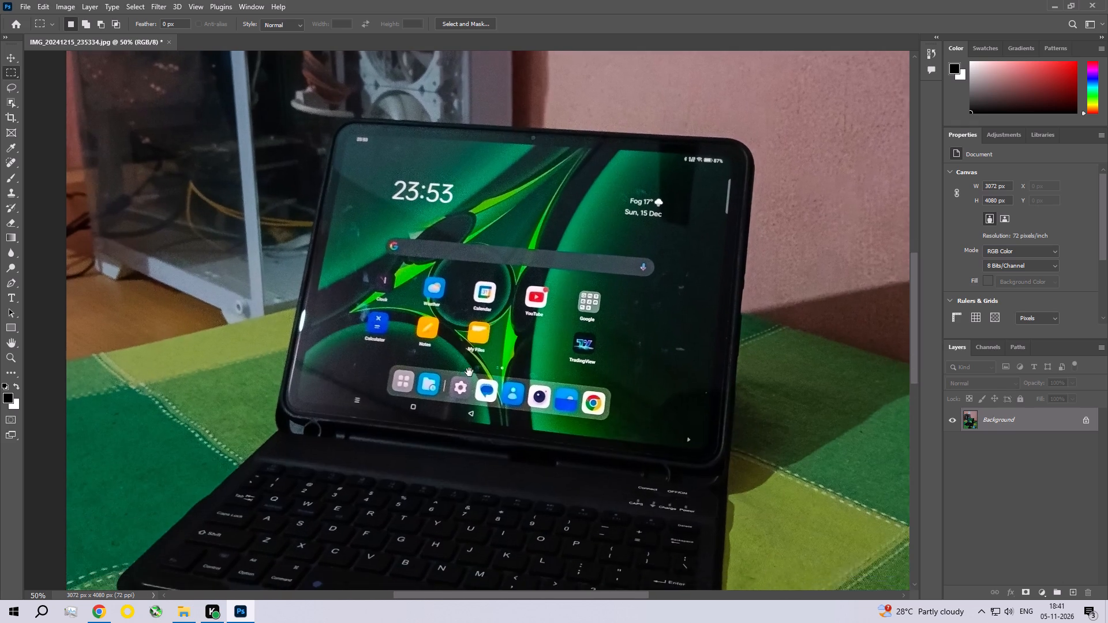
pyautogui.moveTo(467, 406); pyautogui.dragTo(465, 337)
pyautogui.hotkey('ctrl', '0')
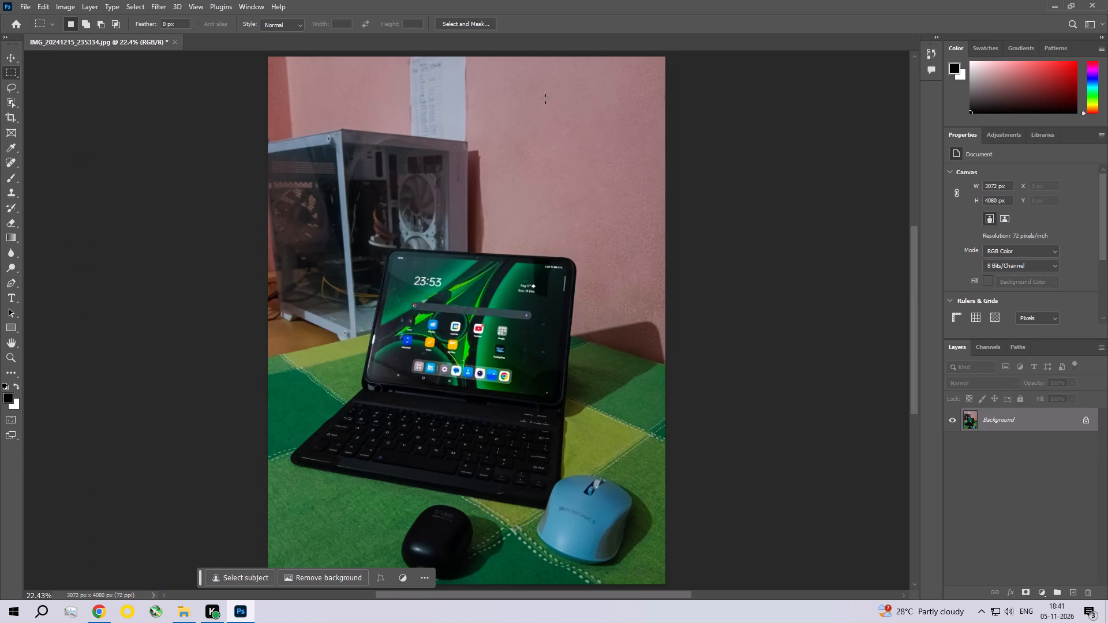
# Select a narrow vertical strip of the pink wall near the photo's upper-right corner, fill it with Content-Aware and deselect.
pyautogui.moveTo(637, 75); pyautogui.dragTo(651, 126)
pyautogui.click(41, 7)
pyautogui.click(69, 186)
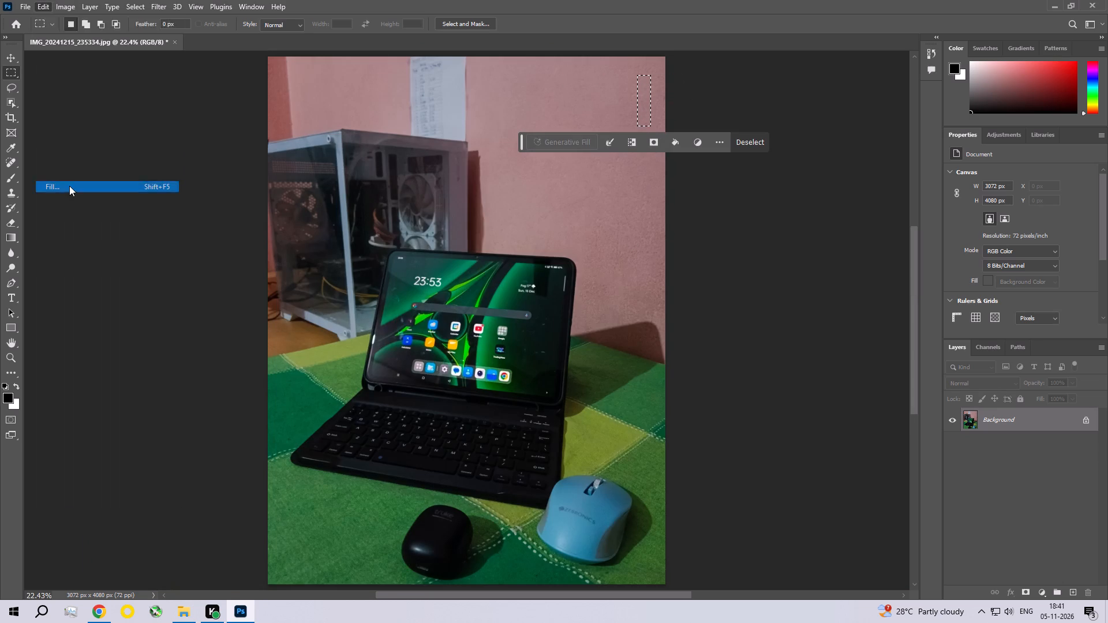
pyautogui.click(637, 156)
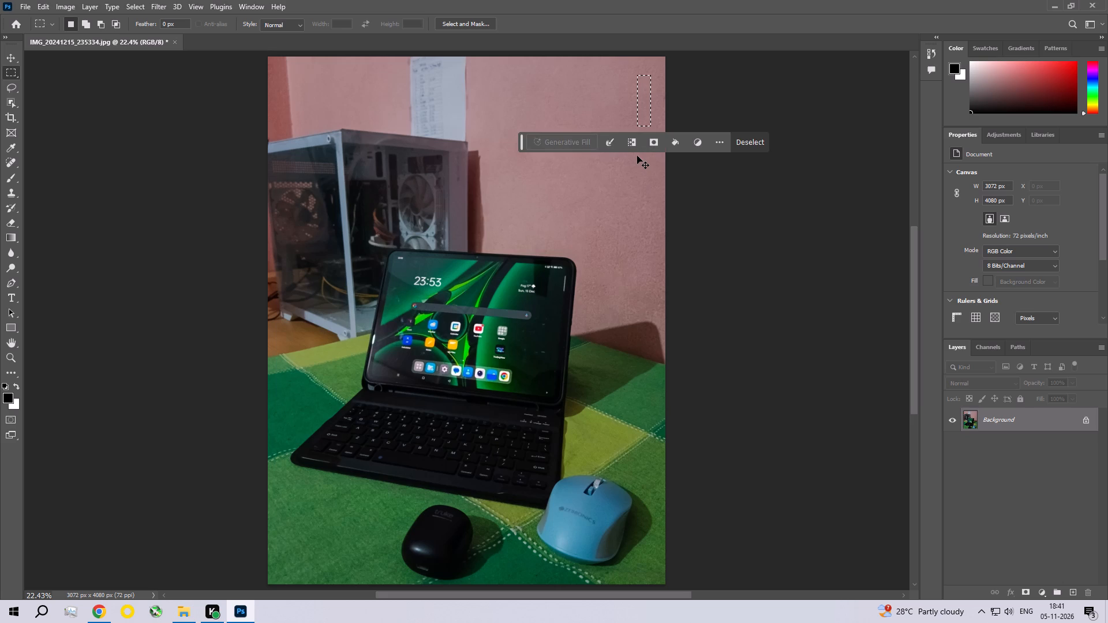
pyautogui.hotkey('ctrl', 'd')
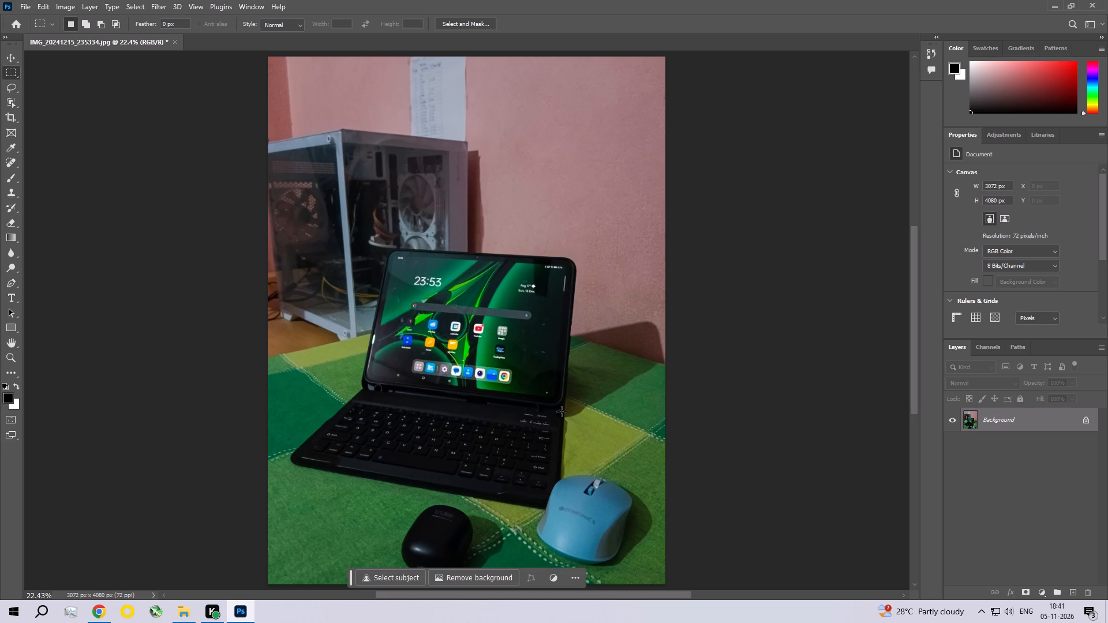
# Select a small patch of the pink wall above and beyond the tablet's upper-right corner, fill it with Content-Aware and deselect.
pyautogui.hotkey('ctrl', 'space')
pyautogui.hotkey('ctrl', 'space')
pyautogui.hotkey('ctrl', 'space')
pyautogui.hotkey('ctrl', 'space')
pyautogui.hotkey('ctrl', 'space')
pyautogui.hotkey('ctrl', 'space')
pyautogui.hotkey('ctrl', 'space')
pyautogui.hotkey('ctrl', 'space')
pyautogui.hotkey('ctrl', 'space')
pyautogui.hotkey('ctrl', 'space')
pyautogui.hotkey('ctrl', 'space')
pyautogui.hotkey('ctrl', 'space')
pyautogui.hotkey('ctrl', 'space')
pyautogui.hotkey('ctrl', 'space')
pyautogui.hotkey('ctrl', 'space')
pyautogui.hotkey('ctrl', 'space')
pyautogui.hotkey('ctrl', 'space')
pyautogui.hotkey('ctrl', 'space')
pyautogui.hotkey('ctrl', 'space')
pyautogui.hotkey('ctrl', 'space')
pyautogui.keyDown('ctrl'); pyautogui.tripleClick(651, 298); pyautogui.keyUp('ctrl')
pyautogui.keyDown('ctrl'); pyautogui.click(651, 298); pyautogui.keyUp('ctrl')
pyautogui.press('space')
pyautogui.press('space')
pyautogui.press('space')
pyautogui.press('space')
pyautogui.press('space')
pyautogui.press('space')
pyautogui.press('space')
pyautogui.press('space')
pyautogui.press('space')
pyautogui.press('space')
pyautogui.press('space')
pyautogui.press('space')
pyautogui.press('space')
pyautogui.press('space')
pyautogui.press('space')
pyautogui.press('space')
pyautogui.press('space')
pyautogui.press('space')
pyautogui.press('space')
pyautogui.press('space')
pyautogui.moveTo(548, 165); pyautogui.dragTo(549, 343)
pyautogui.moveTo(553, 245); pyautogui.dragTo(553, 360)
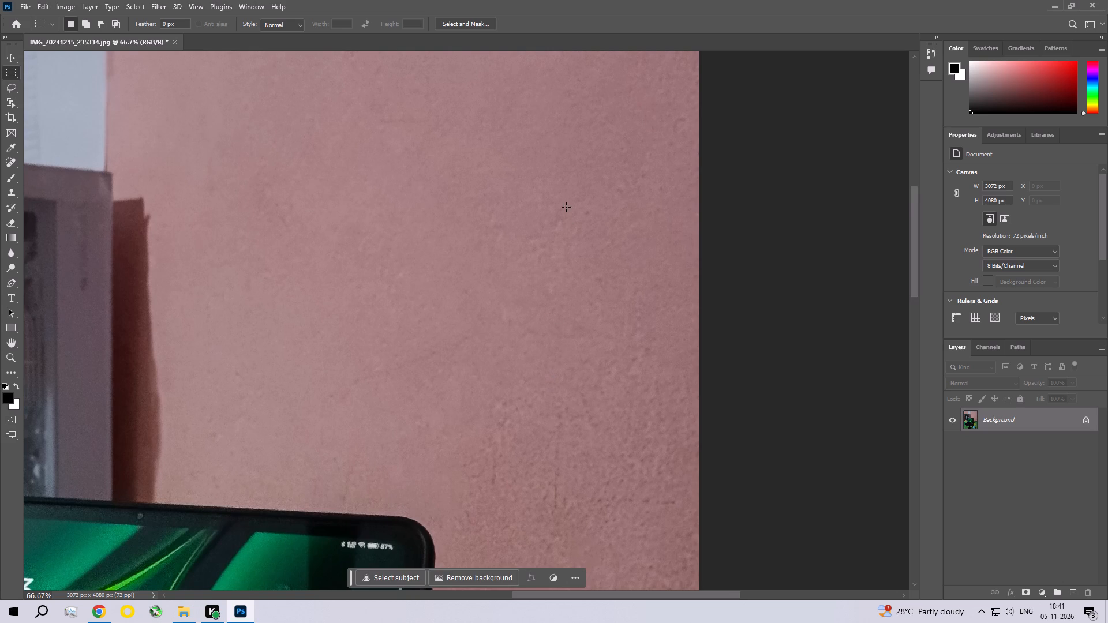
pyautogui.moveTo(571, 197); pyautogui.dragTo(596, 227)
pyautogui.click(46, 0)
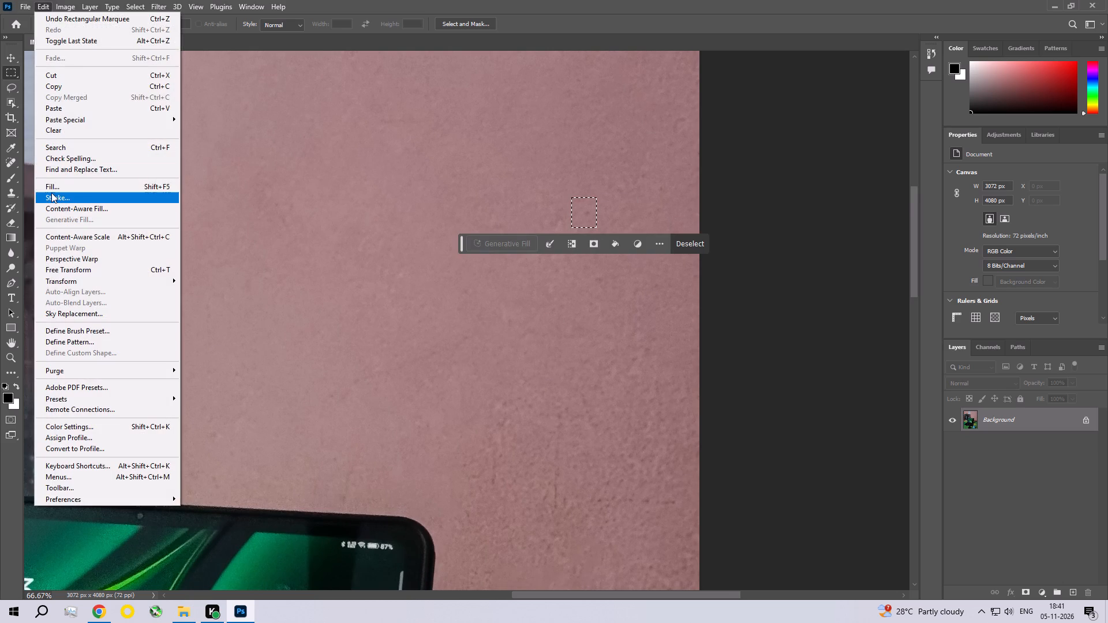
pyautogui.click(51, 186)
pyautogui.click(619, 153)
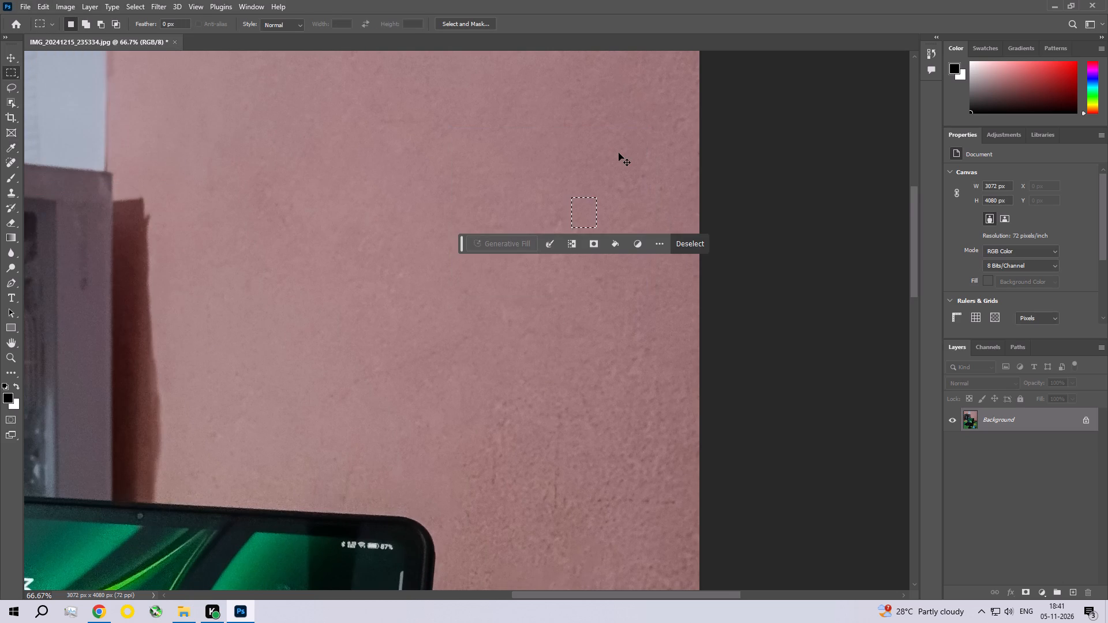
pyautogui.hotkey('ctrl', 'd')
pyautogui.hotkey('ctrl', '0')
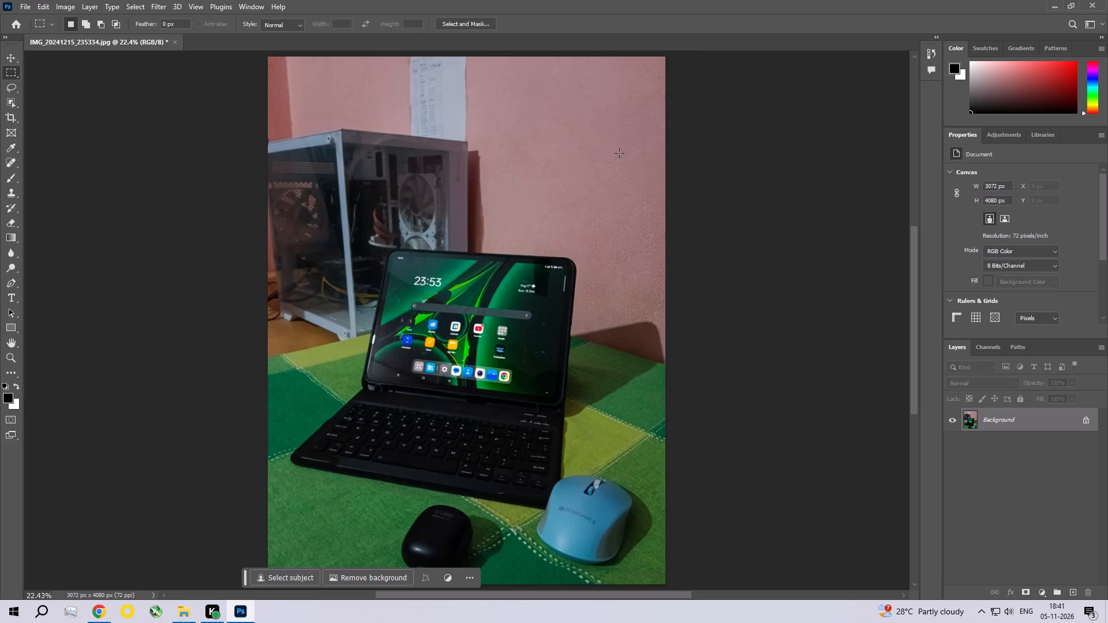
# Apply a Photo Filter adjustment with Warming Filter (85) at 25% density and Preserve Luminosity on.
pyautogui.click(68, 0)
pyautogui.click(83, 39)
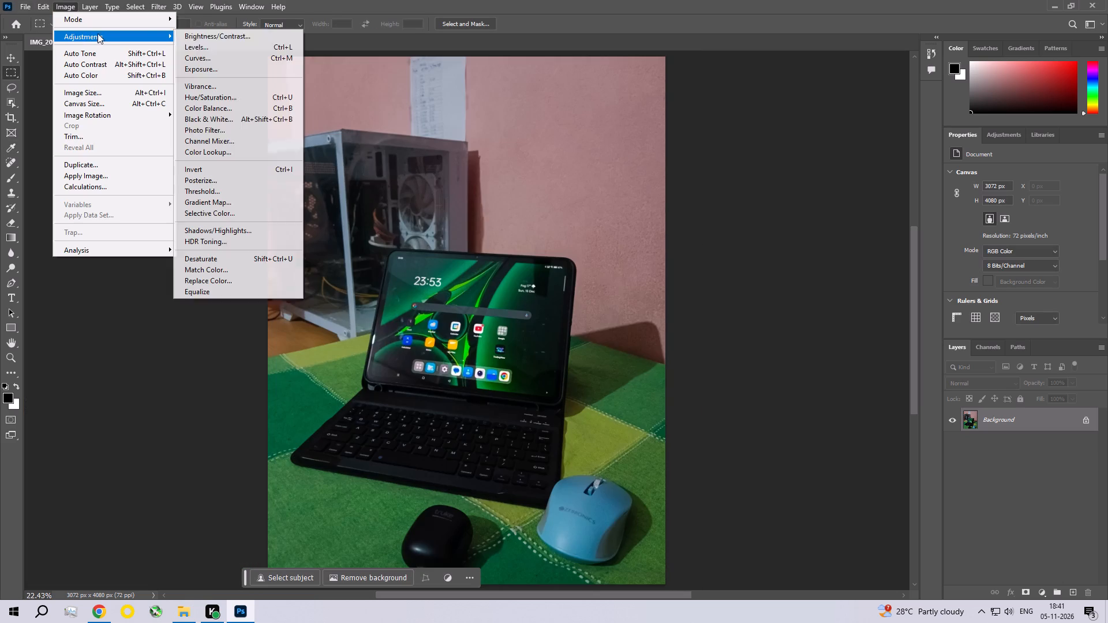
pyautogui.click(234, 134)
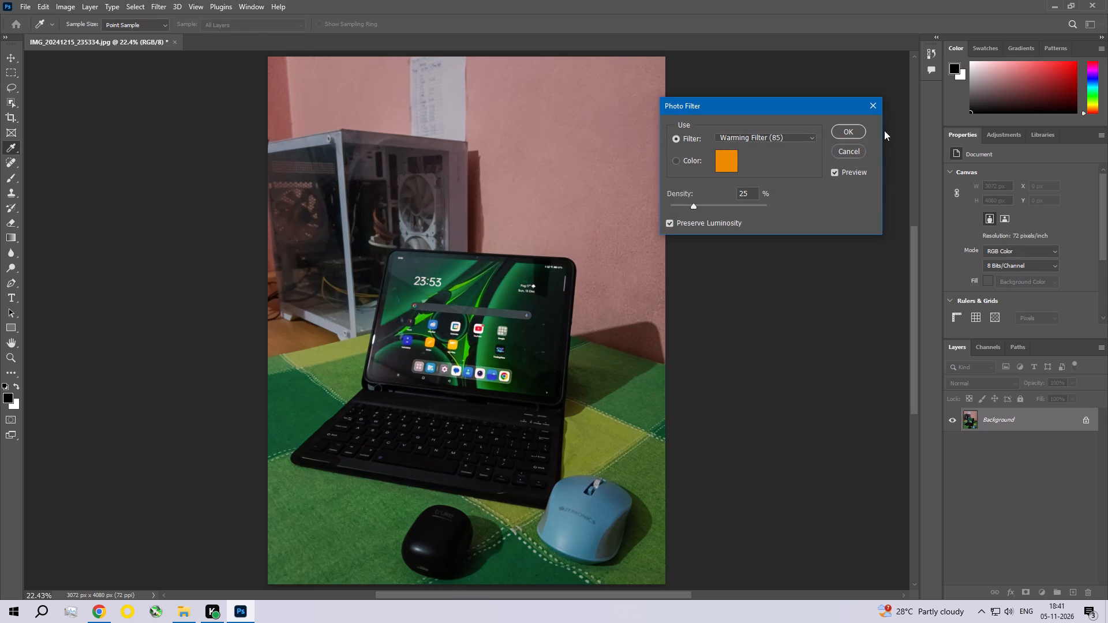
pyautogui.click(853, 134)
# Apply an Exposure adjustment with the Offset set to 0.0050, leaving Exposure at 0 and Gamma Correction at 1.00.
pyautogui.click(158, 3)
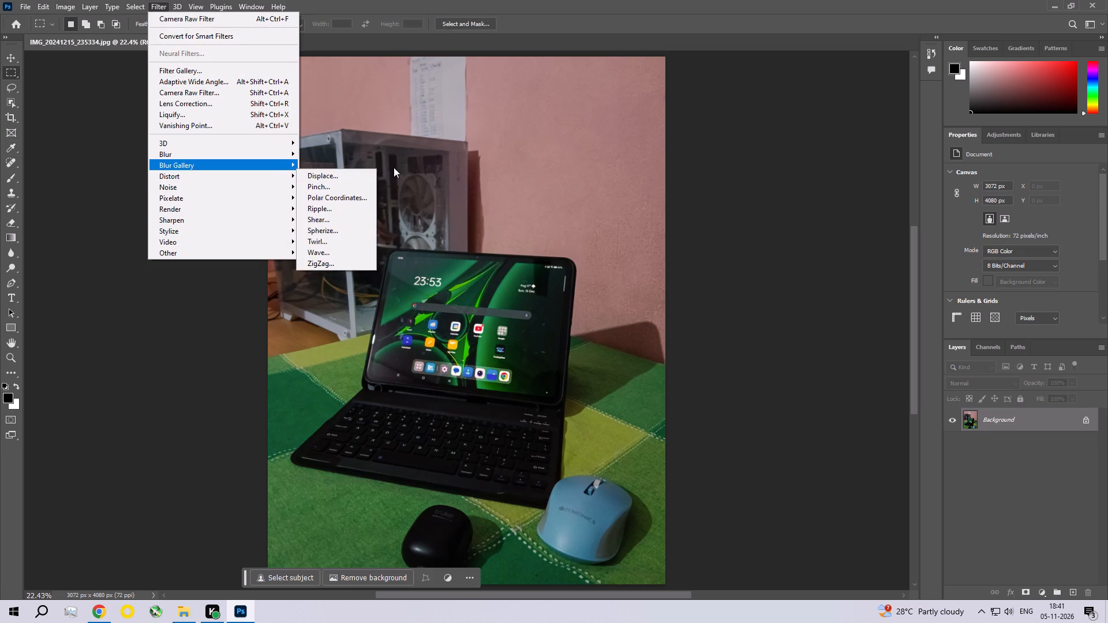
pyautogui.click(70, 39)
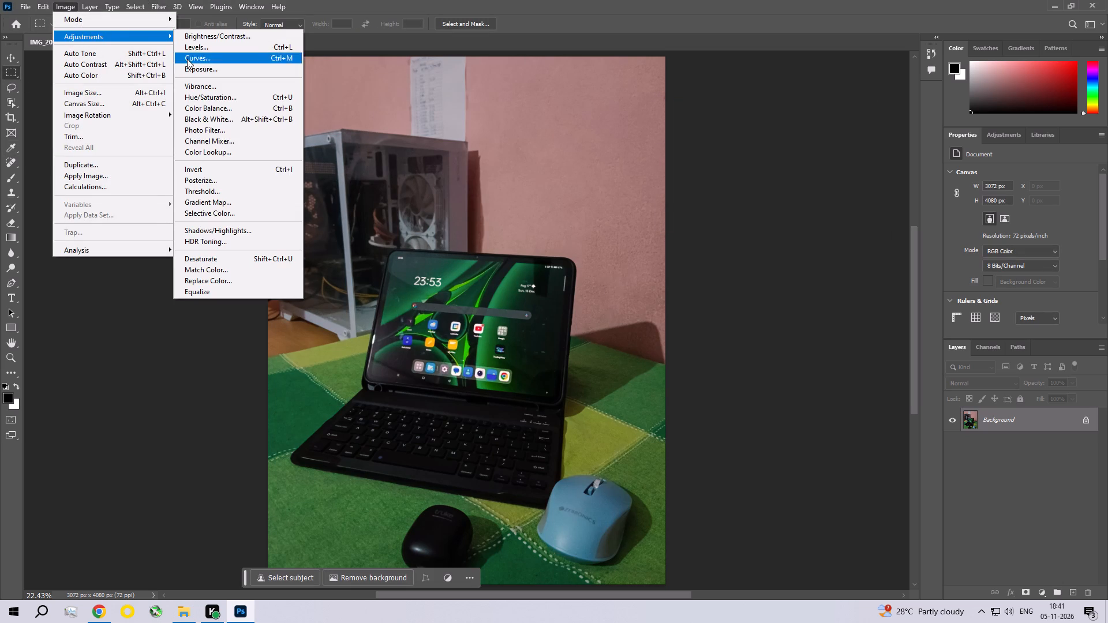
pyautogui.click(187, 65)
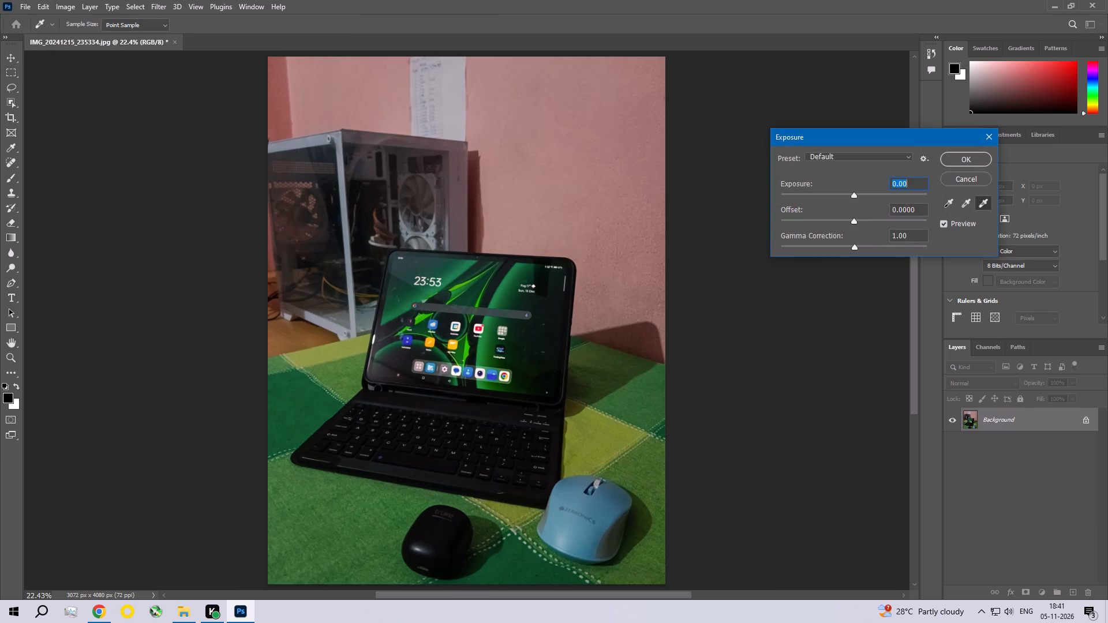
pyautogui.click(920, 209)
pyautogui.press('BackSpace')
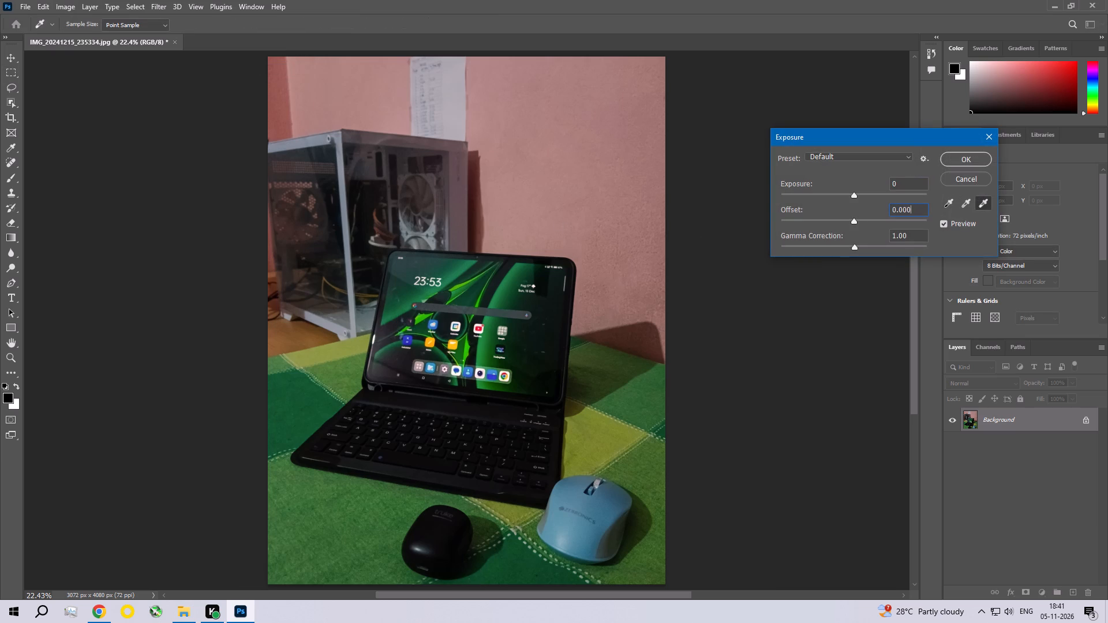
pyautogui.press('BackSpace')
pyautogui.write('50')
pyautogui.press('Return')
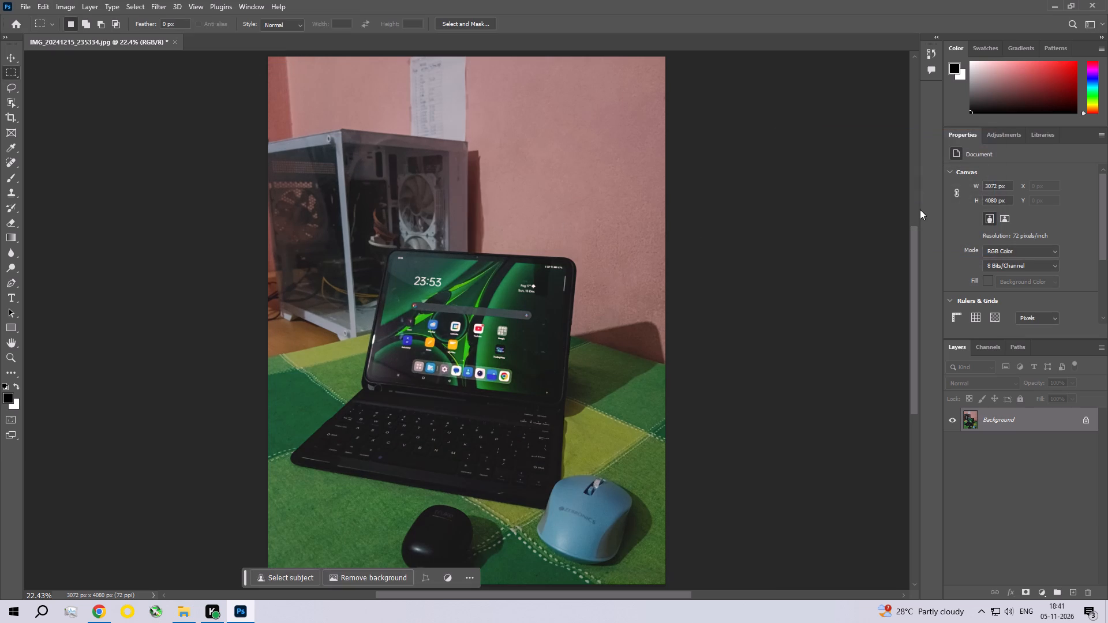
# Save and close IMG_20241215_235334.jpg, and switch to the RAW folder in File Explorer.
pyautogui.hotkey('ctrl', 's')
pyautogui.press('Return')
pyautogui.click(170, 42)
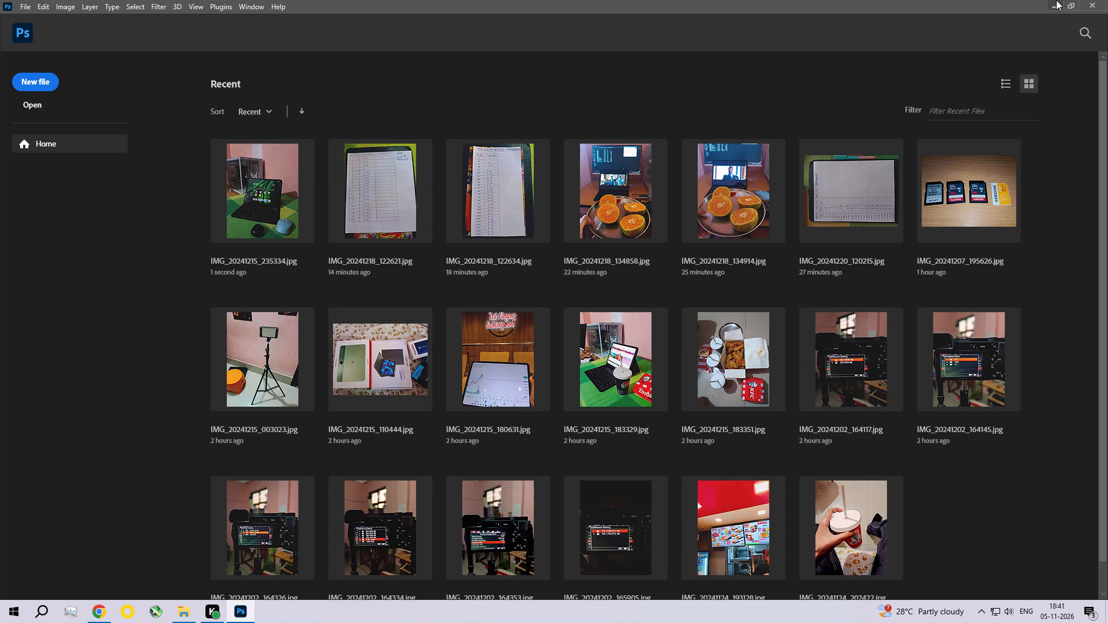
pyautogui.click(1056, 0)
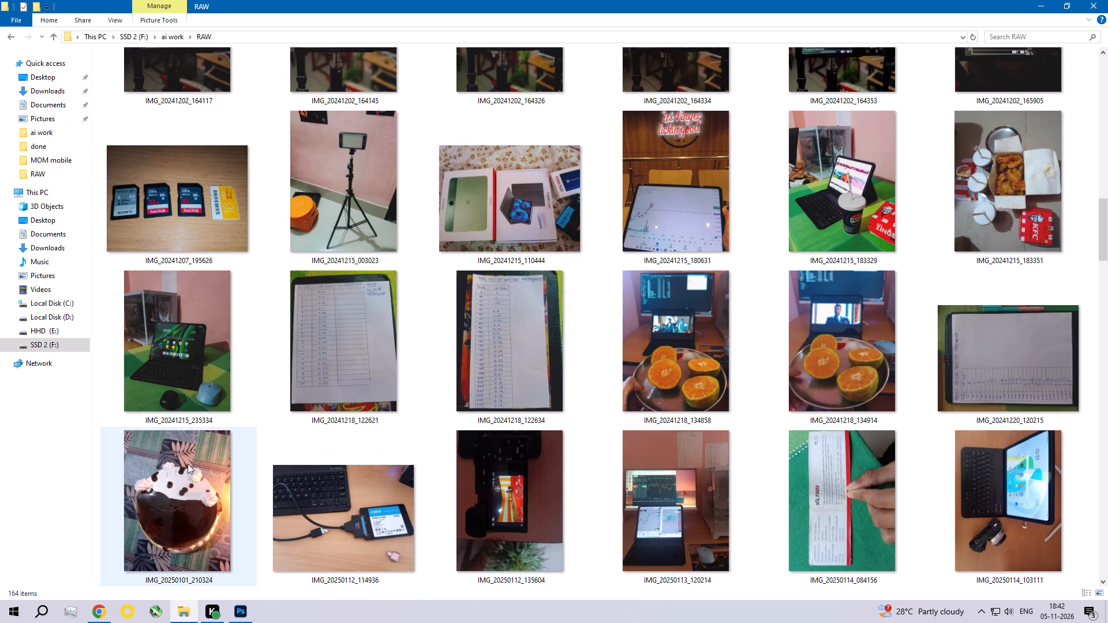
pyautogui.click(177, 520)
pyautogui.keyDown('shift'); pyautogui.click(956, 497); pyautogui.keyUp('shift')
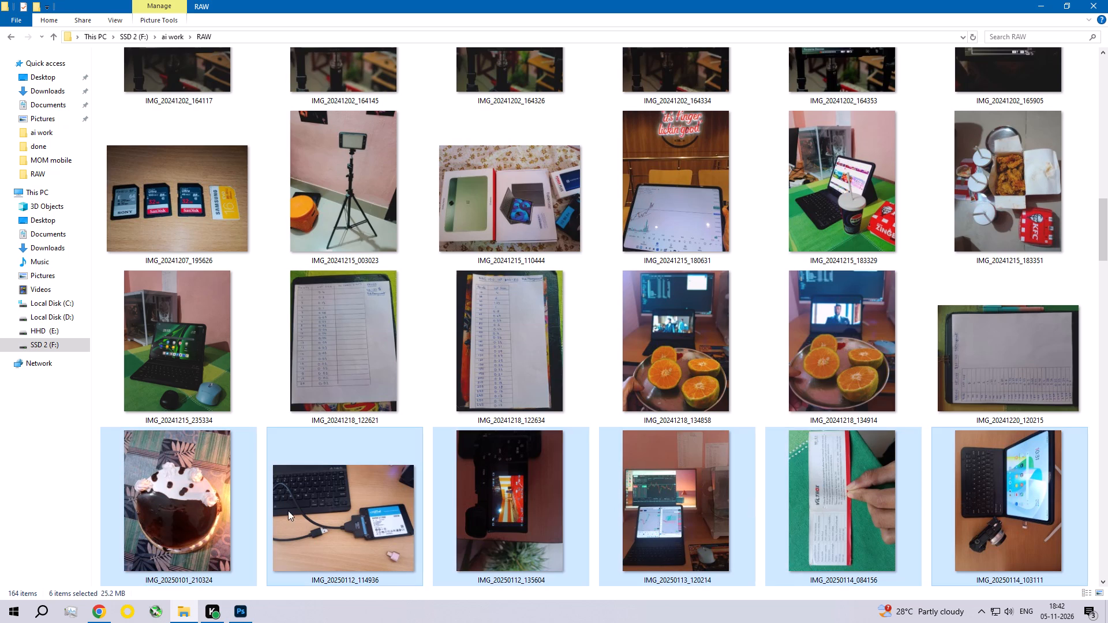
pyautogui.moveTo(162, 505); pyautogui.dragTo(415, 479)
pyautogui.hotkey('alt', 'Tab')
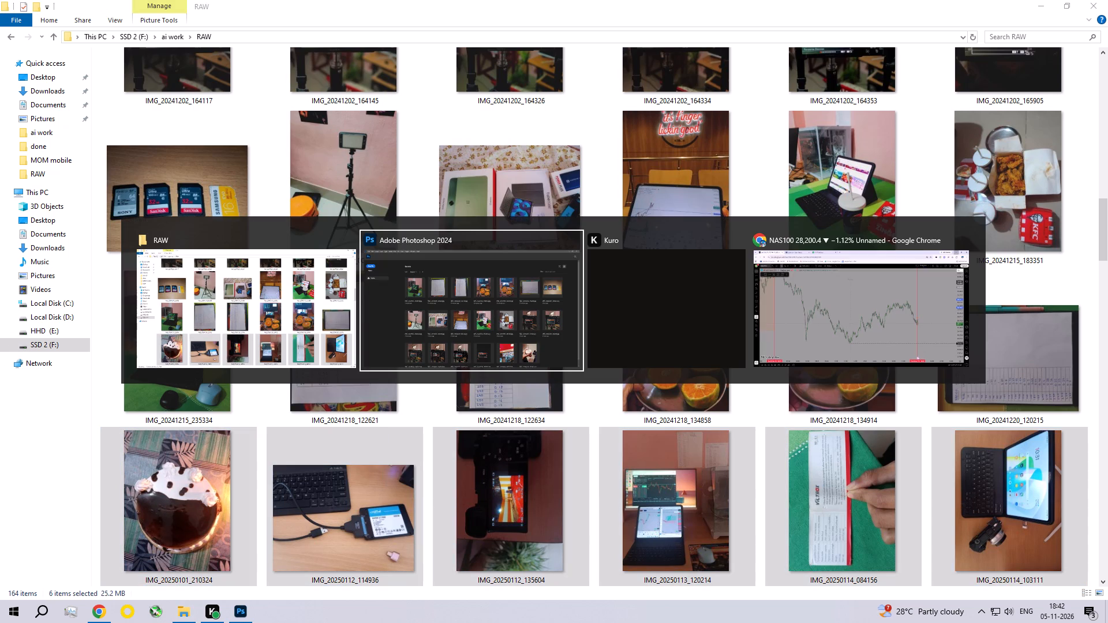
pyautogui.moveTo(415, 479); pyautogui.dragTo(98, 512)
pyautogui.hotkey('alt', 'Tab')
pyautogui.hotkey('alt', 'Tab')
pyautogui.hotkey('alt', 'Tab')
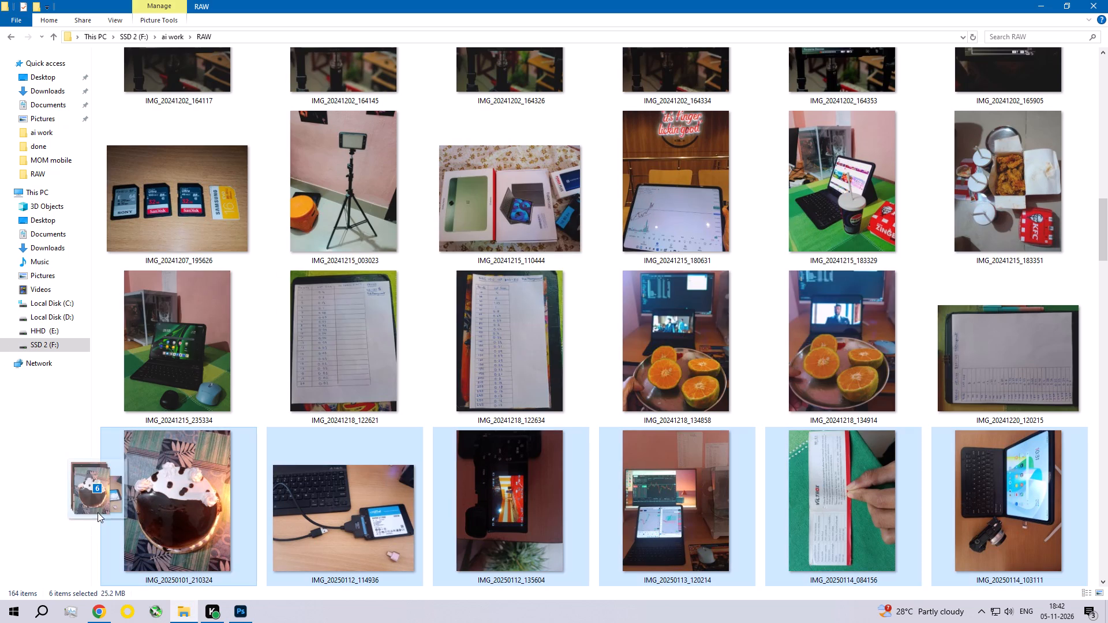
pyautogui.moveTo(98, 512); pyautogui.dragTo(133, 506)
# Delete the photo IMG_20250112_135604 from the RAW folder.
pyautogui.click(485, 504)
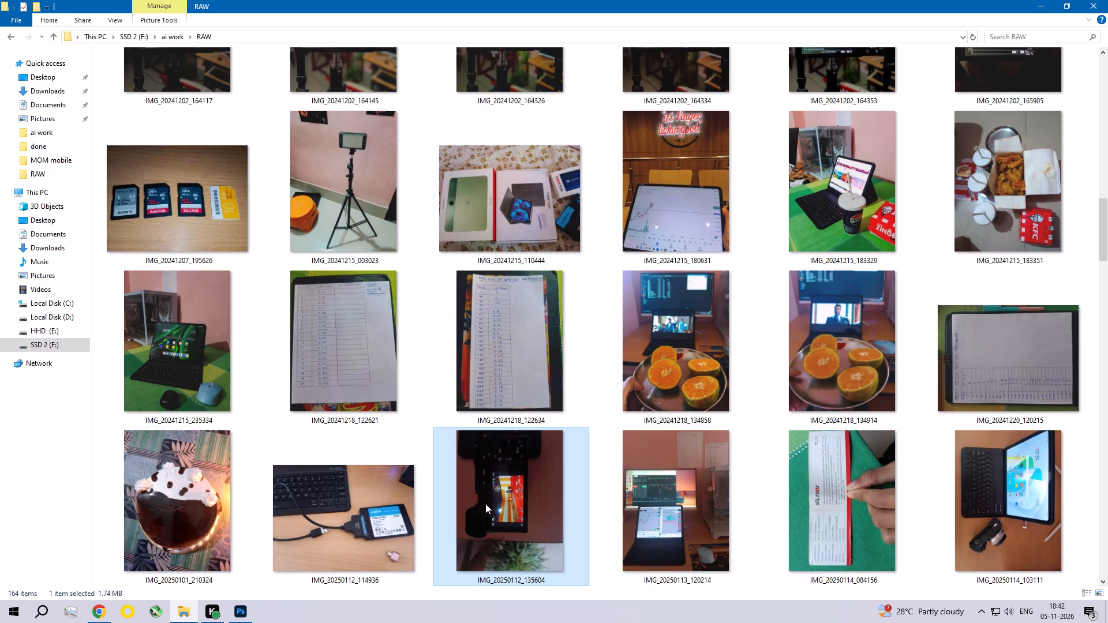
pyautogui.press('Delete')
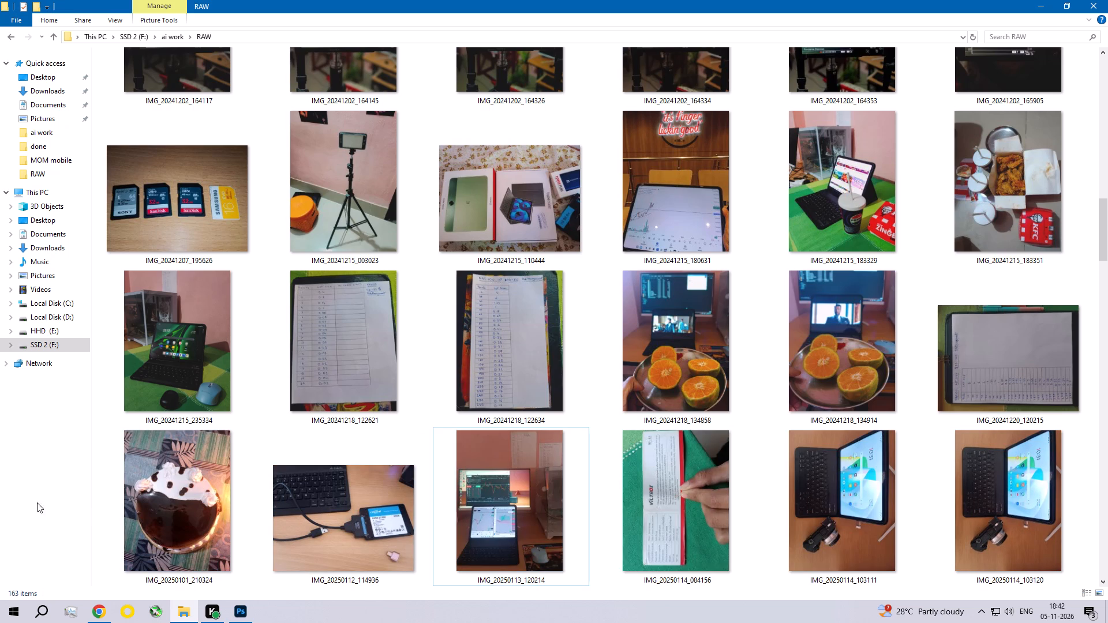
# Open the six consecutive photos from IMG_20250101_210324 through IMG_20250114_103120 in Photoshop.
pyautogui.click(154, 505)
pyautogui.keyDown('shift'); pyautogui.click(1040, 506); pyautogui.keyUp('shift')
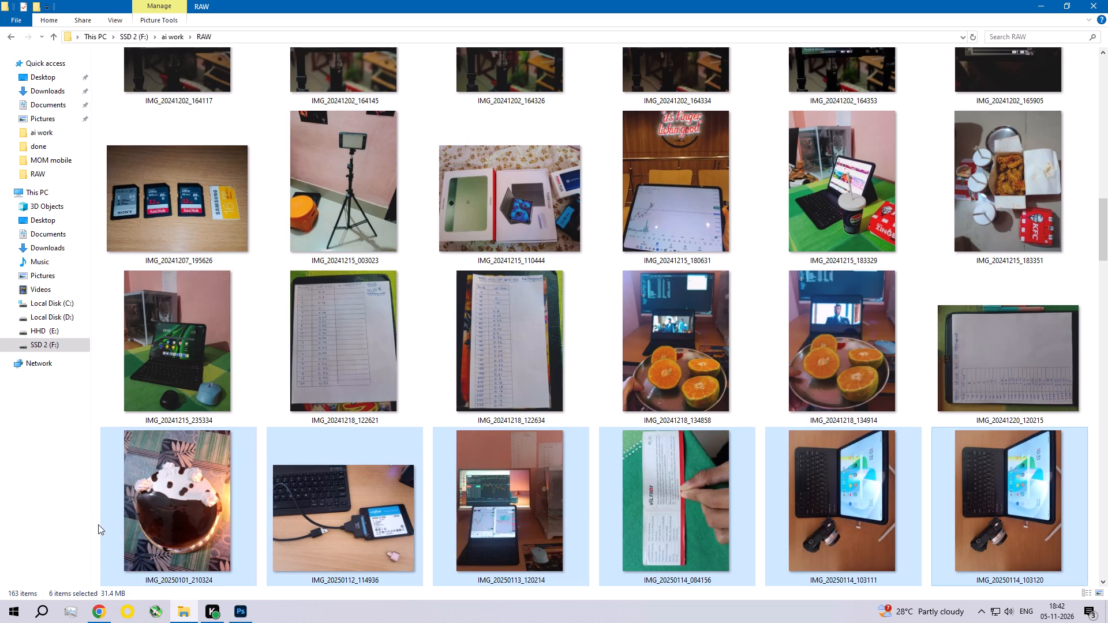
pyautogui.moveTo(148, 505); pyautogui.dragTo(502, 383)
pyautogui.hotkey('alt', 'Tab')
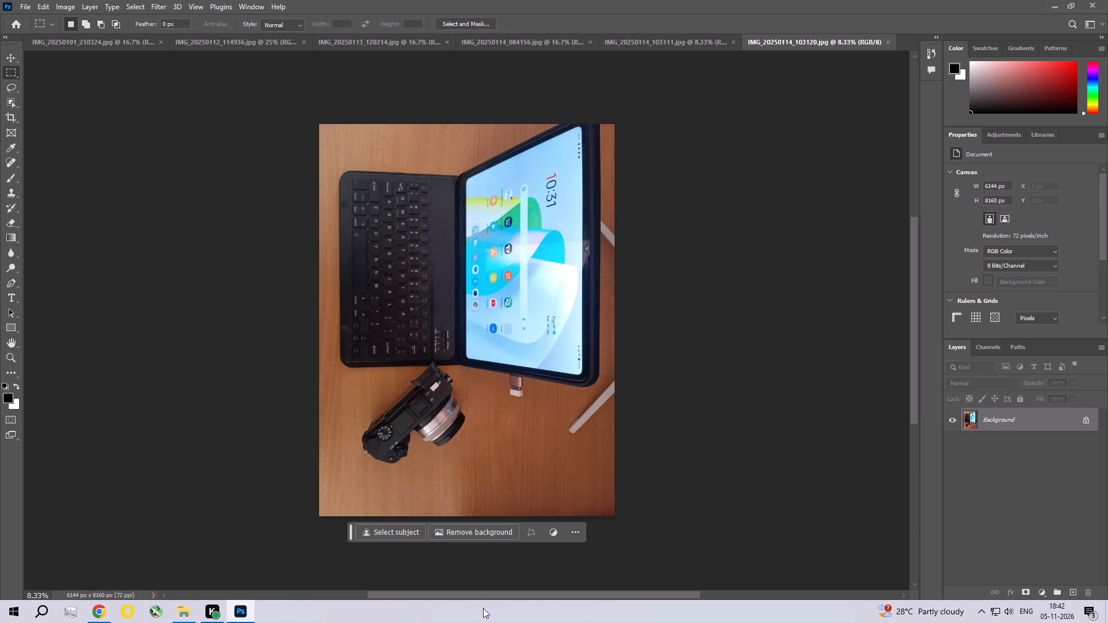
# In IMG_20250114_103120.jpg, select a small spot on the wooden desk below the pen tip, fill it with Content-Aware and deselect.
pyautogui.moveTo(549, 475); pyautogui.dragTo(562, 490)
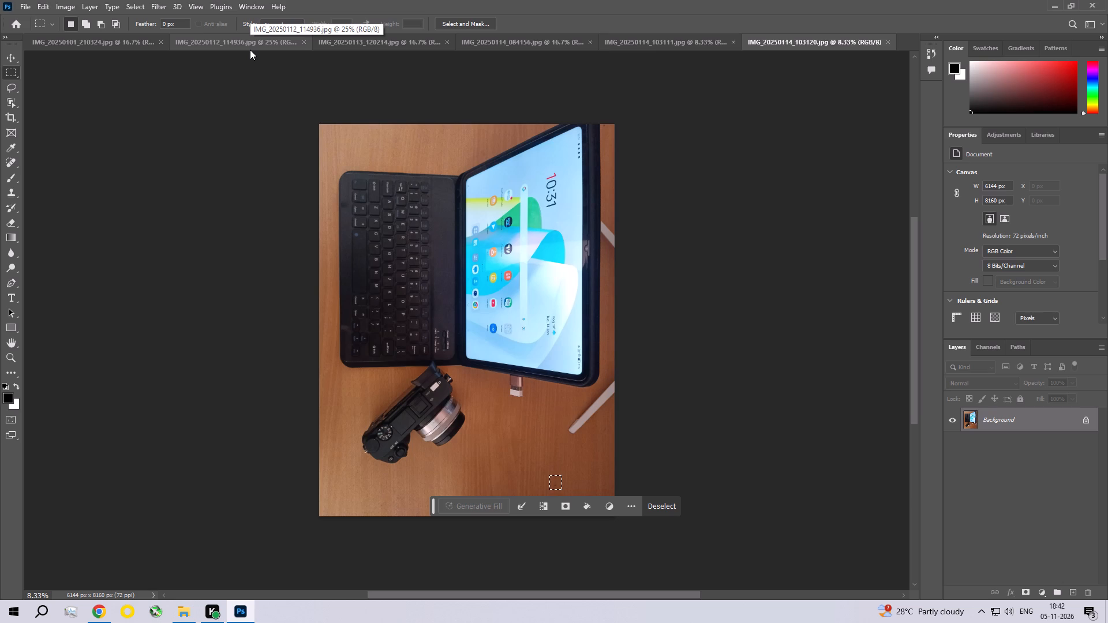
pyautogui.click(41, 7)
pyautogui.click(58, 184)
pyautogui.click(628, 153)
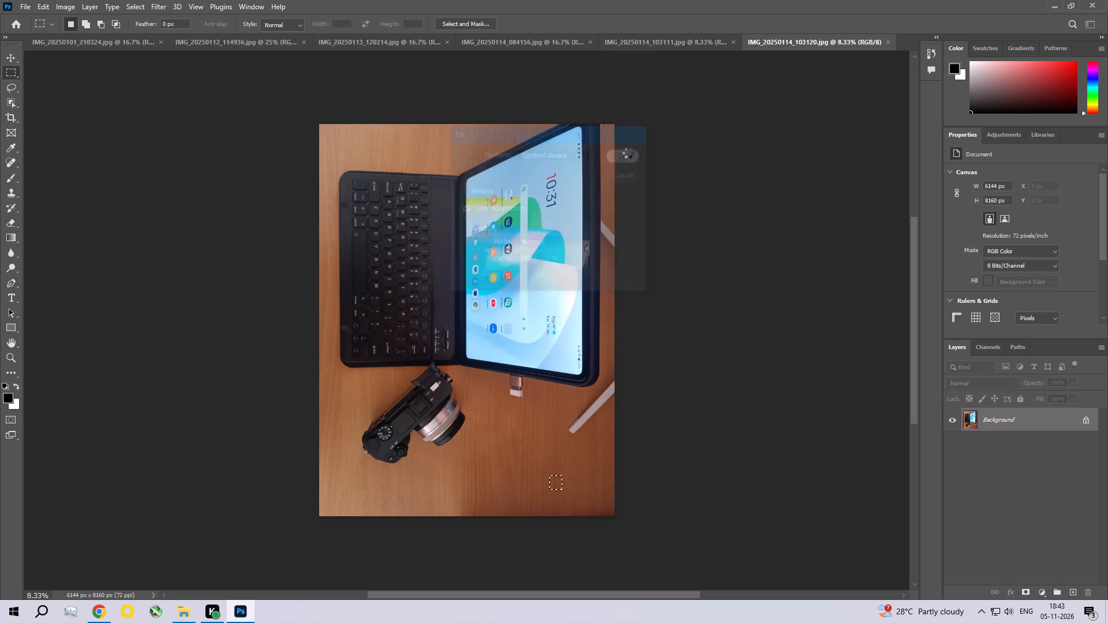
pyautogui.hotkey('ctrl', 'd')
# Select the marked patch of desk between the pen and the photo's right edge, fill it with Content-Aware and deselect.
pyautogui.hotkey('ctrl', 'space')
pyautogui.hotkey('ctrl', 'space')
pyautogui.hotkey('ctrl', 'space')
pyautogui.hotkey('ctrl', 'space')
pyautogui.hotkey('ctrl', 'space')
pyautogui.hotkey('ctrl', 'space')
pyautogui.hotkey('ctrl', 'space')
pyautogui.hotkey('ctrl', 'space')
pyautogui.hotkey('ctrl', 'space')
pyautogui.hotkey('ctrl', 'space')
pyautogui.hotkey('ctrl', 'space')
pyautogui.hotkey('ctrl', 'space')
pyautogui.hotkey('ctrl', 'space')
pyautogui.hotkey('ctrl', 'space')
pyautogui.hotkey('ctrl', 'space')
pyautogui.hotkey('ctrl', 'space')
pyautogui.hotkey('ctrl', 'space')
pyautogui.hotkey('ctrl', 'space')
pyautogui.hotkey('ctrl', 'space')
pyautogui.hotkey('ctrl', 'space')
pyautogui.keyDown('ctrl'); pyautogui.doubleClick(549, 456); pyautogui.keyUp('ctrl')
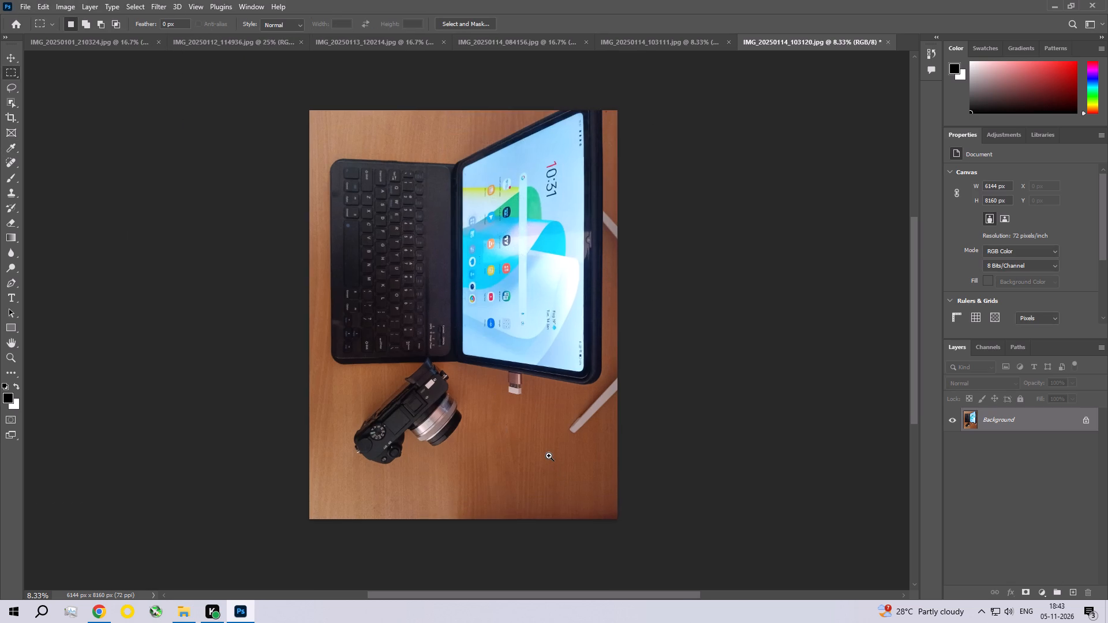
pyautogui.keyDown('ctrl'); pyautogui.click(549, 456); pyautogui.keyUp('ctrl')
pyautogui.moveTo(494, 478); pyautogui.dragTo(471, 355)
pyautogui.moveTo(714, 236); pyautogui.dragTo(677, 283)
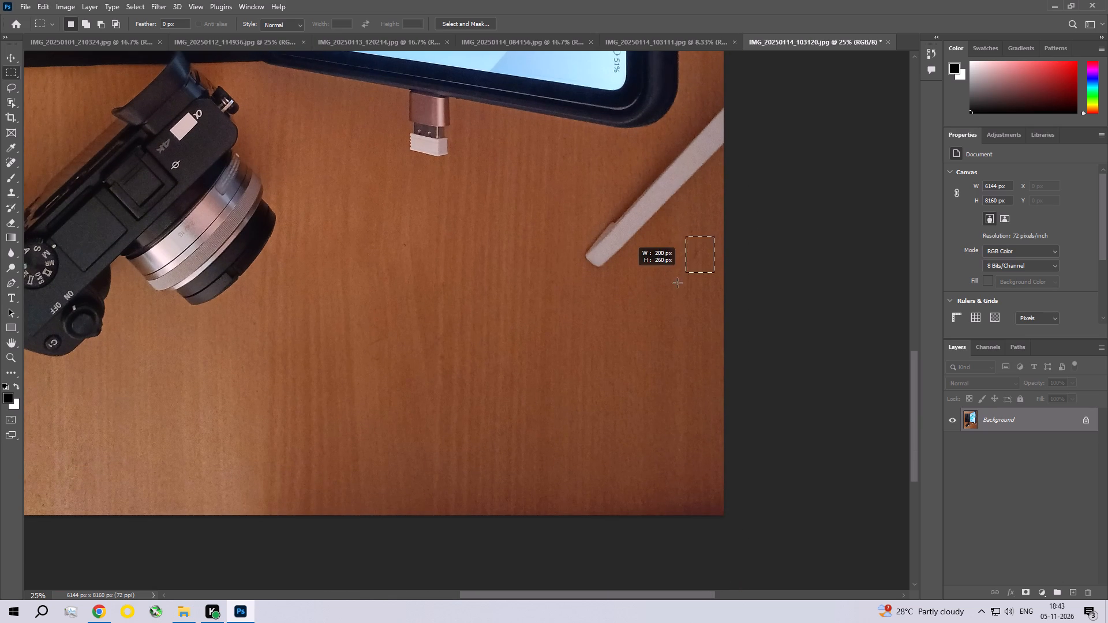
pyautogui.moveTo(677, 283); pyautogui.dragTo(672, 291)
pyautogui.click(43, 5)
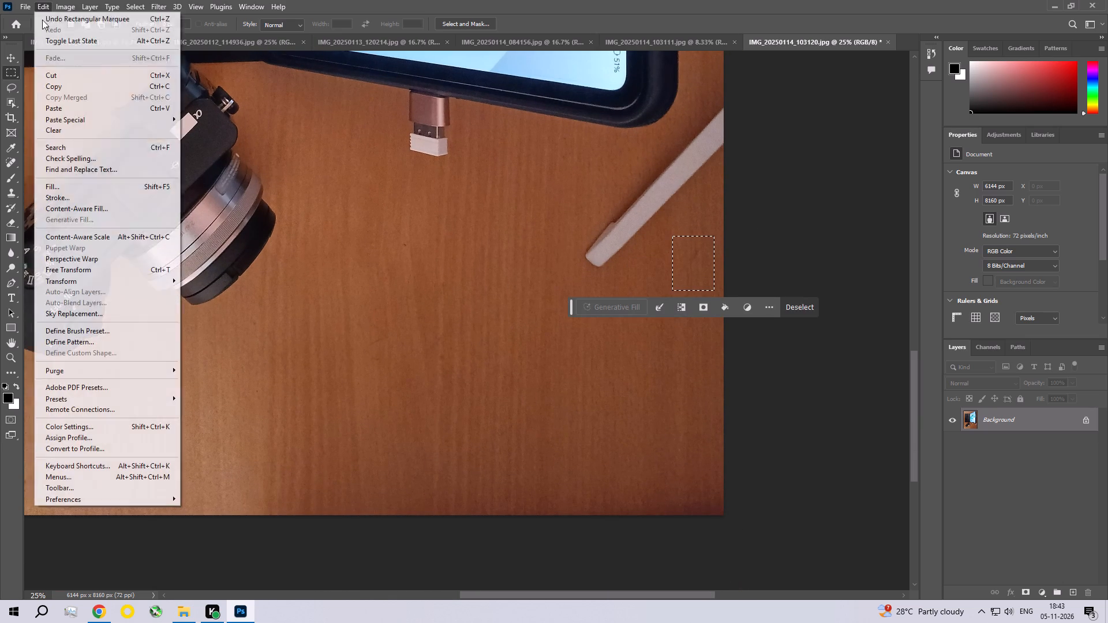
pyautogui.click(66, 189)
pyautogui.click(620, 156)
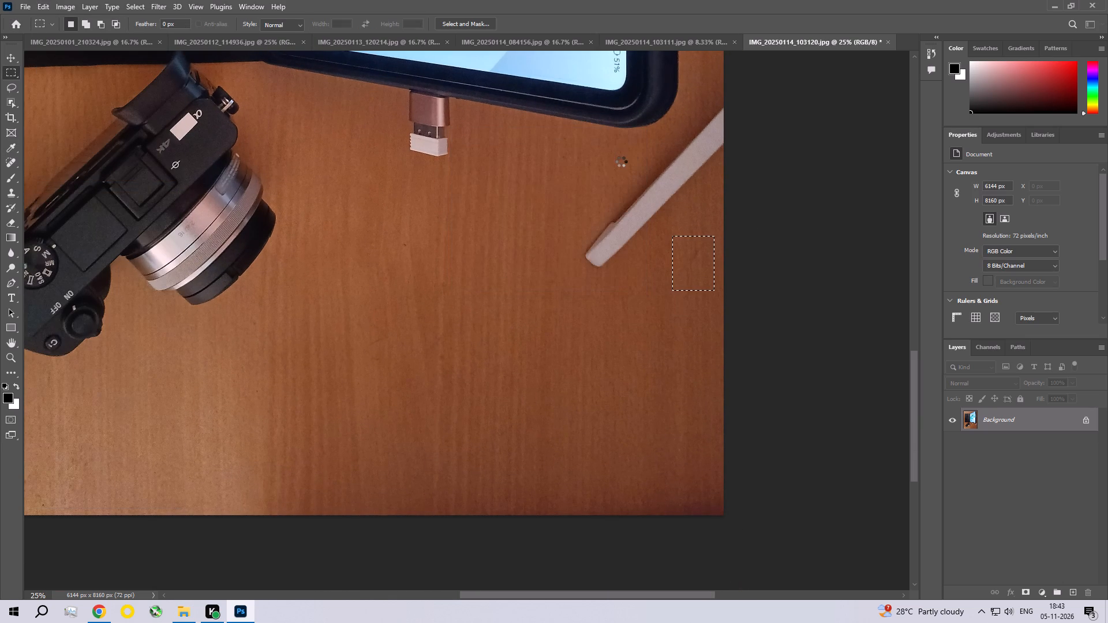
pyautogui.hotkey('ctrl', 'd')
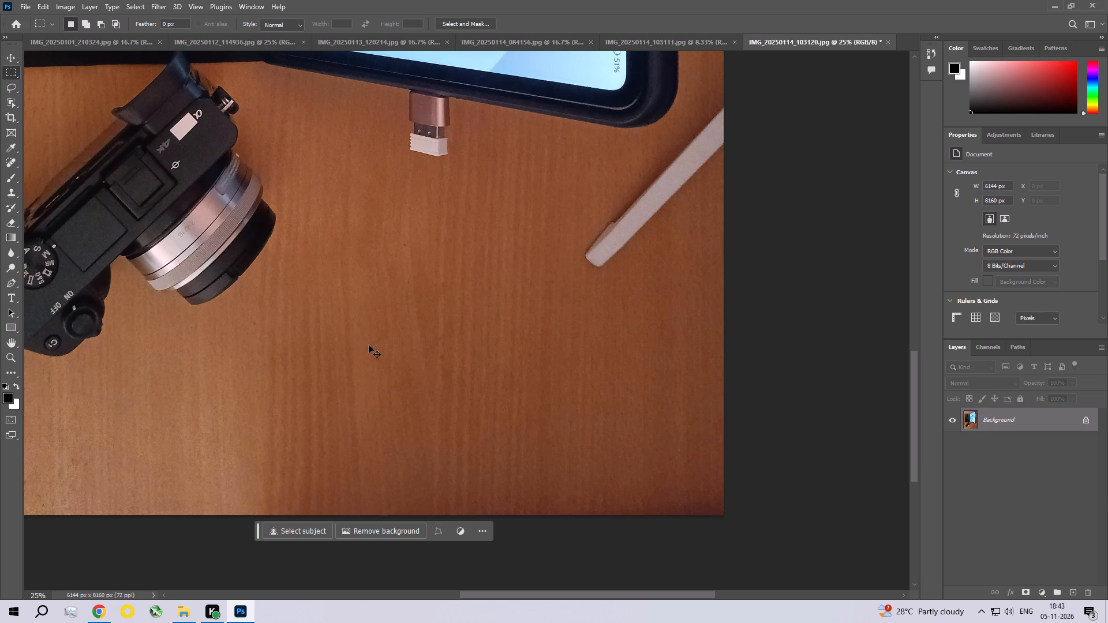
# Select a rectangular patch of open desk between the camera lens and the photo's bottom edge, fill it with Content-Aware and deselect.
pyautogui.moveTo(353, 313); pyautogui.dragTo(401, 385)
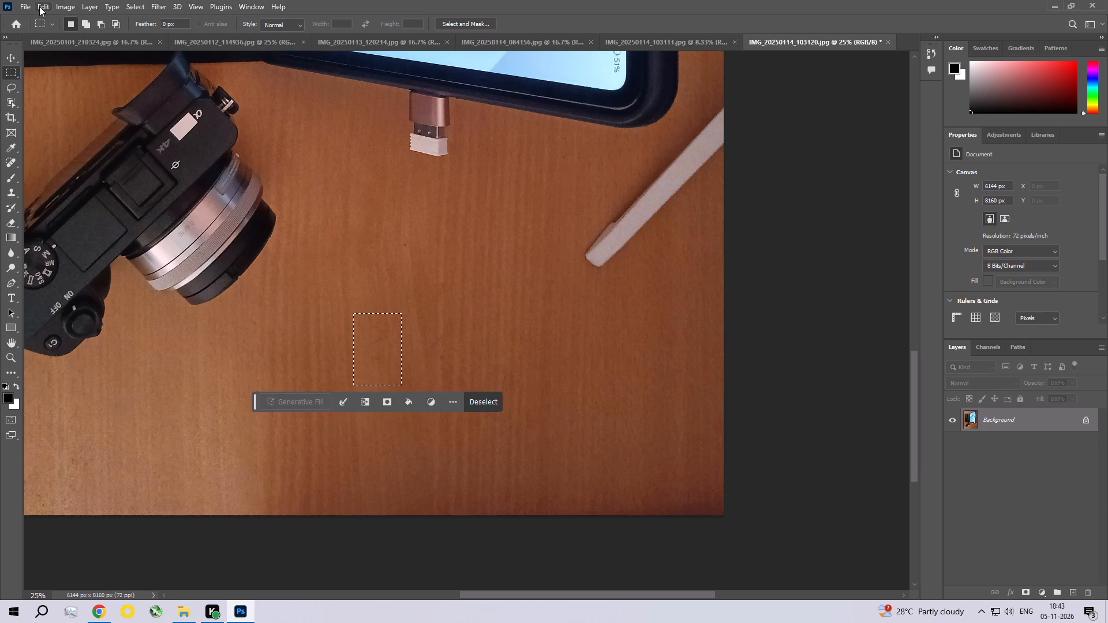
pyautogui.click(42, 8)
pyautogui.click(101, 189)
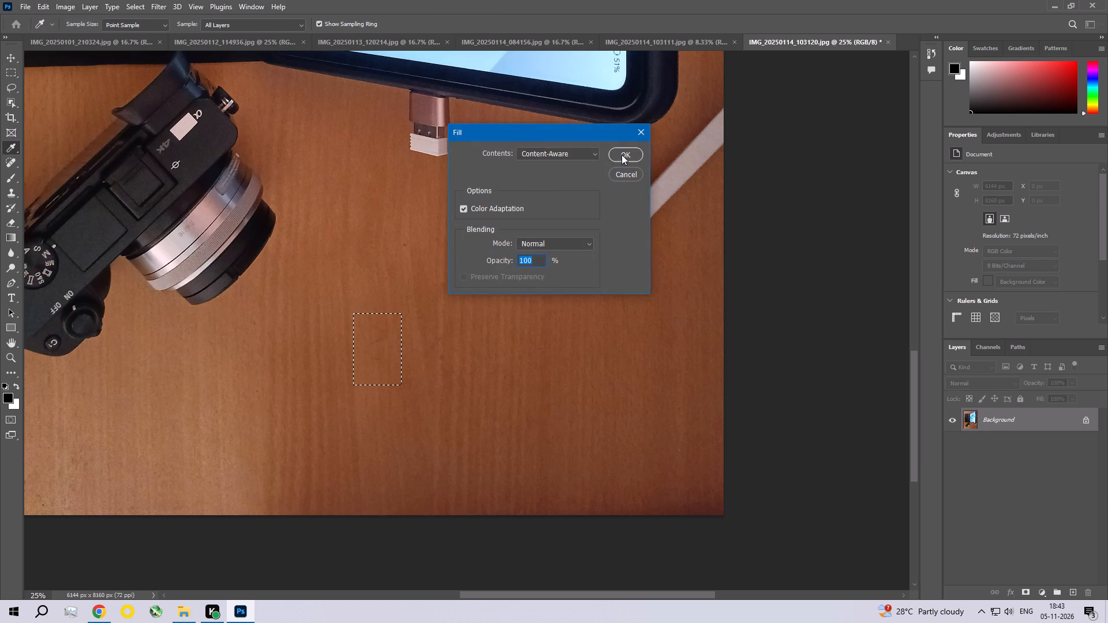
pyautogui.click(622, 155)
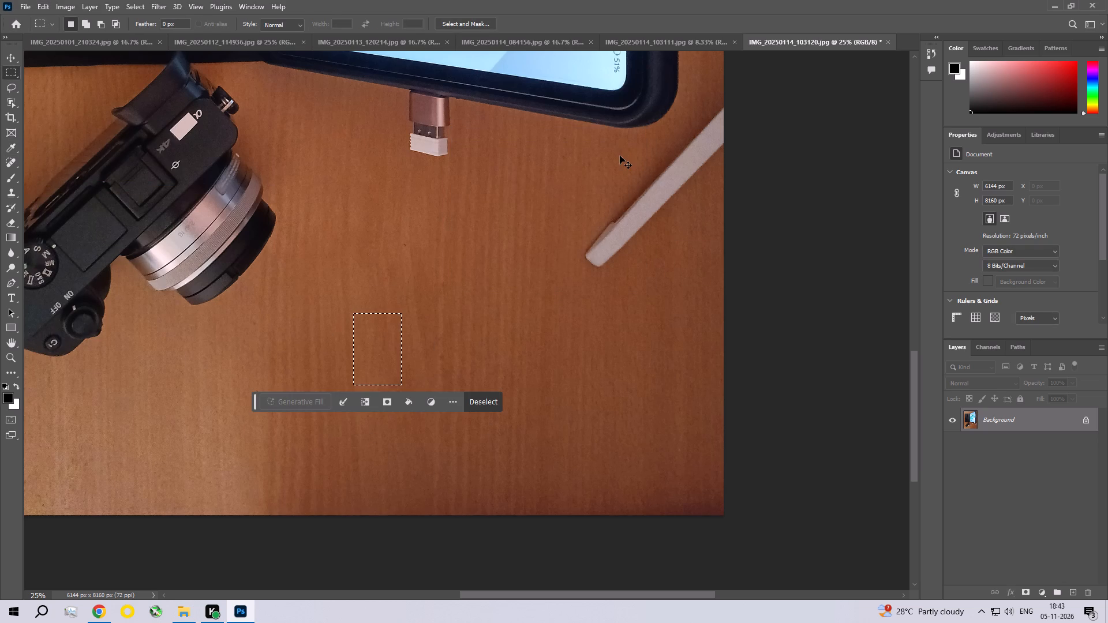
pyautogui.hotkey('ctrl', 'd')
# Select a small spot on the desk just below the USB connector, fill it with Content-Aware and deselect.
pyautogui.moveTo(394, 236); pyautogui.dragTo(414, 258)
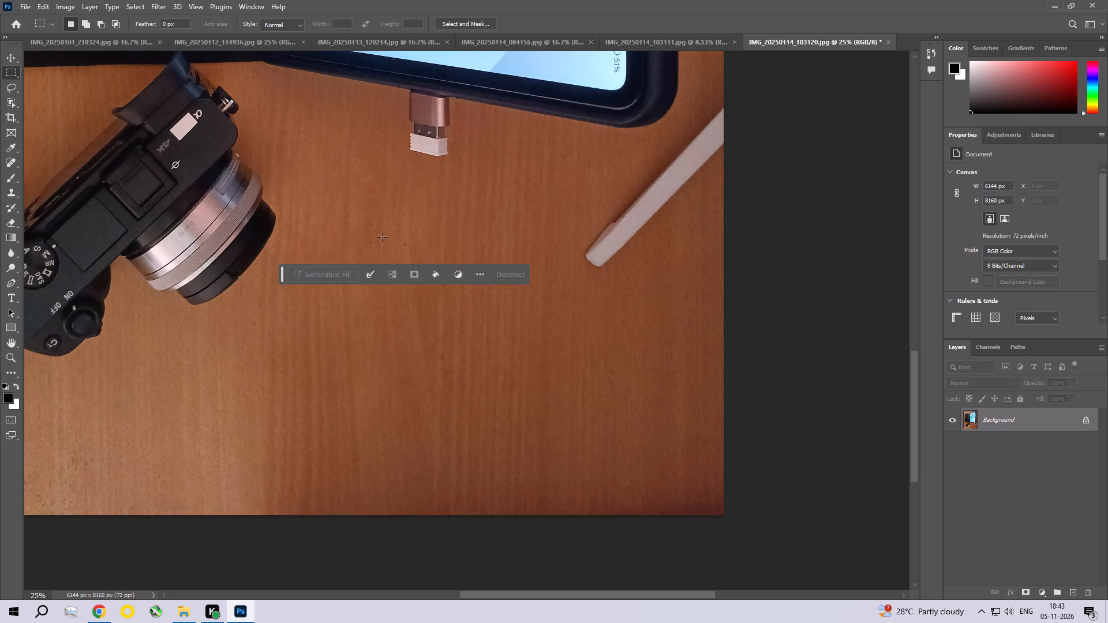
pyautogui.click(38, 2)
pyautogui.click(59, 185)
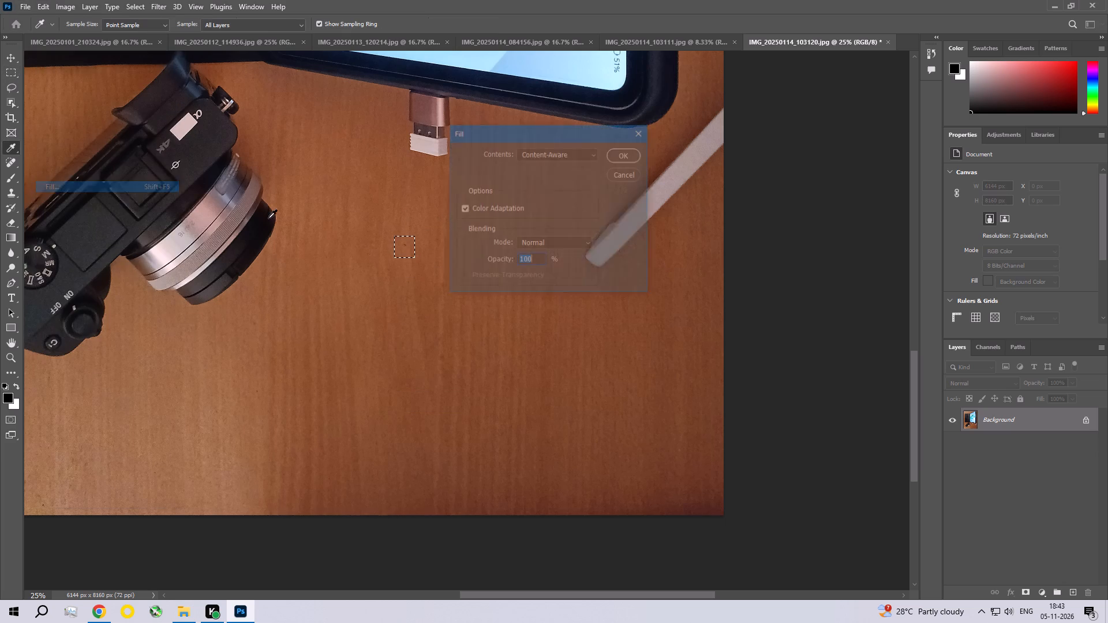
pyautogui.click(617, 150)
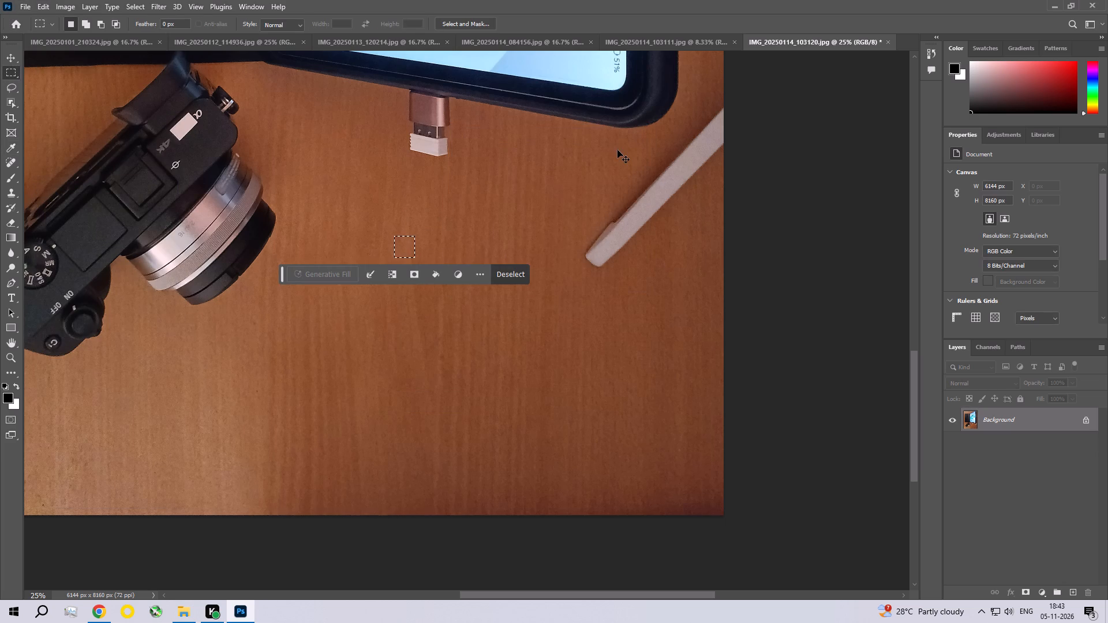
pyautogui.hotkey('ctrl', 'd')
# Select the marked desk patch below the camera, reaching the photo's bottom edge, fill it with Content-Aware and deselect.
pyautogui.press('space')
pyautogui.press('space')
pyautogui.press('space')
pyautogui.press('space')
pyautogui.press('space')
pyautogui.press('space')
pyautogui.press('space')
pyautogui.press('space')
pyautogui.press('space')
pyautogui.press('space')
pyautogui.press('space')
pyautogui.press('space')
pyautogui.press('space')
pyautogui.press('space')
pyautogui.press('space')
pyautogui.press('space')
pyautogui.press('space')
pyautogui.press('space')
pyautogui.press('space')
pyautogui.press('space')
pyautogui.moveTo(182, 195); pyautogui.dragTo(552, 251)
pyautogui.moveTo(360, 454); pyautogui.dragTo(401, 318)
pyautogui.moveTo(399, 384); pyautogui.dragTo(454, 425)
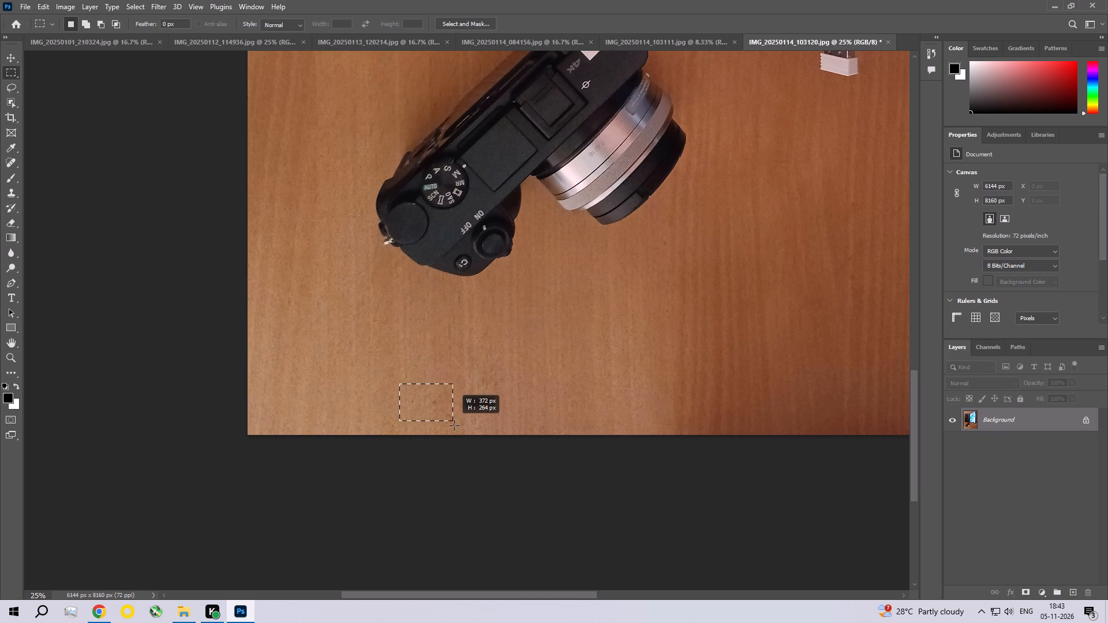
pyautogui.moveTo(454, 425); pyautogui.dragTo(460, 434)
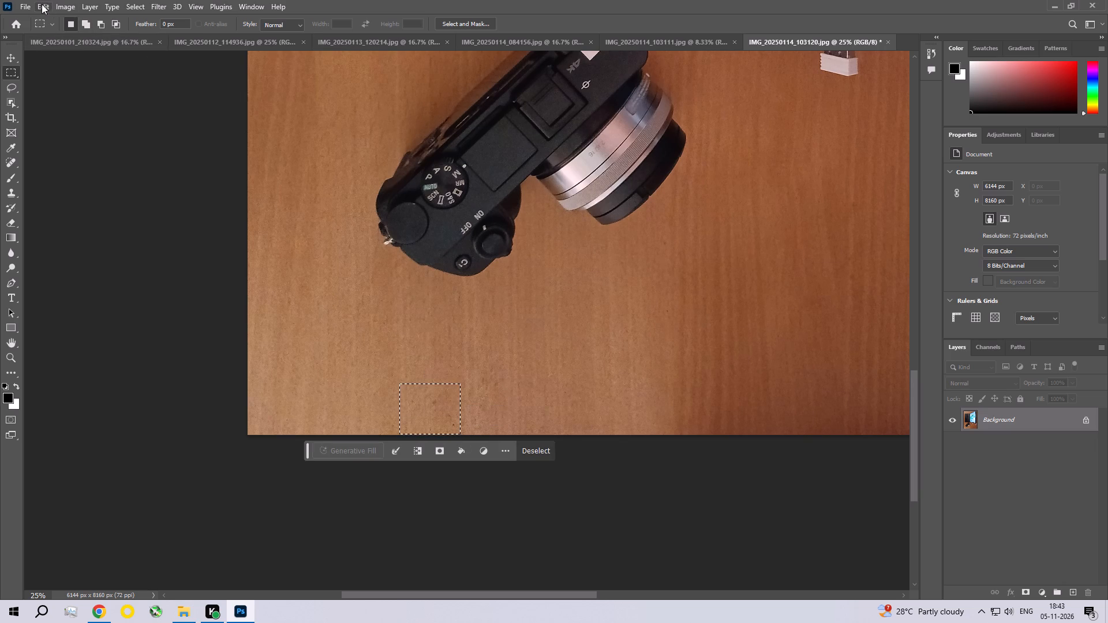
pyautogui.click(42, 4)
pyautogui.click(64, 185)
pyautogui.click(630, 153)
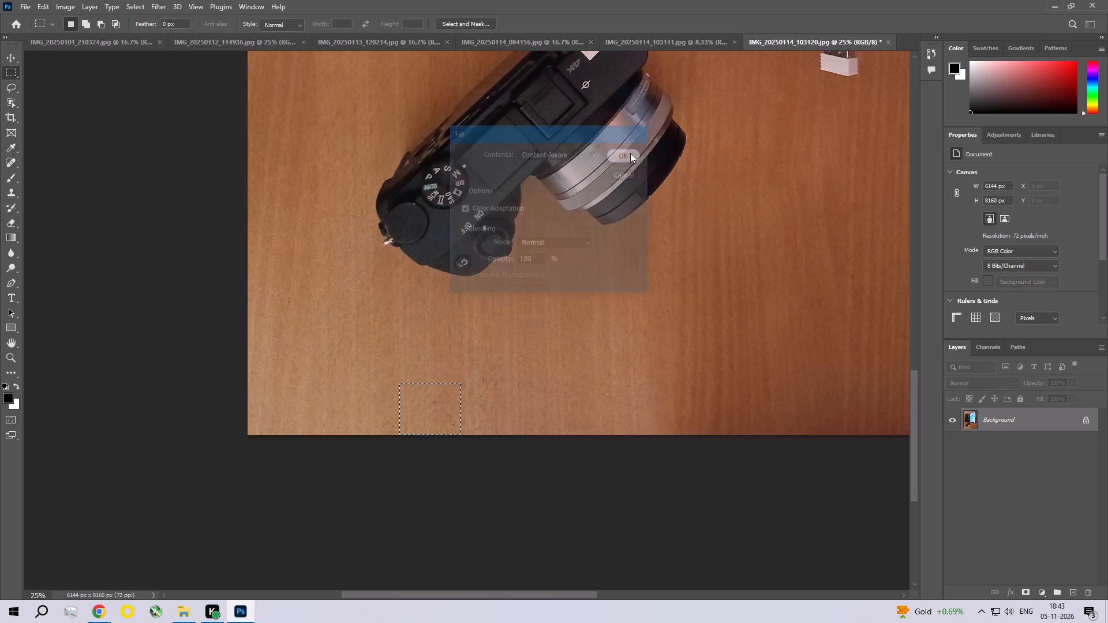
pyautogui.hotkey('ctrl', 'd')
# Select the dark spot on the desk in the photo's top-right corner beside the tablet, fill it with Content-Aware and deselect.
pyautogui.press('space')
pyautogui.press('space')
pyautogui.press('space')
pyautogui.press('space')
pyautogui.press('space')
pyautogui.press('space')
pyautogui.press('space')
pyautogui.press('space')
pyautogui.press('space')
pyautogui.press('space')
pyautogui.press('space')
pyautogui.press('space')
pyautogui.press('space')
pyautogui.press('space')
pyautogui.press('space')
pyautogui.press('space')
pyautogui.press('space')
pyautogui.press('space')
pyautogui.press('space')
pyautogui.press('space')
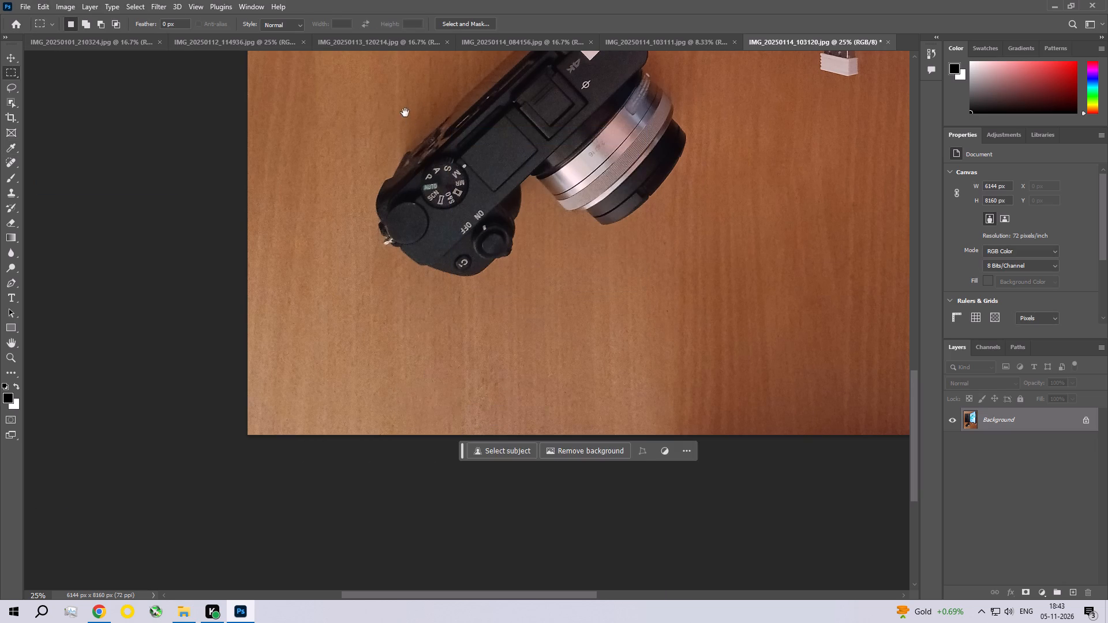
pyautogui.moveTo(405, 112); pyautogui.dragTo(401, 339)
pyautogui.moveTo(392, 275); pyautogui.dragTo(392, 373)
pyautogui.moveTo(396, 232); pyautogui.dragTo(377, 384)
pyautogui.moveTo(388, 321); pyautogui.dragTo(92, 261)
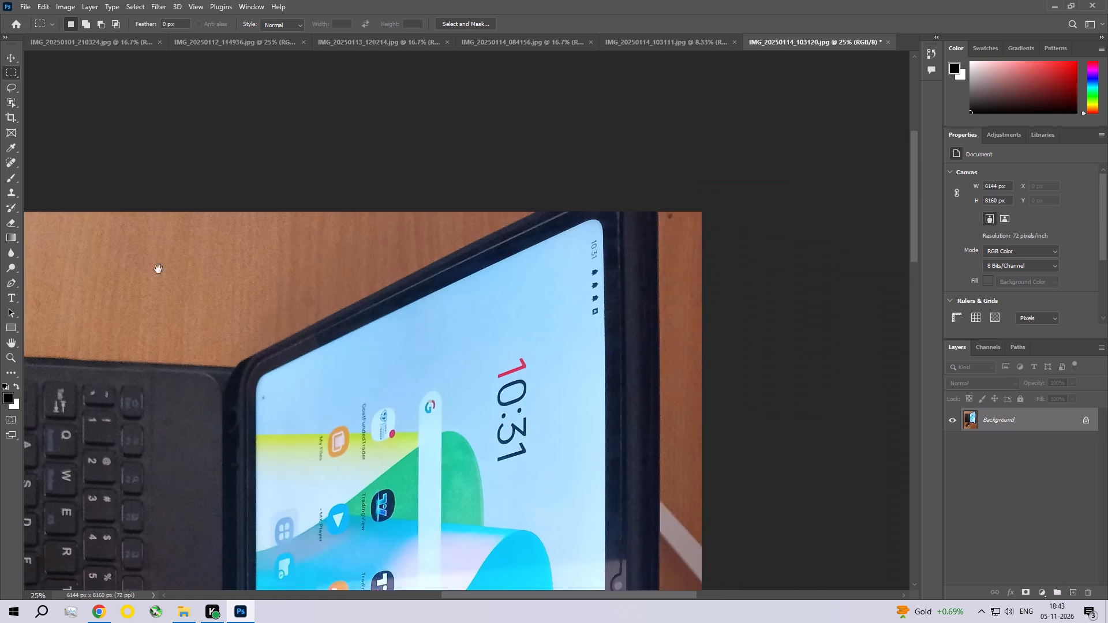
pyautogui.moveTo(390, 277); pyautogui.dragTo(408, 275)
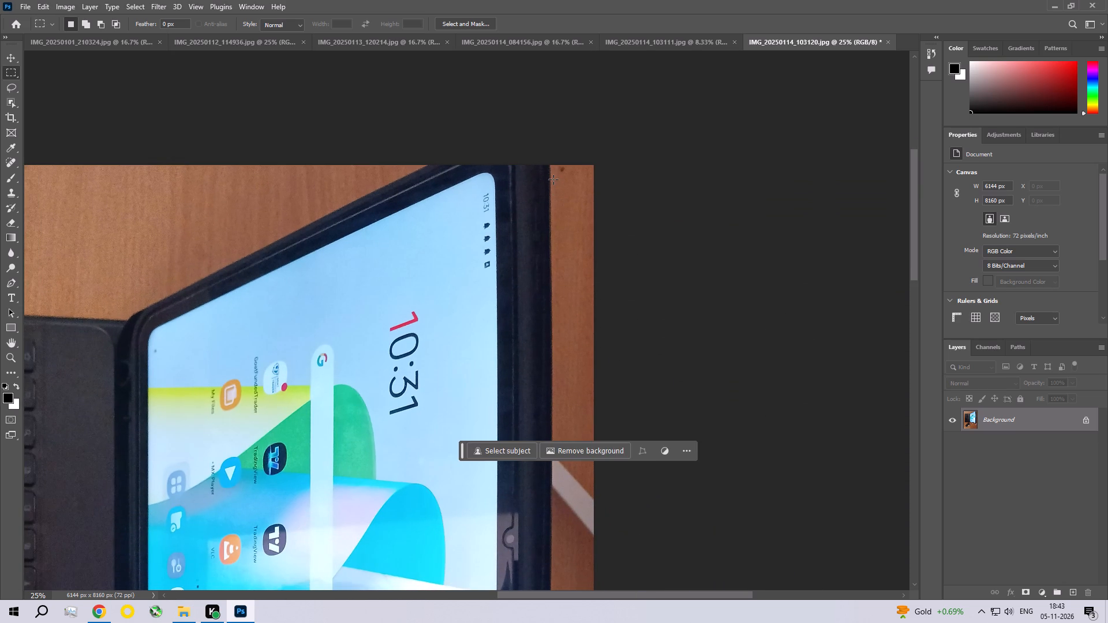
pyautogui.moveTo(553, 179); pyautogui.dragTo(568, 162)
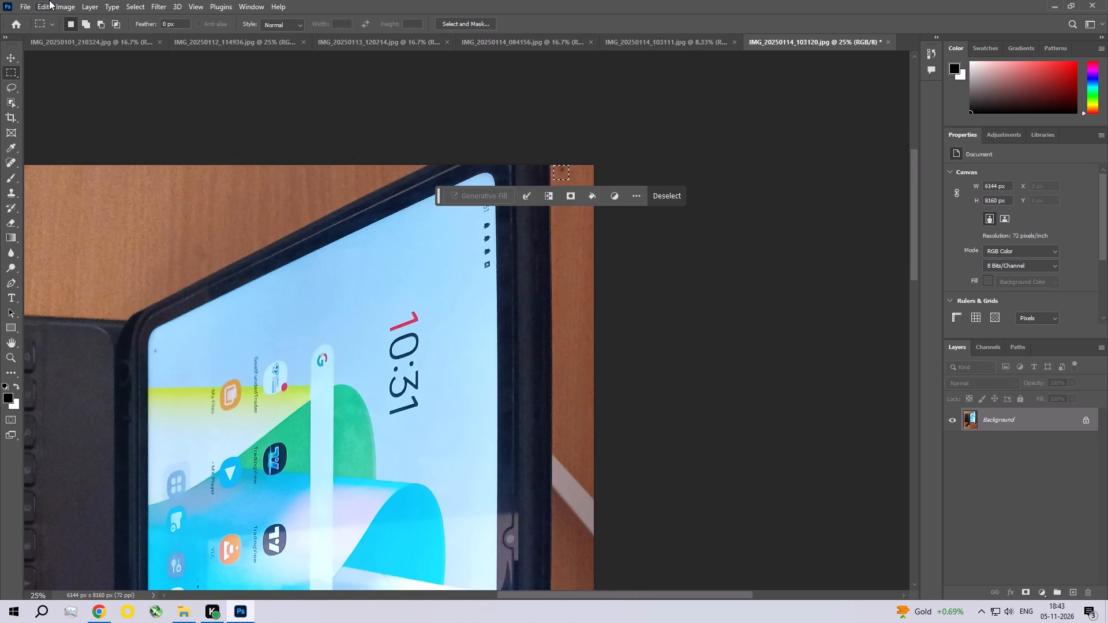
pyautogui.click(49, 0)
pyautogui.click(67, 181)
pyautogui.click(615, 152)
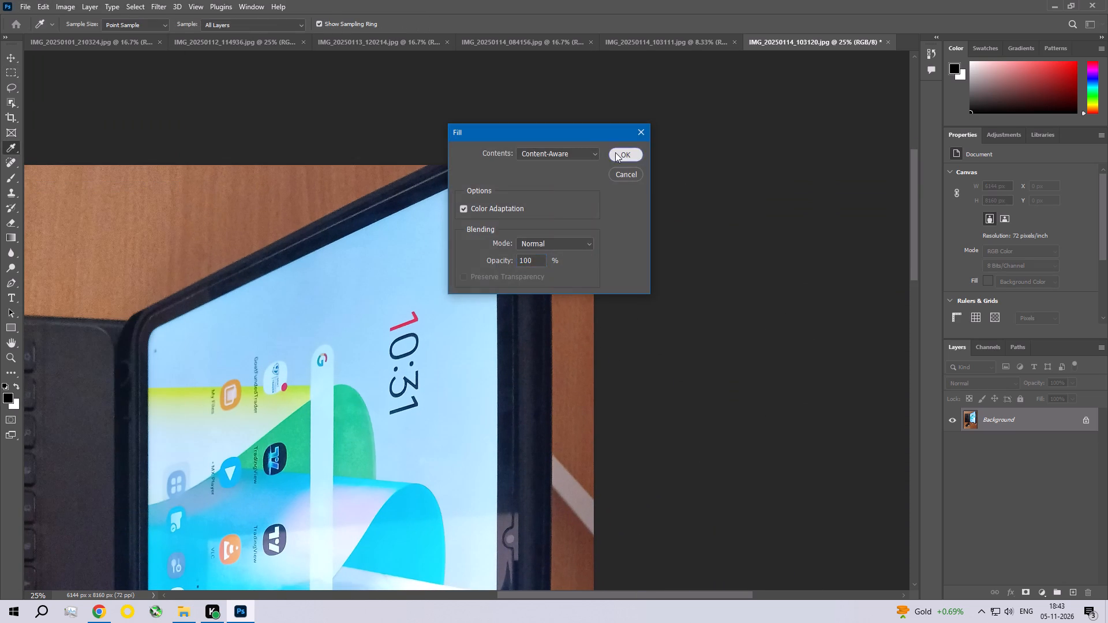
pyautogui.hotkey('ctrl', 'd')
# In the Camera Raw Filter, set Exposure -0.70, Contrast +18, Highlights -29, Shadows +21, Whites -25 and Blacks +15.
pyautogui.hotkey('ctrl', '0')
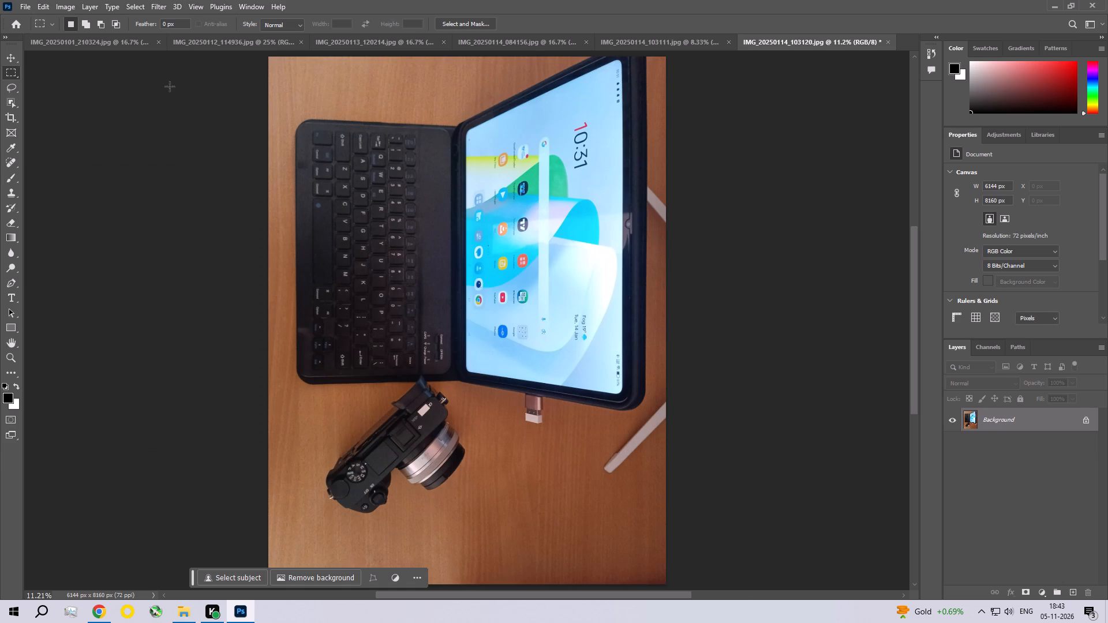
pyautogui.click(156, 1)
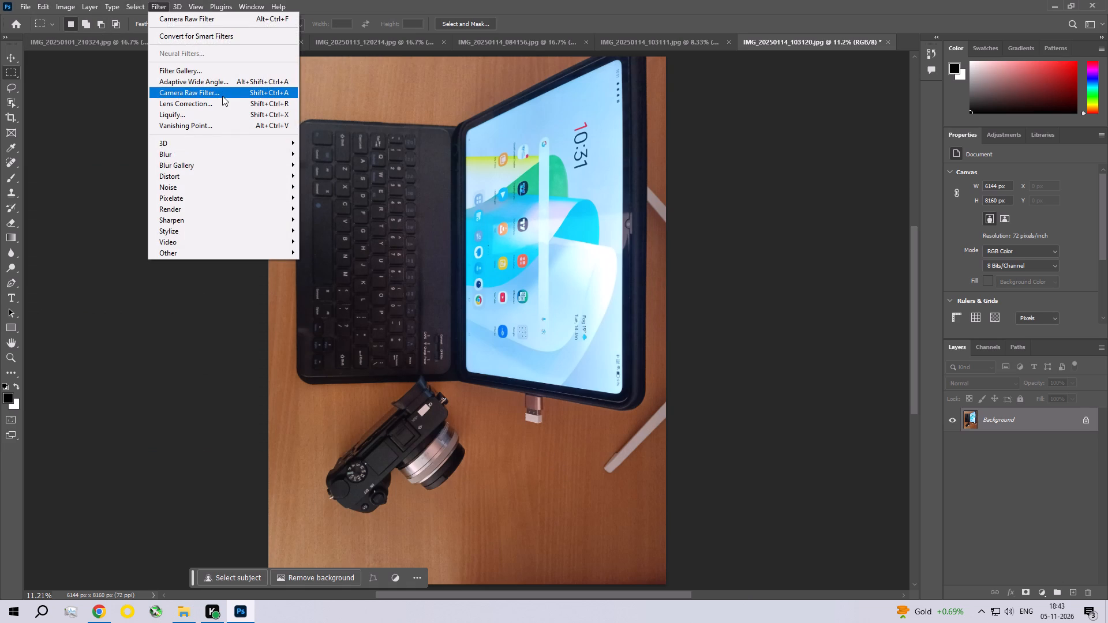
pyautogui.click(222, 96)
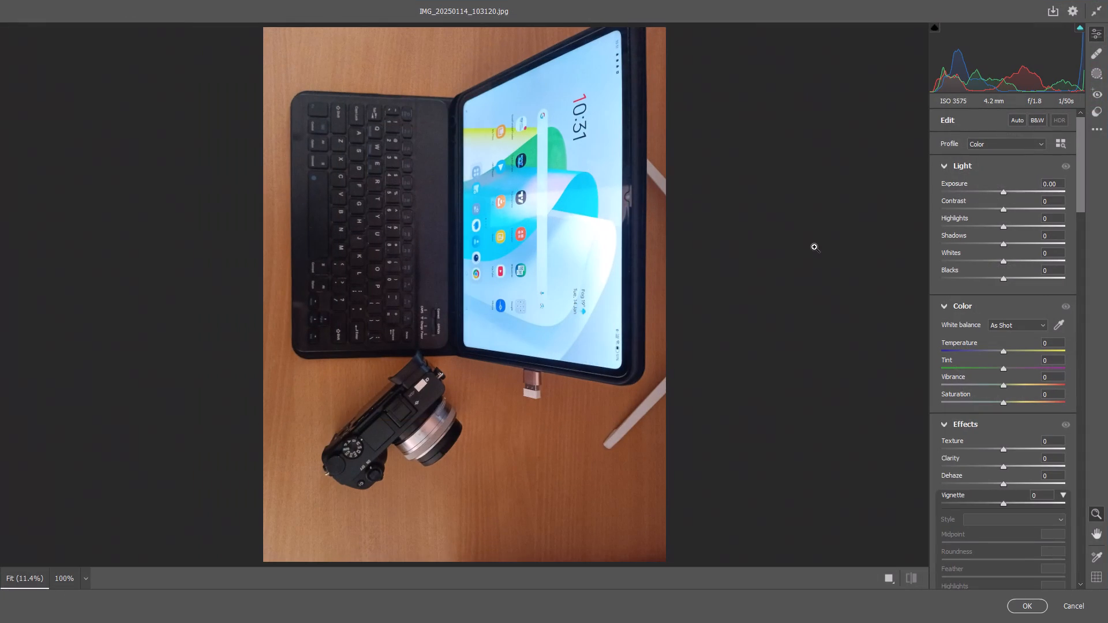
pyautogui.moveTo(1004, 194); pyautogui.dragTo(995, 194)
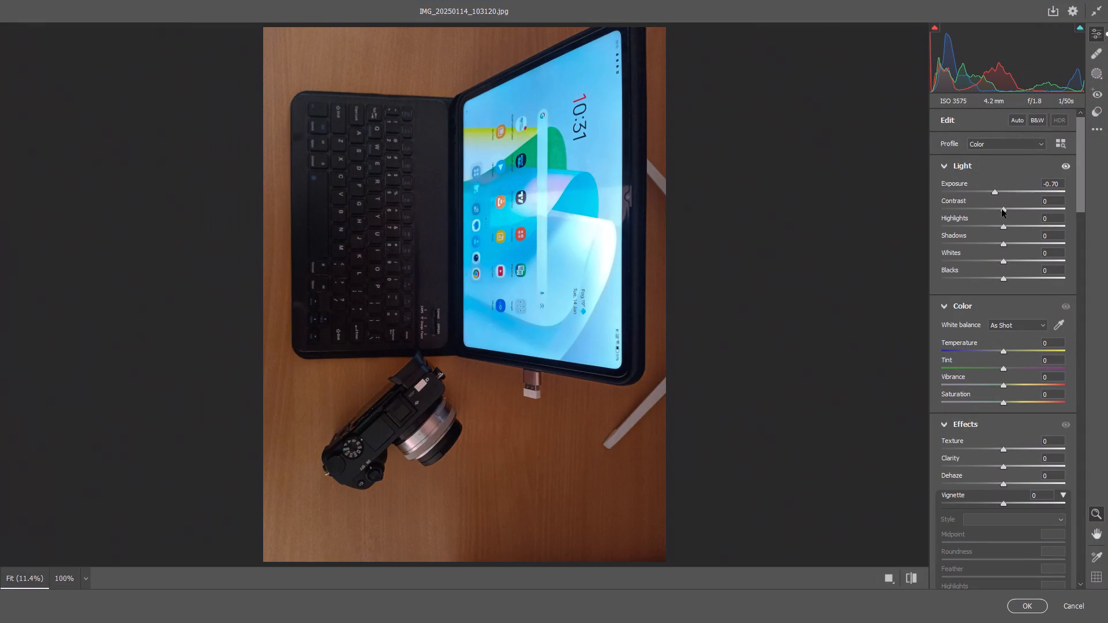
pyautogui.moveTo(1005, 211); pyautogui.dragTo(1016, 216)
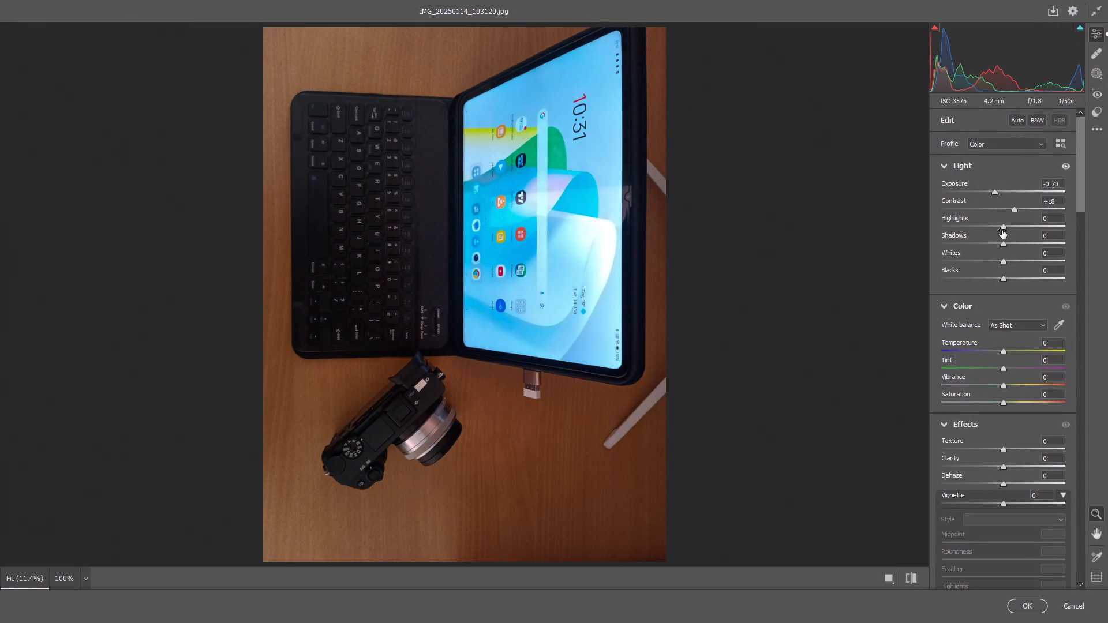
pyautogui.moveTo(1005, 227); pyautogui.dragTo(988, 228)
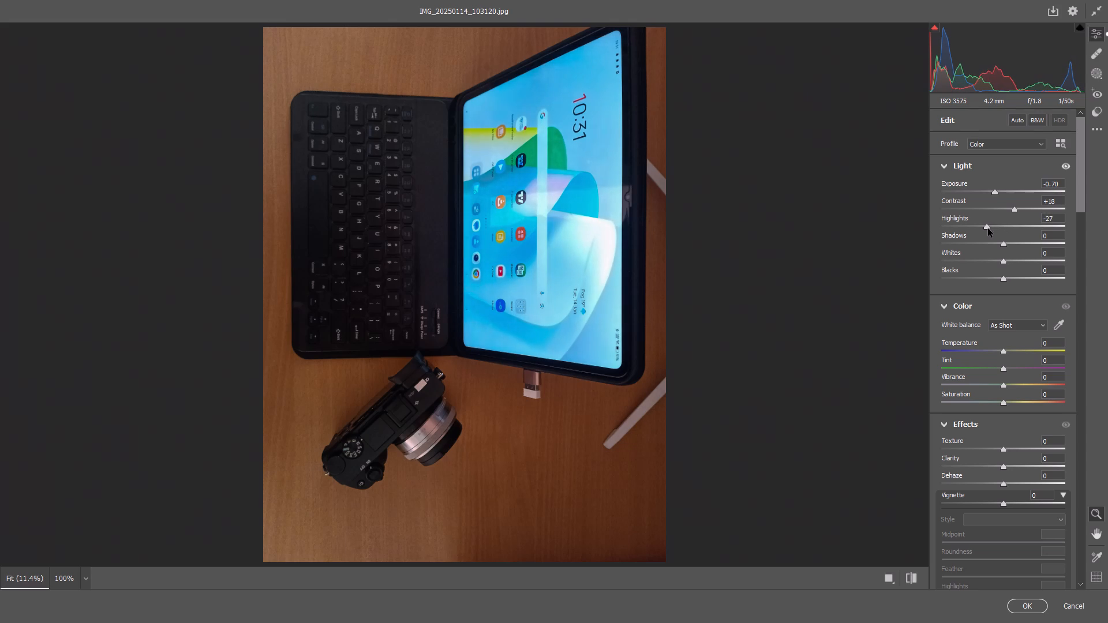
pyautogui.moveTo(988, 228); pyautogui.dragTo(987, 228)
pyautogui.moveTo(1002, 242); pyautogui.dragTo(1031, 246)
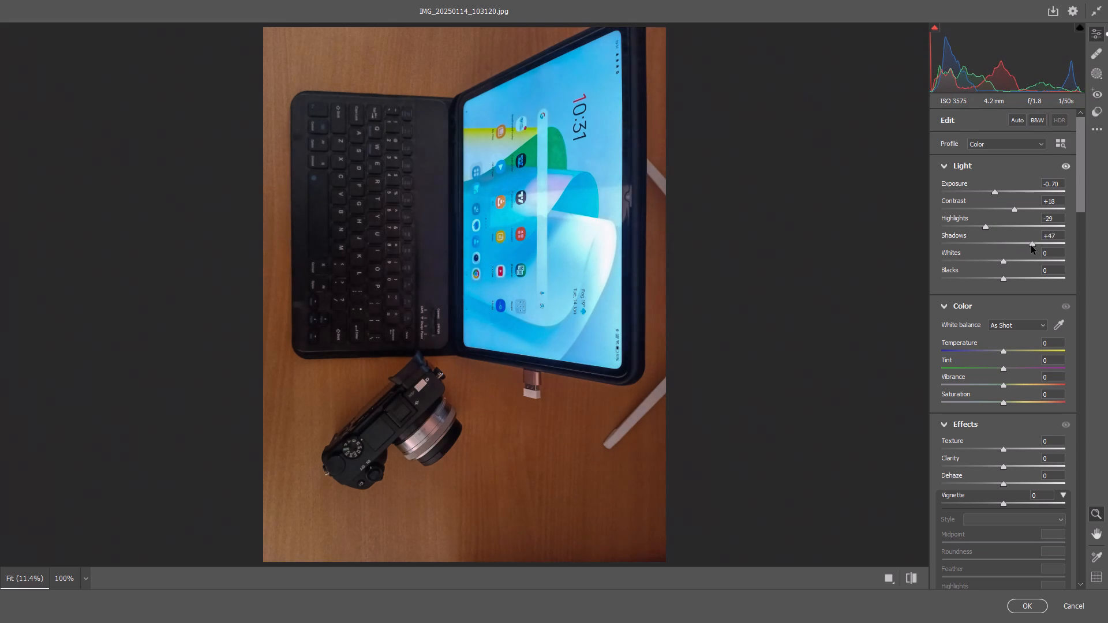
pyautogui.moveTo(1031, 246); pyautogui.dragTo(1024, 246)
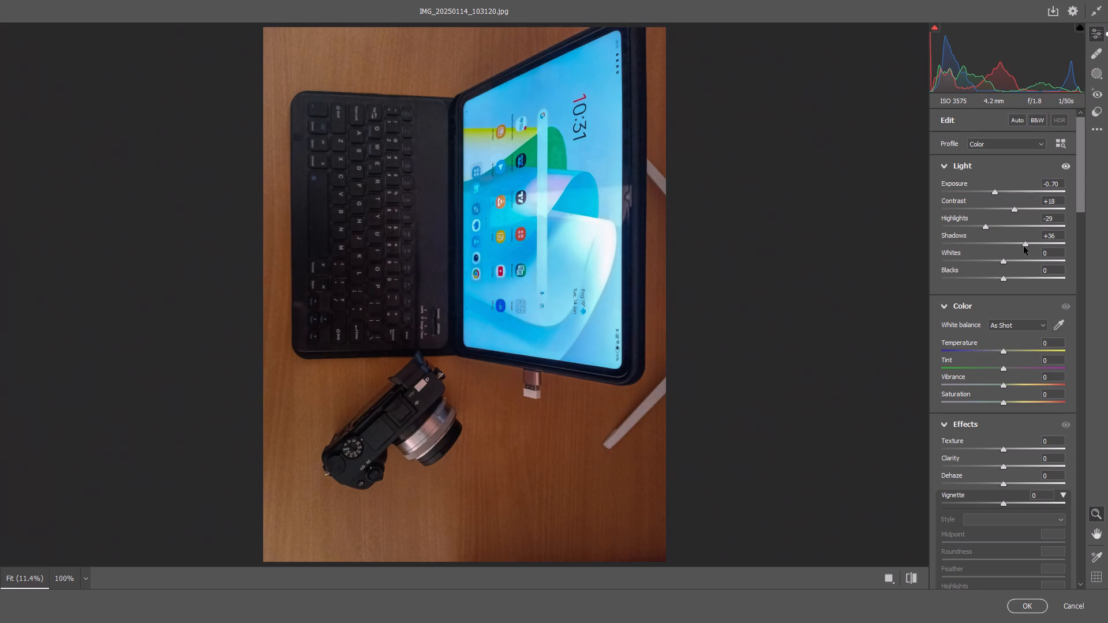
pyautogui.moveTo(1024, 246); pyautogui.dragTo(1015, 247)
pyautogui.moveTo(1002, 261); pyautogui.dragTo(991, 260)
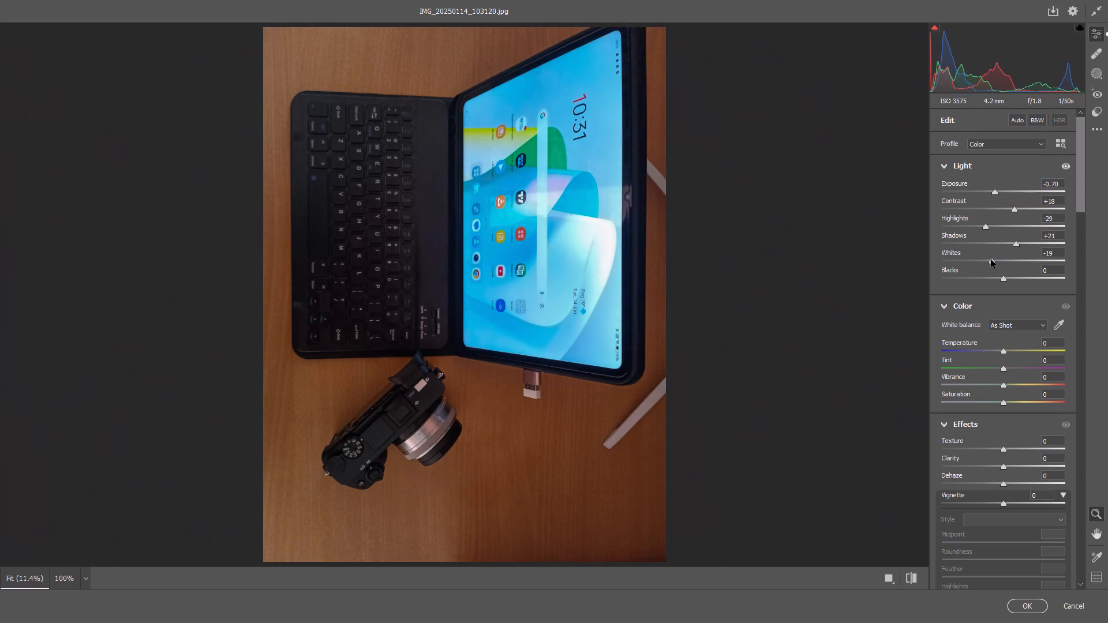
pyautogui.moveTo(991, 260); pyautogui.dragTo(987, 258)
pyautogui.moveTo(1004, 278); pyautogui.dragTo(1013, 280)
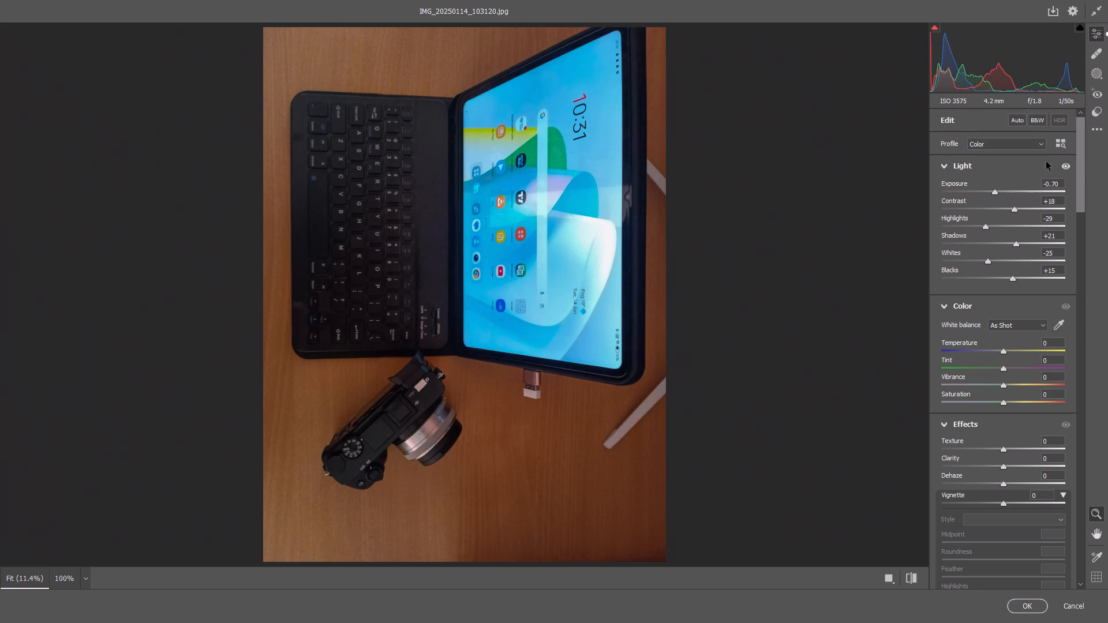
# Apply the Artistic 06 profile to the photo and return to the edit settings.
pyautogui.click(1064, 142)
pyautogui.click(945, 314)
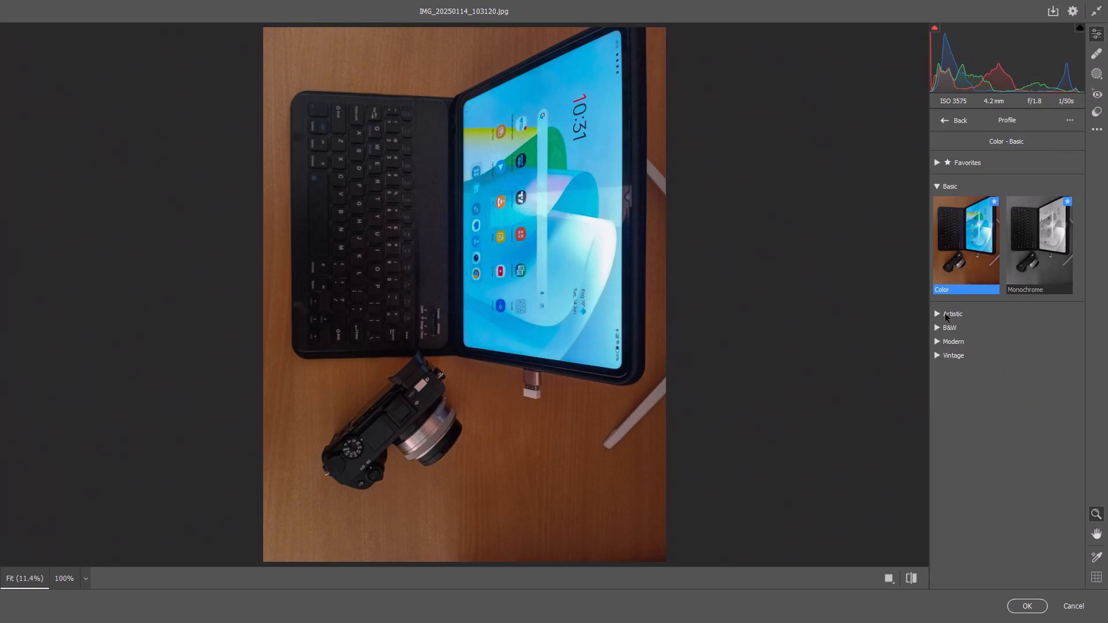
pyautogui.click(938, 316)
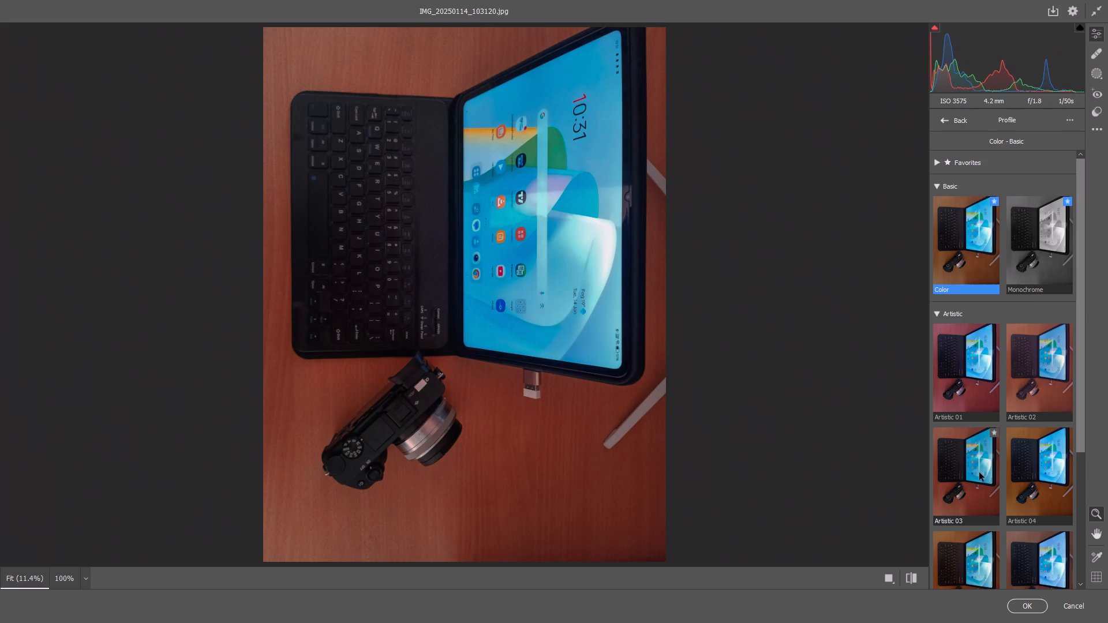
pyautogui.scroll(-1, 979, 472)
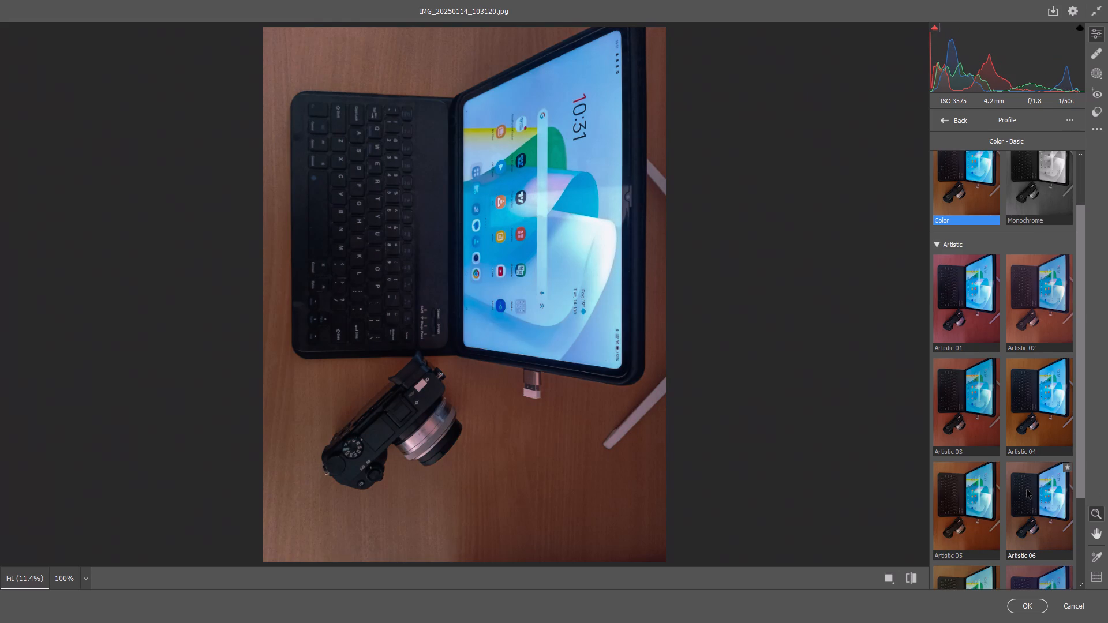
pyautogui.click(1027, 490)
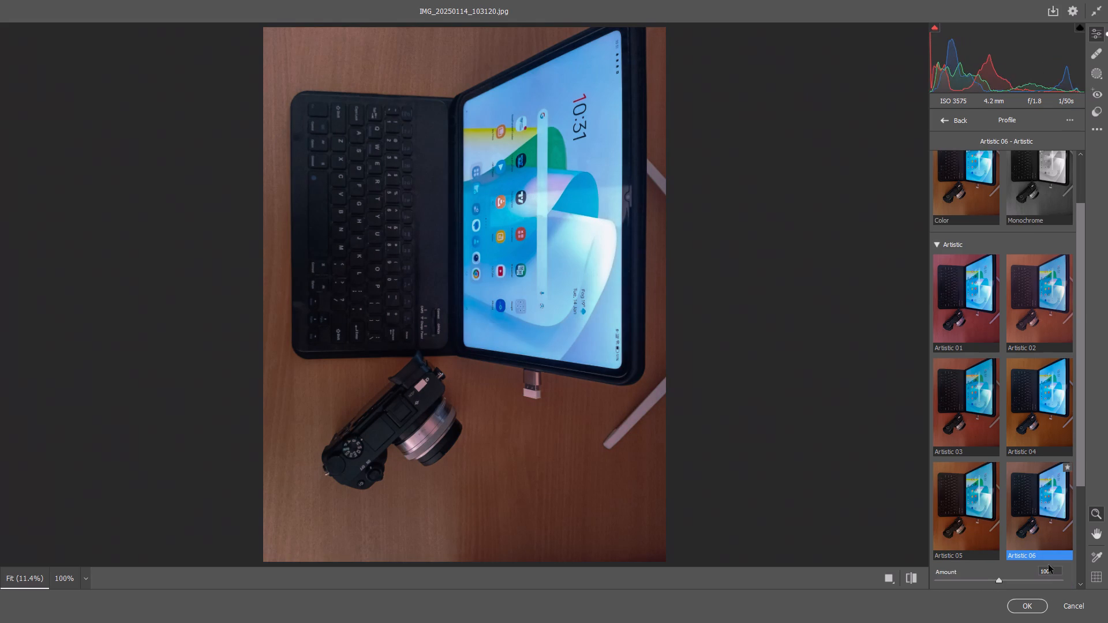
pyautogui.click(948, 121)
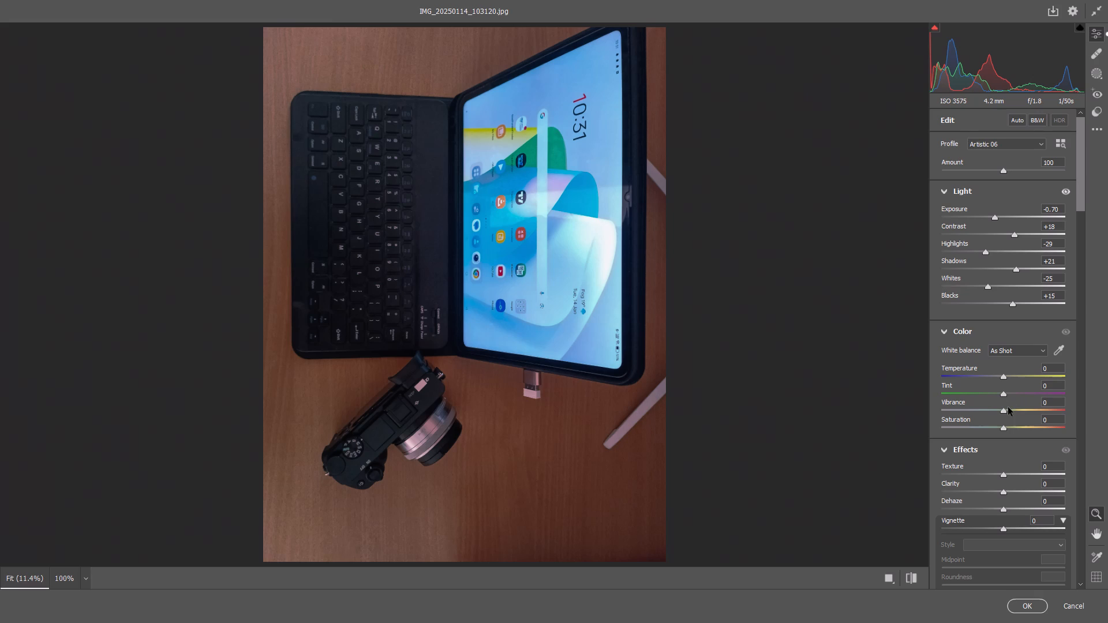
# Set the photo's Vibrance to +10 and Saturation to +21.
pyautogui.moveTo(1005, 411); pyautogui.dragTo(1012, 415)
pyautogui.moveTo(1004, 430); pyautogui.dragTo(1017, 432)
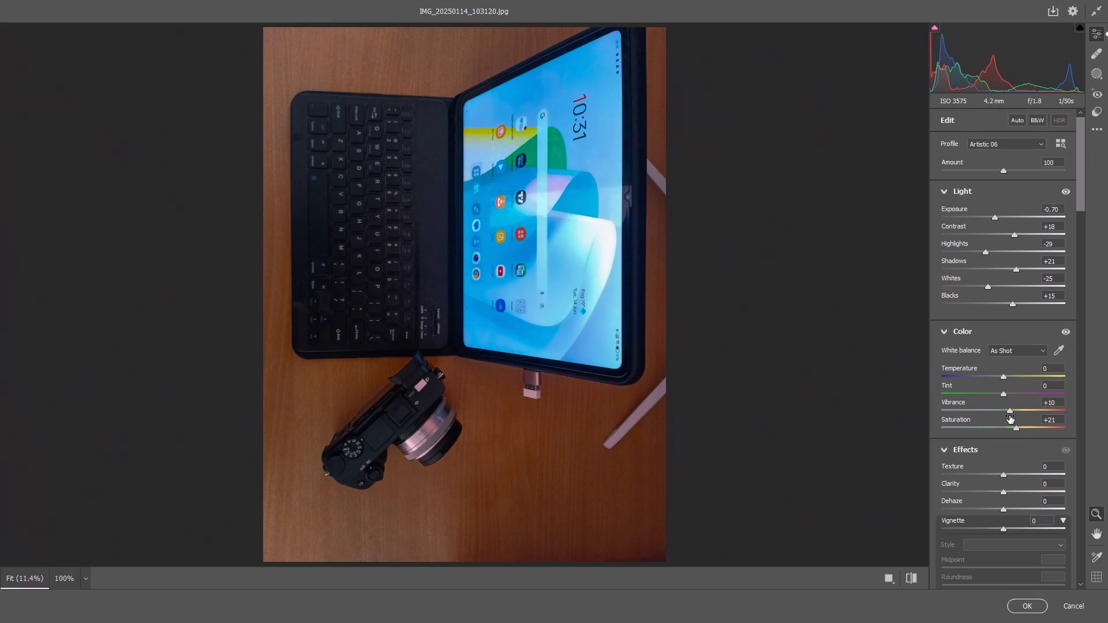
# Set the effects to Texture +14, Clarity +10 and Dehaze -7.
pyautogui.moveTo(1080, 144); pyautogui.dragTo(1098, 211)
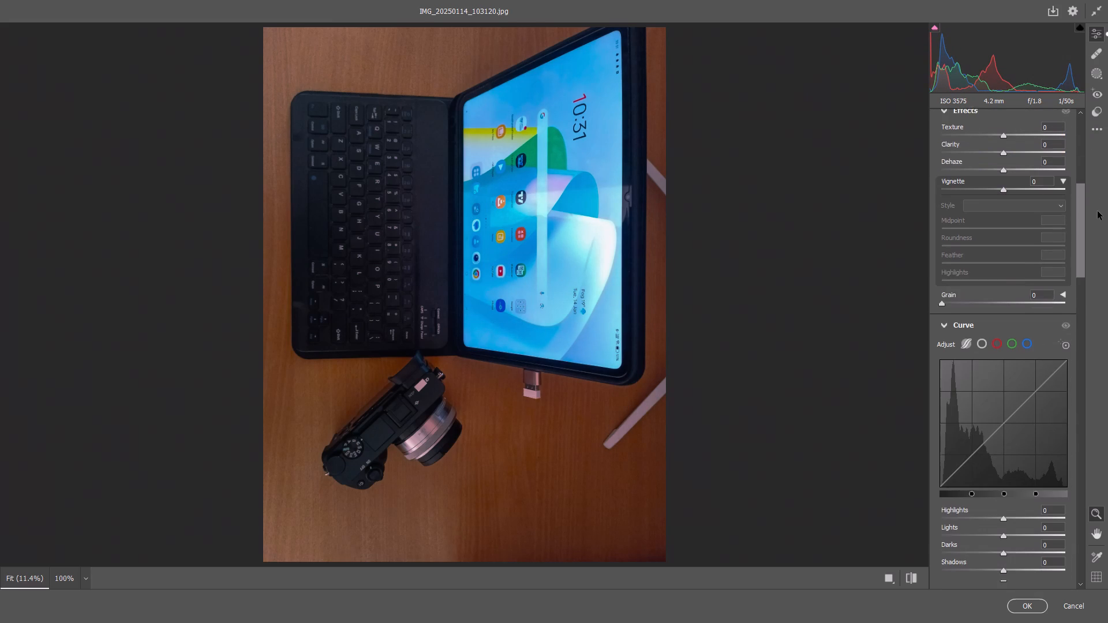
pyautogui.moveTo(1098, 211); pyautogui.dragTo(1100, 205)
pyautogui.moveTo(1002, 160); pyautogui.dragTo(1006, 162)
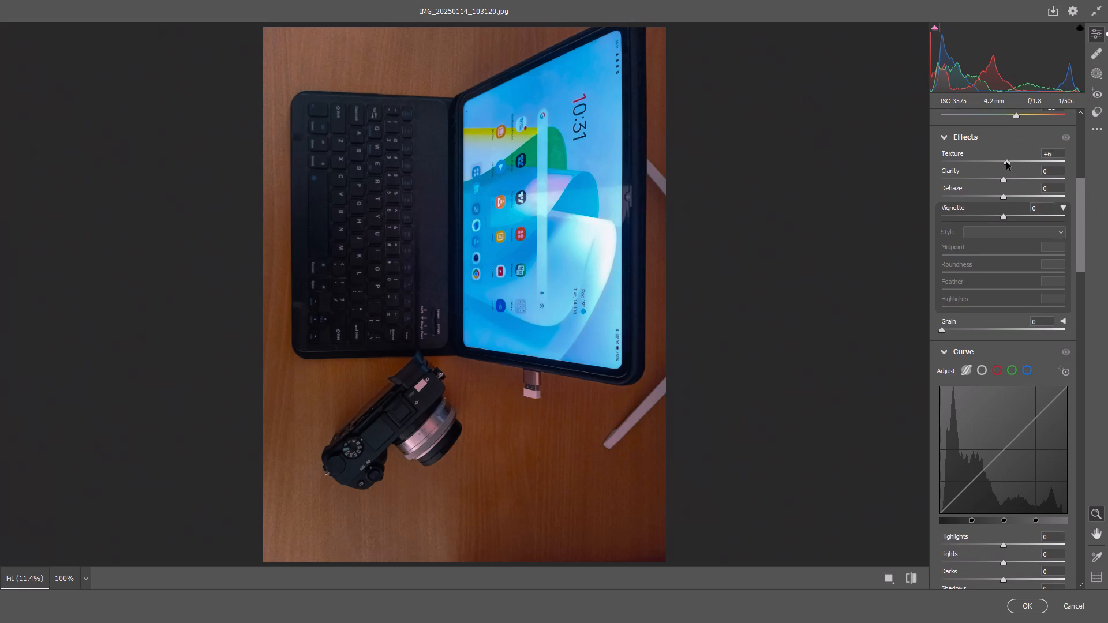
pyautogui.moveTo(1006, 162); pyautogui.dragTo(1011, 165)
pyautogui.moveTo(1004, 181); pyautogui.dragTo(1006, 180)
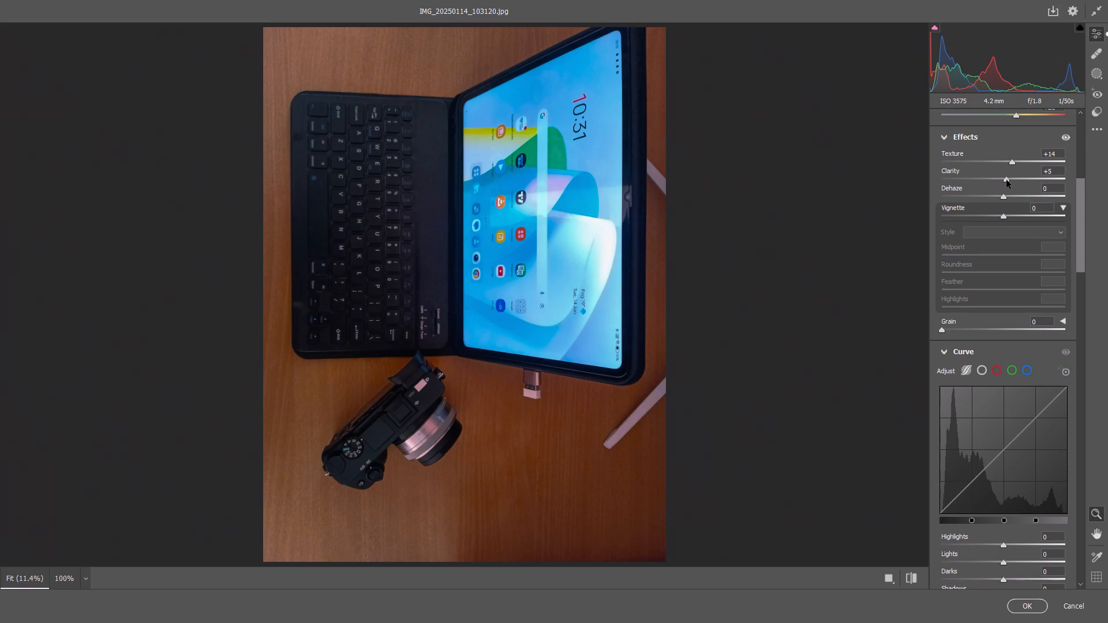
pyautogui.moveTo(1006, 180); pyautogui.dragTo(1010, 181)
pyautogui.moveTo(1005, 196); pyautogui.dragTo(1019, 202)
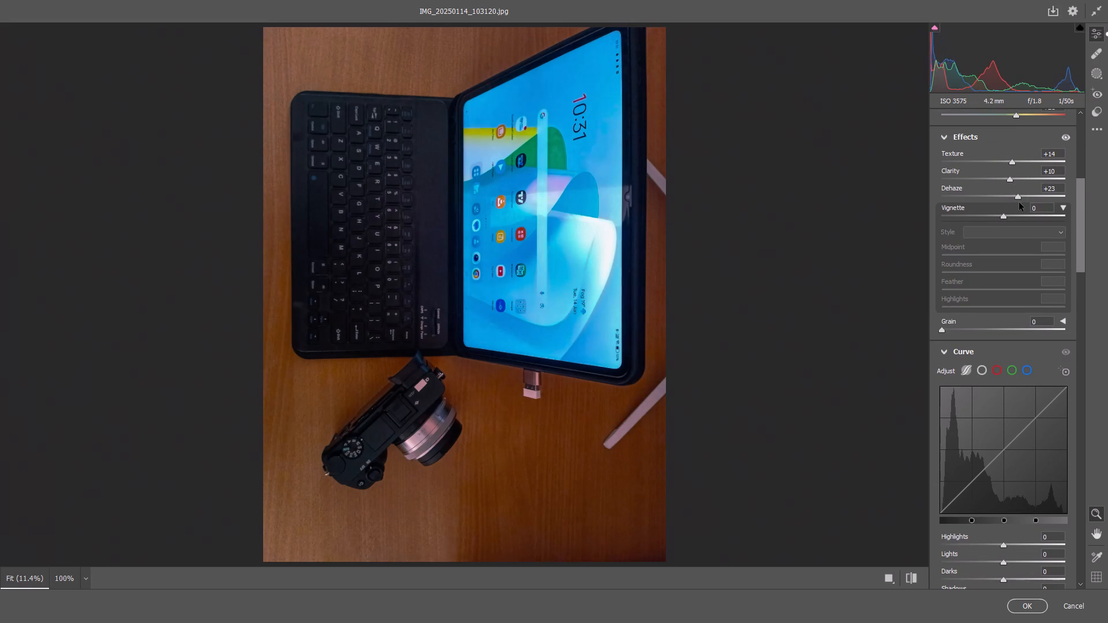
pyautogui.moveTo(1019, 202); pyautogui.dragTo(1000, 210)
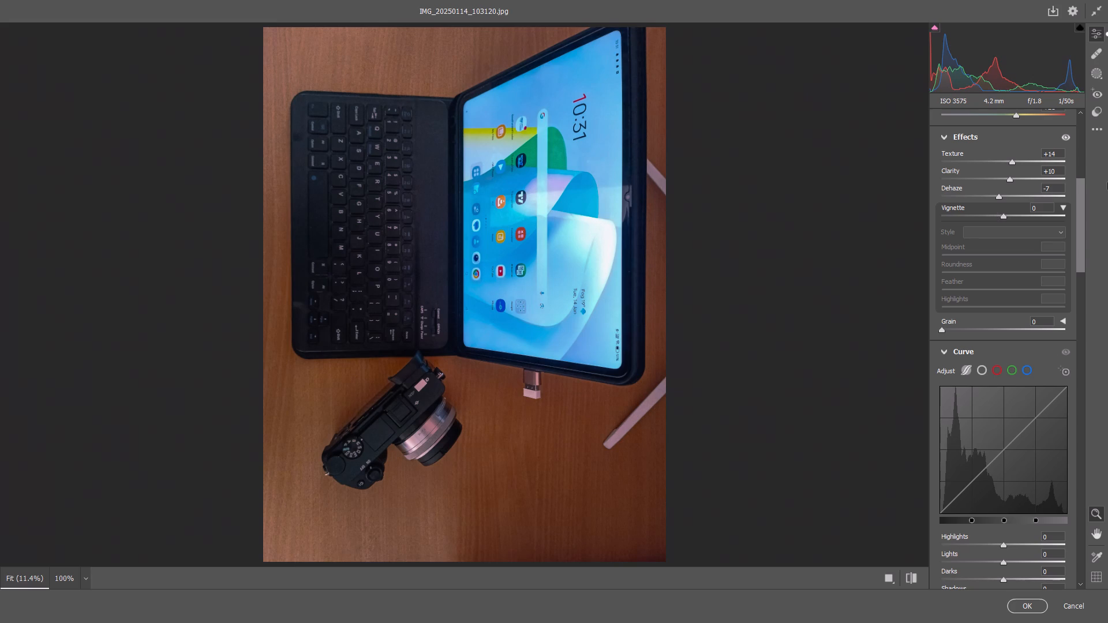
# Lower the parametric curve's Highlights to -21 and Lights to -11.
pyautogui.moveTo(1078, 223); pyautogui.dragTo(1081, 290)
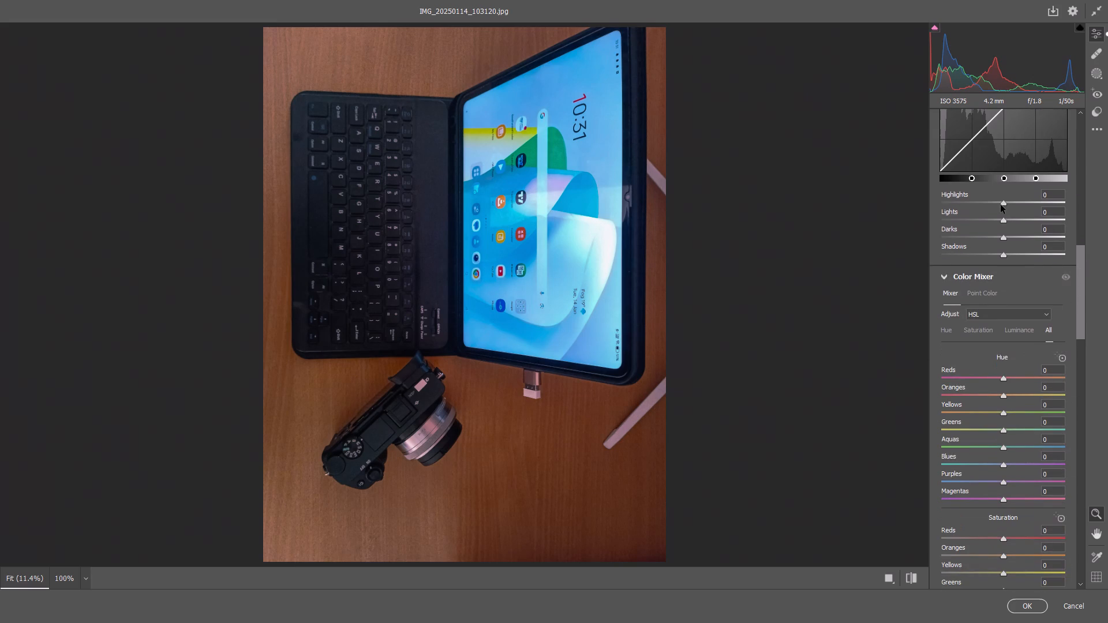
pyautogui.moveTo(1001, 205); pyautogui.dragTo(987, 205)
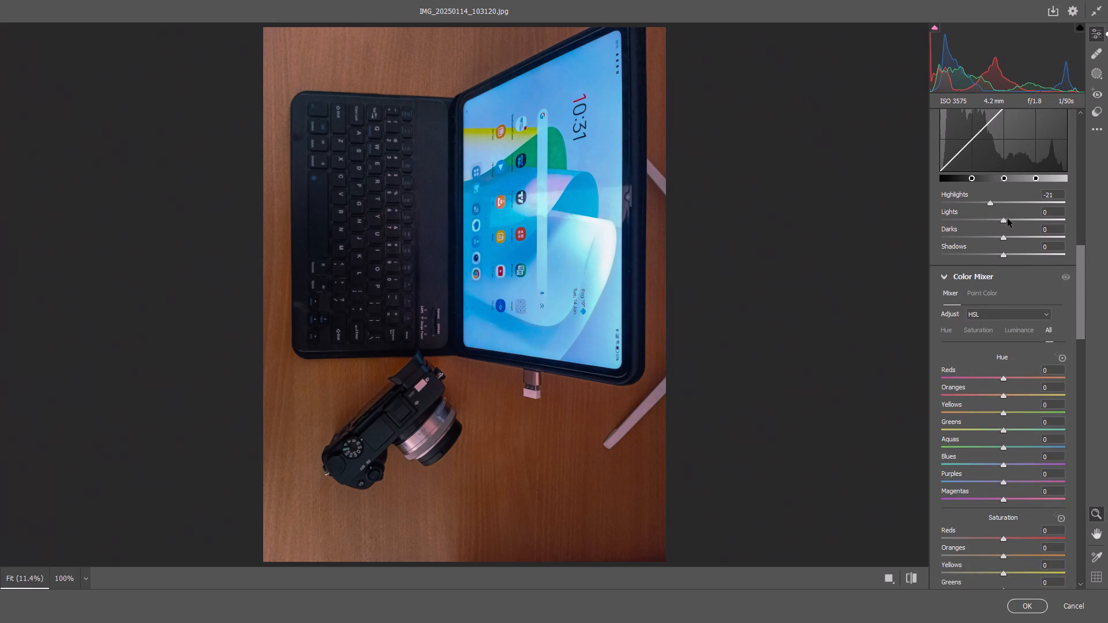
pyautogui.moveTo(1005, 219); pyautogui.dragTo(998, 220)
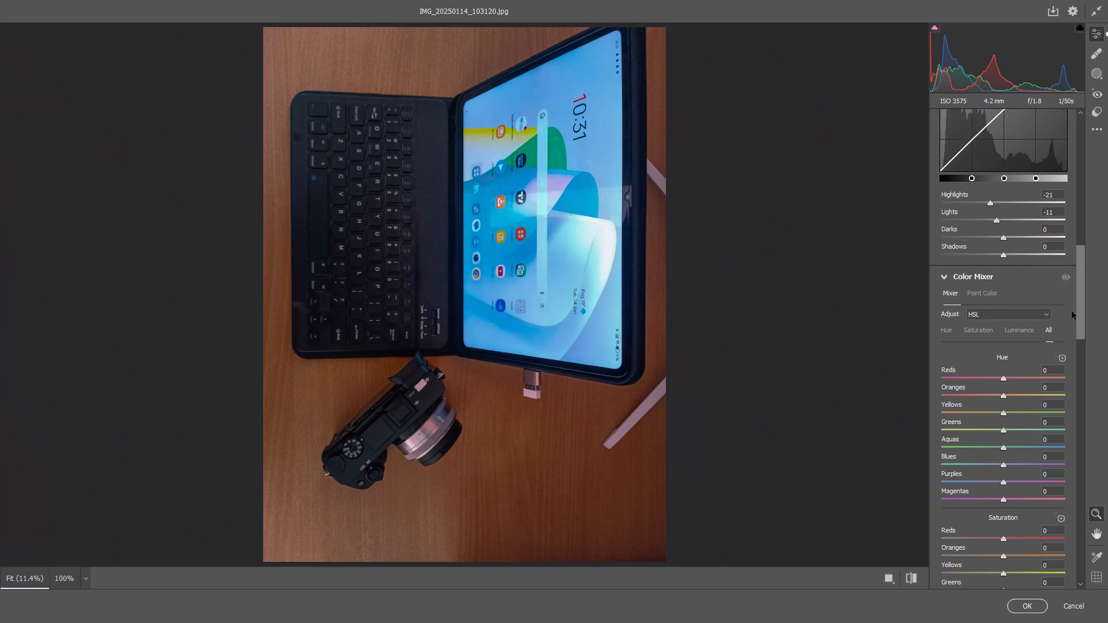
# Set Sharpening 24, Noise Reduction 17 and Color Noise Reduction 29, and apply the Camera Raw Filter to the photo.
pyautogui.moveTo(1081, 267); pyautogui.dragTo(1085, 335)
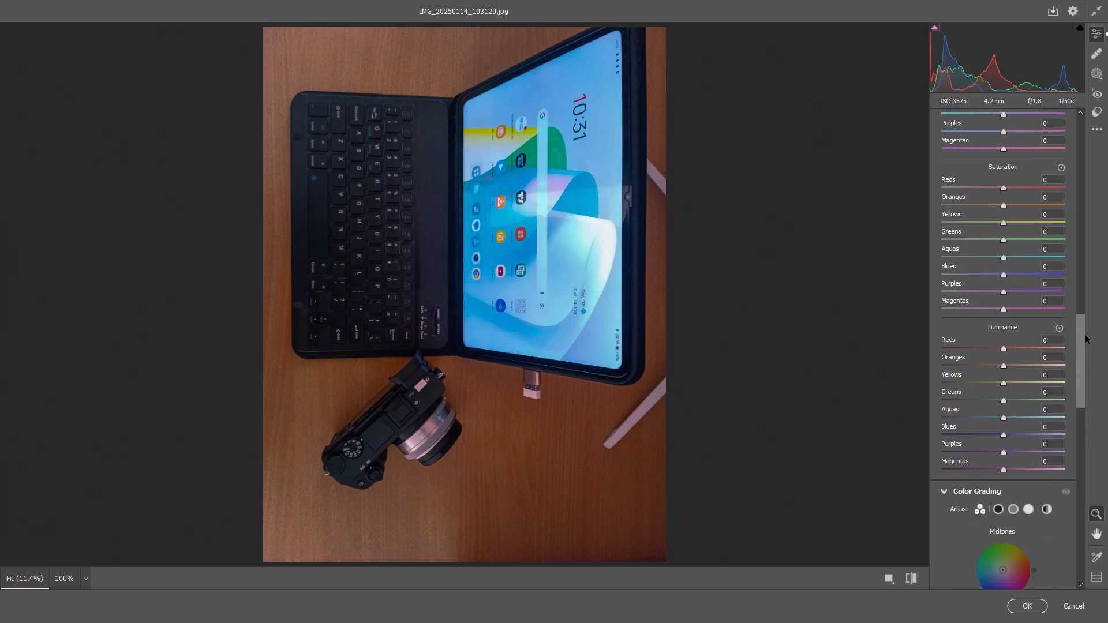
pyautogui.moveTo(1085, 335); pyautogui.dragTo(1086, 434)
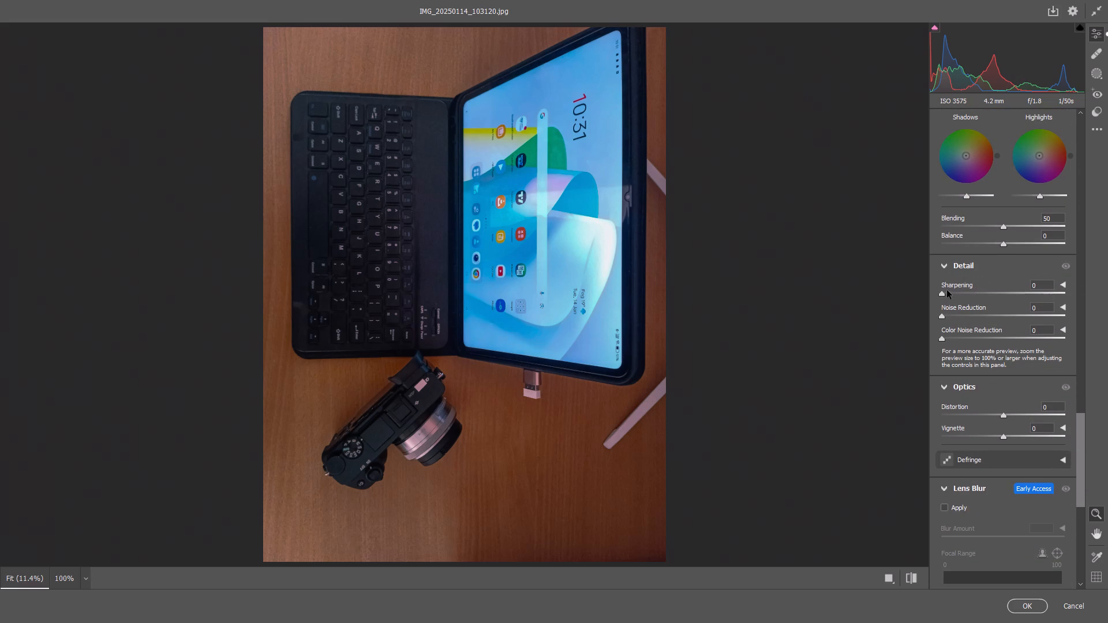
pyautogui.moveTo(953, 292); pyautogui.dragTo(961, 297)
pyautogui.moveTo(957, 313); pyautogui.dragTo(962, 318)
pyautogui.click(960, 342)
pyautogui.moveTo(960, 341); pyautogui.dragTo(963, 341)
pyautogui.moveTo(963, 341); pyautogui.dragTo(978, 344)
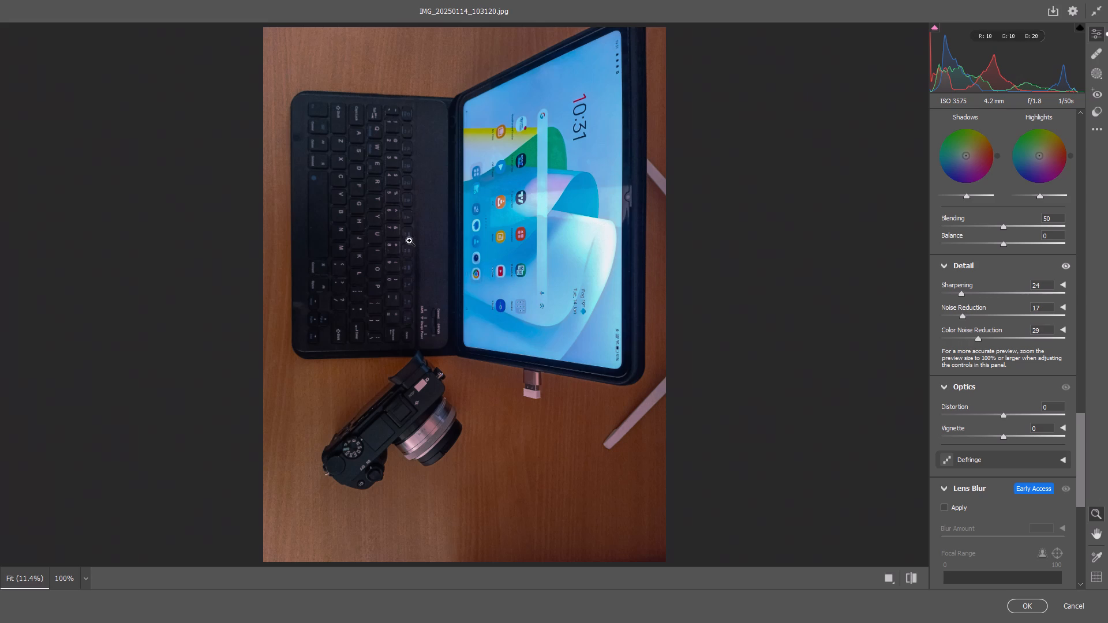
pyautogui.click(410, 208)
pyautogui.click(410, 208)
pyautogui.click(1023, 608)
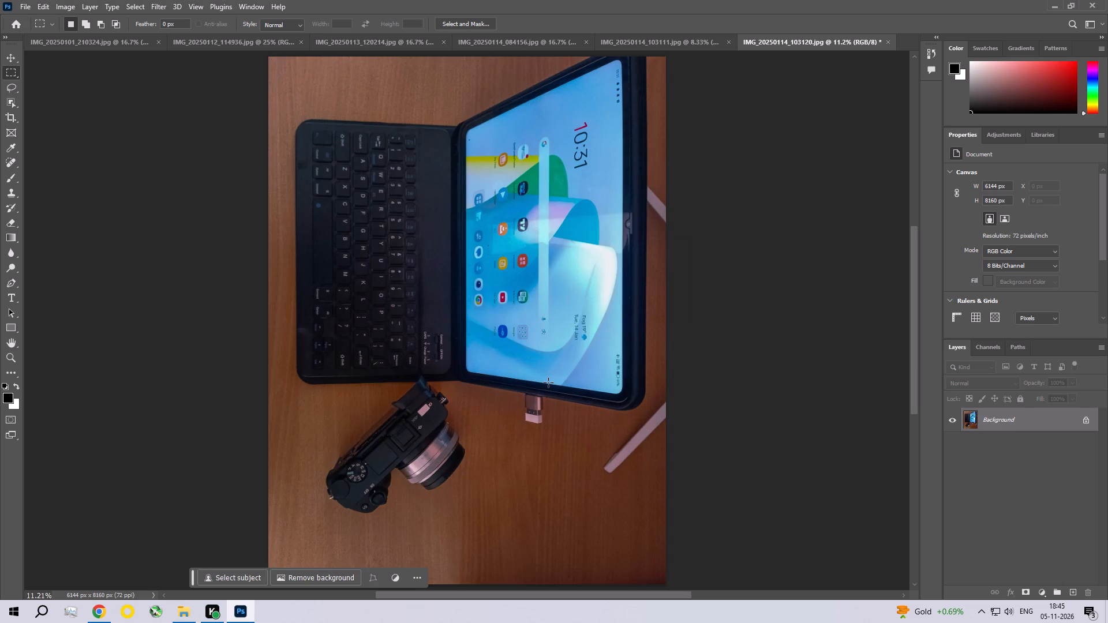
# Inspect the filtered photo up close across the keyboard, camera, desk surface and tablet screen, and return to the full view.
pyautogui.hotkey('ctrl', 'space')
pyautogui.hotkey('ctrl', 'space')
pyautogui.hotkey('ctrl', 'space')
pyautogui.hotkey('ctrl', 'space')
pyautogui.hotkey('ctrl', 'space')
pyautogui.hotkey('ctrl', 'space')
pyautogui.hotkey('ctrl', 'space')
pyautogui.hotkey('ctrl', 'space')
pyautogui.hotkey('ctrl', 'space')
pyautogui.hotkey('ctrl', 'space')
pyautogui.hotkey('ctrl', 'space')
pyautogui.hotkey('ctrl', 'space')
pyautogui.hotkey('ctrl', 'space')
pyautogui.hotkey('ctrl', 'space')
pyautogui.hotkey('ctrl', 'space')
pyautogui.hotkey('ctrl', 'space')
pyautogui.hotkey('ctrl', 'space')
pyautogui.hotkey('ctrl', 'space')
pyautogui.hotkey('ctrl', 'space')
pyautogui.hotkey('ctrl', 'space')
pyautogui.keyDown('ctrl'); pyautogui.tripleClick(423, 308); pyautogui.keyUp('ctrl')
pyautogui.keyDown('ctrl'); pyautogui.click(423, 308); pyautogui.keyUp('ctrl')
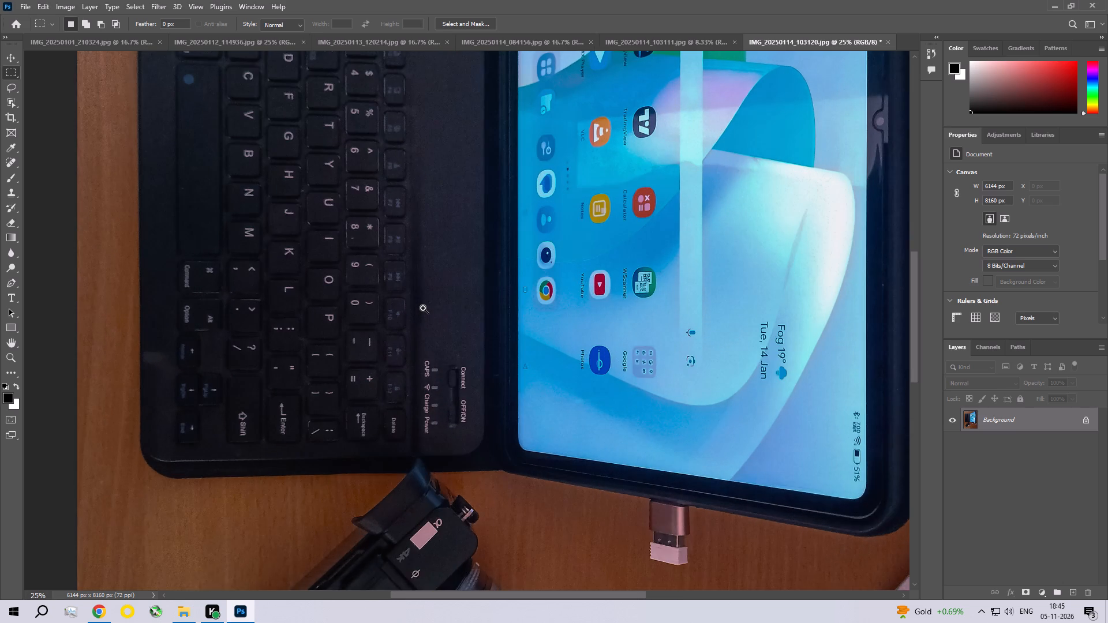
pyautogui.moveTo(495, 445); pyautogui.dragTo(470, 290)
pyautogui.moveTo(468, 304); pyautogui.dragTo(466, 238)
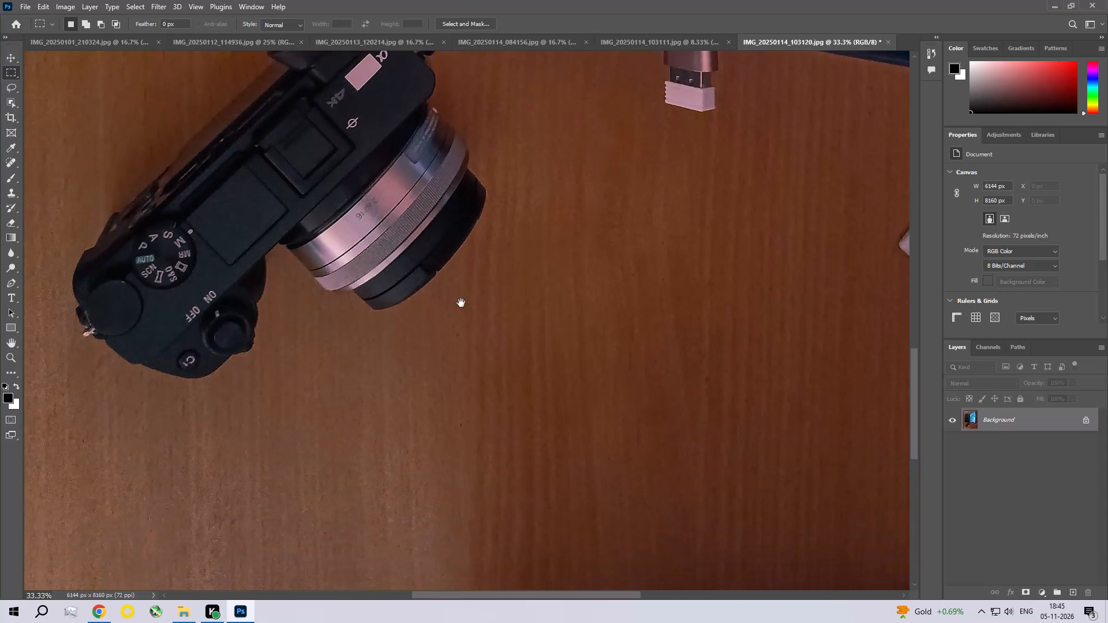
pyautogui.moveTo(461, 305); pyautogui.dragTo(259, 237)
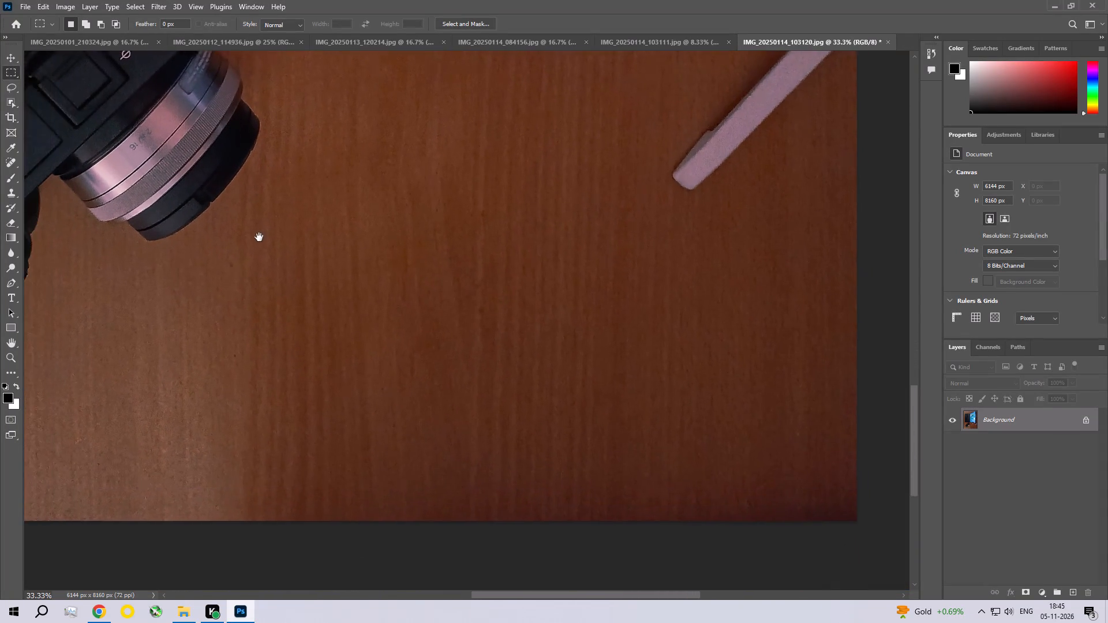
pyautogui.moveTo(259, 237); pyautogui.dragTo(634, 493)
pyautogui.moveTo(585, 325); pyautogui.dragTo(583, 478)
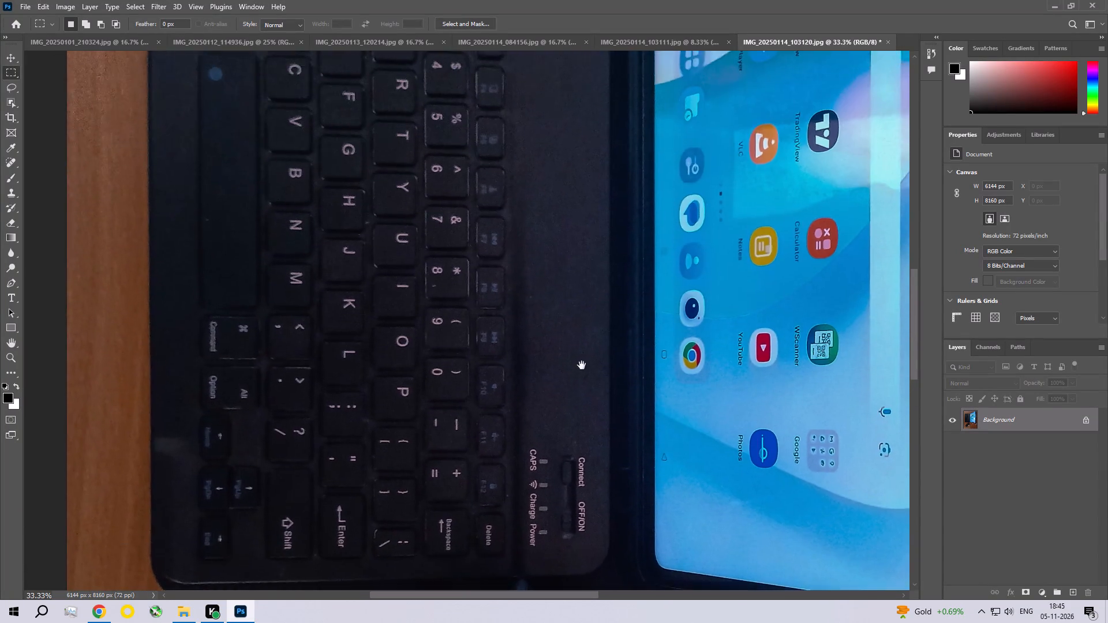
pyautogui.moveTo(582, 364); pyautogui.dragTo(578, 460)
pyautogui.moveTo(574, 392); pyautogui.dragTo(572, 444)
pyautogui.moveTo(600, 346); pyautogui.dragTo(285, 350)
pyautogui.moveTo(347, 348); pyautogui.dragTo(396, 344)
pyautogui.hotkey('ctrl', '0')
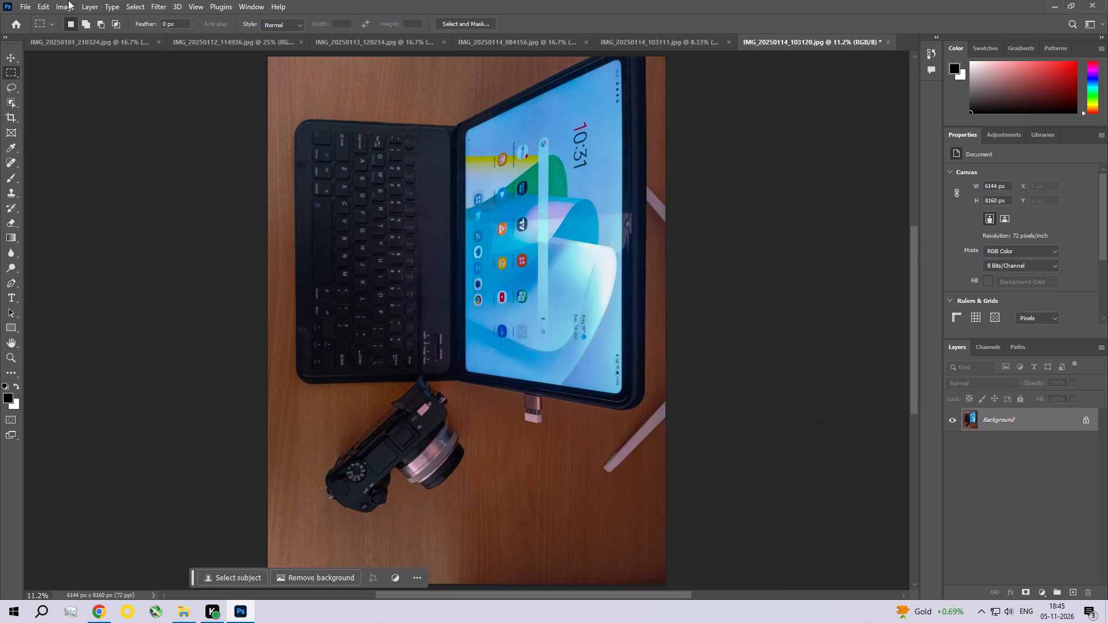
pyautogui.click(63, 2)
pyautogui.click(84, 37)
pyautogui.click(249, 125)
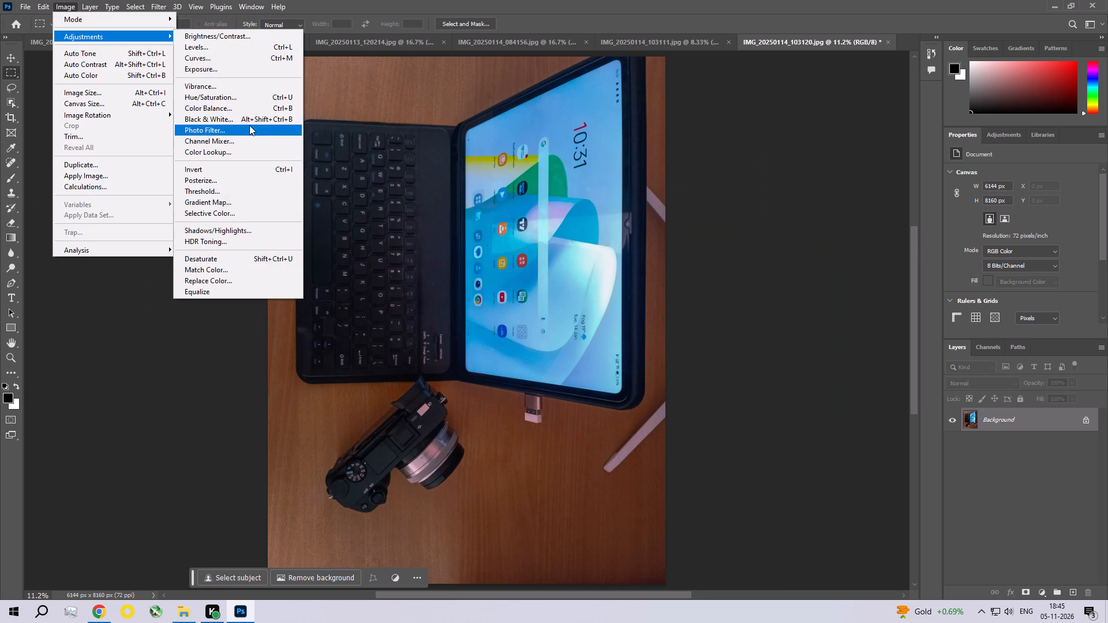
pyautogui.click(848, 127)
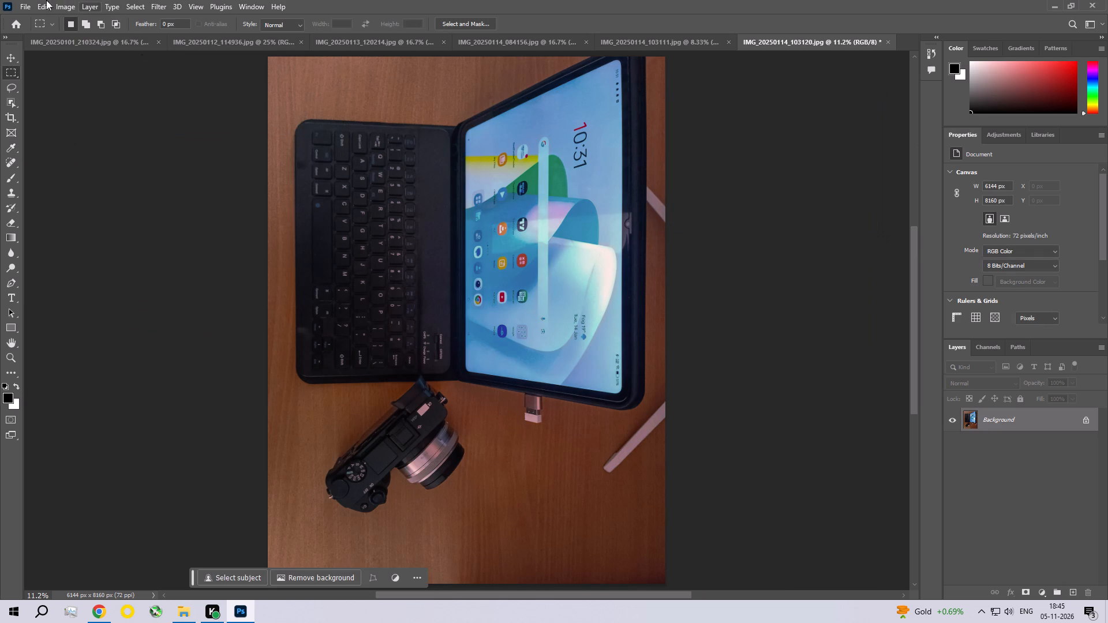
# Apply an Exposure adjustment to the photo with the Offset set to 0.0050.
pyautogui.click(57, 2)
pyautogui.click(70, 30)
pyautogui.click(70, 33)
pyautogui.click(221, 71)
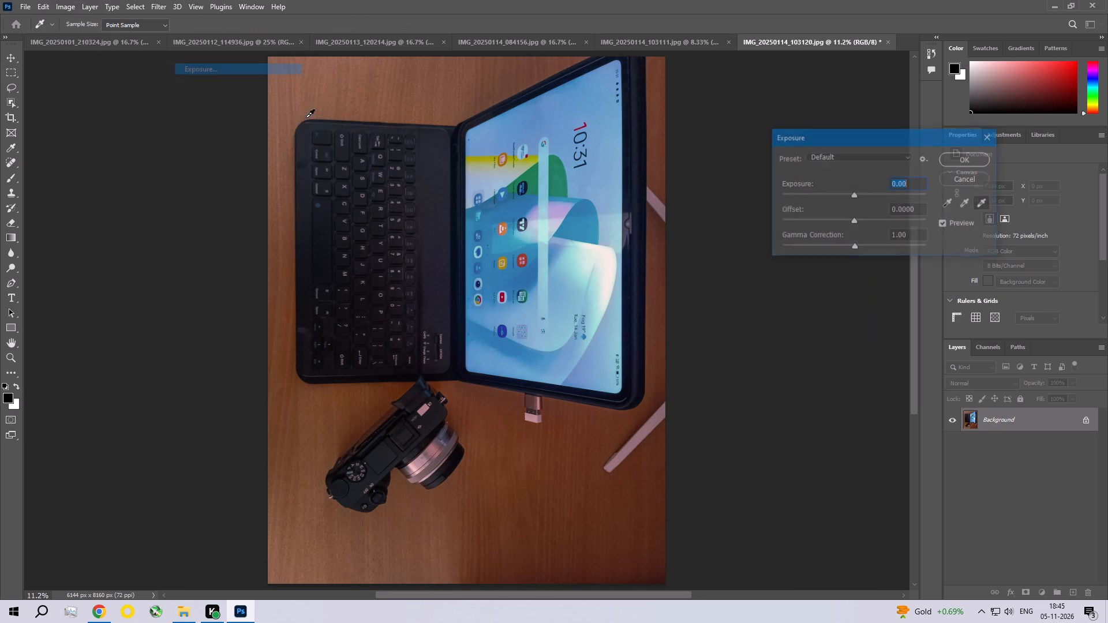
pyautogui.click(924, 212)
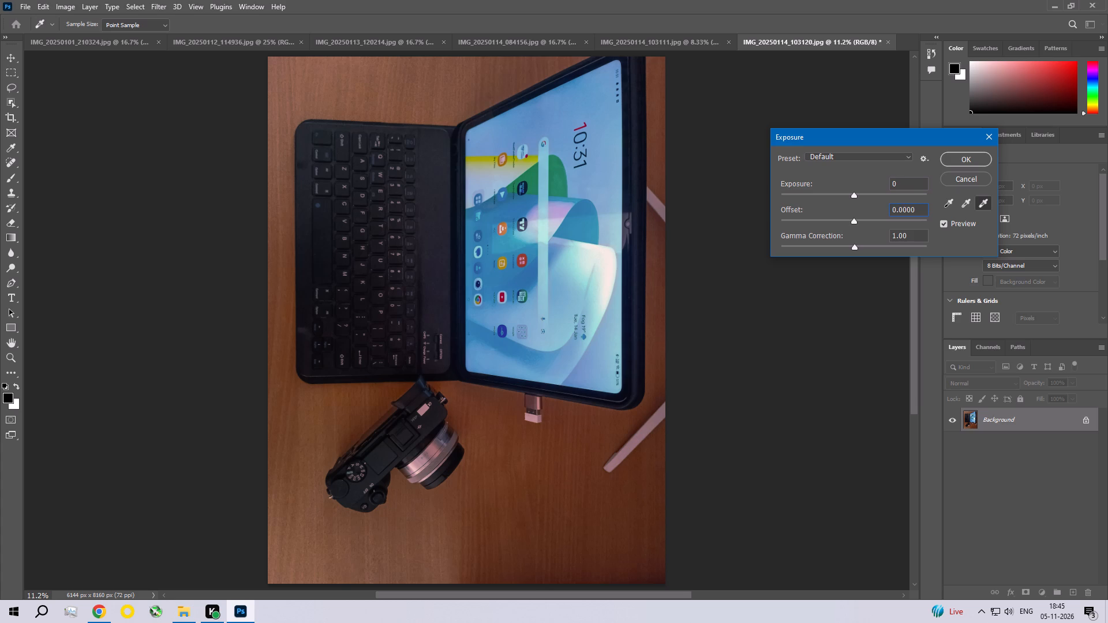
pyautogui.press('BackSpace')
pyautogui.press('BackSpace')
pyautogui.write('50')
pyautogui.press('Return')
# Save the photo as a JPEG at Maximum quality 12 with the Baseline ("Standard") format.
pyautogui.hotkey('ctrl', 's')
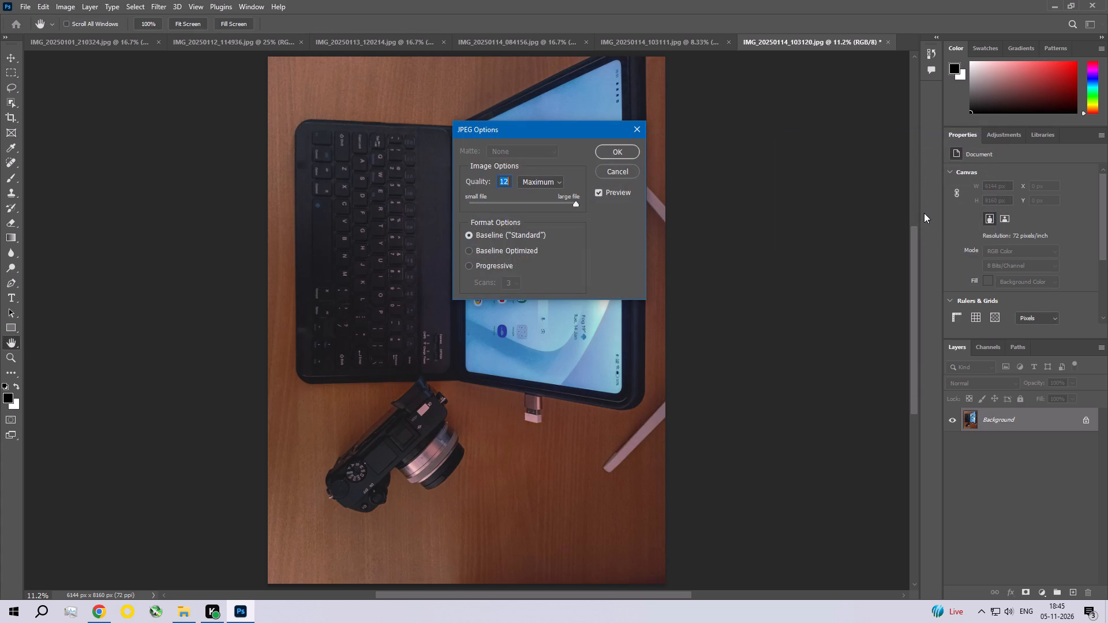
pyautogui.press('Return')
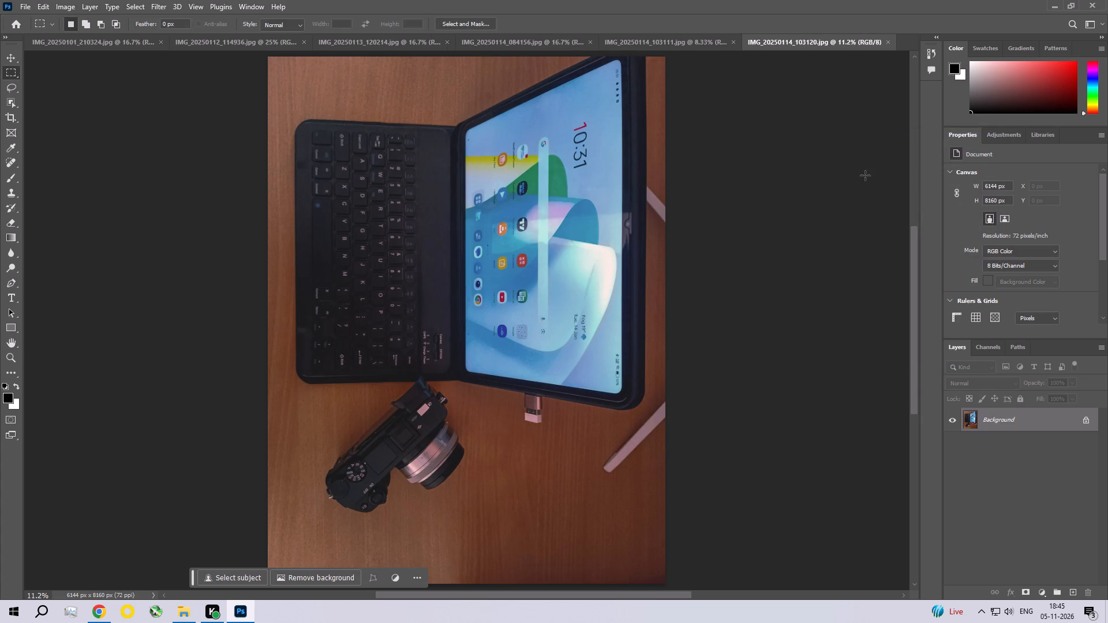
# Close the photos IMG_20250114_103120.jpg and IMG_20250114_103111.jpg.
pyautogui.click(889, 42)
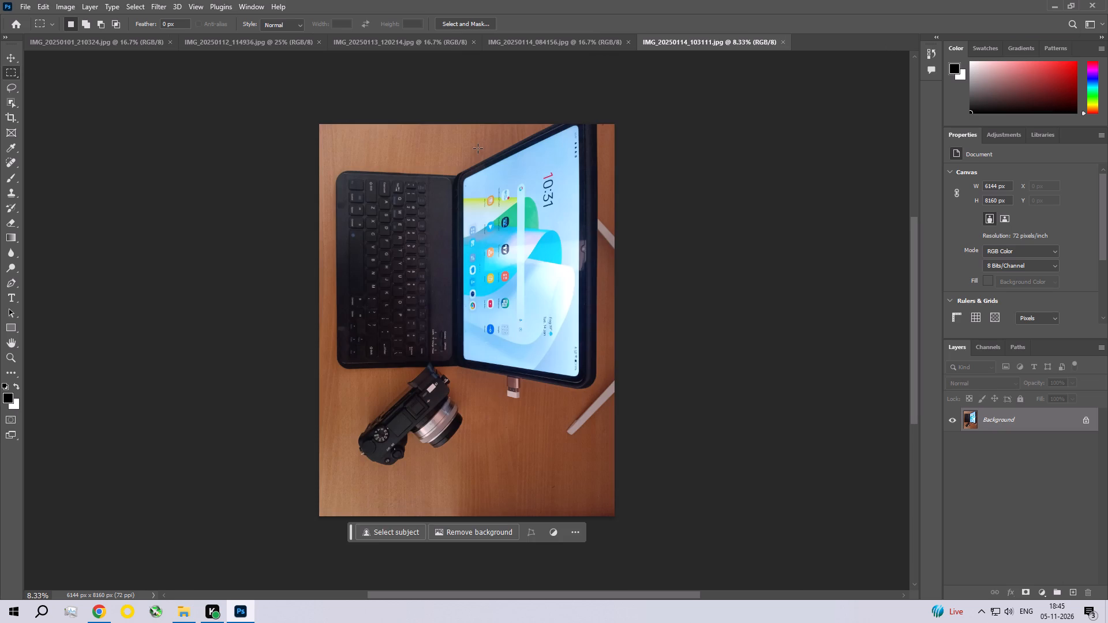
pyautogui.click(160, 9)
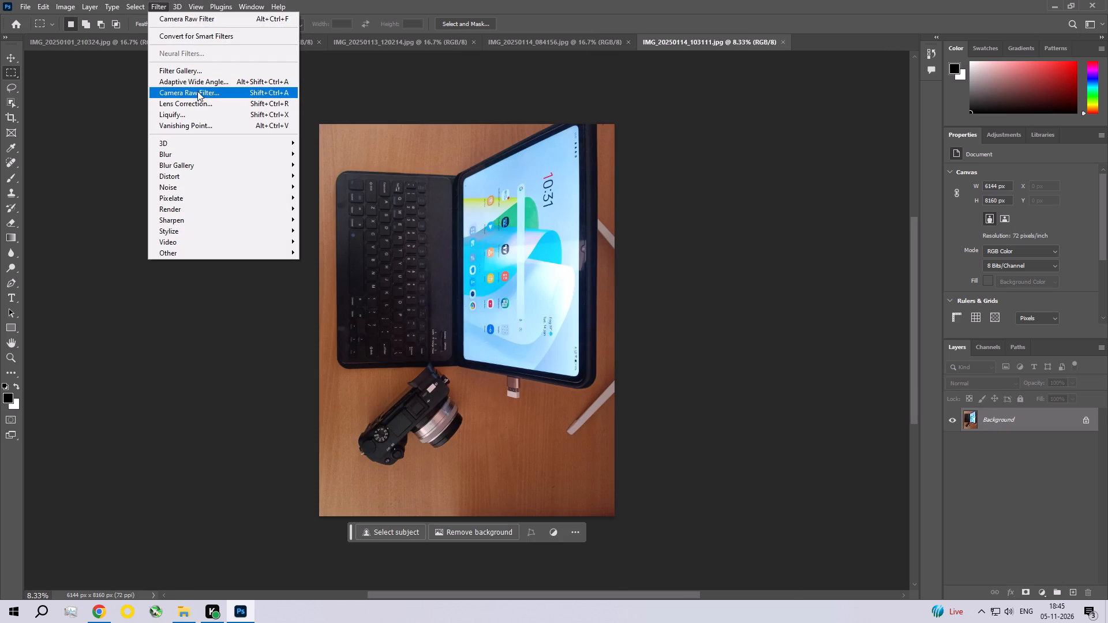
pyautogui.click(784, 43)
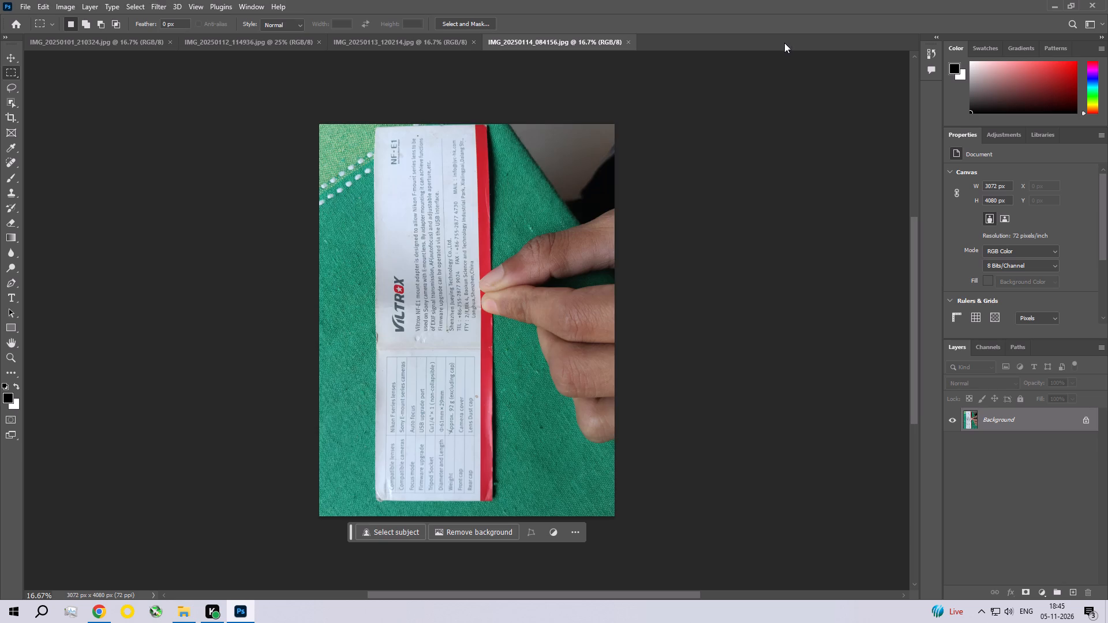
# In the Camera Raw Filter for IMG_20250114_084156.jpg, set Exposure -0.30, Contrast +16, Highlights -15, Shadows +24 and Whites -15.
pyautogui.click(156, 9)
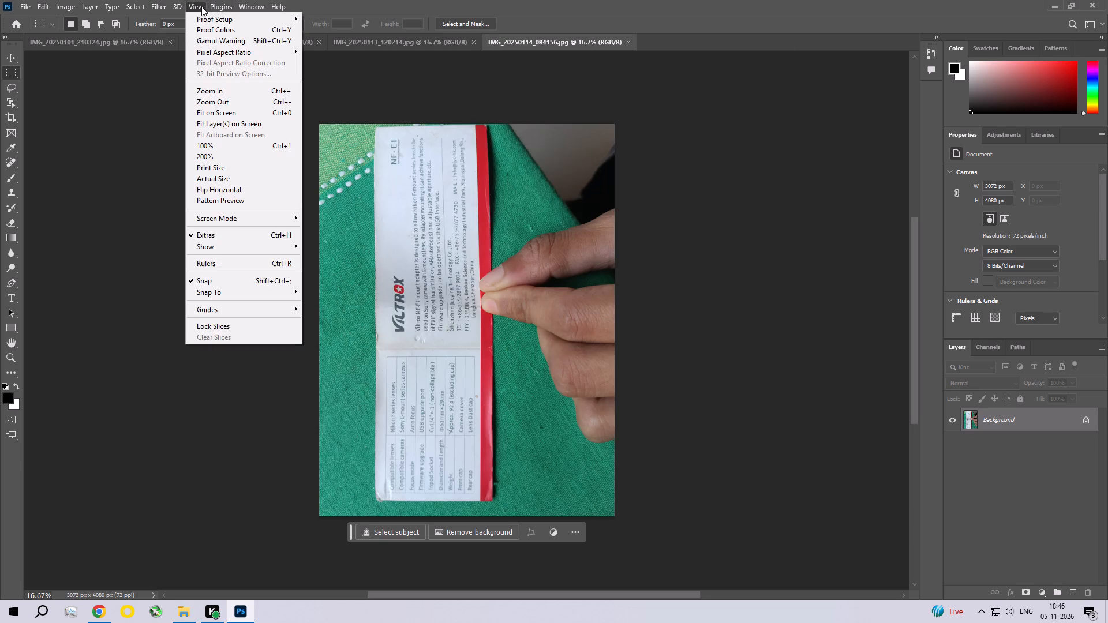
pyautogui.click(192, 96)
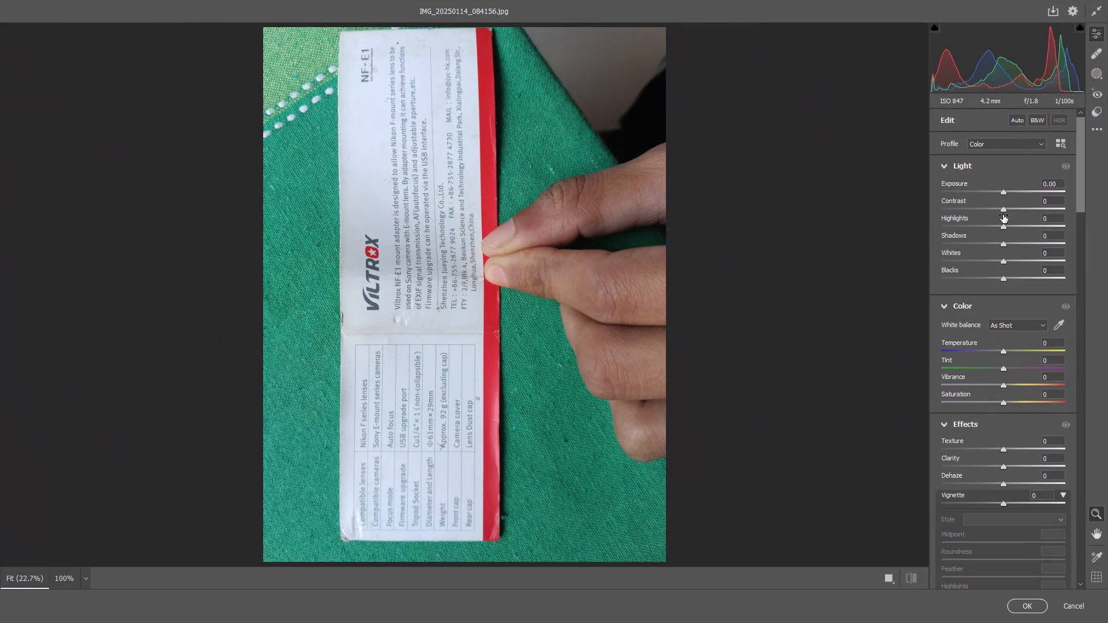
pyautogui.moveTo(1007, 209); pyautogui.dragTo(1013, 208)
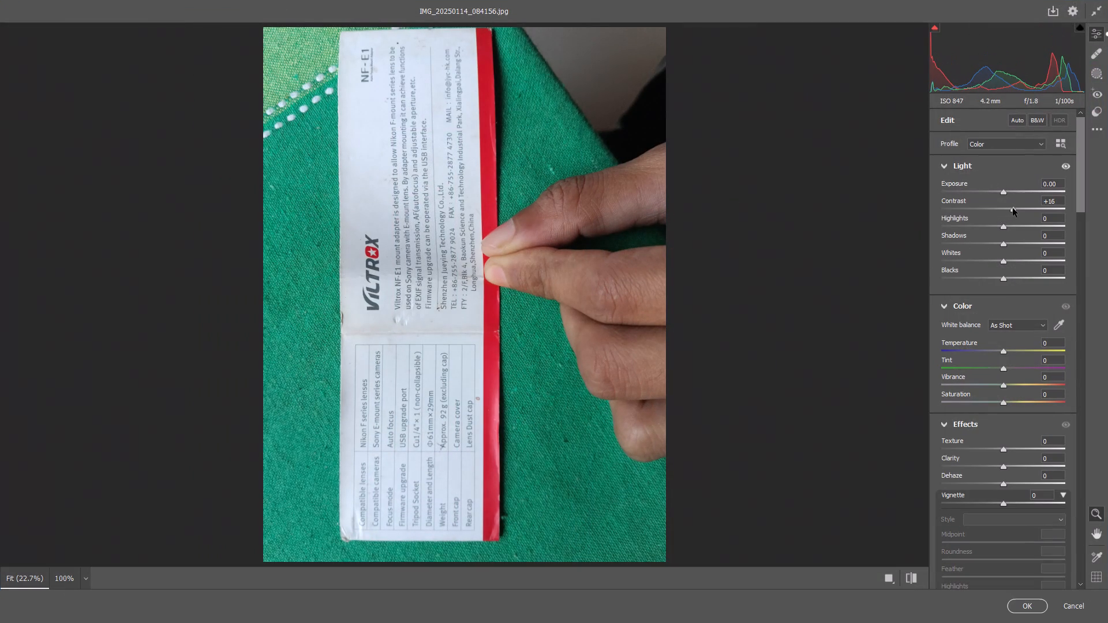
pyautogui.moveTo(1003, 229); pyautogui.dragTo(994, 230)
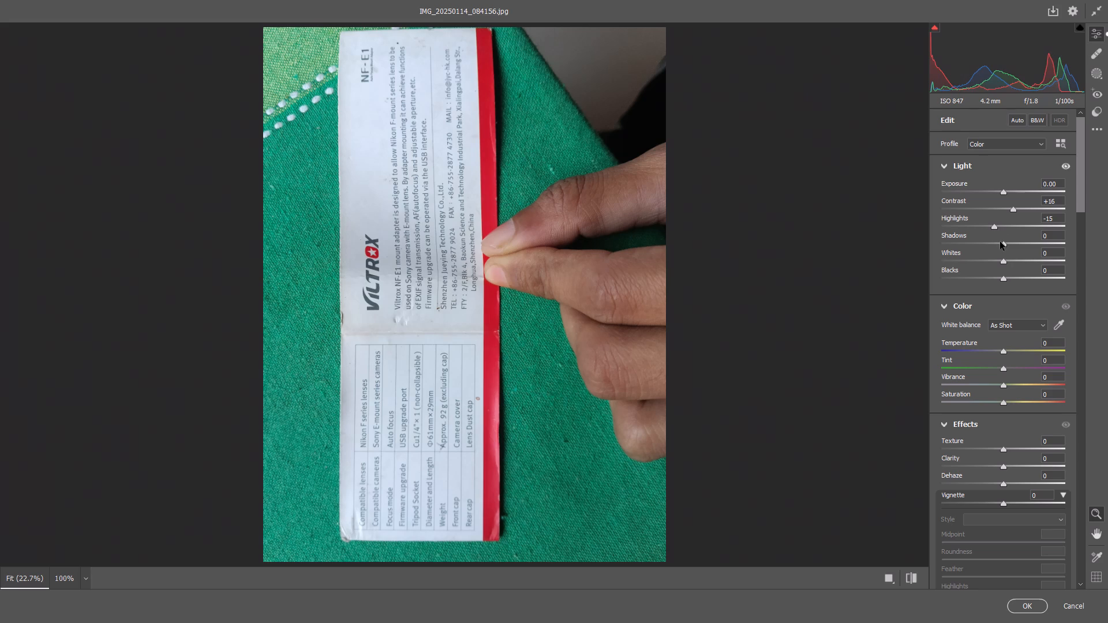
pyautogui.moveTo(1002, 243); pyautogui.dragTo(1017, 250)
pyautogui.moveTo(1004, 261); pyautogui.dragTo(1003, 261)
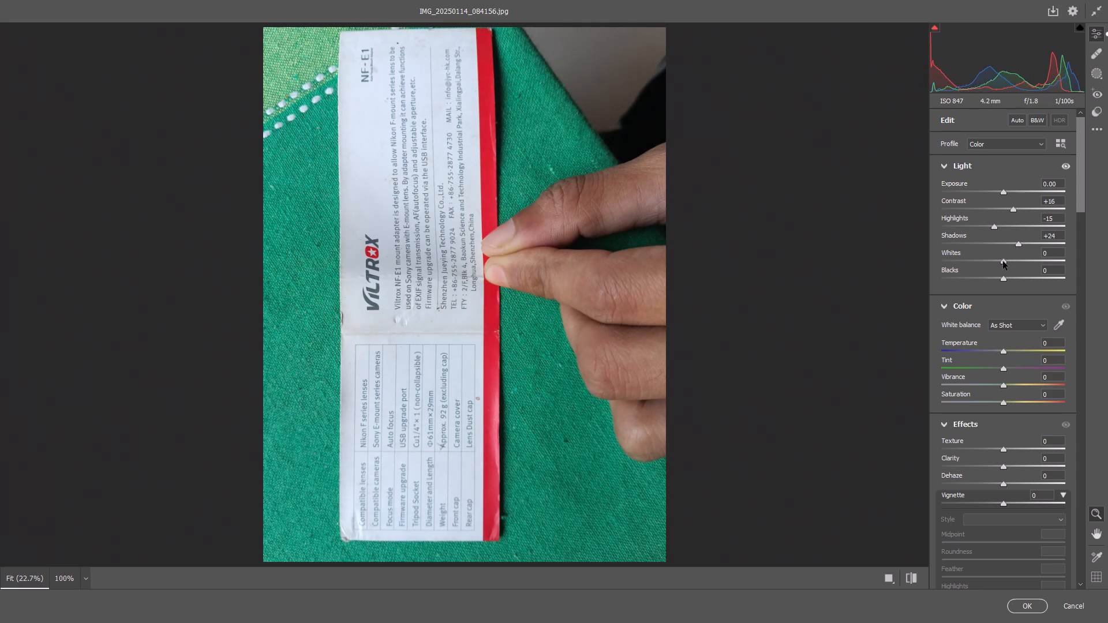
pyautogui.moveTo(1003, 261); pyautogui.dragTo(994, 262)
pyautogui.click(1005, 194)
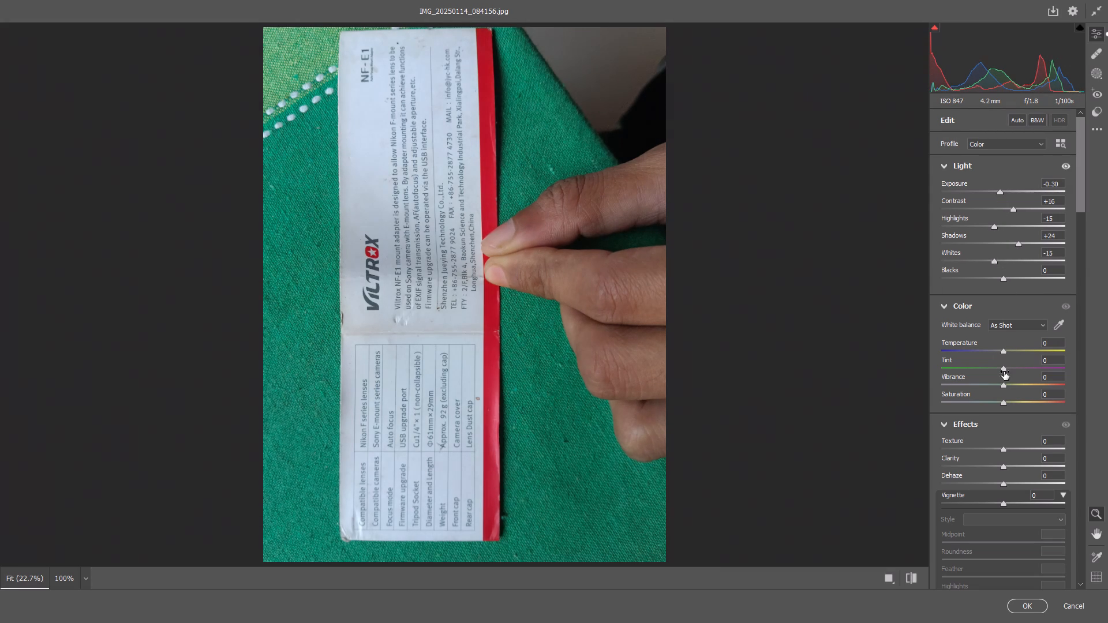
# Set the leaflet photo's Vibrance to +11 and Saturation to +21.
pyautogui.moveTo(1005, 386); pyautogui.dragTo(1012, 389)
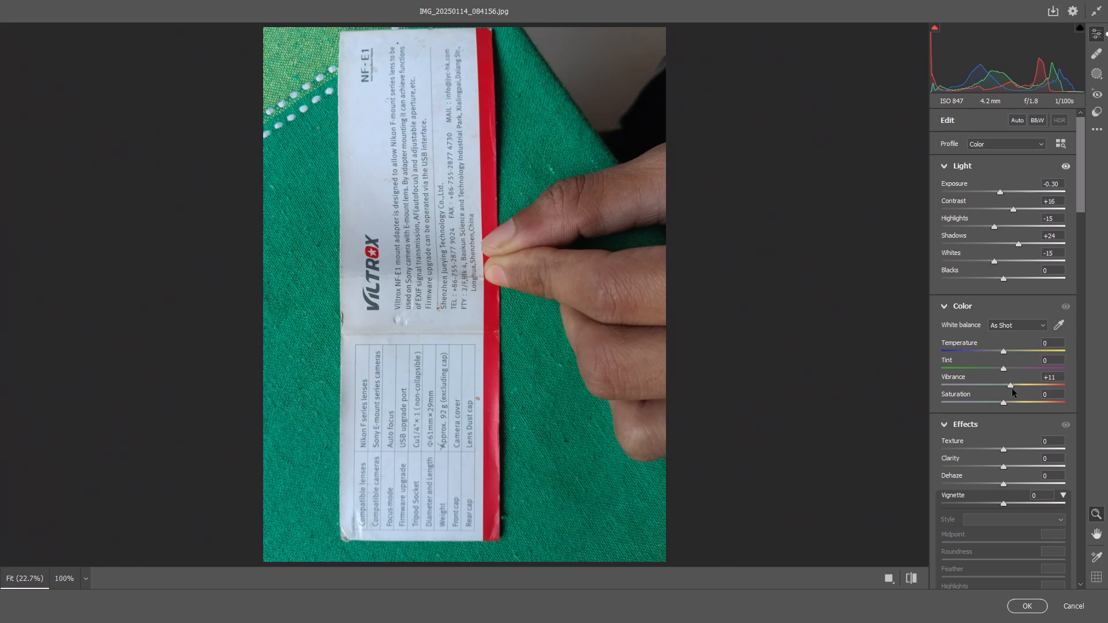
pyautogui.moveTo(1012, 389); pyautogui.dragTo(1012, 389)
pyautogui.moveTo(1004, 402); pyautogui.dragTo(1007, 404)
pyautogui.moveTo(1007, 404); pyautogui.dragTo(1017, 407)
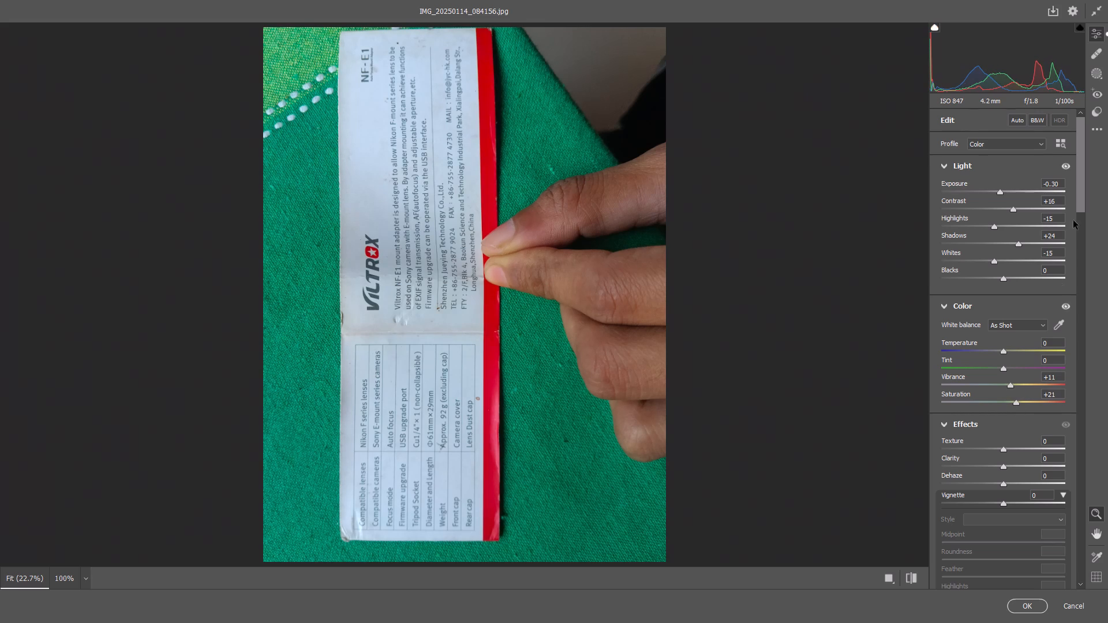
# Set the leaflet photo's Texture to +11 and Clarity to +12.
pyautogui.moveTo(1082, 189); pyautogui.dragTo(1080, 231)
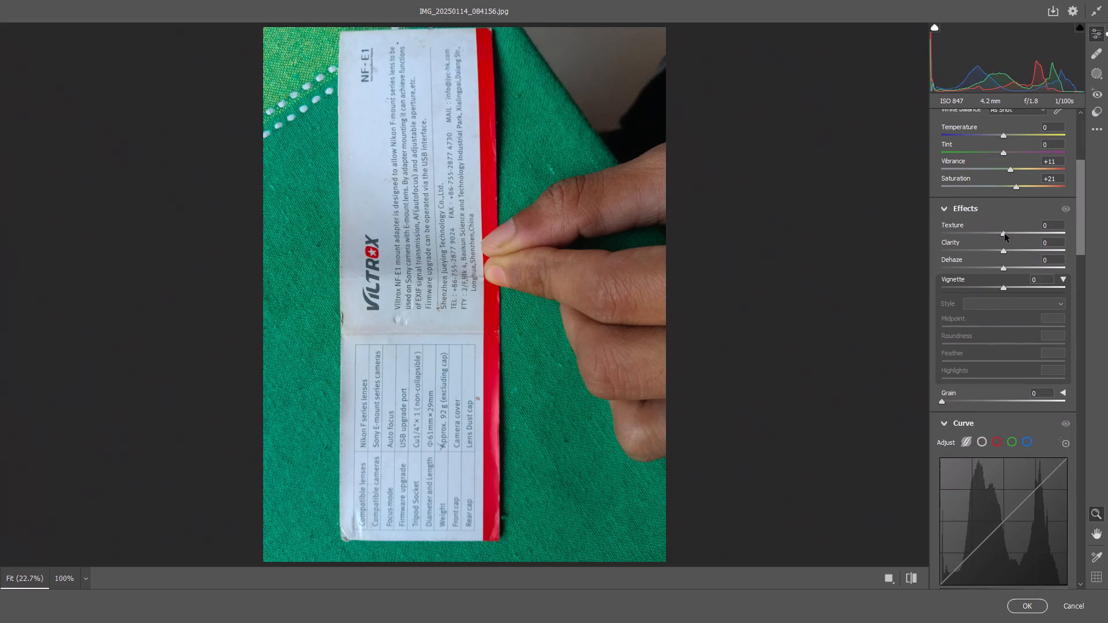
pyautogui.moveTo(1005, 234); pyautogui.dragTo(1012, 238)
pyautogui.moveTo(1004, 250); pyautogui.dragTo(1006, 251)
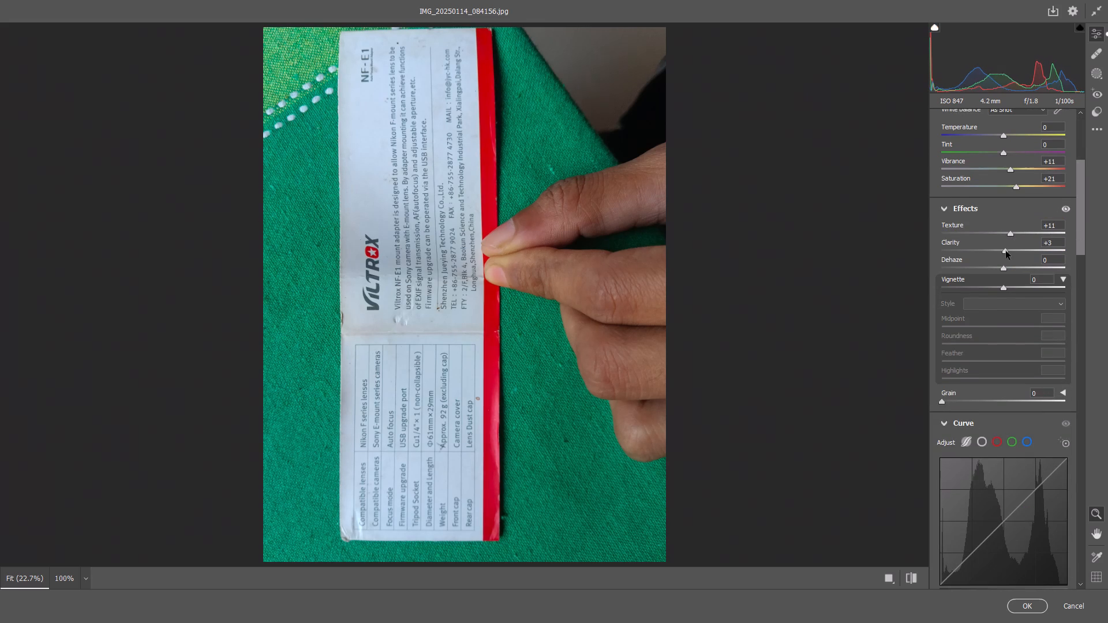
pyautogui.moveTo(1006, 251); pyautogui.dragTo(1012, 254)
# Lower the parametric tone curve's Highlights to -26 and Lights to -17.
pyautogui.moveTo(1079, 201); pyautogui.dragTo(1076, 250)
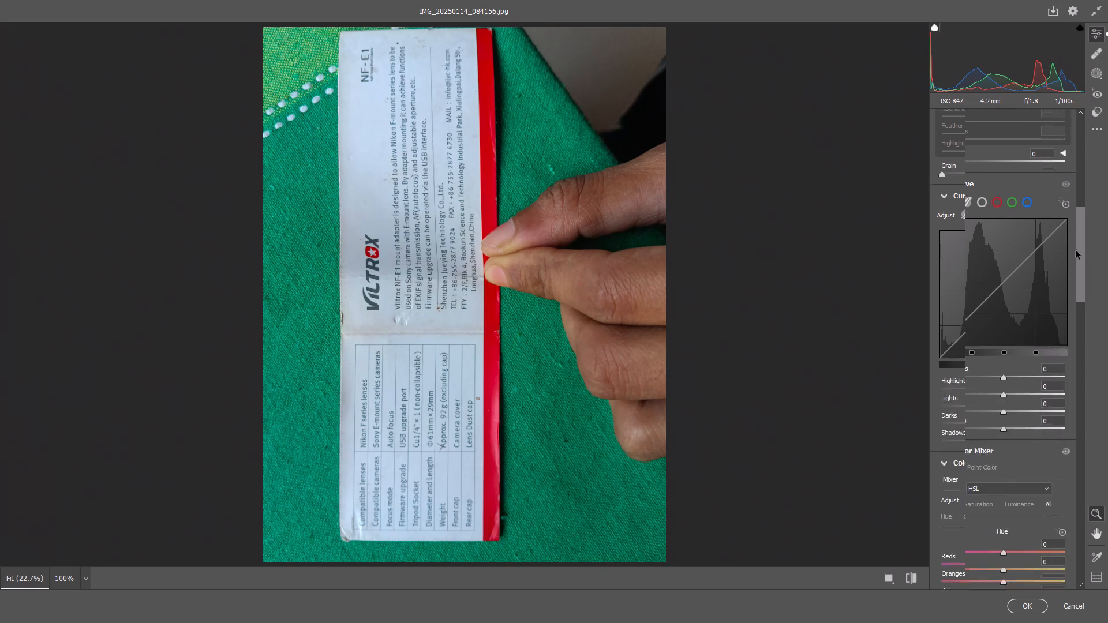
pyautogui.moveTo(1076, 250); pyautogui.dragTo(1072, 262)
pyautogui.moveTo(1002, 327); pyautogui.dragTo(989, 328)
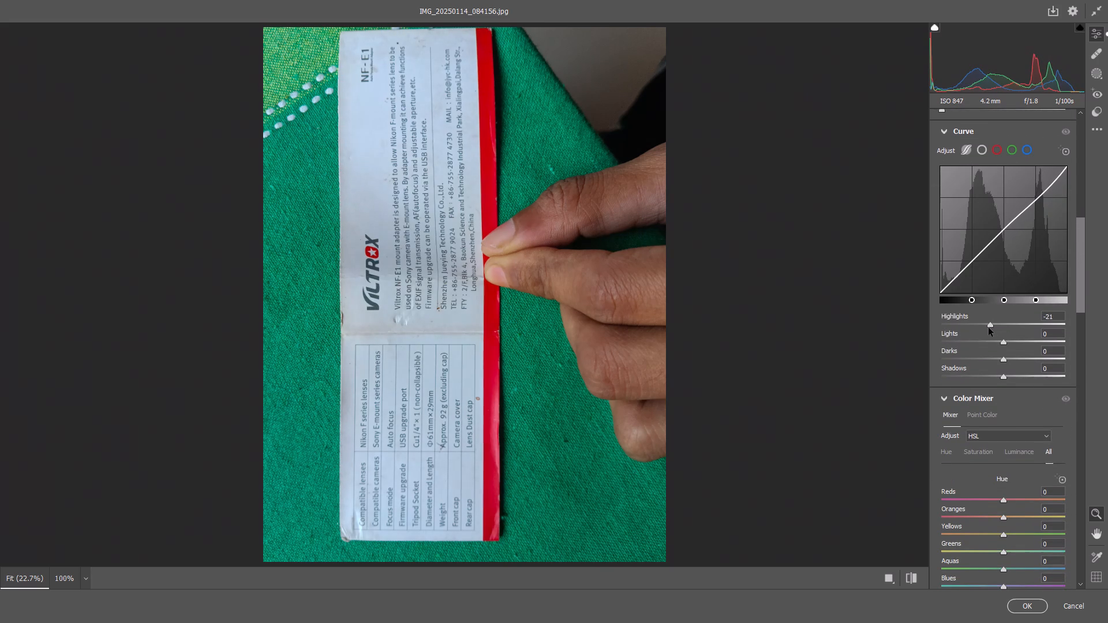
pyautogui.moveTo(989, 328); pyautogui.dragTo(986, 328)
pyautogui.moveTo(1005, 342); pyautogui.dragTo(1004, 342)
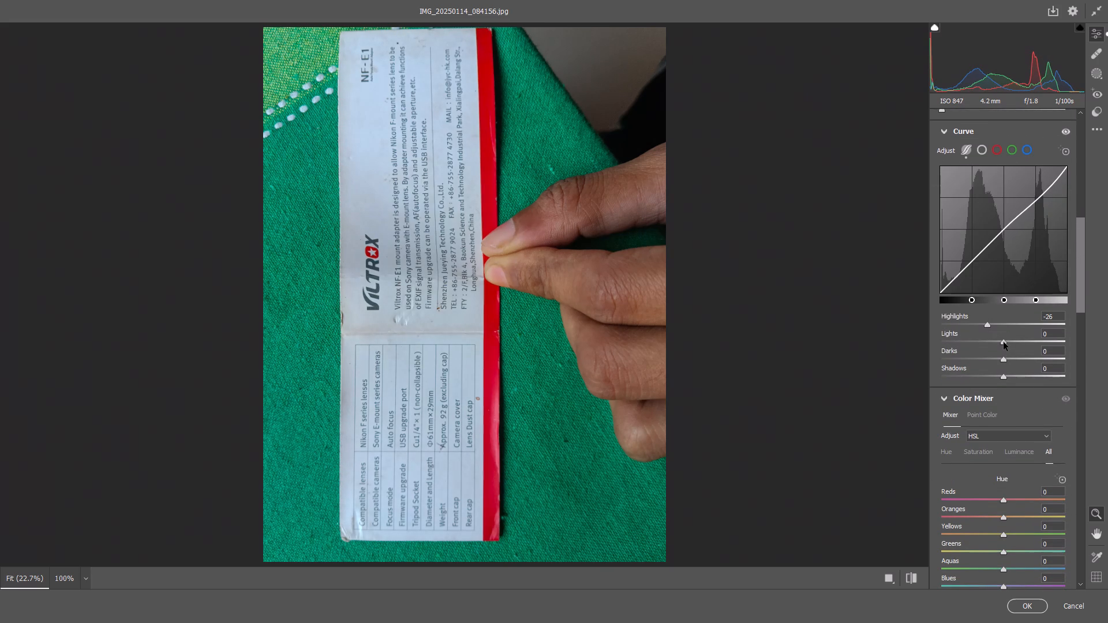
pyautogui.moveTo(1004, 342); pyautogui.dragTo(994, 344)
# Set the photo's Sharpening to 19, Noise Reduction to 14 and Color Noise Reduction to 15.
pyautogui.moveTo(1083, 257); pyautogui.dragTo(1080, 287)
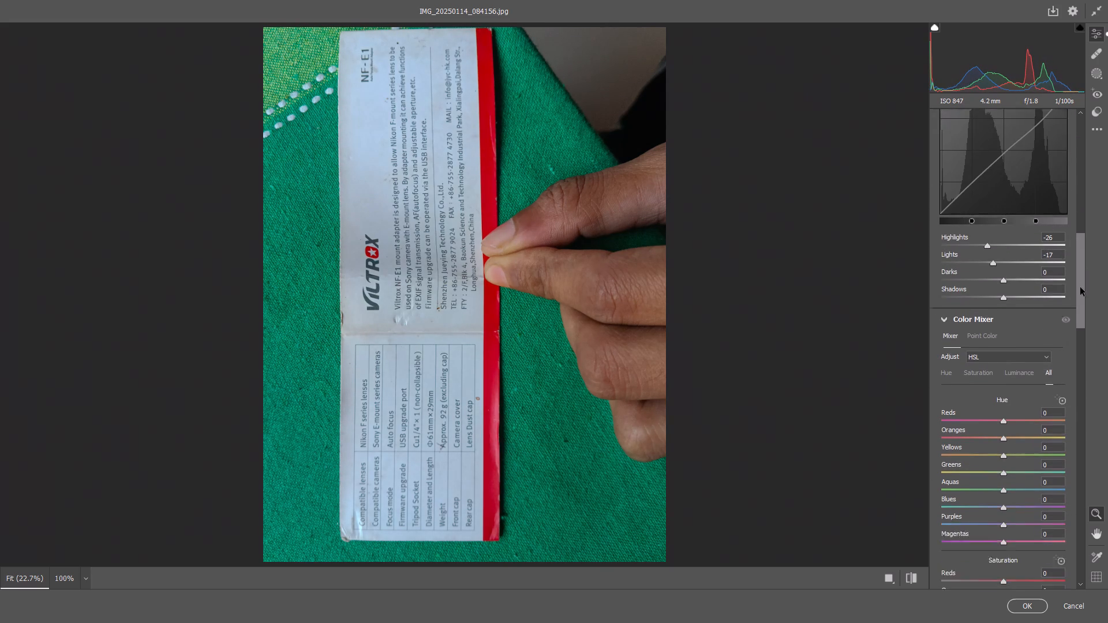
pyautogui.moveTo(1080, 287); pyautogui.dragTo(1083, 453)
pyautogui.moveTo(942, 278); pyautogui.dragTo(957, 282)
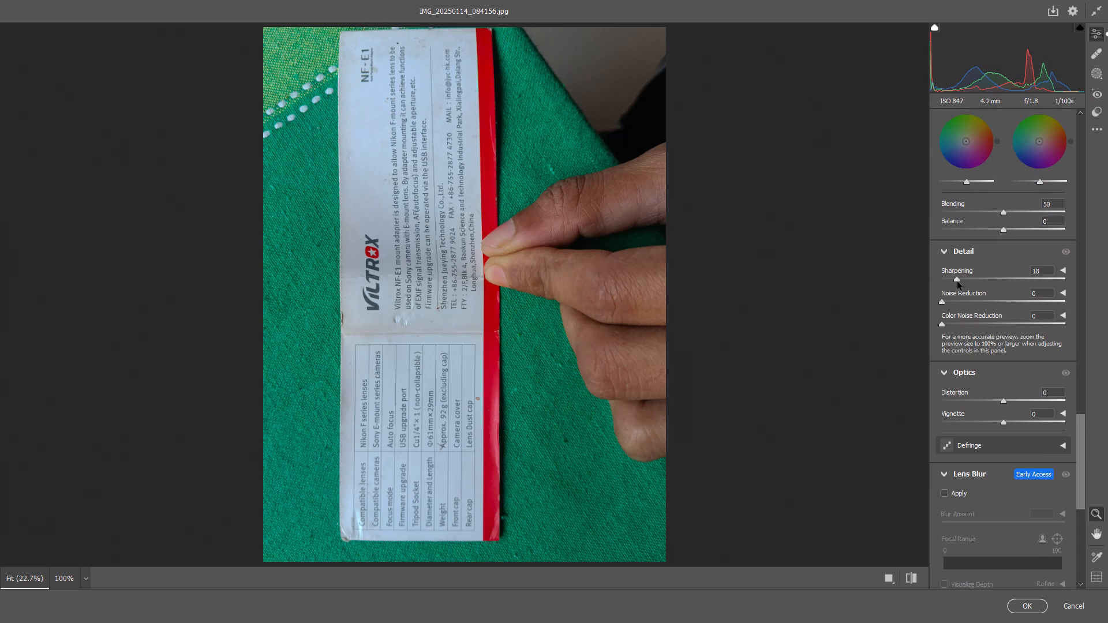
pyautogui.moveTo(957, 282); pyautogui.dragTo(958, 282)
pyautogui.moveTo(942, 301); pyautogui.dragTo(958, 305)
pyautogui.moveTo(958, 305); pyautogui.dragTo(960, 305)
pyautogui.moveTo(943, 325); pyautogui.dragTo(960, 330)
pyautogui.moveTo(960, 330); pyautogui.dragTo(961, 331)
# Browse the Artistic and B&W profiles and preview their looks on the leaflet photo.
pyautogui.moveTo(1083, 442); pyautogui.dragTo(1079, 496)
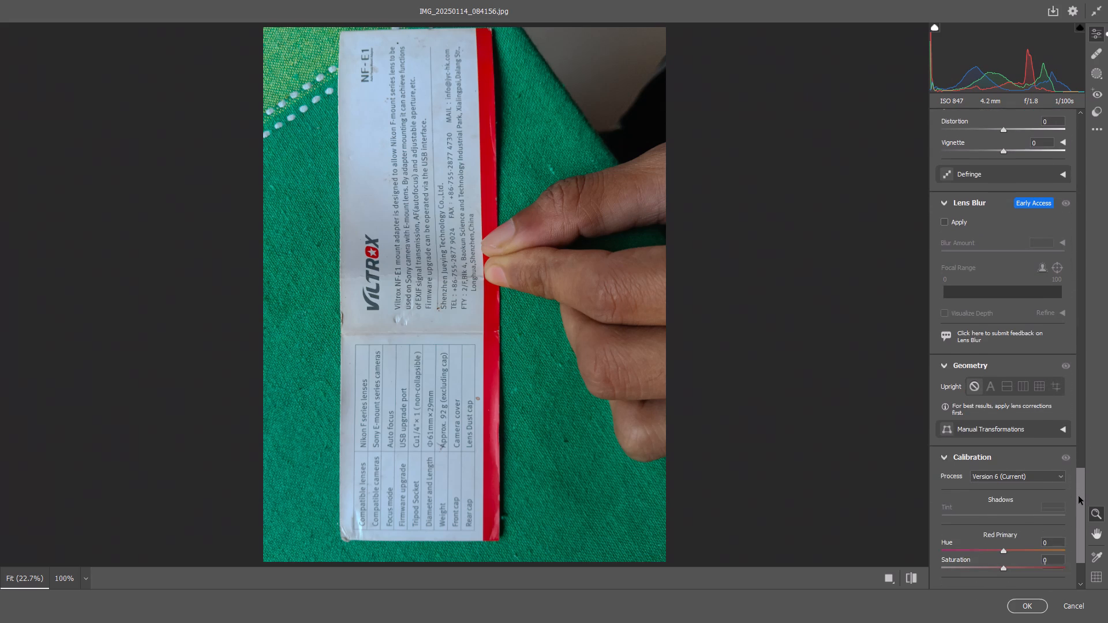
pyautogui.moveTo(1079, 496); pyautogui.dragTo(1084, 118)
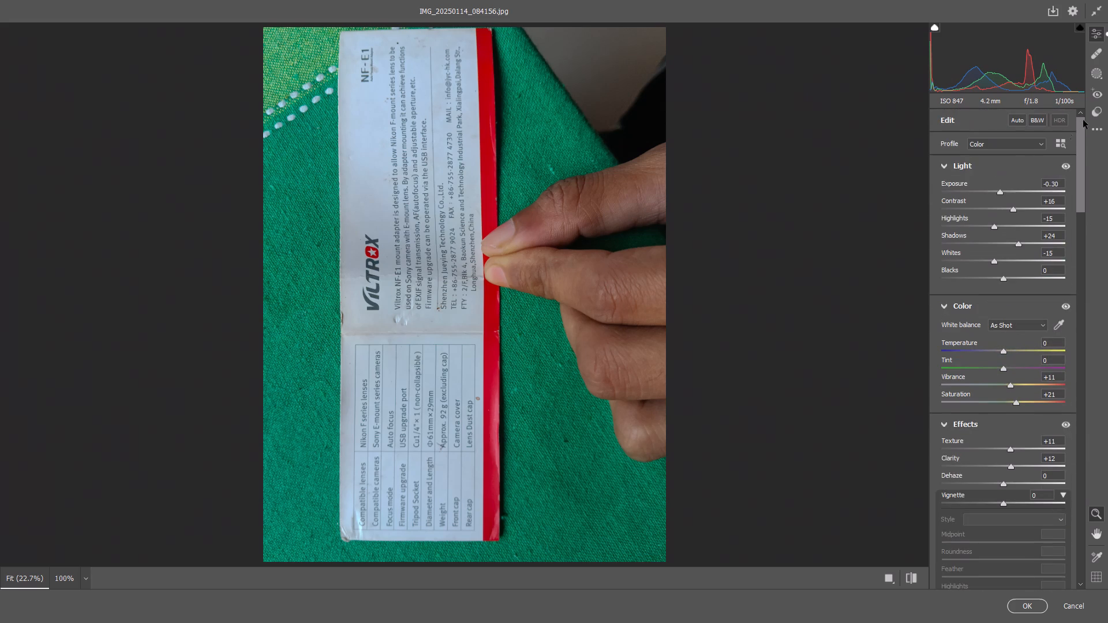
pyautogui.click(1060, 142)
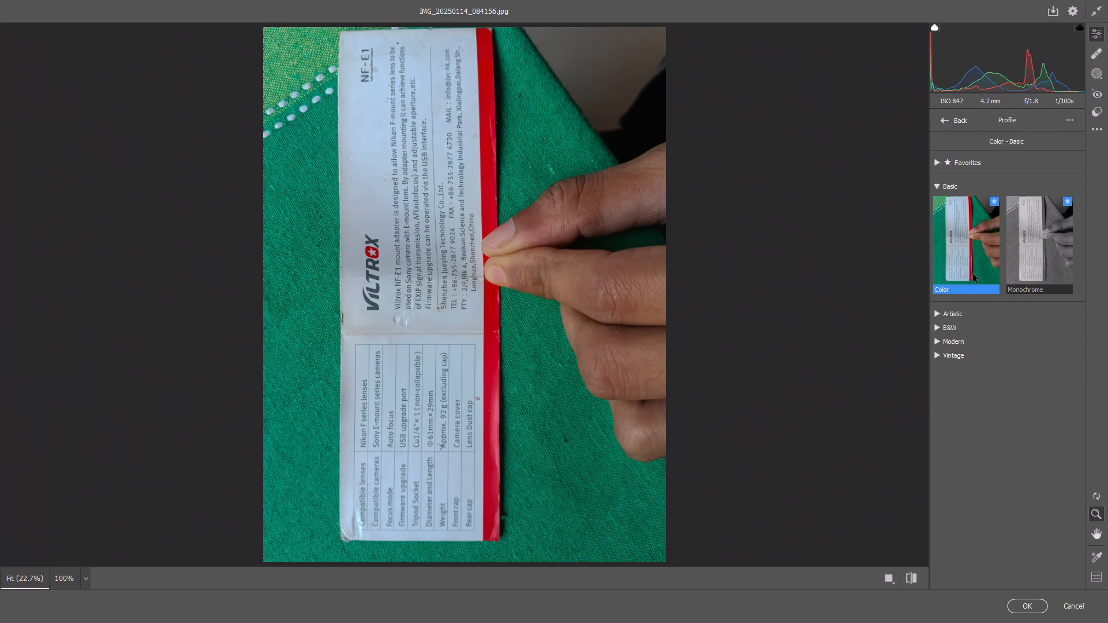
pyautogui.click(936, 316)
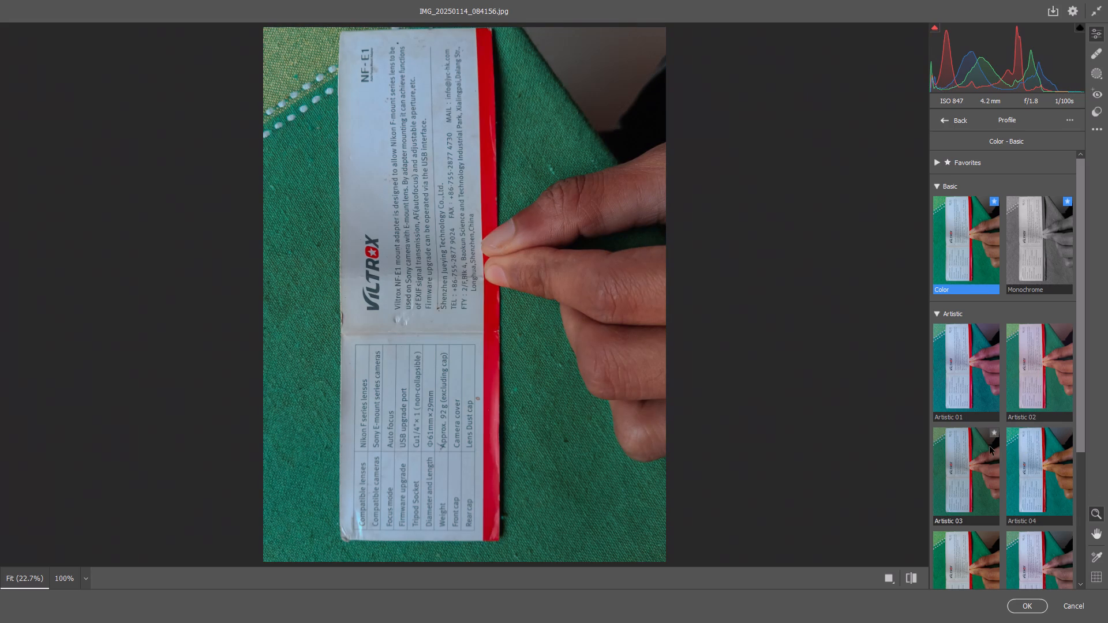
pyautogui.scroll(-3, 972, 548)
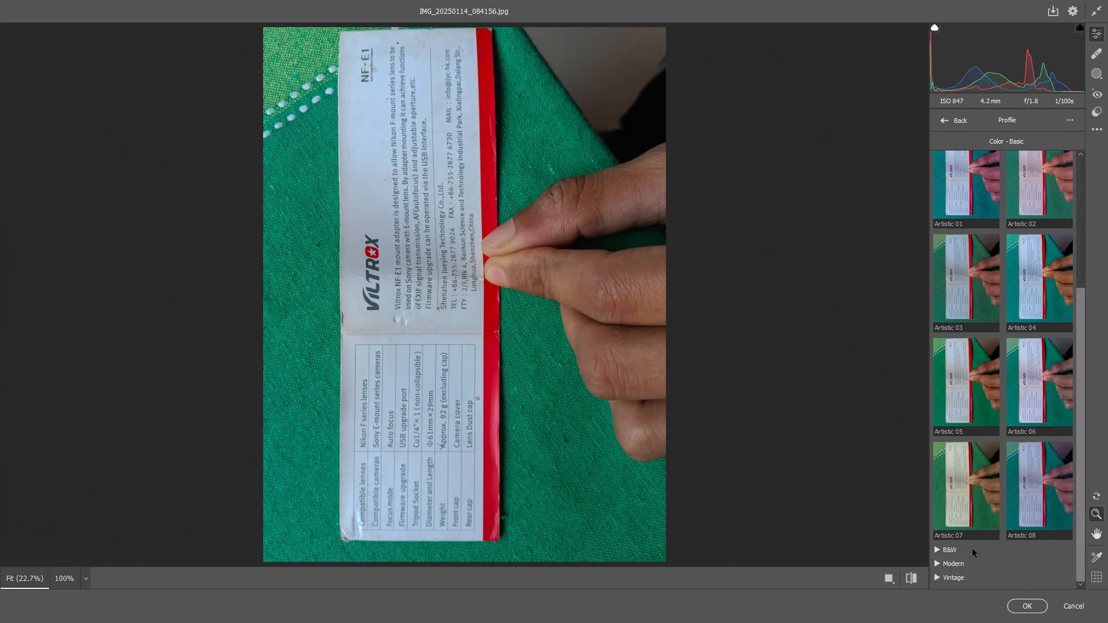
pyautogui.scroll(-1, 972, 549)
pyautogui.click(945, 553)
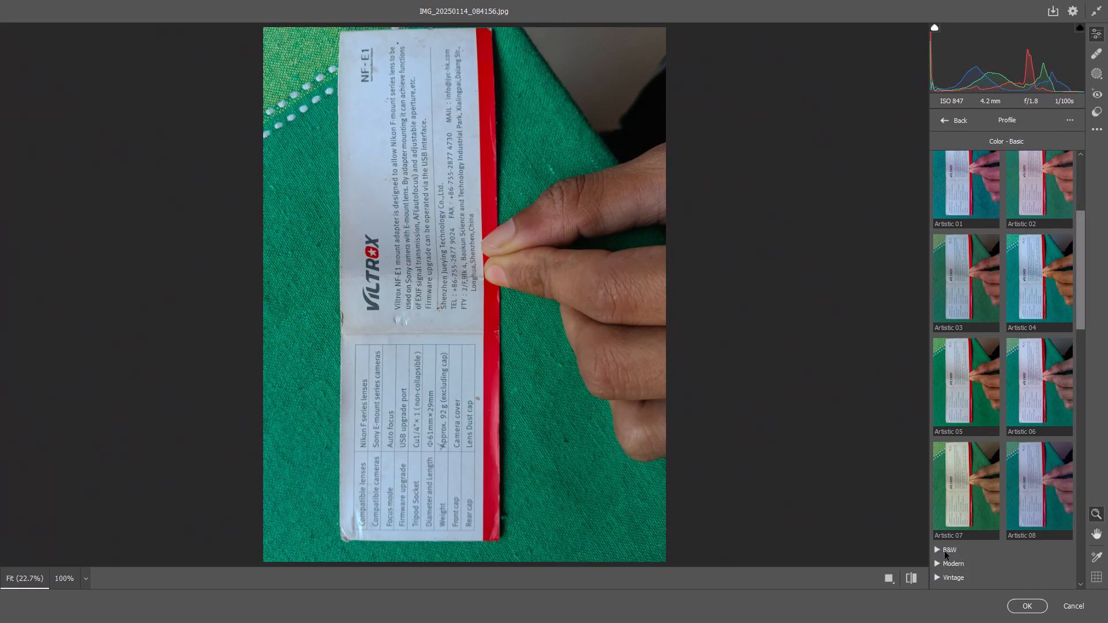
pyautogui.scroll(-1, 945, 551)
pyautogui.scroll(-2, 1025, 543)
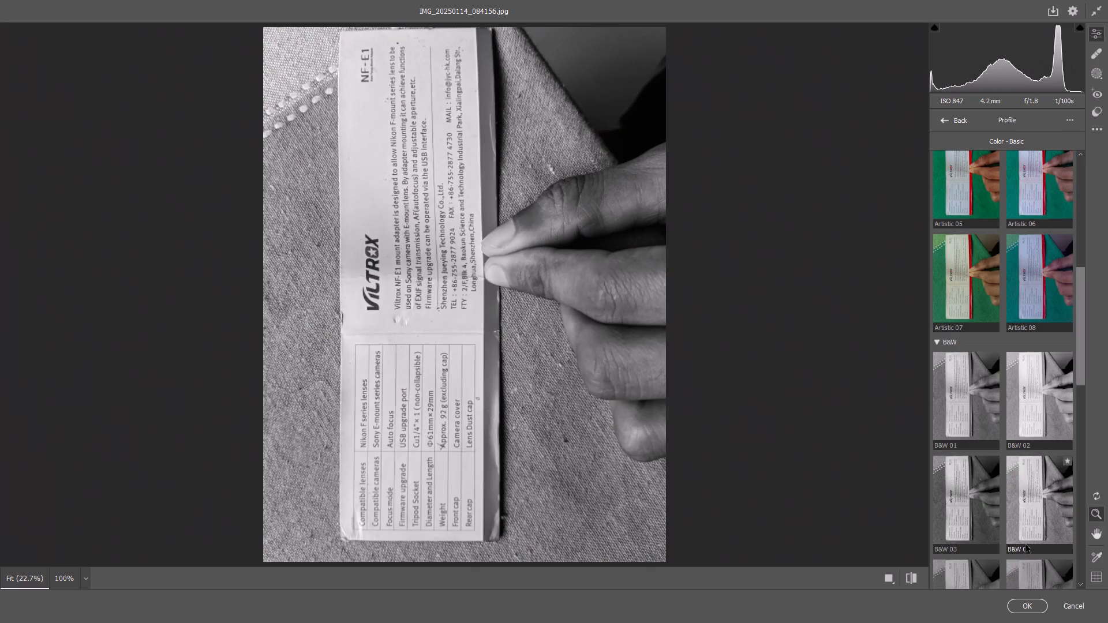
pyautogui.scroll(-2, 960, 524)
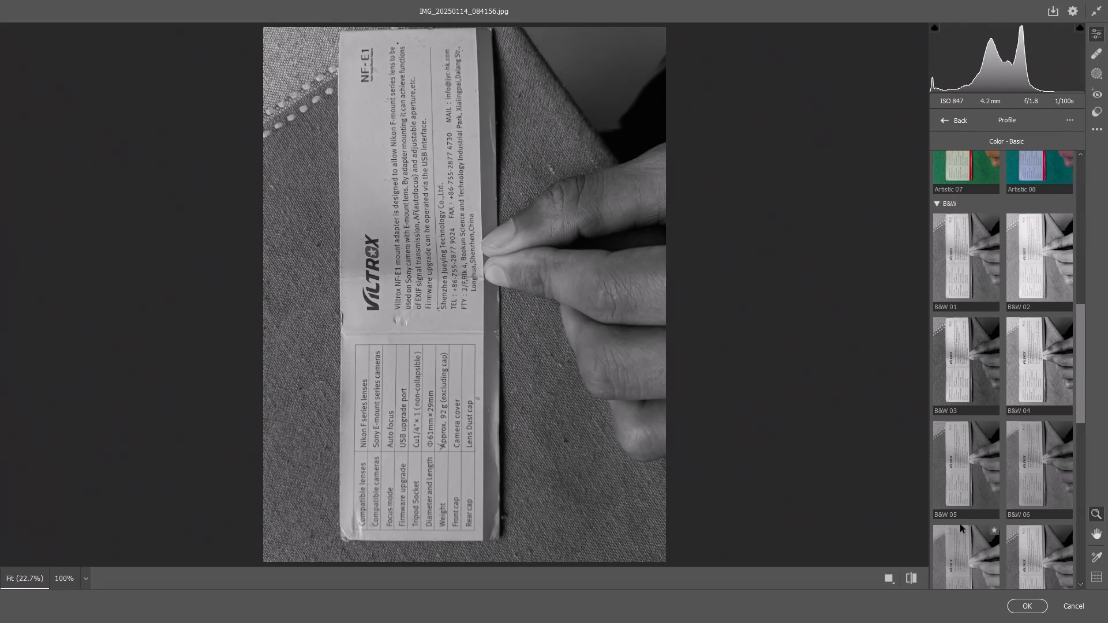
pyautogui.scroll(-2, 960, 524)
pyautogui.scroll(2, 960, 524)
pyautogui.scroll(-3, 960, 524)
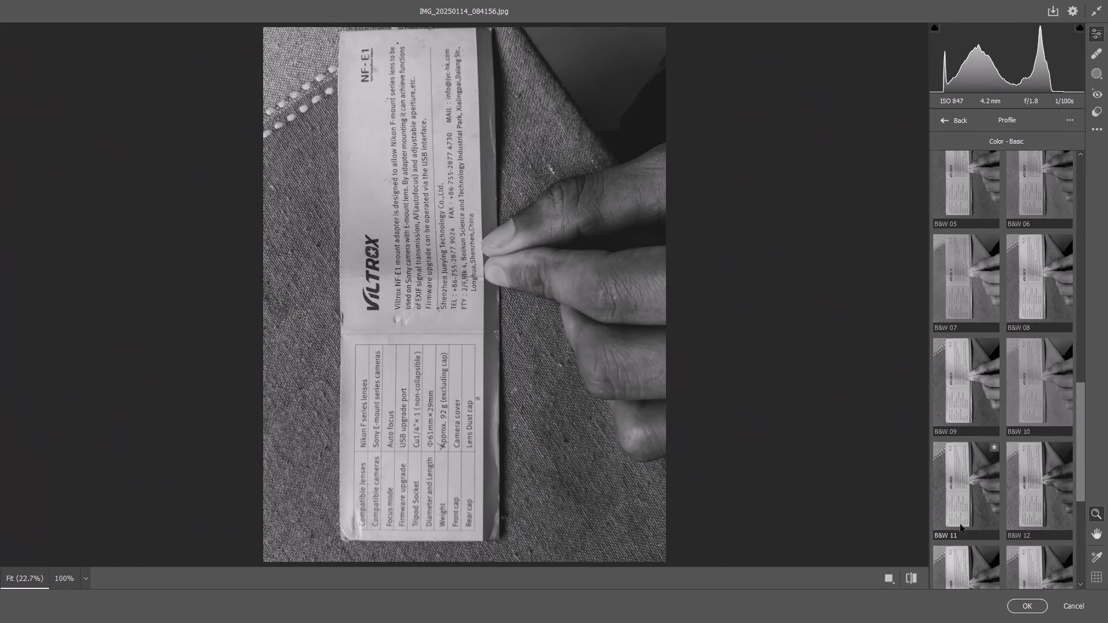
pyautogui.scroll(-8, 960, 524)
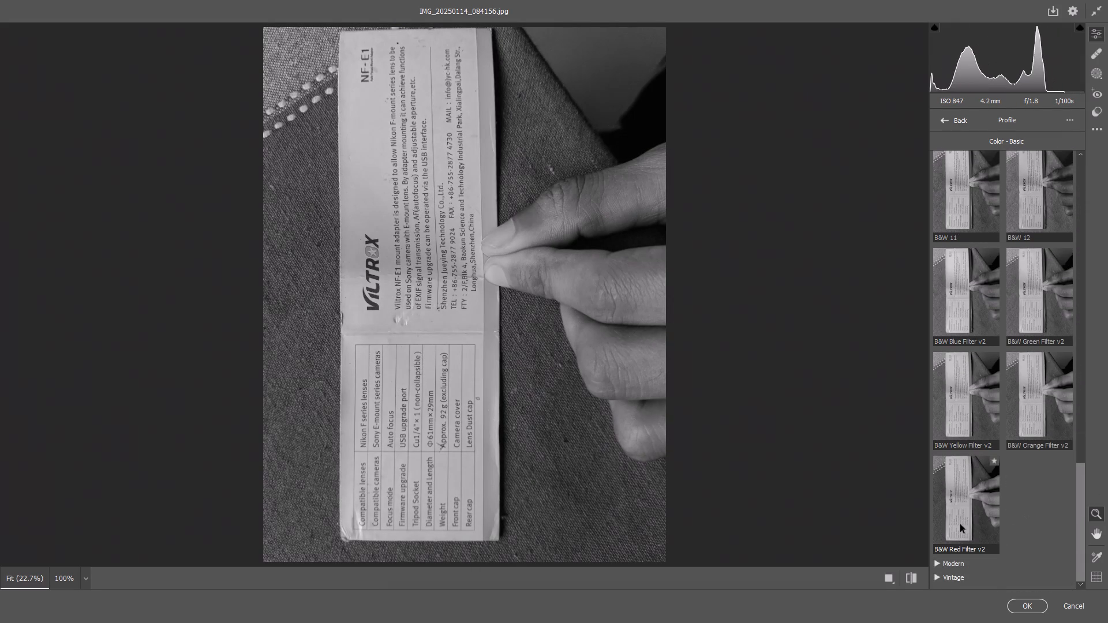
# Try the Modern 01 profile, settle on Modern 02 at Amount 100, and return to the edit settings.
pyautogui.click(937, 561)
pyautogui.scroll(-1, 940, 557)
pyautogui.click(975, 556)
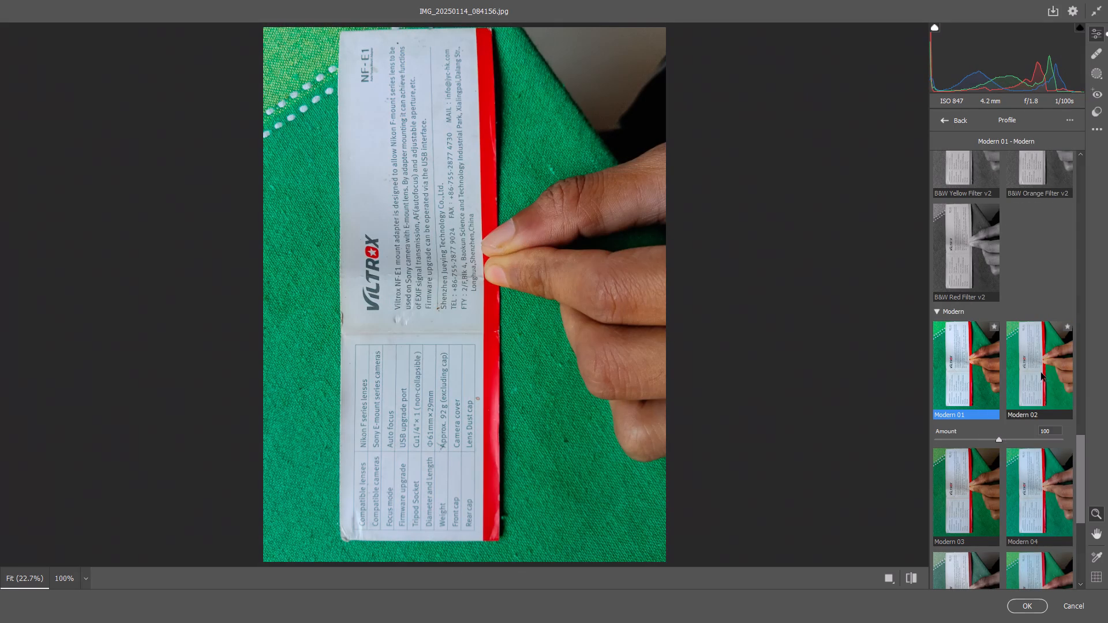
pyautogui.click(1041, 373)
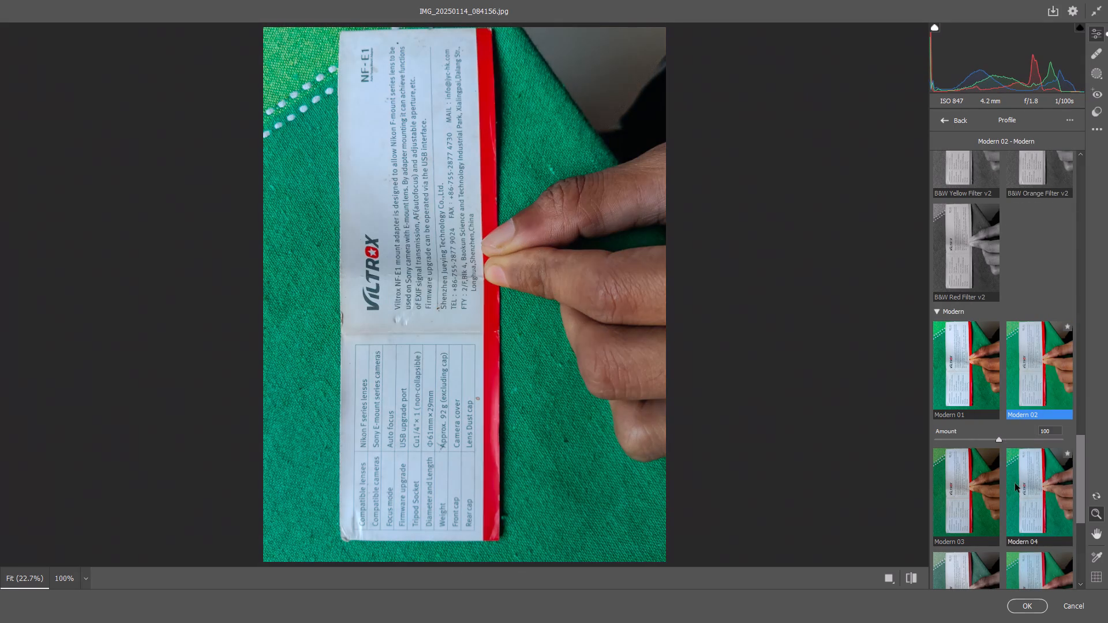
pyautogui.click(941, 116)
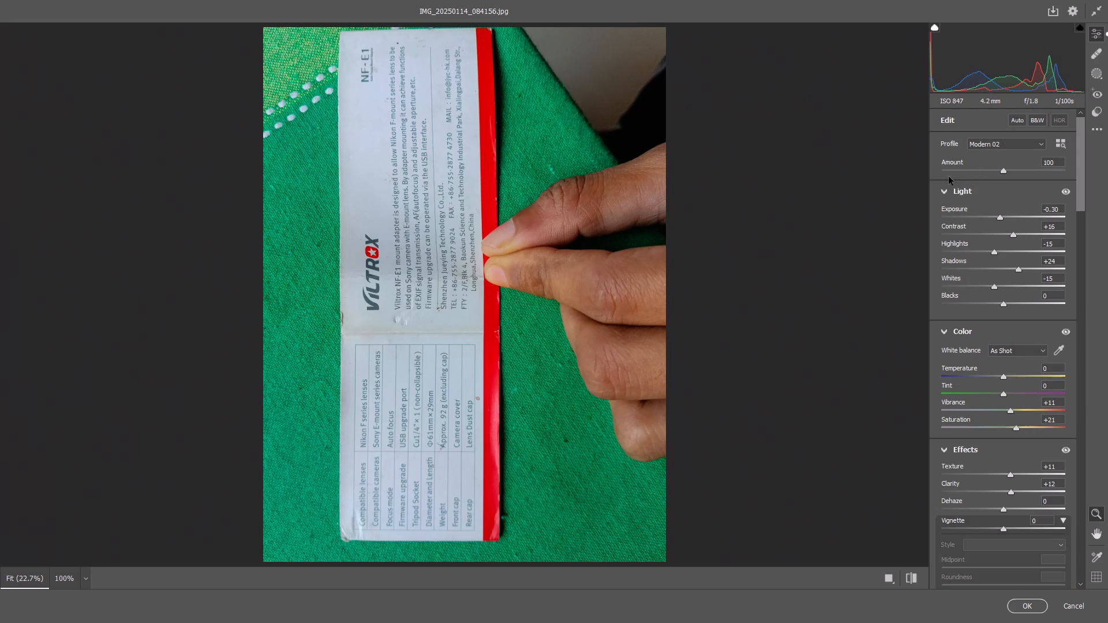
# Check the curve settings and apply the Camera Raw adjustments to IMG_20250114_084156.jpg.
pyautogui.moveTo(1082, 171); pyautogui.dragTo(1082, 186)
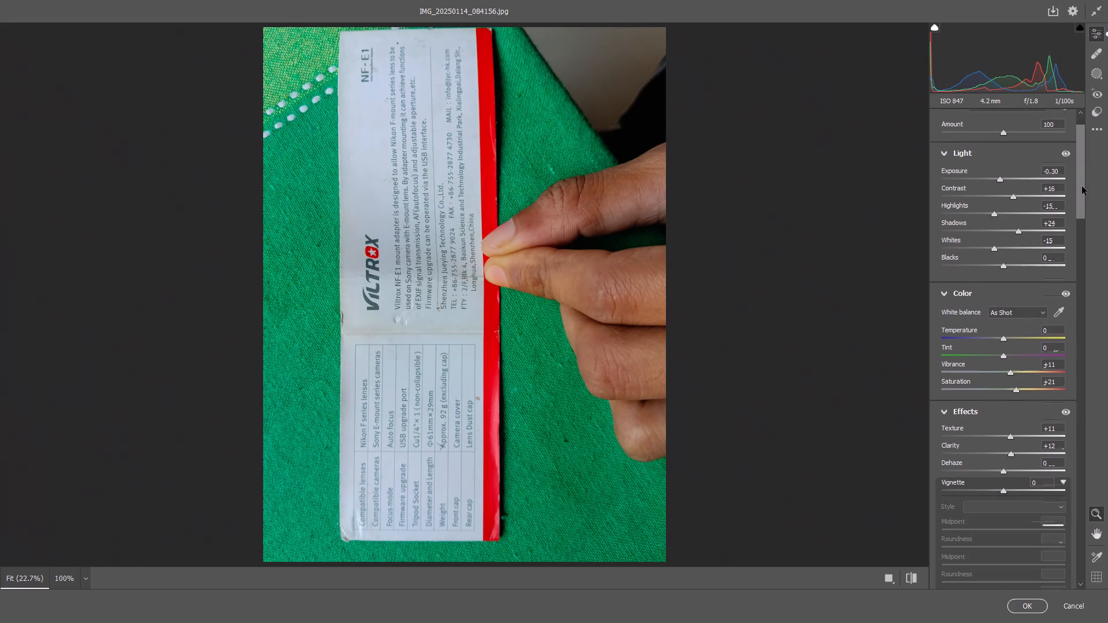
pyautogui.moveTo(1082, 186); pyautogui.dragTo(1078, 272)
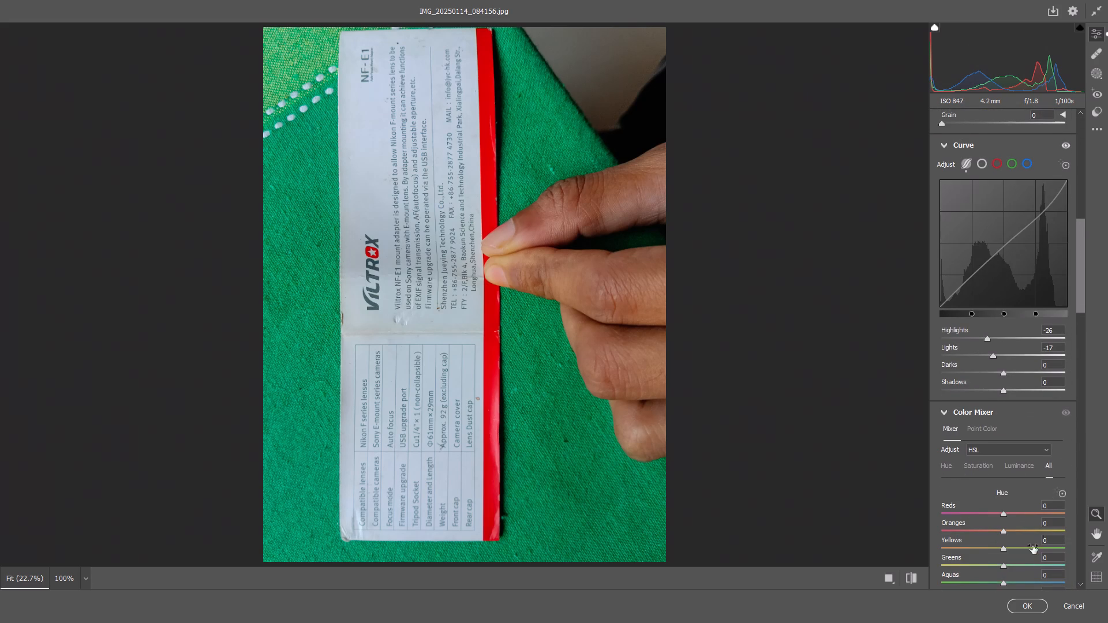
pyautogui.click(1021, 602)
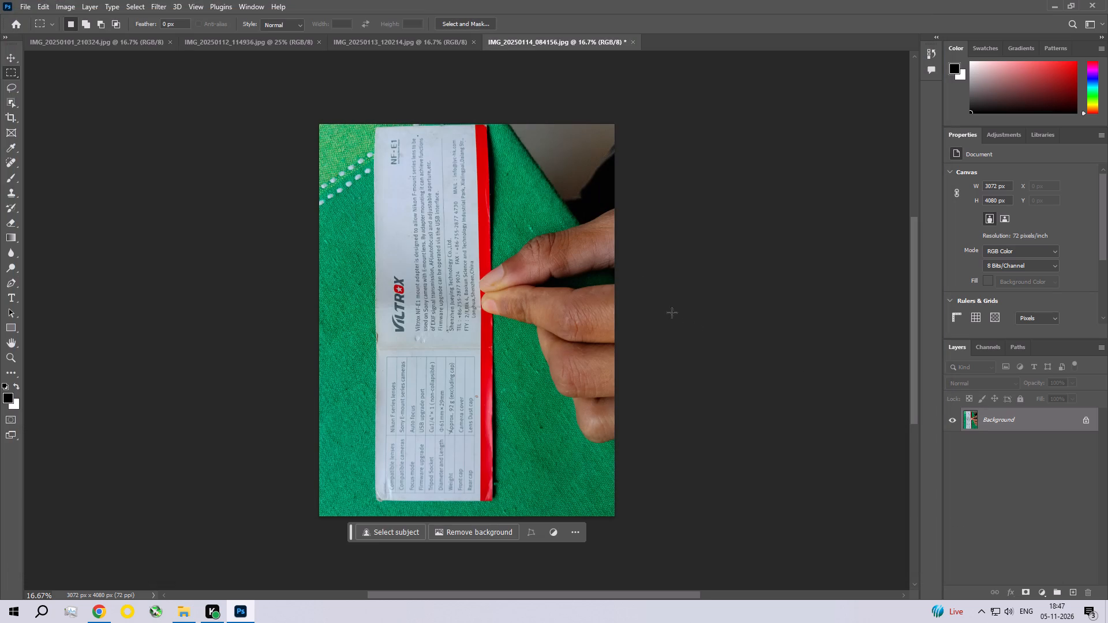
# Remove the white glare marks between the leaflet's Viltrox text and the fold with a Content-Aware fill, and clear the selection.
pyautogui.hotkey('ctrl', 'space')
pyautogui.hotkey('ctrl', 'space')
pyautogui.hotkey('ctrl', 'space')
pyautogui.hotkey('ctrl', 'space')
pyautogui.hotkey('ctrl', 'space')
pyautogui.hotkey('ctrl', 'space')
pyautogui.hotkey('ctrl', 'space')
pyautogui.hotkey('ctrl', 'space')
pyautogui.hotkey('ctrl', 'space')
pyautogui.hotkey('ctrl', 'space')
pyautogui.hotkey('ctrl', 'space')
pyautogui.hotkey('ctrl', 'space')
pyautogui.hotkey('ctrl', 'space')
pyautogui.hotkey('ctrl', 'space')
pyautogui.hotkey('ctrl', 'space')
pyautogui.hotkey('ctrl', 'space')
pyautogui.hotkey('ctrl', 'space')
pyautogui.hotkey('ctrl', 'space')
pyautogui.hotkey('ctrl', 'space')
pyautogui.hotkey('ctrl', 'space')
pyautogui.keyDown('ctrl'); pyautogui.tripleClick(406, 333); pyautogui.keyUp('ctrl')
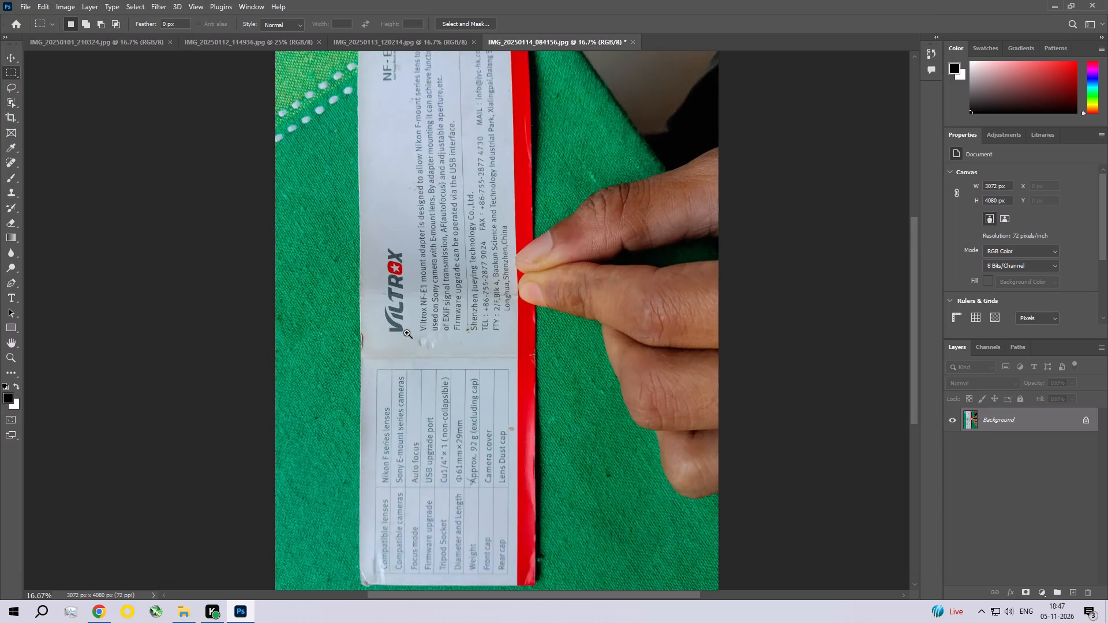
pyautogui.keyDown('ctrl'); pyautogui.click(476, 347); pyautogui.keyUp('ctrl')
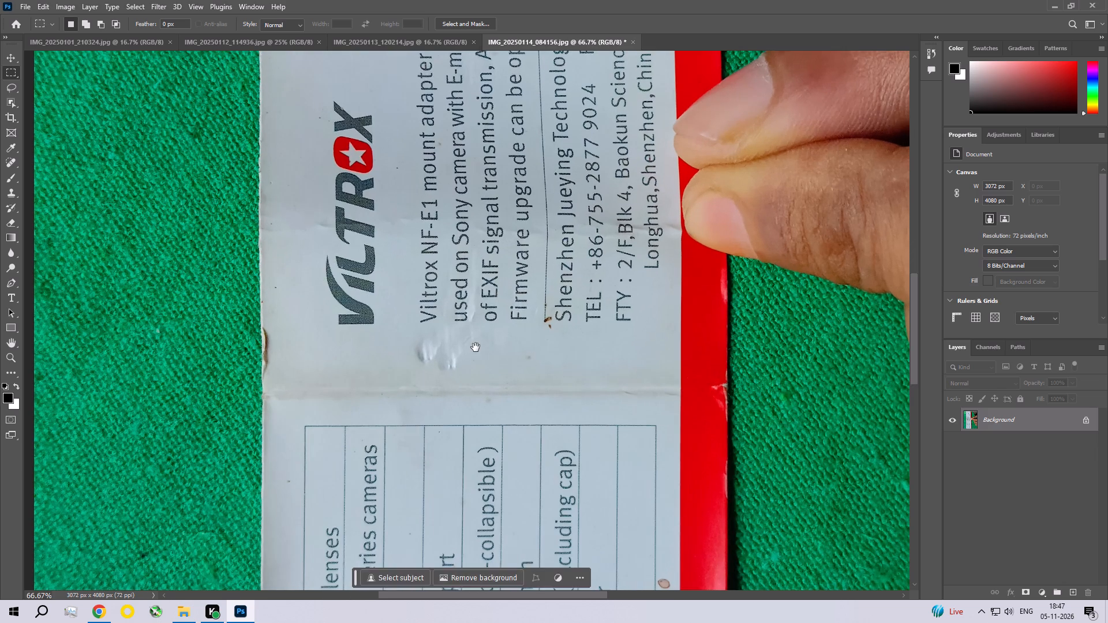
pyautogui.moveTo(475, 348); pyautogui.dragTo(483, 324)
pyautogui.moveTo(417, 310); pyautogui.dragTo(482, 348)
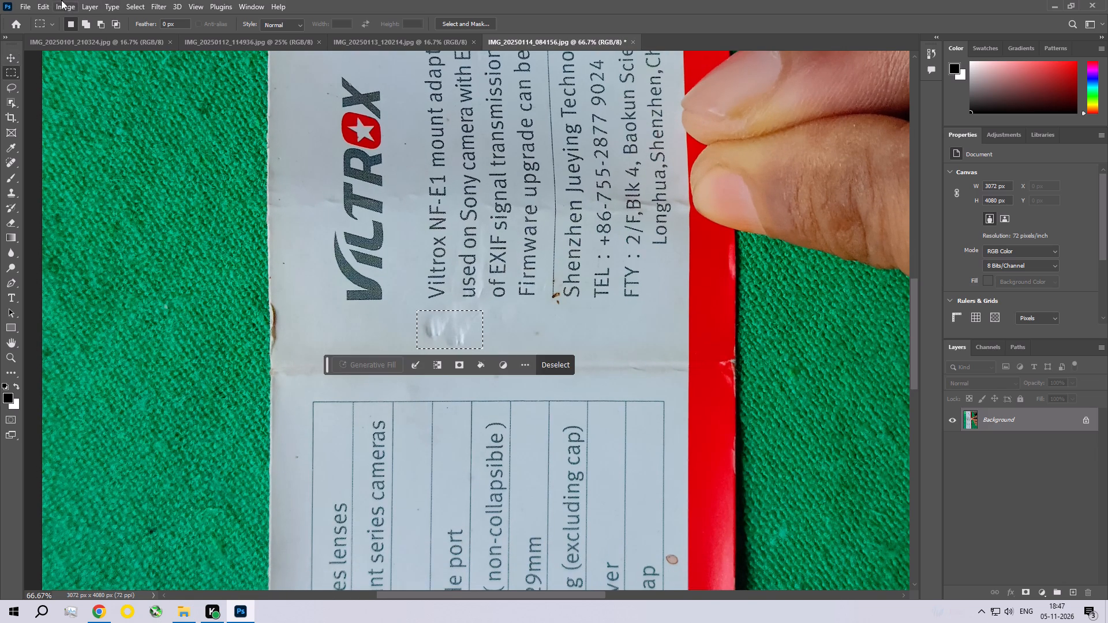
pyautogui.click(41, 3)
pyautogui.click(84, 183)
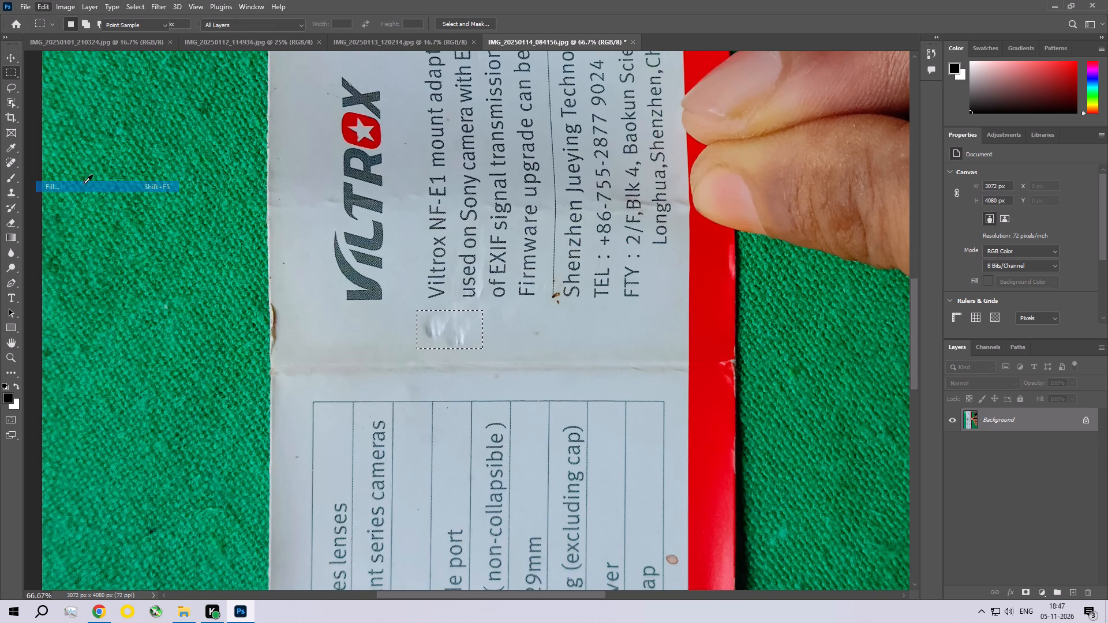
pyautogui.click(634, 149)
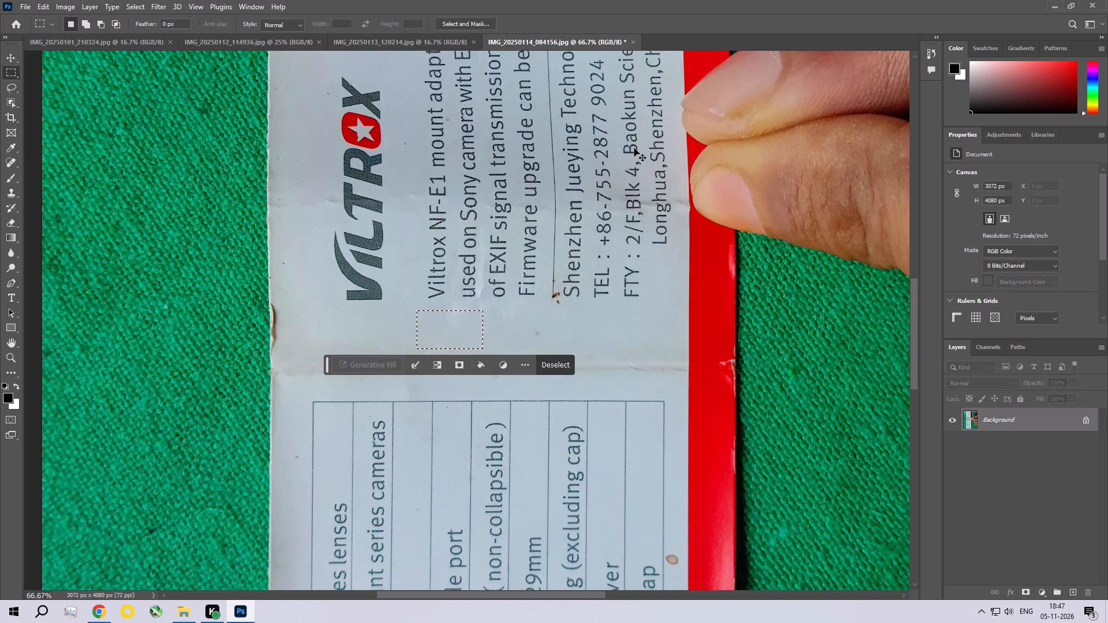
pyautogui.hotkey('ctrl', 'd')
# Select the small dark speck beside the specification table's outer border, about 32 × 56 px, and fill it with Content-Aware.
pyautogui.hotkey('ctrl', 'space')
pyautogui.hotkey('ctrl', 'space')
pyautogui.hotkey('ctrl', 'space')
pyautogui.hotkey('ctrl', 'space')
pyautogui.hotkey('ctrl', 'space')
pyautogui.hotkey('ctrl', 'space')
pyautogui.hotkey('ctrl', 'space')
pyautogui.hotkey('ctrl', 'space')
pyautogui.hotkey('ctrl', 'space')
pyautogui.hotkey('ctrl', 'space')
pyautogui.hotkey('ctrl', 'space')
pyautogui.hotkey('ctrl', 'space')
pyautogui.hotkey('ctrl', 'space')
pyautogui.hotkey('ctrl', 'space')
pyautogui.hotkey('ctrl', 'space')
pyautogui.hotkey('ctrl', 'space')
pyautogui.hotkey('ctrl', 'space')
pyautogui.hotkey('ctrl', 'space')
pyautogui.hotkey('ctrl', 'space')
pyautogui.hotkey('ctrl', 'space')
pyautogui.keyDown('ctrl'); pyautogui.click(304, 447); pyautogui.keyUp('ctrl')
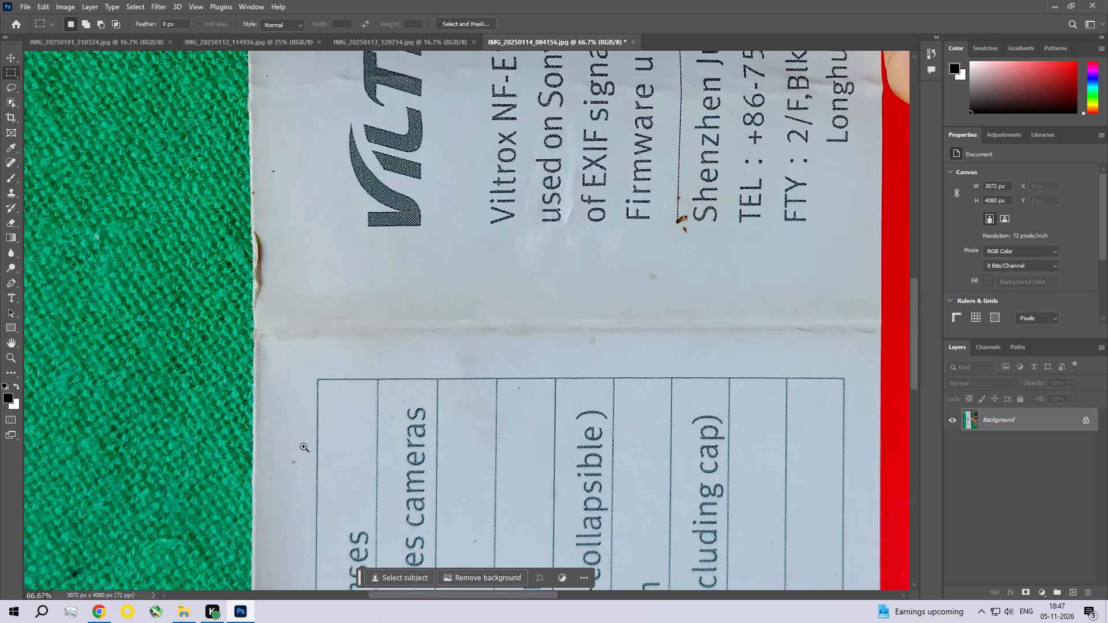
pyautogui.moveTo(333, 448); pyautogui.dragTo(446, 344)
pyautogui.moveTo(392, 339); pyautogui.dragTo(410, 370)
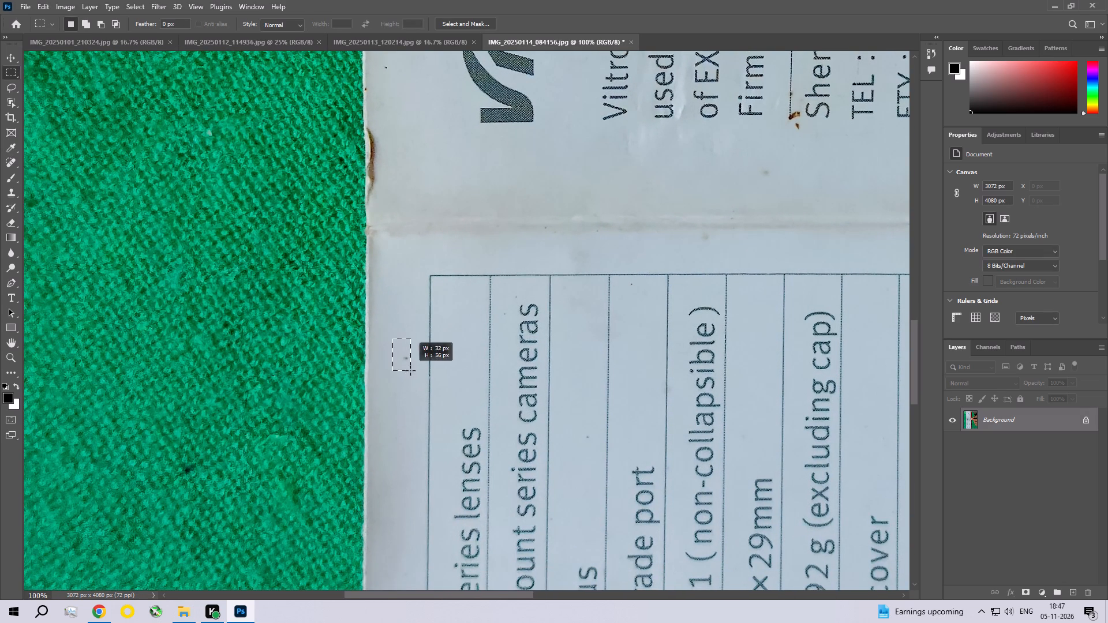
pyautogui.moveTo(410, 370); pyautogui.dragTo(411, 371)
pyautogui.click(49, 0)
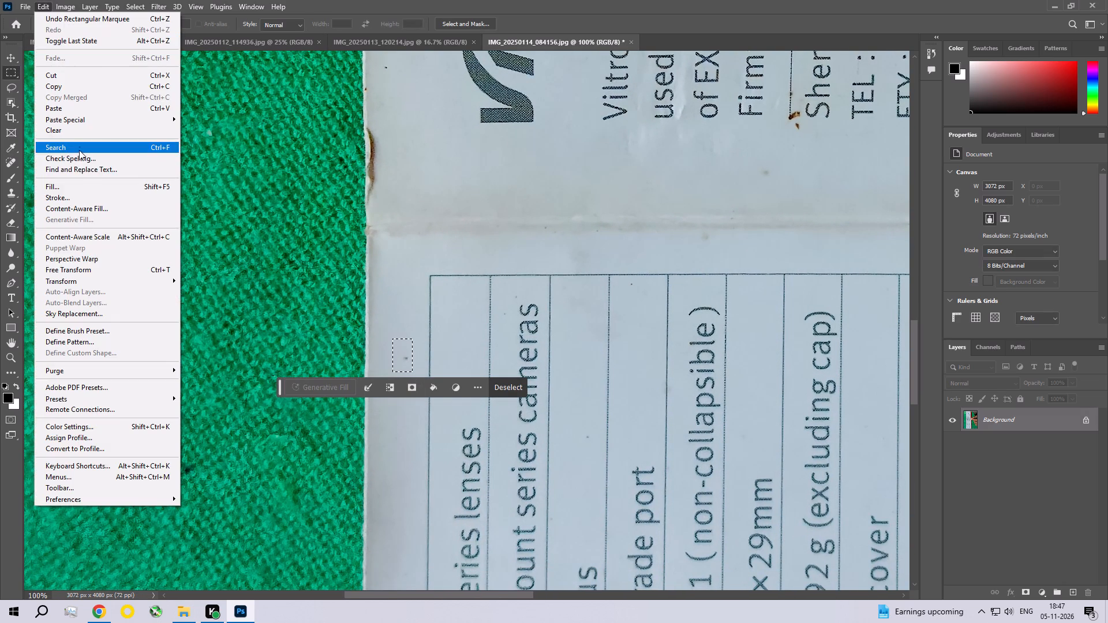
pyautogui.click(81, 187)
pyautogui.click(623, 150)
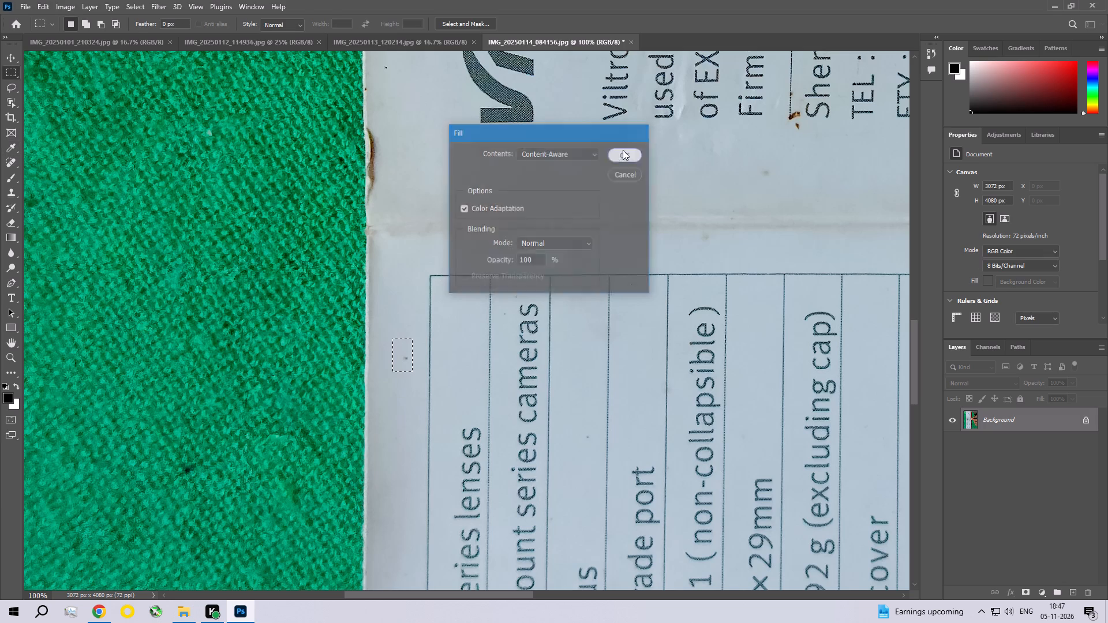
# Clear the previous selection, remove the dark speck between the leaflet's edge and the V of VILTROX with a Content-Aware fill, and deselect.
pyautogui.hotkey('ctrl', 'd')
pyautogui.press('space')
pyautogui.press('space')
pyautogui.press('space')
pyautogui.press('space')
pyautogui.press('space')
pyautogui.press('space')
pyautogui.press('space')
pyautogui.press('space')
pyautogui.press('space')
pyautogui.press('space')
pyautogui.press('space')
pyautogui.press('space')
pyautogui.press('space')
pyautogui.press('space')
pyautogui.moveTo(461, 108); pyautogui.dragTo(438, 280)
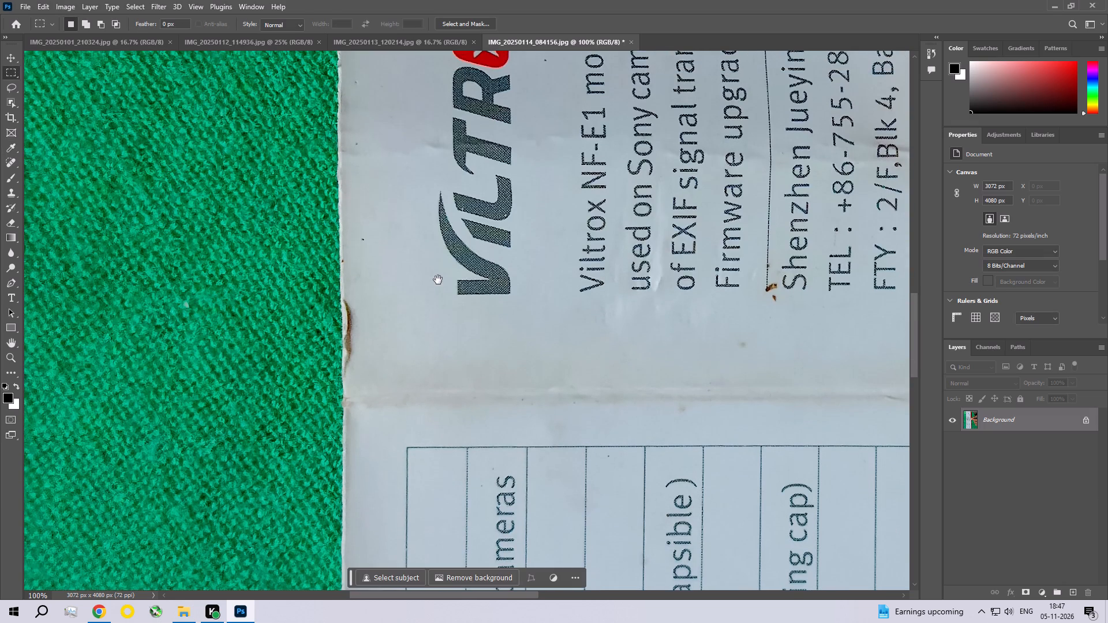
pyautogui.moveTo(353, 232); pyautogui.dragTo(372, 248)
pyautogui.click(38, 0)
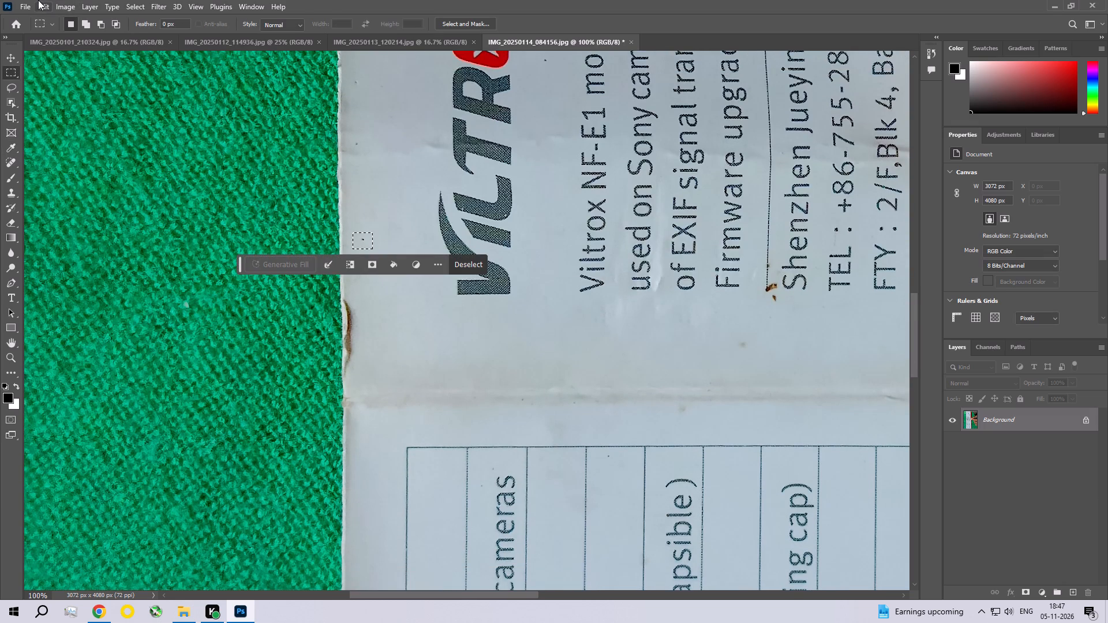
pyautogui.click(85, 186)
pyautogui.click(615, 156)
pyautogui.hotkey('ctrl', 'd')
# Select the small speck near the leaflet's edge level with the logo's R, fill it with Content-Aware, and deselect.
pyautogui.press('space')
pyautogui.press('space')
pyautogui.press('space')
pyautogui.press('space')
pyautogui.press('space')
pyautogui.press('space')
pyautogui.press('space')
pyautogui.press('space')
pyautogui.press('space')
pyautogui.press('space')
pyautogui.press('space')
pyautogui.press('space')
pyautogui.moveTo(453, 104); pyautogui.dragTo(452, 253)
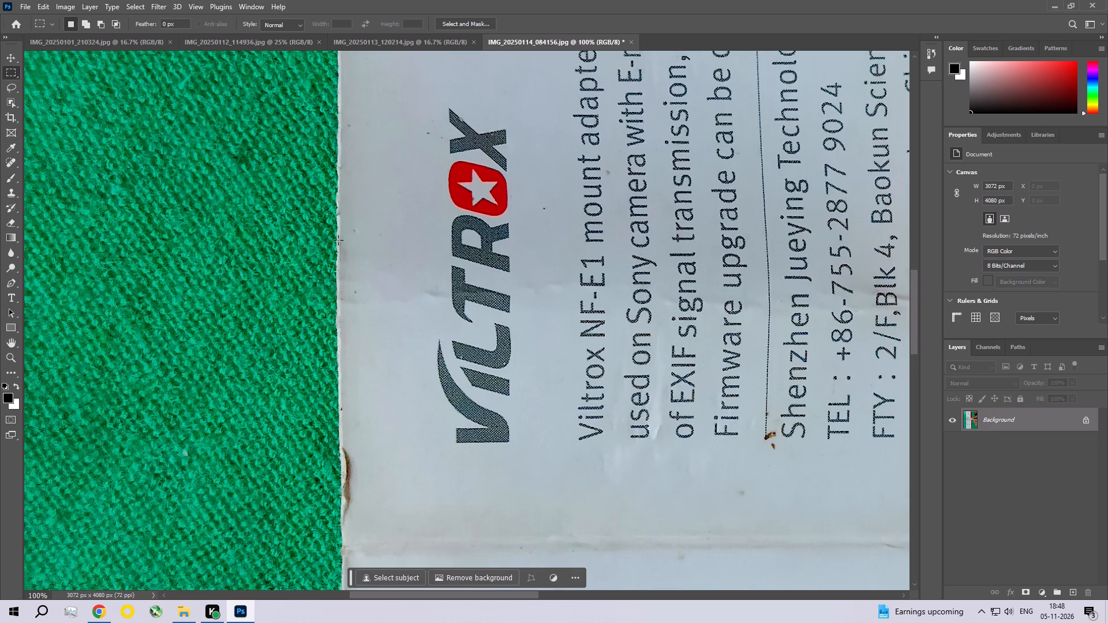
pyautogui.moveTo(347, 221); pyautogui.dragTo(366, 245)
pyautogui.click(40, 5)
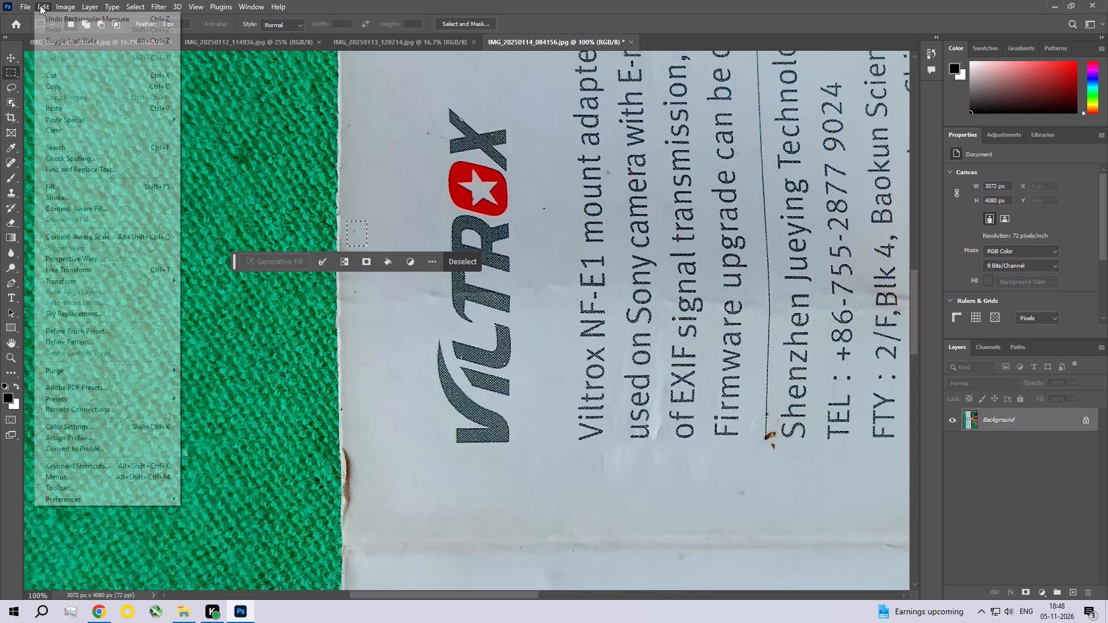
pyautogui.click(75, 179)
pyautogui.click(80, 183)
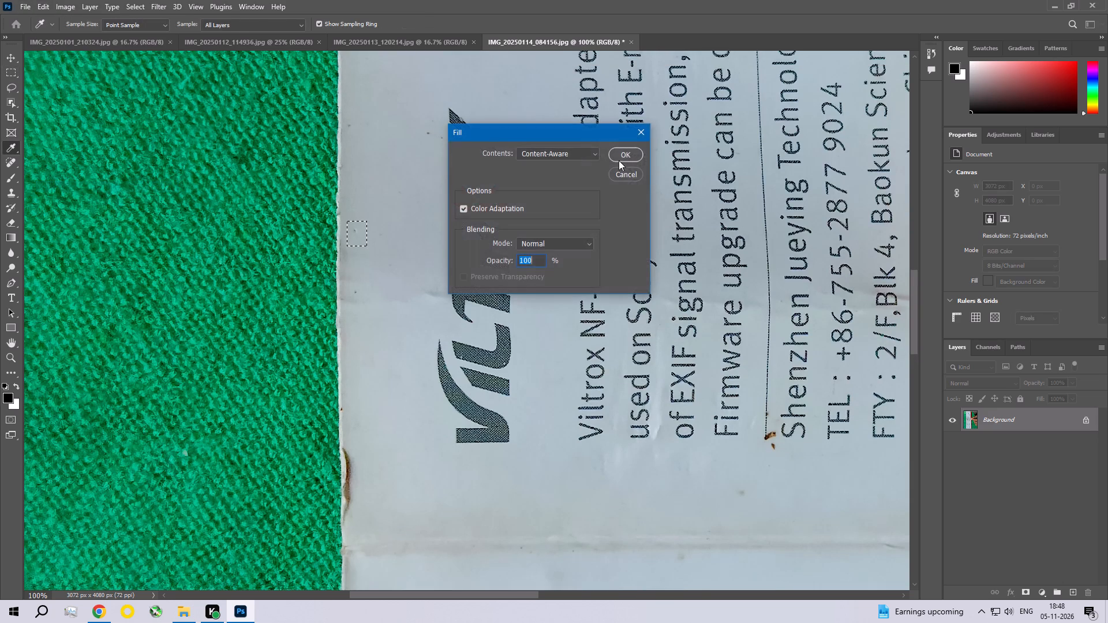
pyautogui.click(622, 155)
pyautogui.hotkey('ctrl', 'd')
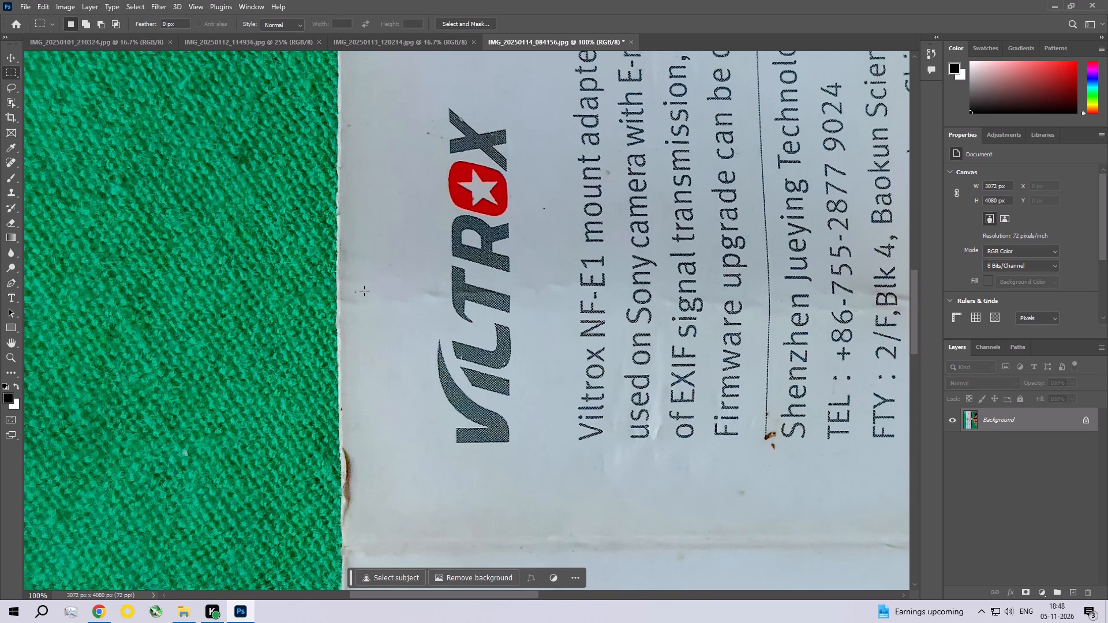
# Select the speck near the leaflet's edge level with the logo's T and fill it with Content-Aware.
pyautogui.moveTo(347, 282); pyautogui.dragTo(365, 304)
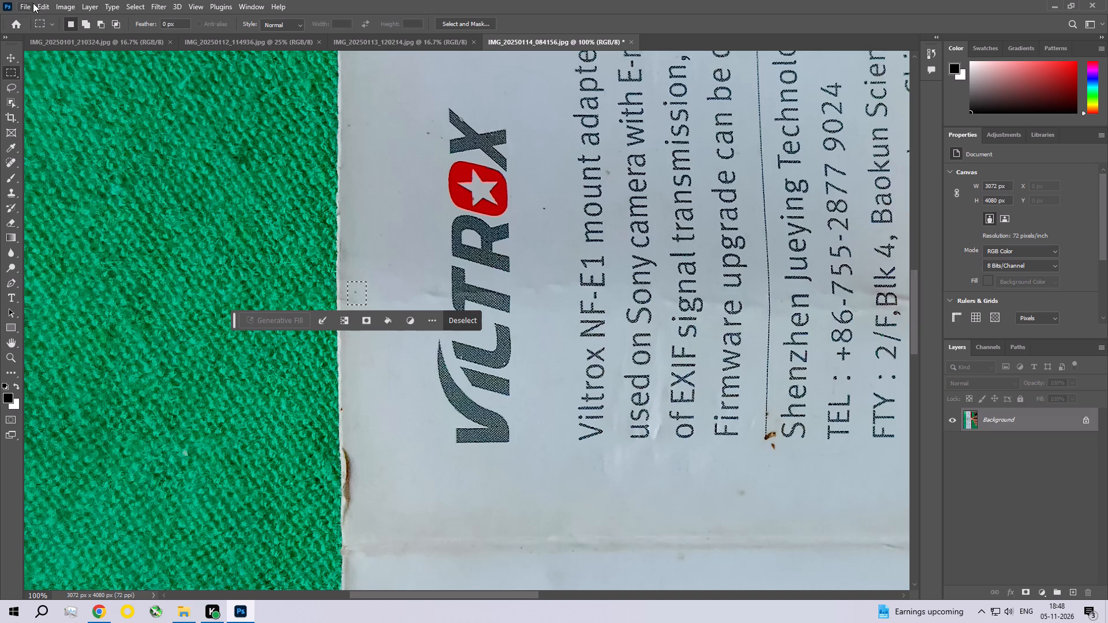
pyautogui.click(33, 3)
pyautogui.click(56, 187)
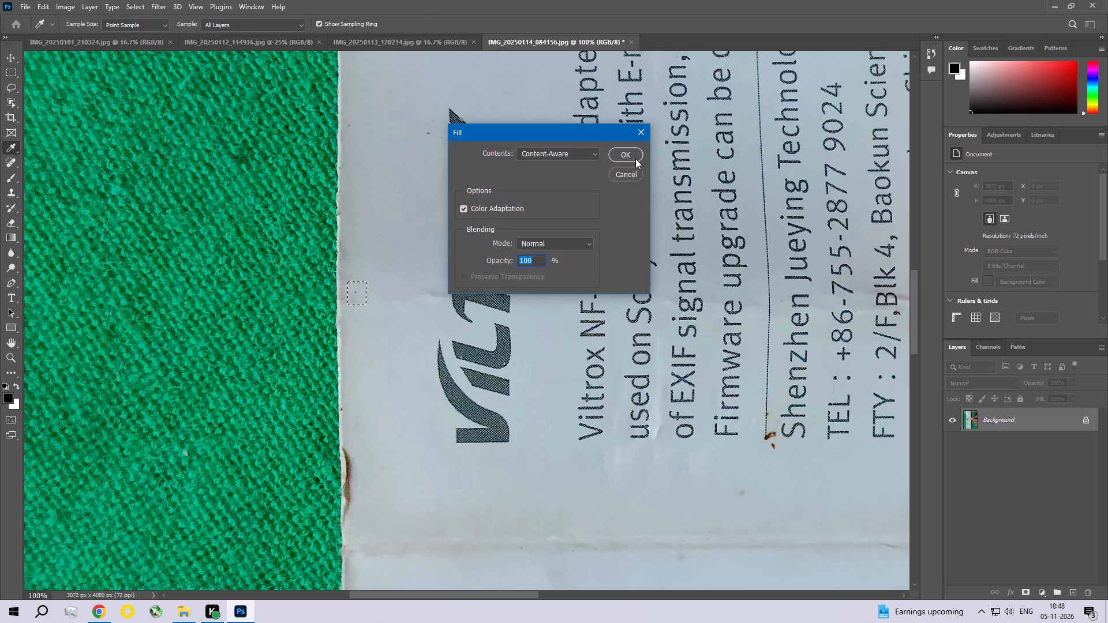
pyautogui.click(624, 155)
# Remove the dark speck just outside the X of the VILTROX logo with a Content-Aware fill and clear the selection.
pyautogui.moveTo(421, 111); pyautogui.dragTo(439, 142)
pyautogui.click(43, 2)
pyautogui.click(73, 185)
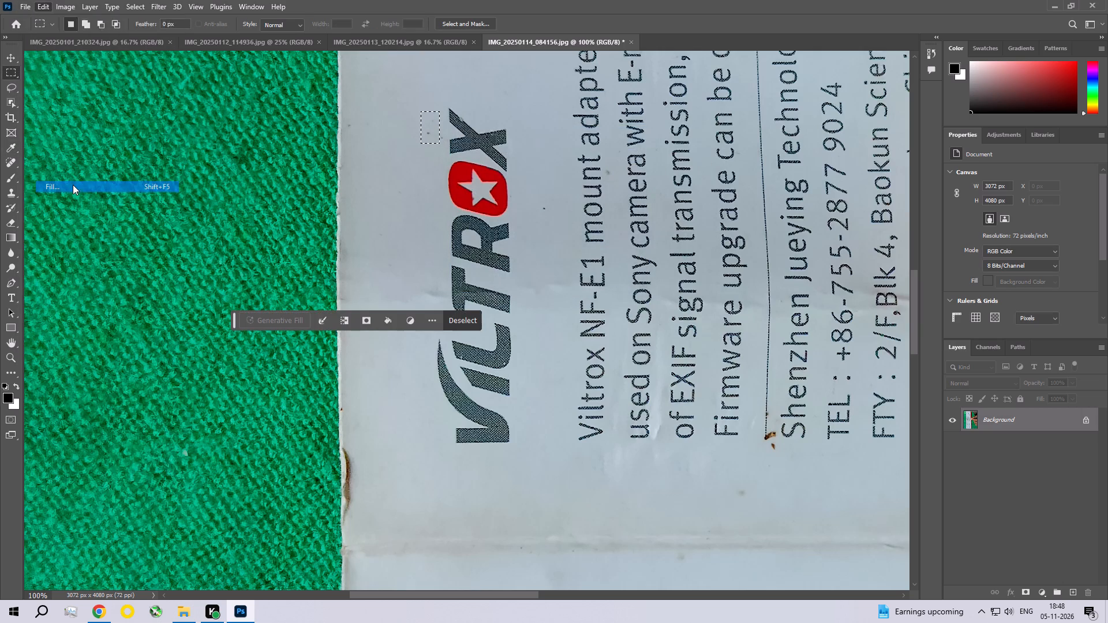
pyautogui.click(628, 151)
pyautogui.hotkey('ctrl', 'd')
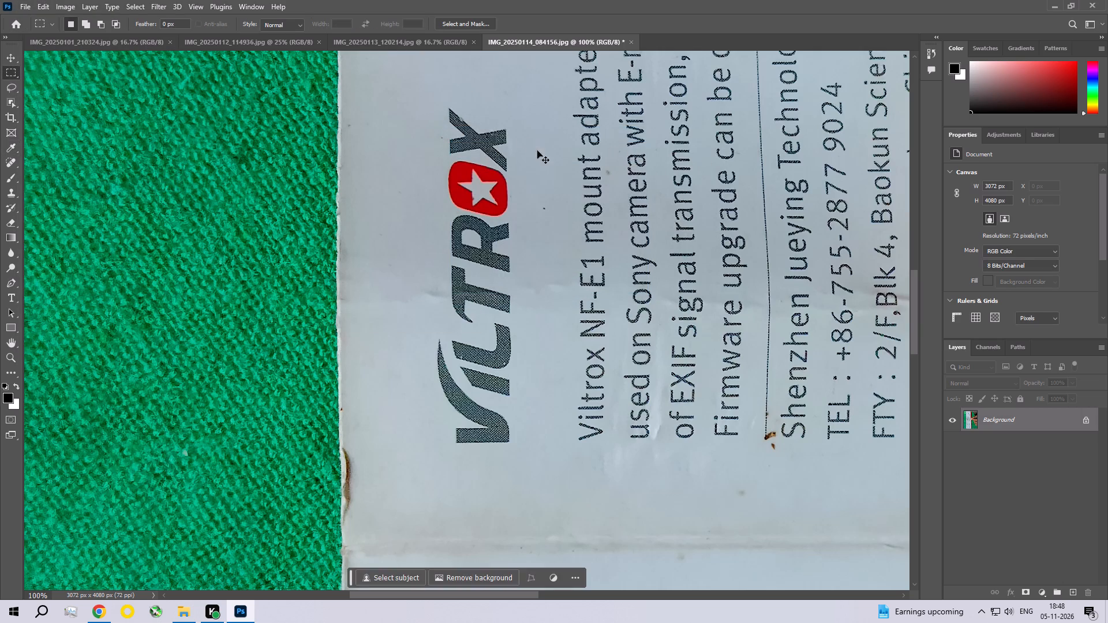
# At 300% zoom, fill the faint remaining speck just outside the logo's X with Content-Aware and clear the selection.
pyautogui.hotkey('ctrl', 'space')
pyautogui.hotkey('ctrl', 'space')
pyautogui.hotkey('ctrl', 'space')
pyautogui.hotkey('ctrl', 'space')
pyautogui.hotkey('ctrl', 'space')
pyautogui.hotkey('ctrl', 'space')
pyautogui.hotkey('ctrl', 'space')
pyautogui.hotkey('ctrl', 'space')
pyautogui.hotkey('ctrl', 'space')
pyautogui.hotkey('ctrl', 'space')
pyautogui.hotkey('ctrl', 'space')
pyautogui.hotkey('ctrl', 'space')
pyautogui.hotkey('ctrl', 'space')
pyautogui.hotkey('ctrl', 'space')
pyautogui.keyDown('ctrl'); pyautogui.doubleClick(443, 140); pyautogui.keyUp('ctrl')
pyautogui.moveTo(428, 117); pyautogui.dragTo(448, 147)
pyautogui.click(29, 3)
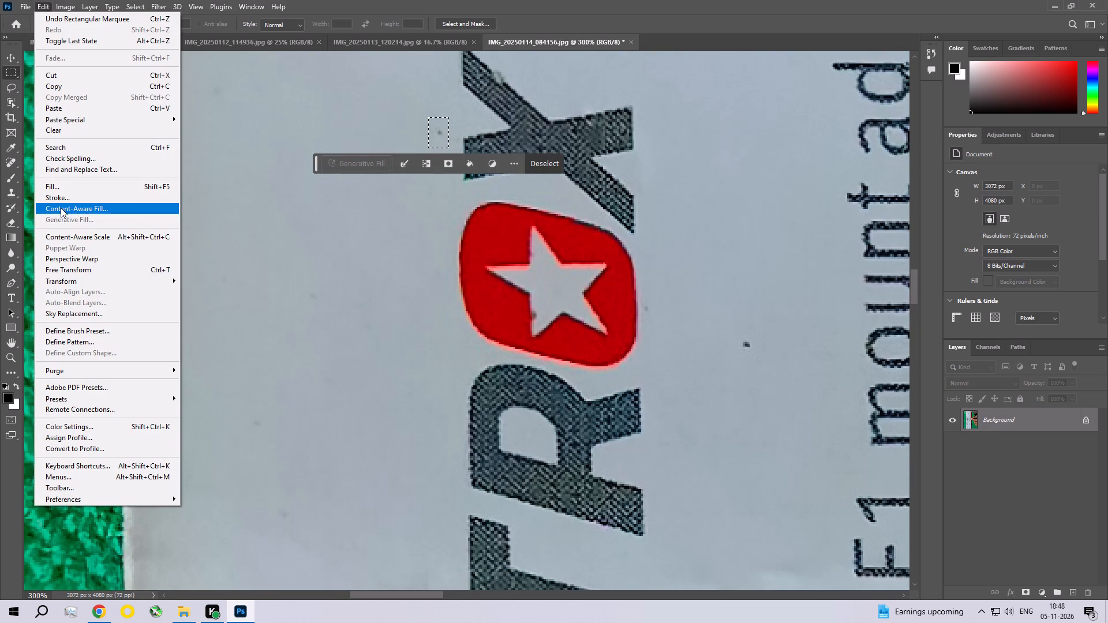
pyautogui.click(69, 188)
pyautogui.click(623, 156)
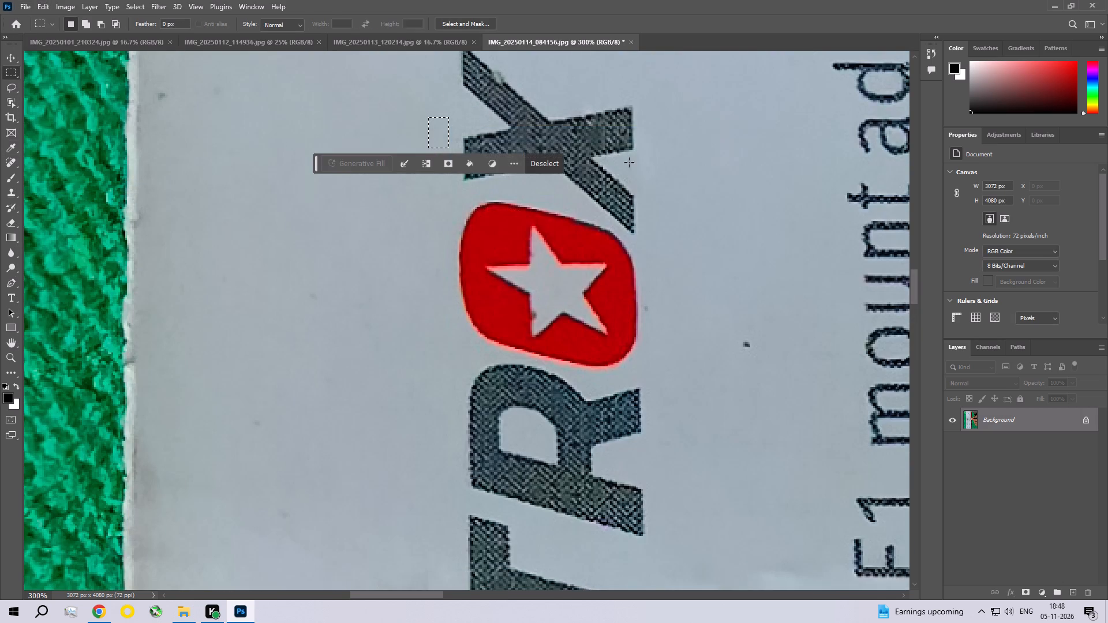
pyautogui.hotkey('ctrl', 'd')
# Remove the dark speck between the red star emblem and the NF-E1 mount text with a Content-Aware fill, and deselect.
pyautogui.moveTo(738, 326); pyautogui.dragTo(755, 371)
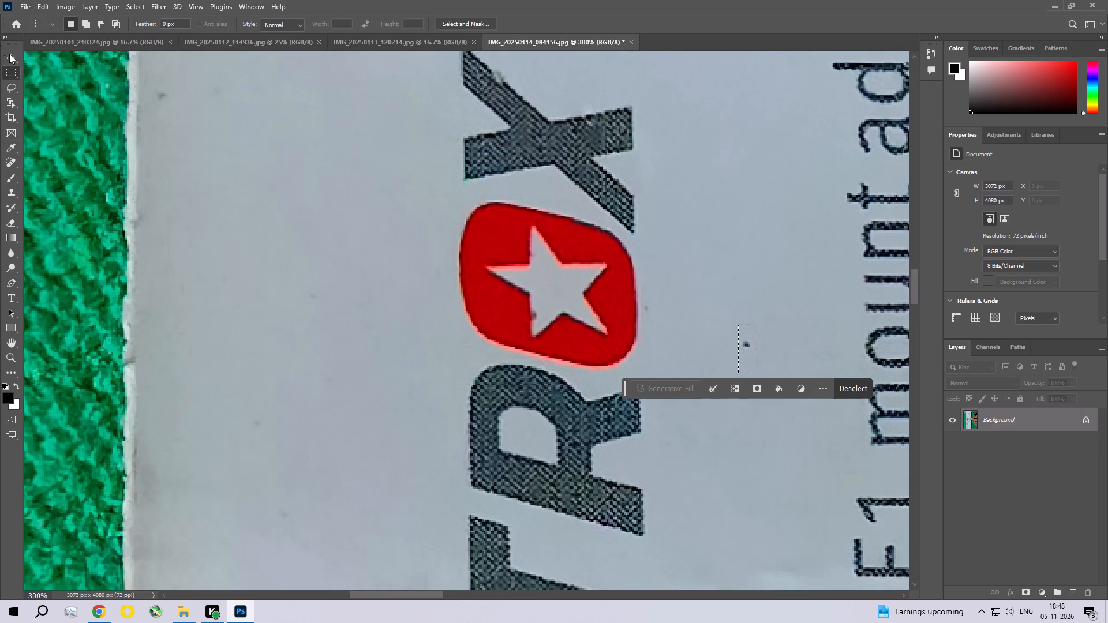
pyautogui.click(47, 4)
pyautogui.click(70, 183)
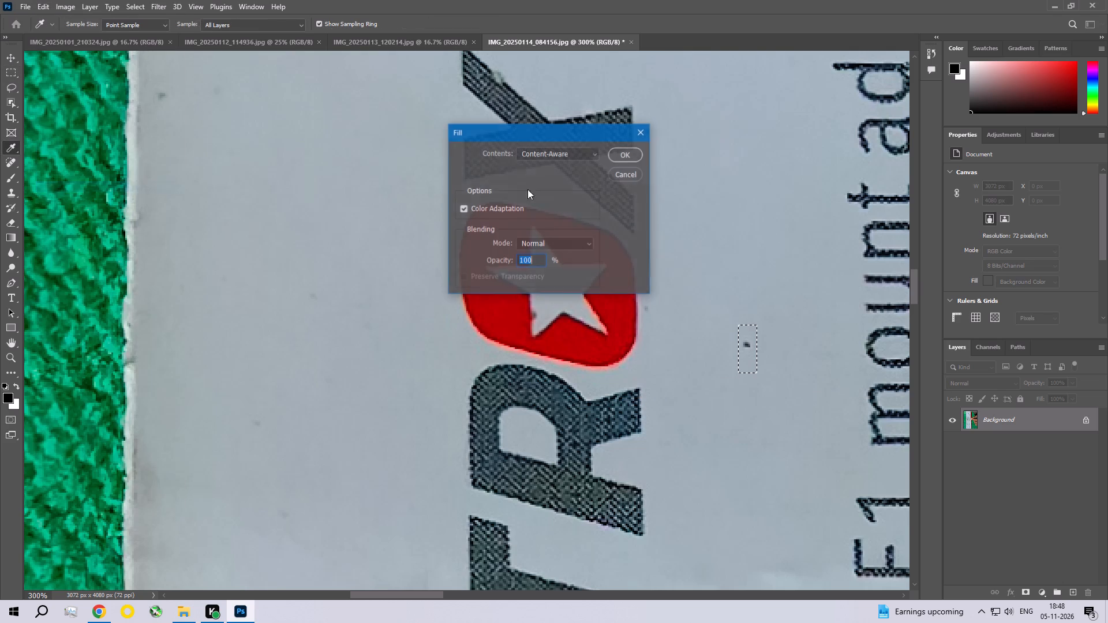
pyautogui.click(612, 152)
pyautogui.hotkey('ctrl', 'd')
# Select the grey speck close to the leaflet's torn edge, level with the logo's X, and fill it with Content-Aware.
pyautogui.press('space')
pyautogui.press('space')
pyautogui.press('space')
pyautogui.press('space')
pyautogui.press('space')
pyautogui.press('space')
pyautogui.press('space')
pyautogui.press('space')
pyautogui.press('space')
pyautogui.press('space')
pyautogui.press('space')
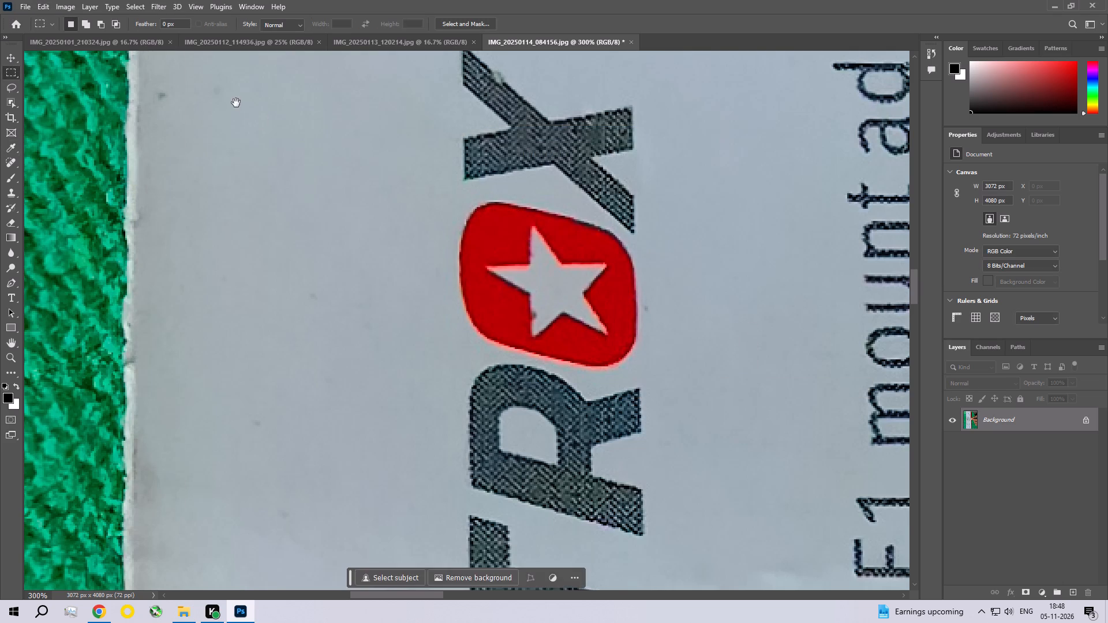
pyautogui.moveTo(235, 115); pyautogui.dragTo(282, 210)
pyautogui.moveTo(194, 179); pyautogui.dragTo(212, 197)
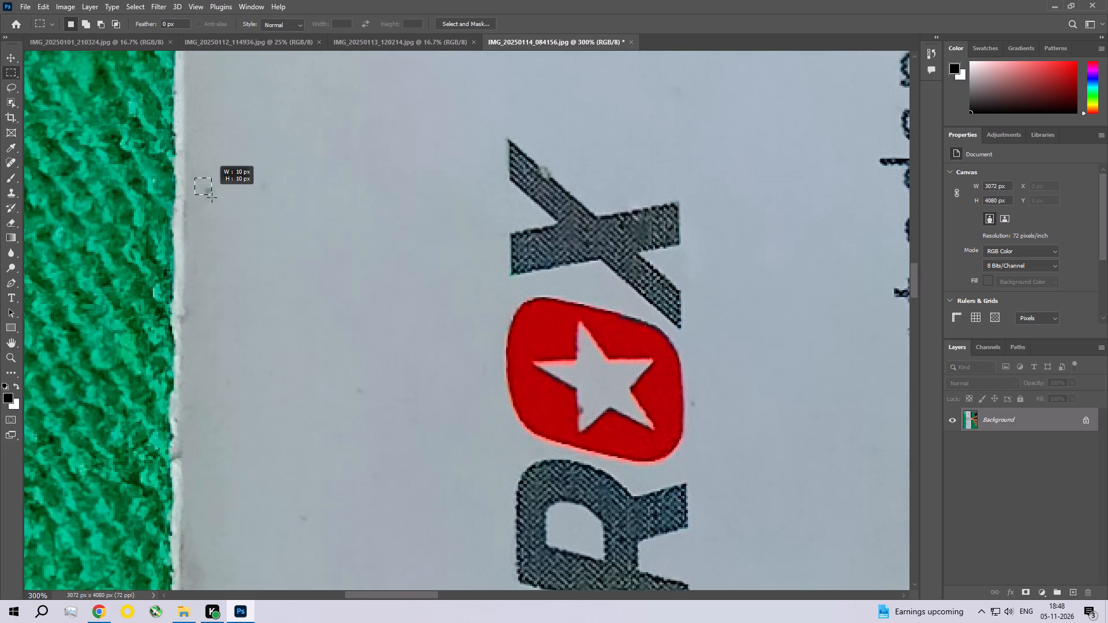
pyautogui.moveTo(212, 197); pyautogui.dragTo(214, 202)
pyautogui.click(37, 2)
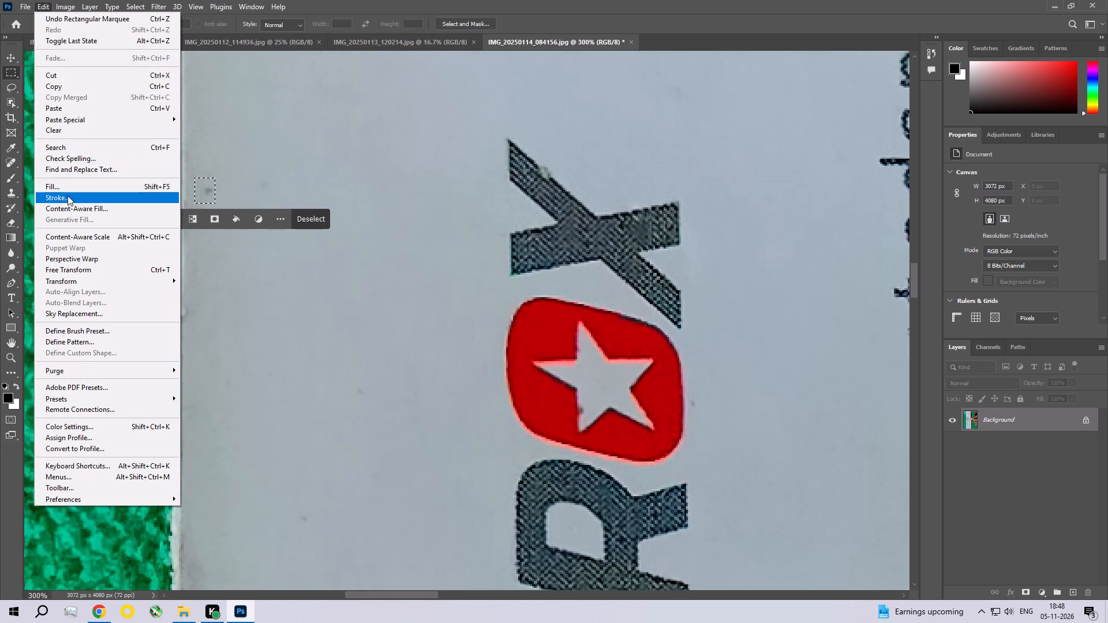
pyautogui.click(69, 190)
pyautogui.click(628, 152)
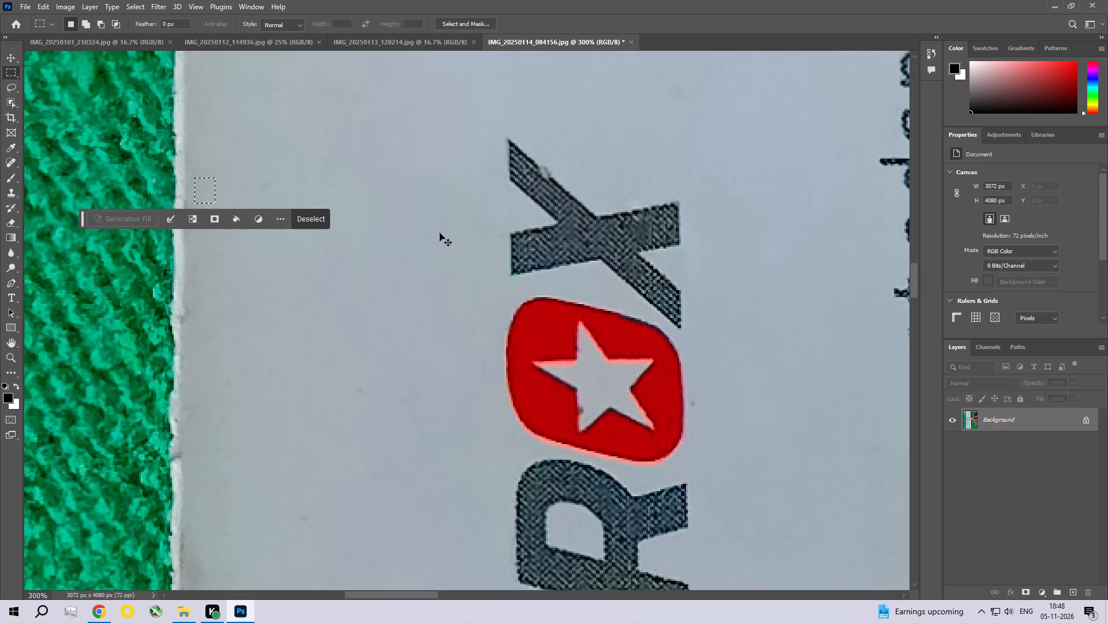
# Select the faint spot slightly further in from the leaflet's edge, level with the X, and fill it with Content-Aware.
pyautogui.moveTo(249, 174); pyautogui.dragTo(275, 198)
pyautogui.click(35, 3)
pyautogui.click(58, 188)
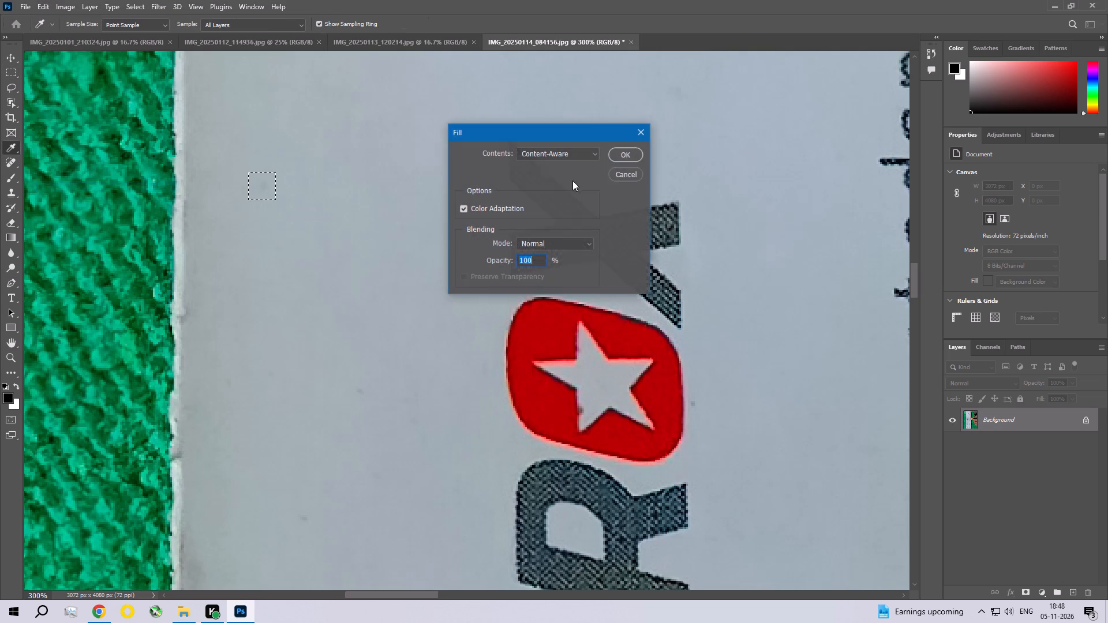
pyautogui.click(627, 150)
# Remove the faint speck in the blank margin beside the red star emblem with a Content-Aware fill and clear the selection.
pyautogui.press('space')
pyautogui.press('space')
pyautogui.press('space')
pyautogui.press('space')
pyautogui.press('space')
pyautogui.press('space')
pyautogui.press('space')
pyautogui.press('space')
pyautogui.press('space')
pyautogui.press('space')
pyautogui.press('space')
pyautogui.press('space')
pyautogui.press('space')
pyautogui.press('space')
pyautogui.press('space')
pyautogui.press('space')
pyautogui.press('space')
pyautogui.press('space')
pyautogui.press('space')
pyautogui.press('space')
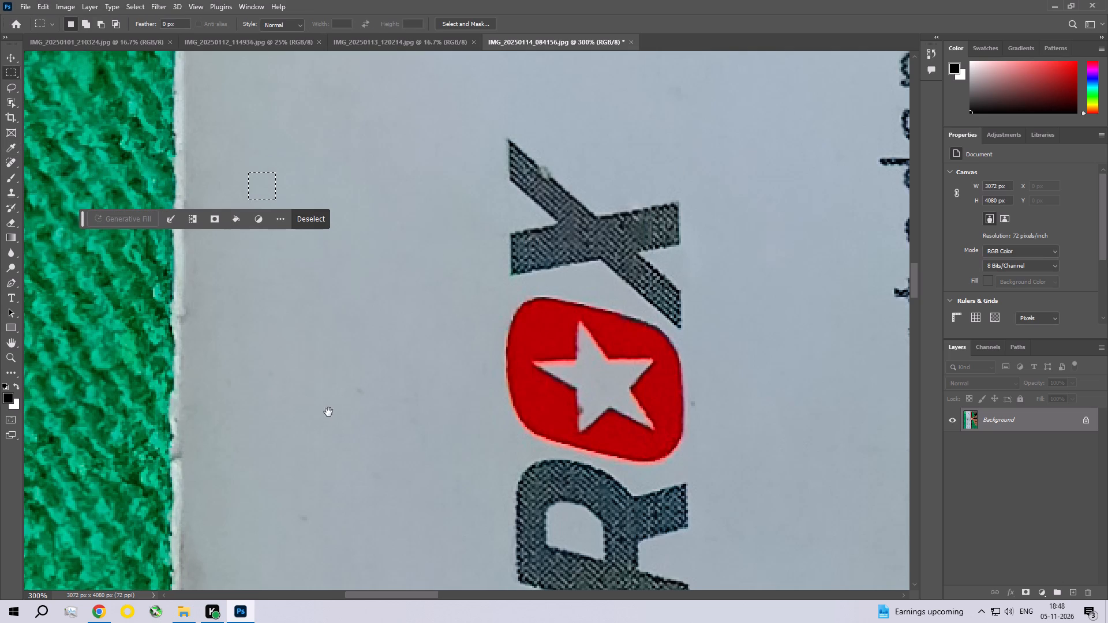
pyautogui.moveTo(325, 419); pyautogui.dragTo(335, 327)
pyautogui.moveTo(357, 288); pyautogui.dragTo(376, 307)
pyautogui.click(39, 2)
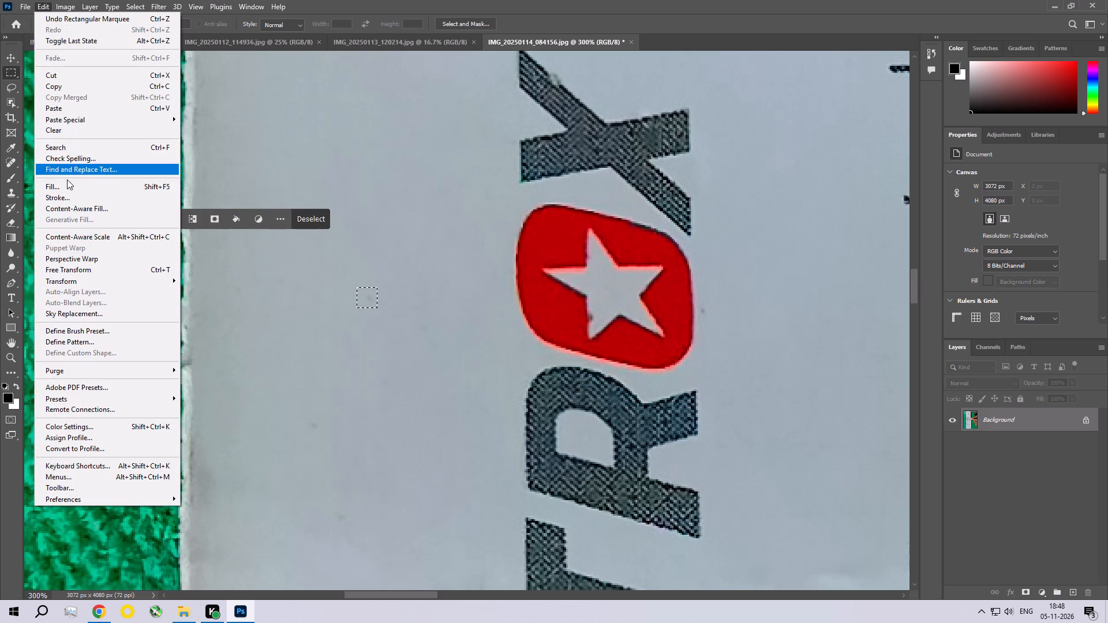
pyautogui.click(64, 186)
pyautogui.click(632, 153)
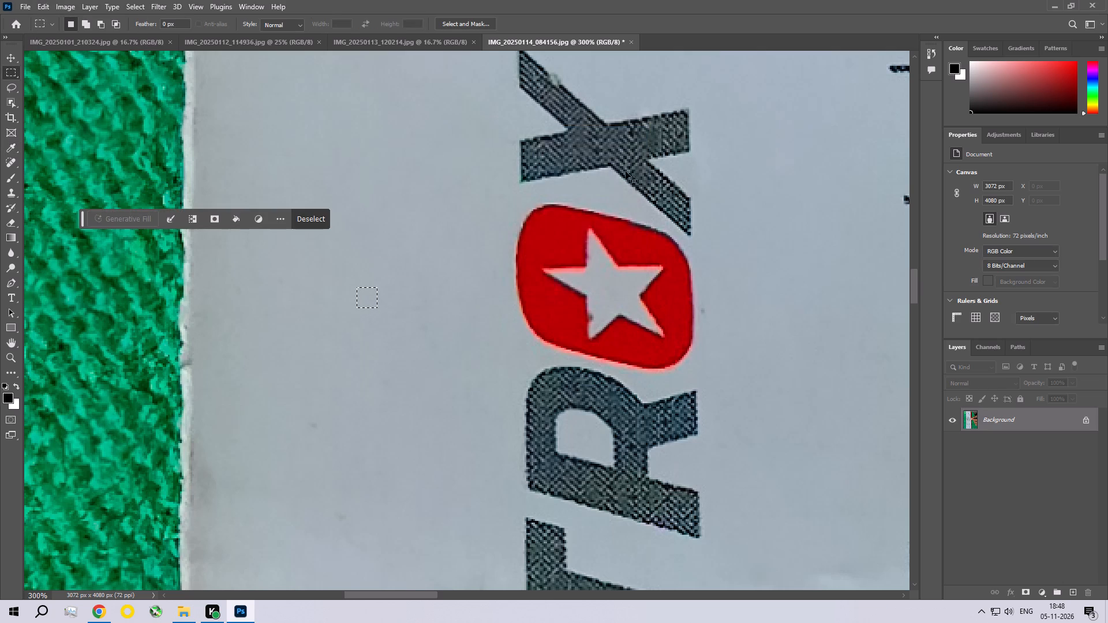
pyautogui.hotkey('ctrl', 'd')
# Remove the faint speck in the blank margin beside the logo's R with a Content-Aware fill and clear the selection.
pyautogui.press('space')
pyautogui.press('space')
pyautogui.press('space')
pyautogui.press('space')
pyautogui.press('space')
pyautogui.press('space')
pyautogui.press('space')
pyautogui.press('space')
pyautogui.press('space')
pyautogui.press('space')
pyautogui.press('space')
pyautogui.moveTo(429, 341); pyautogui.dragTo(474, 153)
pyautogui.moveTo(346, 220); pyautogui.dragTo(358, 243)
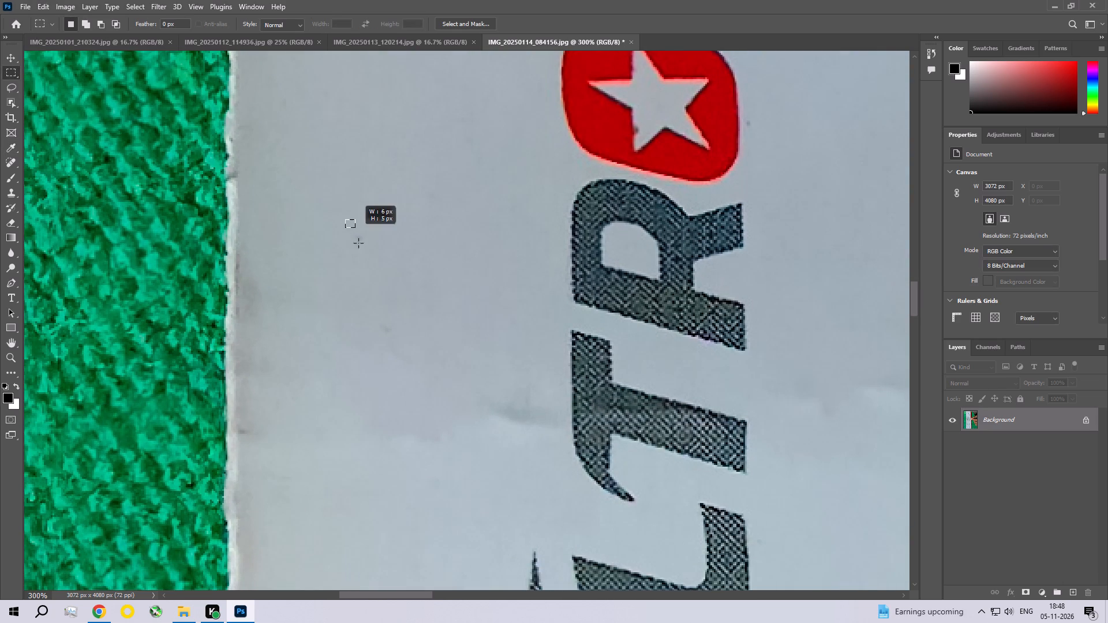
pyautogui.moveTo(358, 243); pyautogui.dragTo(366, 254)
pyautogui.click(39, 4)
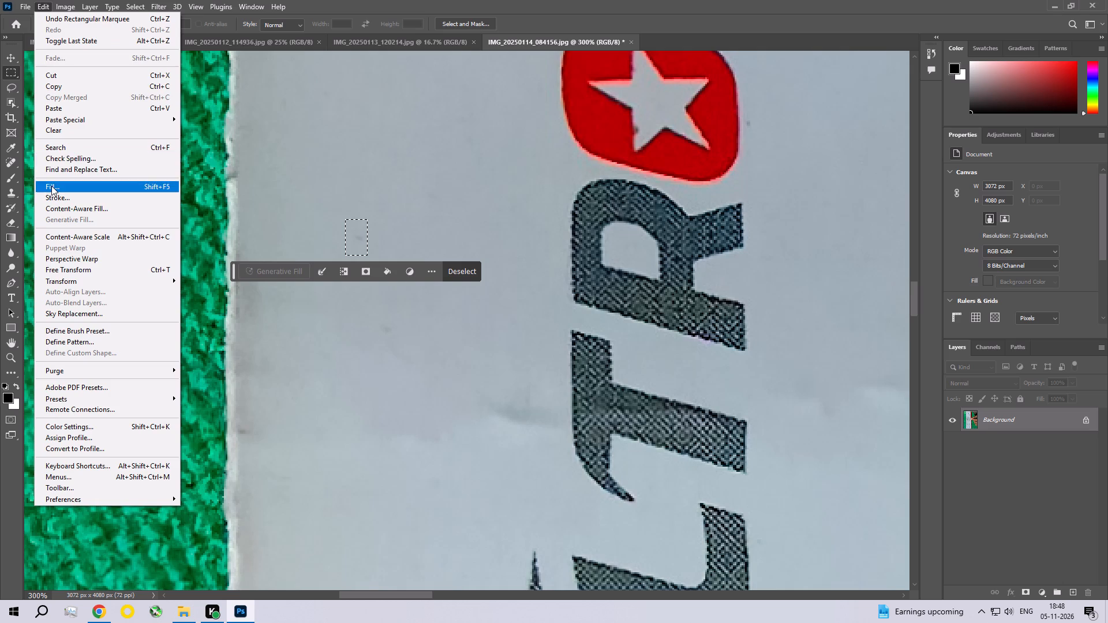
pyautogui.click(51, 186)
pyautogui.click(628, 152)
pyautogui.hotkey('ctrl', 'd')
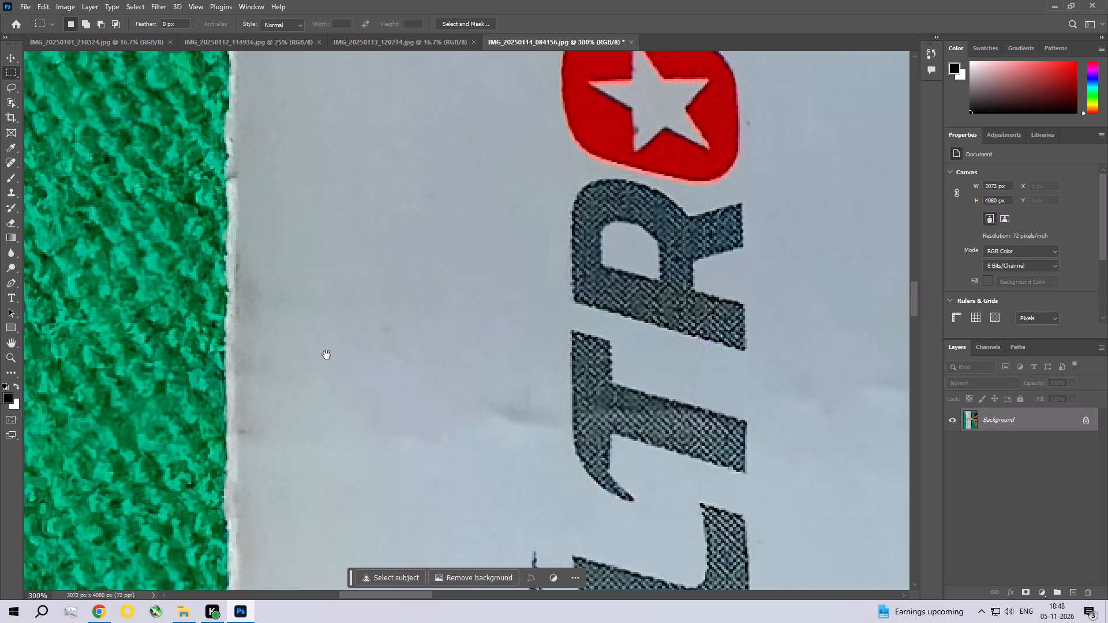
# Remove the faint speck in the blank margin beside the logo's T with a Content-Aware fill and clear the selection.
pyautogui.press('space')
pyautogui.press('space')
pyautogui.press('space')
pyautogui.press('space')
pyautogui.press('space')
pyautogui.press('space')
pyautogui.press('space')
pyautogui.press('space')
pyautogui.press('space')
pyautogui.press('space')
pyautogui.press('space')
pyautogui.press('space')
pyautogui.press('space')
pyautogui.moveTo(328, 356); pyautogui.dragTo(342, 191)
pyautogui.moveTo(383, 148); pyautogui.dragTo(418, 182)
pyautogui.click(41, 3)
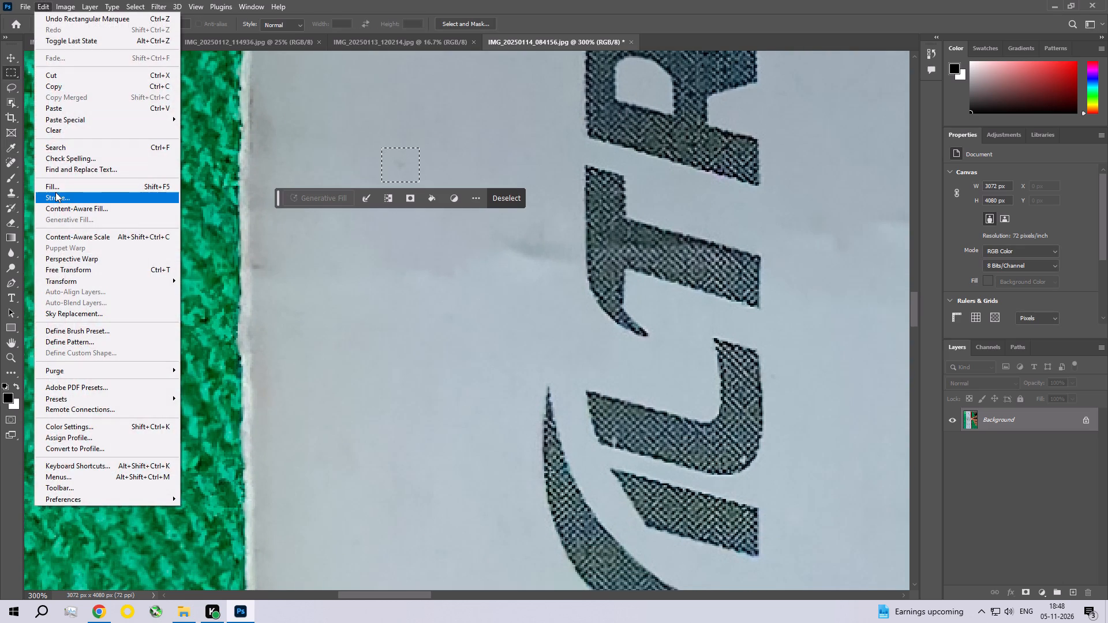
pyautogui.click(55, 192)
pyautogui.click(634, 171)
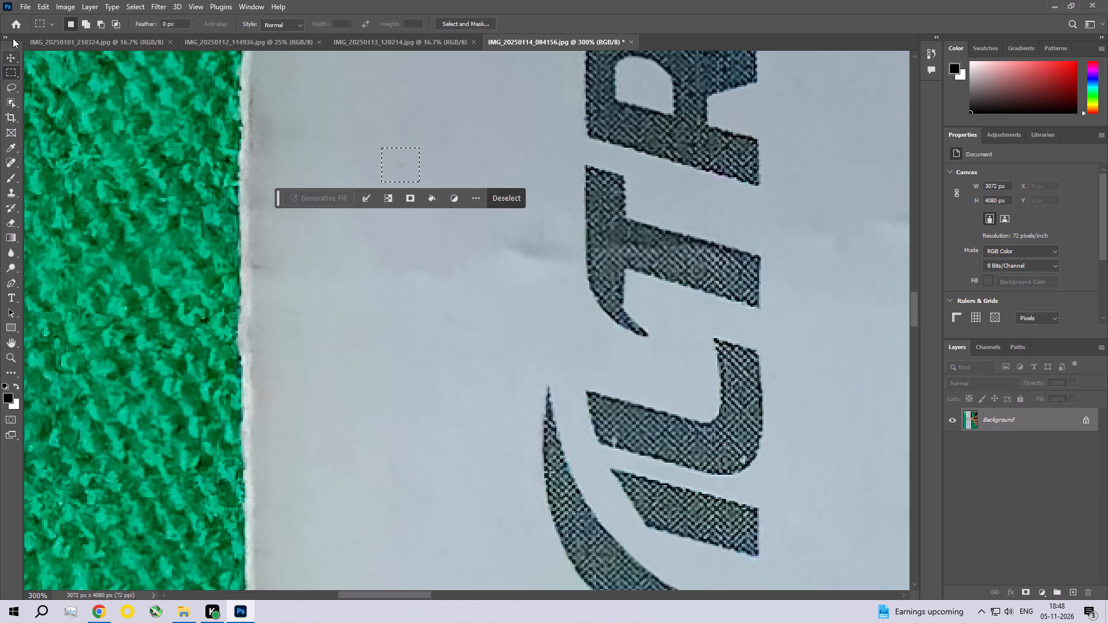
pyautogui.click(35, 3)
pyautogui.click(58, 189)
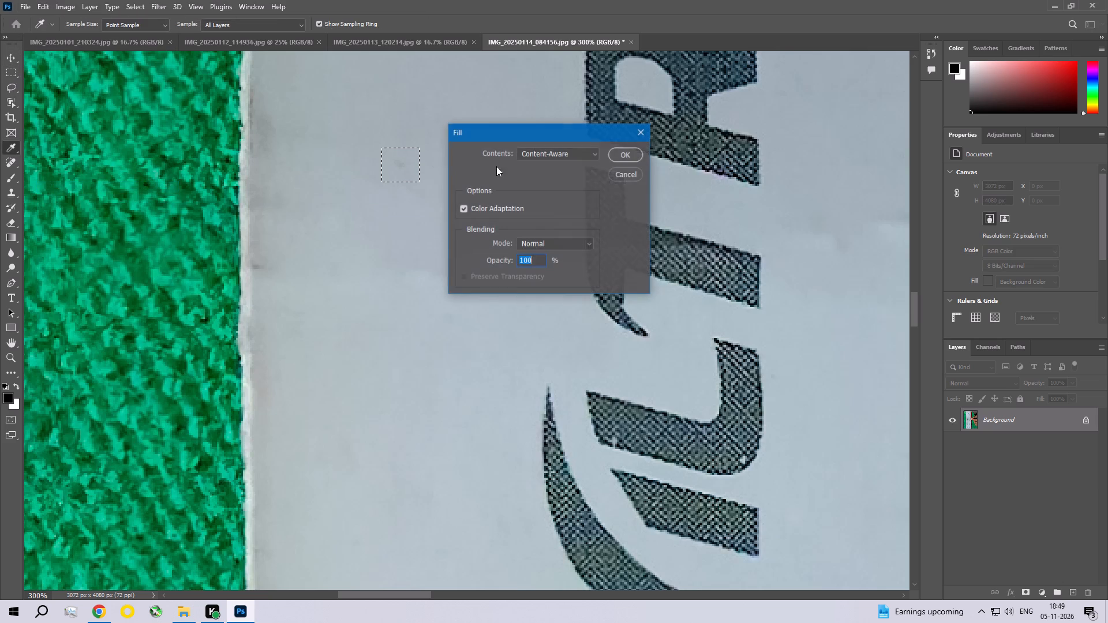
pyautogui.click(619, 152)
pyautogui.hotkey('ctrl', 'd')
# Remove the tiny reddish-brown spot on the leaflet's edge near the logo's V with a Content-Aware fill and clear the selection.
pyautogui.press('space')
pyautogui.press('space')
pyautogui.press('space')
pyautogui.press('space')
pyautogui.press('space')
pyautogui.press('space')
pyautogui.press('space')
pyautogui.press('space')
pyautogui.press('space')
pyautogui.press('space')
pyautogui.press('space')
pyautogui.press('space')
pyautogui.press('space')
pyautogui.press('space')
pyautogui.press('space')
pyautogui.press('space')
pyautogui.press('space')
pyautogui.press('space')
pyautogui.press('space')
pyautogui.press('space')
pyautogui.moveTo(449, 318); pyautogui.dragTo(435, 146)
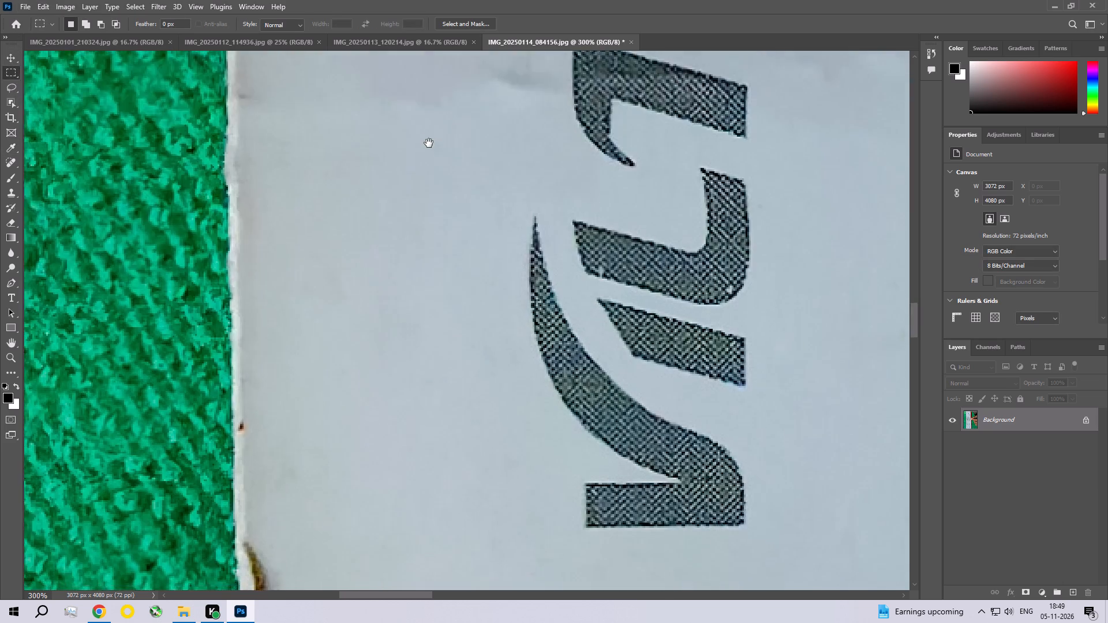
pyautogui.moveTo(405, 242); pyautogui.dragTo(403, 168)
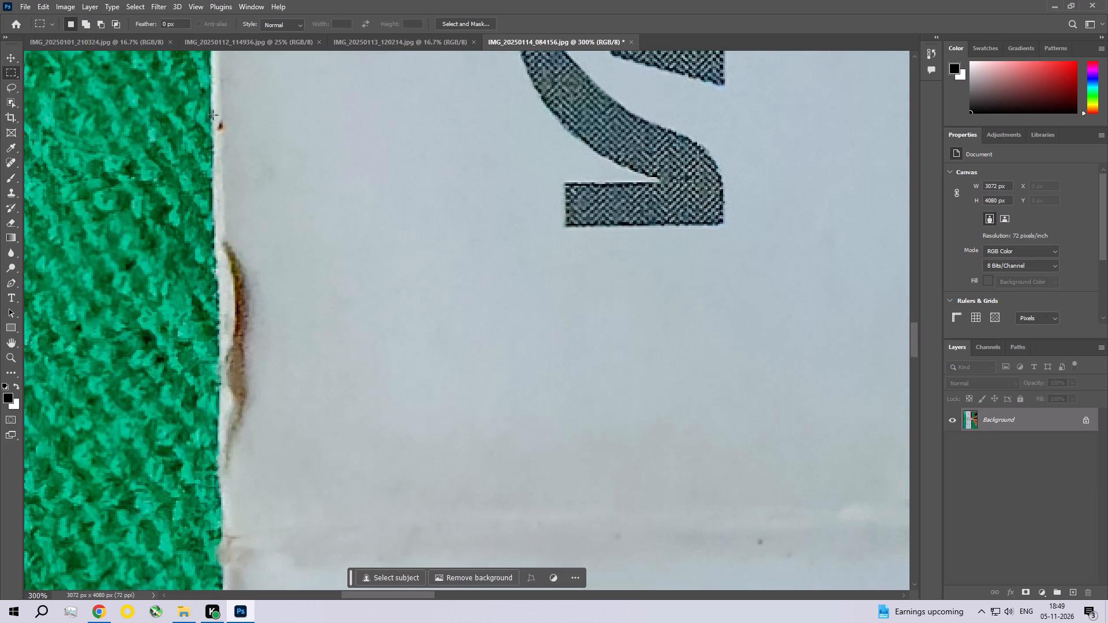
pyautogui.moveTo(213, 114); pyautogui.dragTo(231, 139)
pyautogui.click(44, 5)
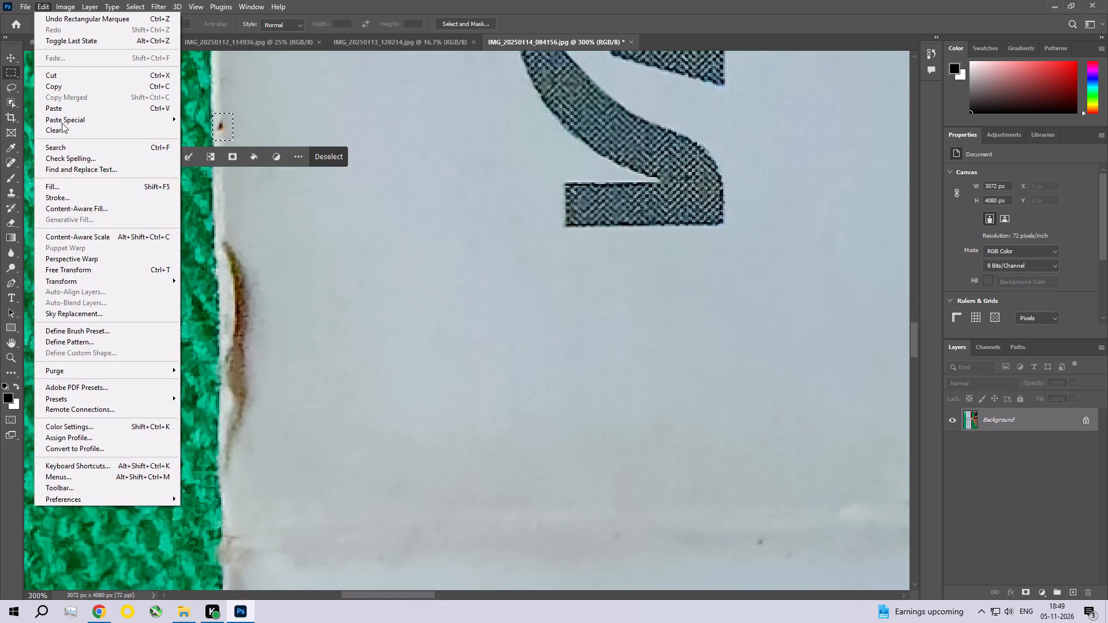
pyautogui.click(63, 183)
pyautogui.click(632, 149)
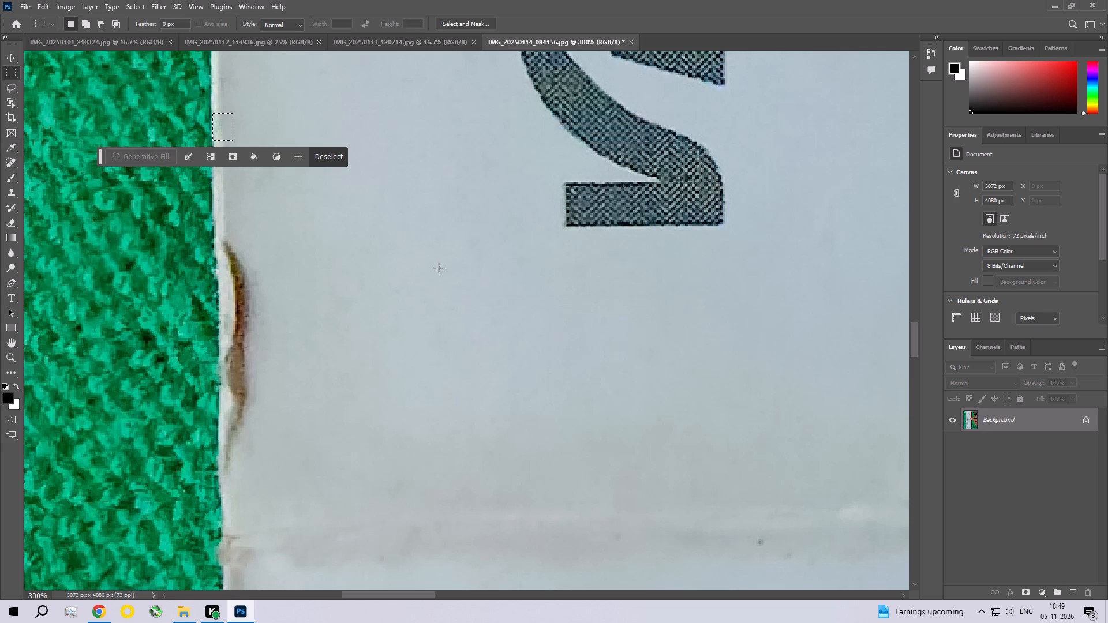
pyautogui.hotkey('ctrl', 'd')
# Select the long brown stain on the leaflet's edge below the logo, try a Content-Aware fill and undo it.
pyautogui.press('space')
pyautogui.press('space')
pyautogui.press('space')
pyautogui.press('space')
pyautogui.press('space')
pyautogui.press('space')
pyautogui.press('space')
pyautogui.press('space')
pyautogui.moveTo(302, 310); pyautogui.dragTo(336, 252)
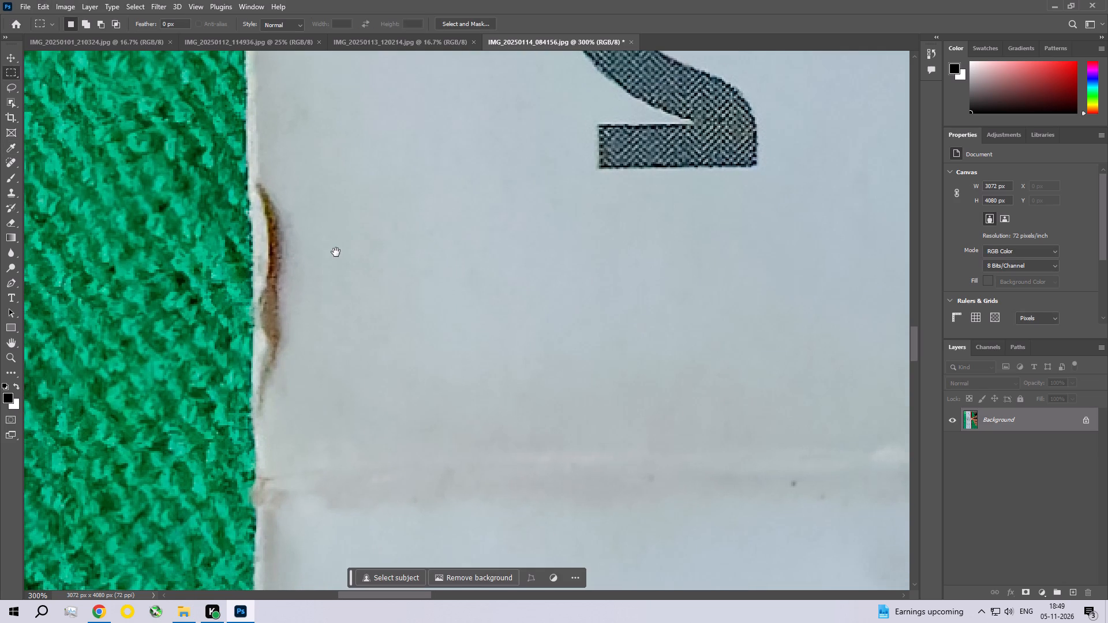
pyautogui.moveTo(252, 176); pyautogui.dragTo(298, 326)
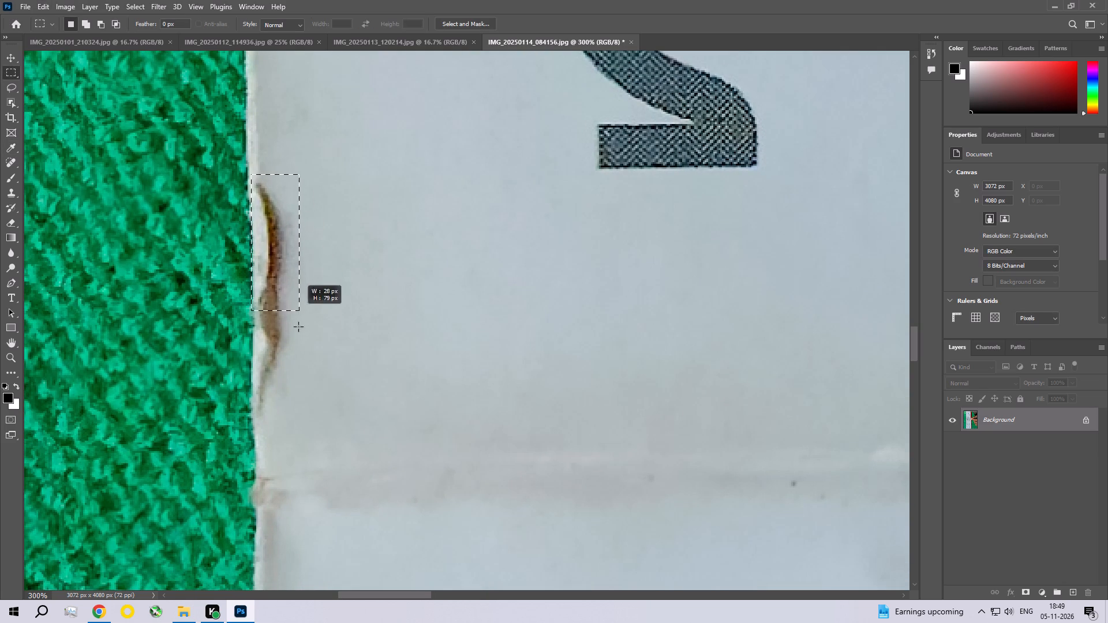
pyautogui.moveTo(298, 326); pyautogui.dragTo(305, 412)
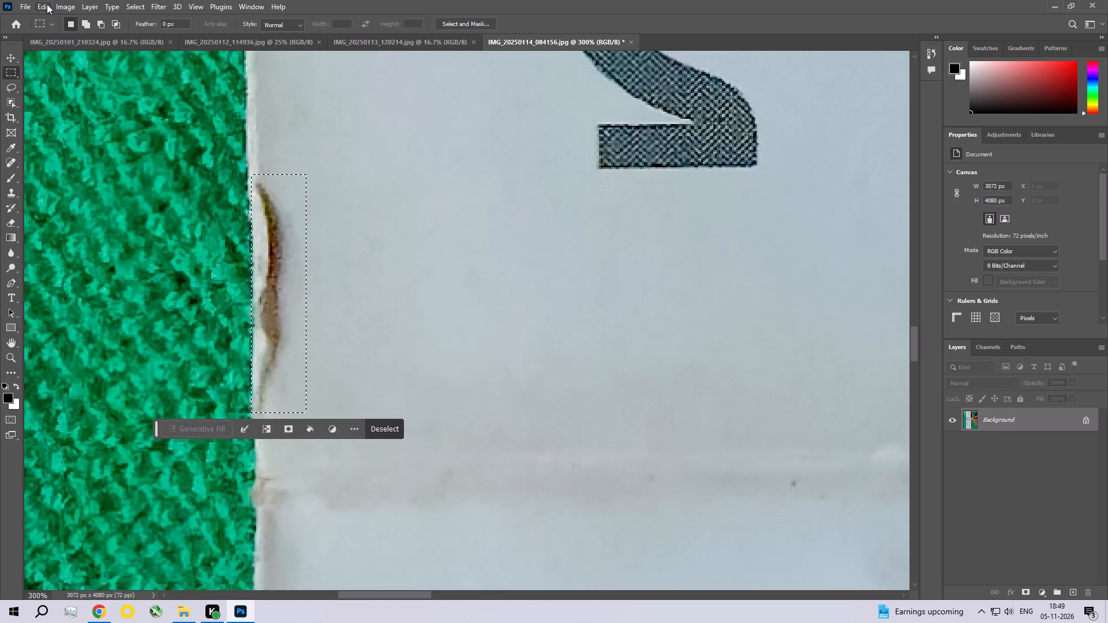
pyautogui.click(47, 4)
pyautogui.click(65, 182)
pyautogui.click(630, 157)
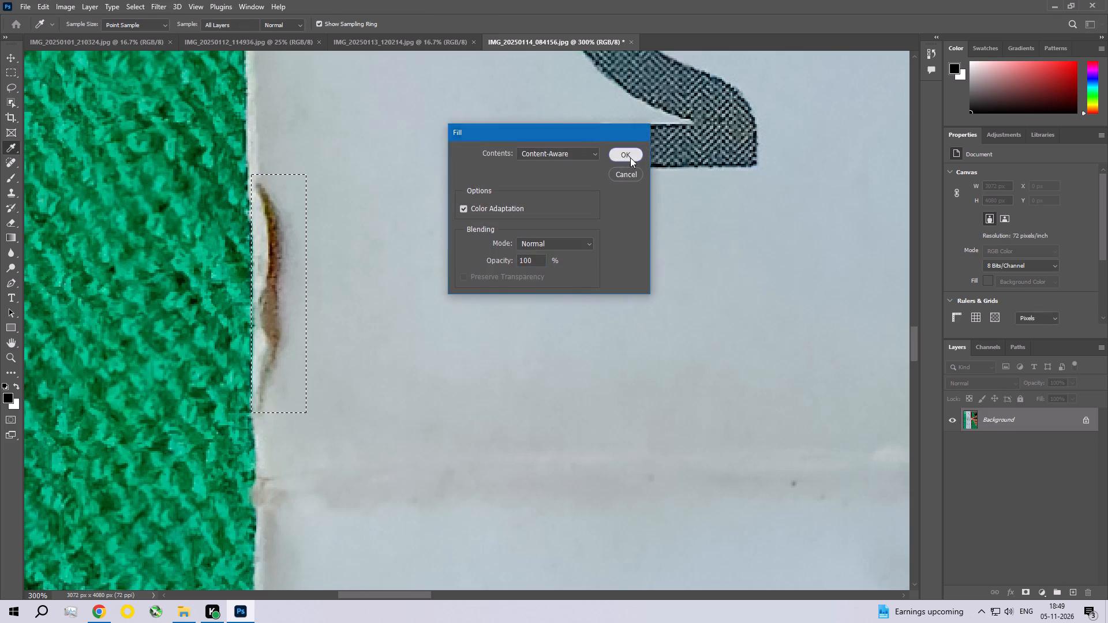
pyautogui.hotkey('ctrl', 'z')
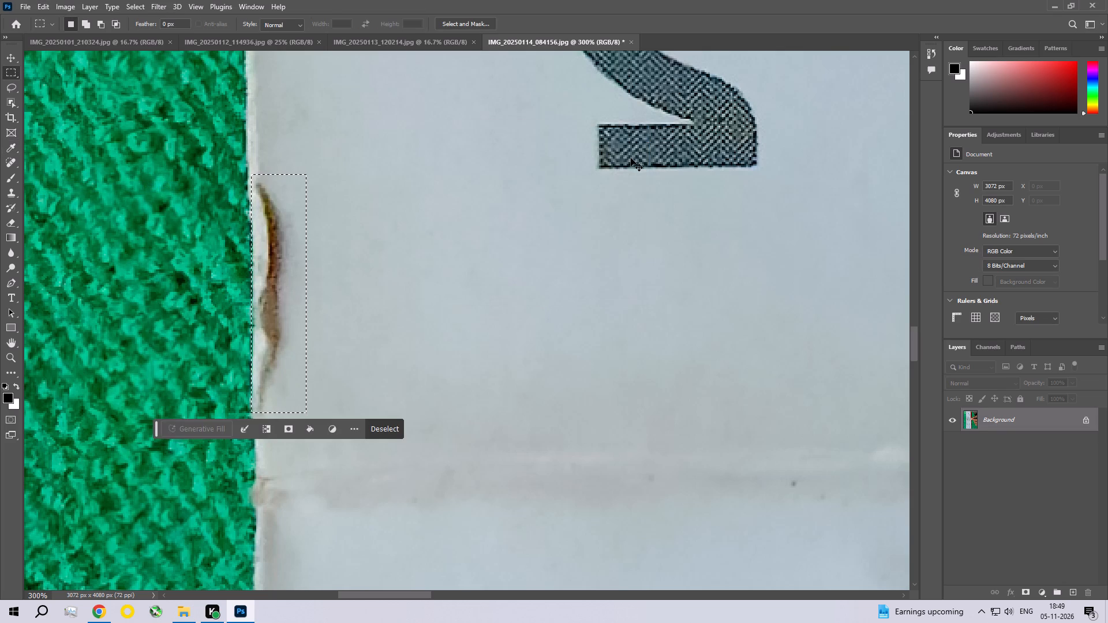
# Shift the stain selection 3 px inward from the leaflet's edge, fill it with Content-Aware and clear the selection.
pyautogui.press('Right')
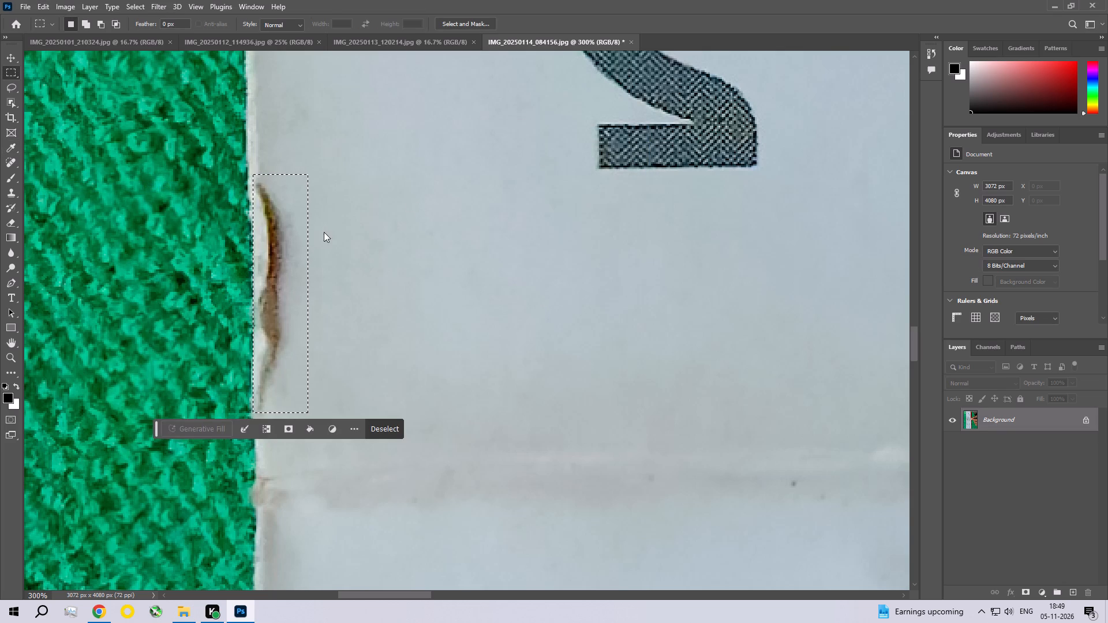
pyautogui.press('Right')
pyautogui.press('Right')
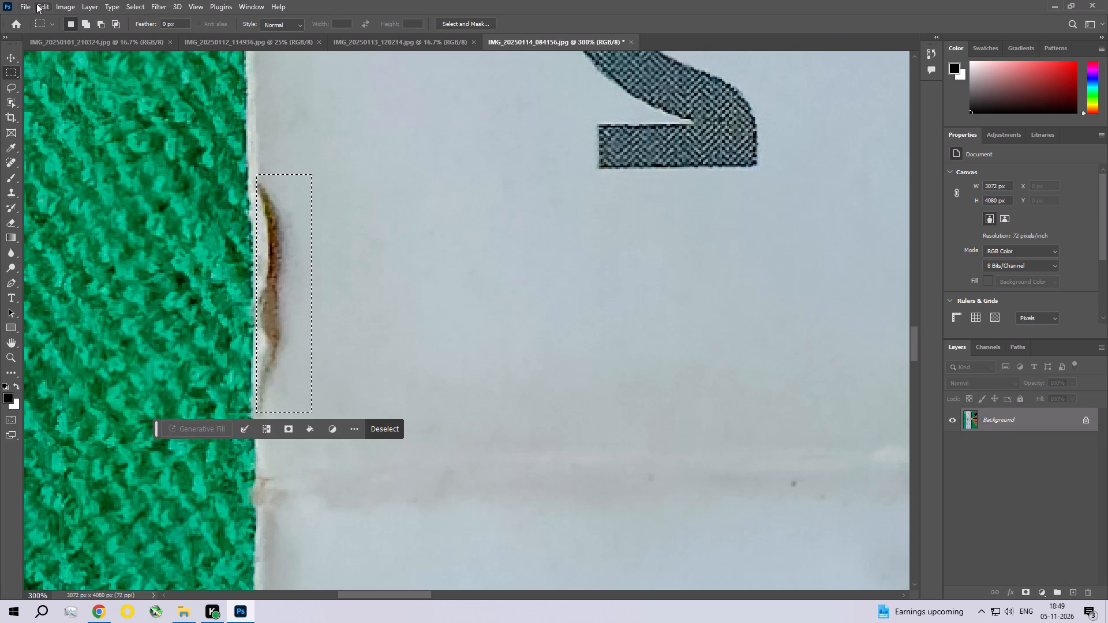
pyautogui.click(37, 4)
pyautogui.click(72, 187)
pyautogui.click(624, 153)
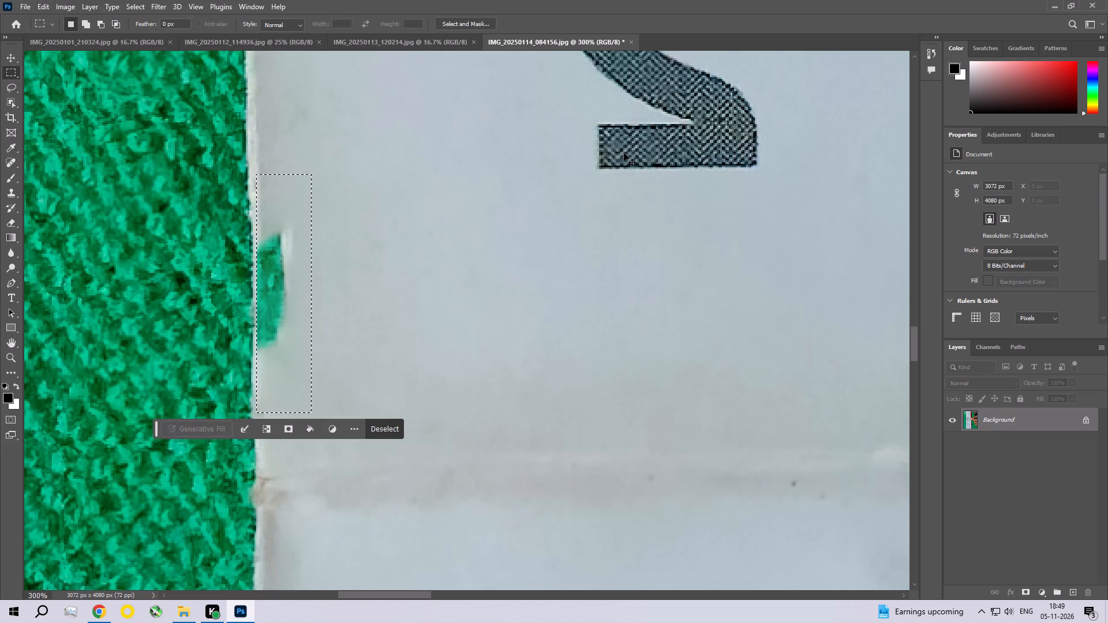
pyautogui.hotkey('ctrl', 'd')
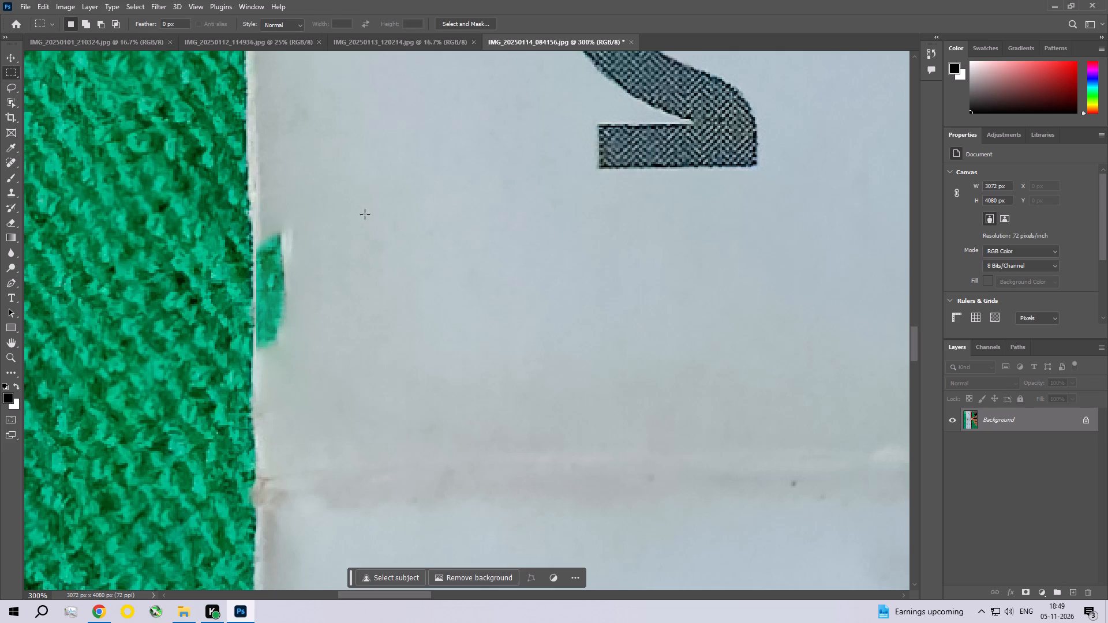
# Select the green patch on the leaflet's edge, apply Content-Aware fill twice and clear the selection.
pyautogui.moveTo(299, 218); pyautogui.dragTo(257, 368)
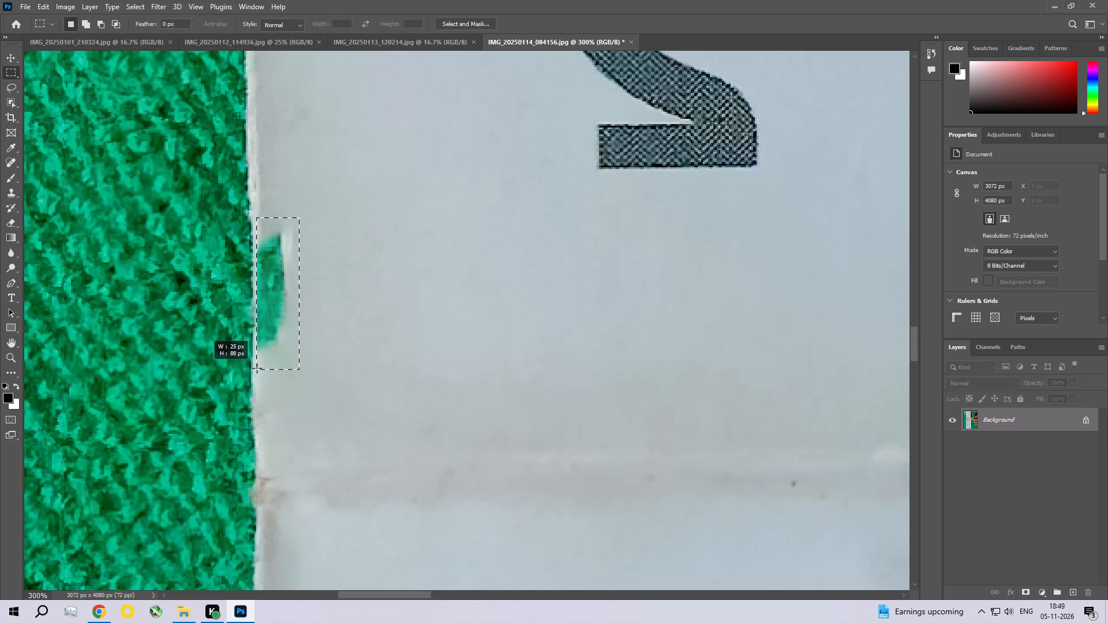
pyautogui.moveTo(257, 368); pyautogui.dragTo(255, 370)
pyautogui.click(46, 4)
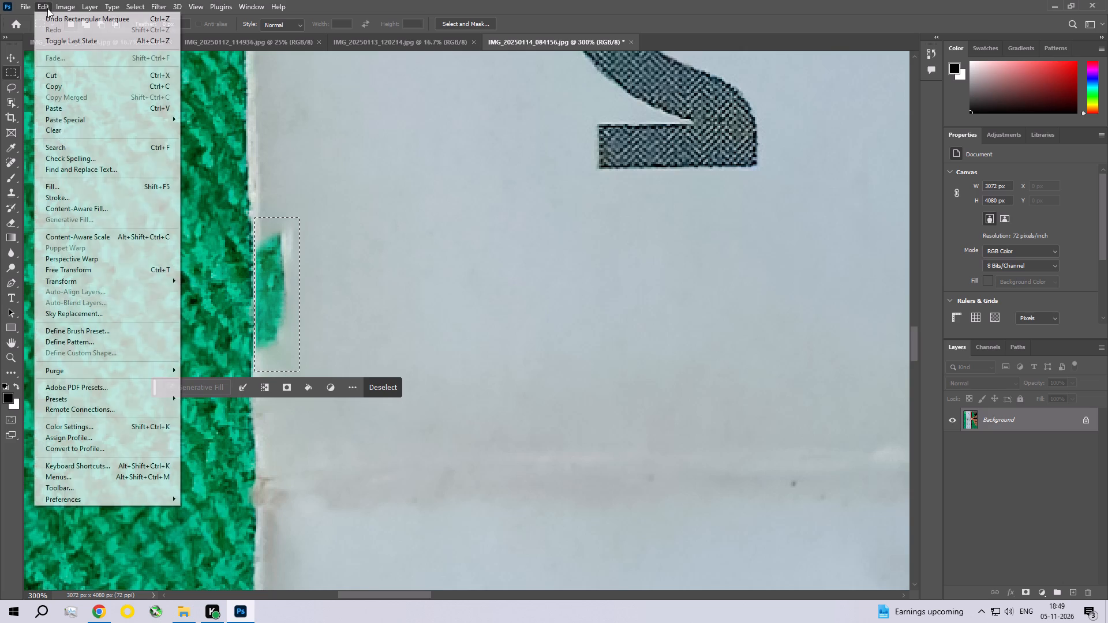
pyautogui.click(73, 183)
pyautogui.click(619, 156)
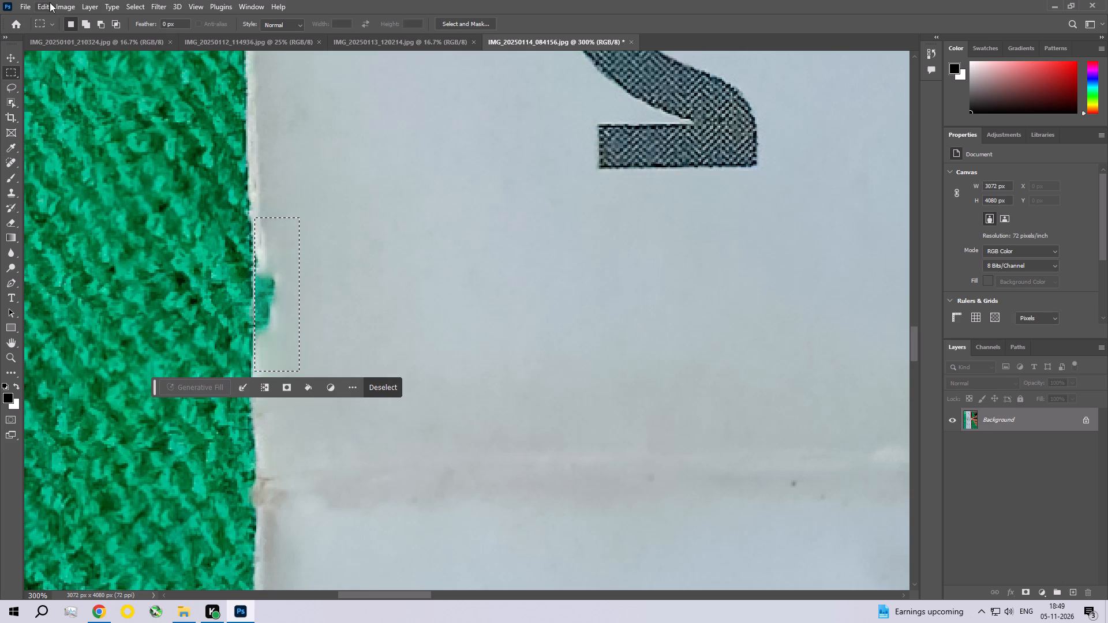
pyautogui.click(50, 2)
pyautogui.click(68, 190)
pyautogui.click(632, 155)
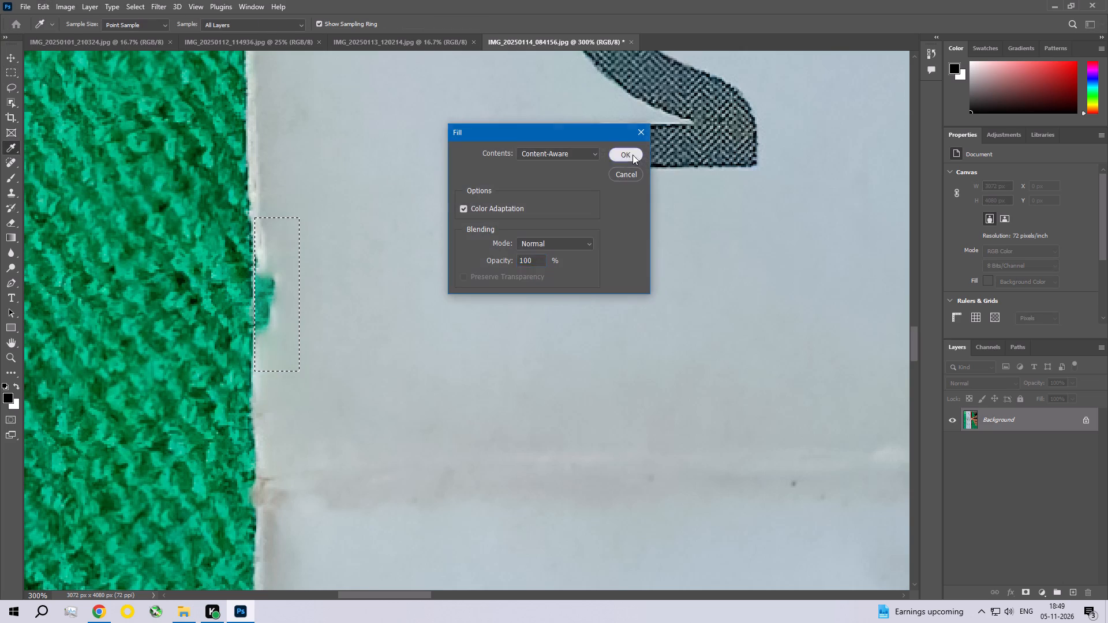
pyautogui.hotkey('ctrl', 'd')
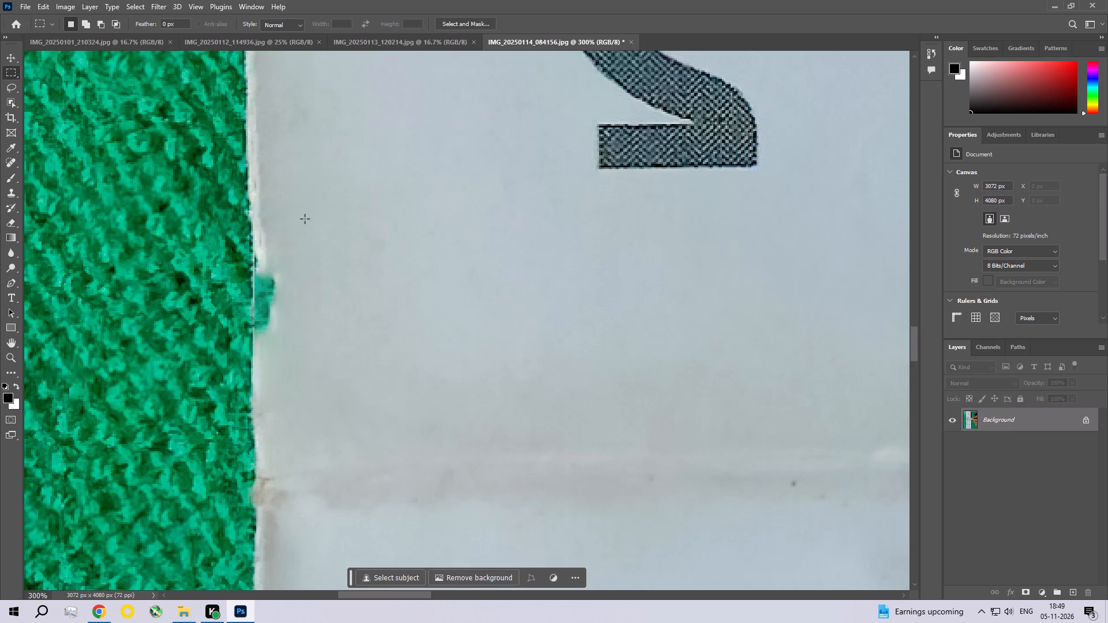
# Reselect the remaining green notch on the leaflet's edge, fill it with Content-Aware and clear the selection.
pyautogui.moveTo(295, 243); pyautogui.dragTo(259, 337)
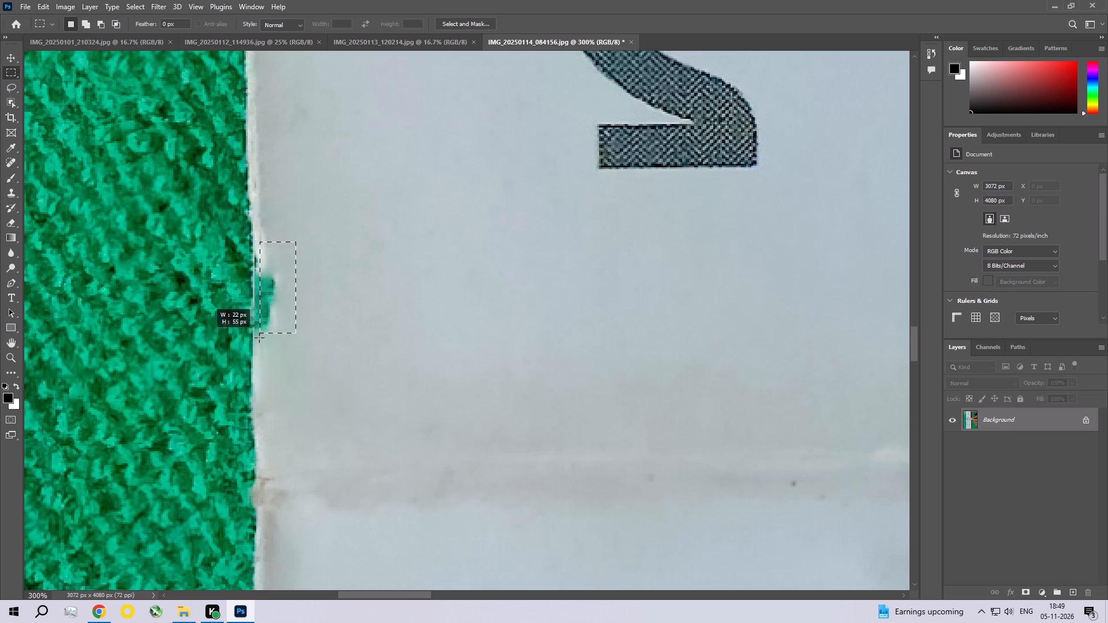
pyautogui.moveTo(259, 337); pyautogui.dragTo(256, 359)
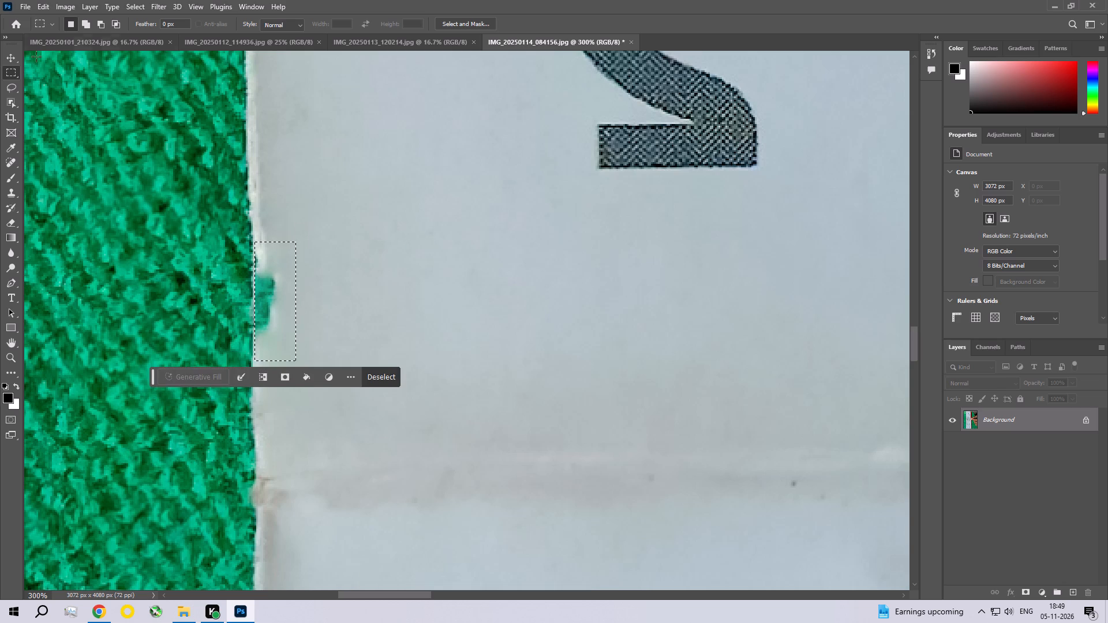
pyautogui.click(41, 4)
pyautogui.click(57, 189)
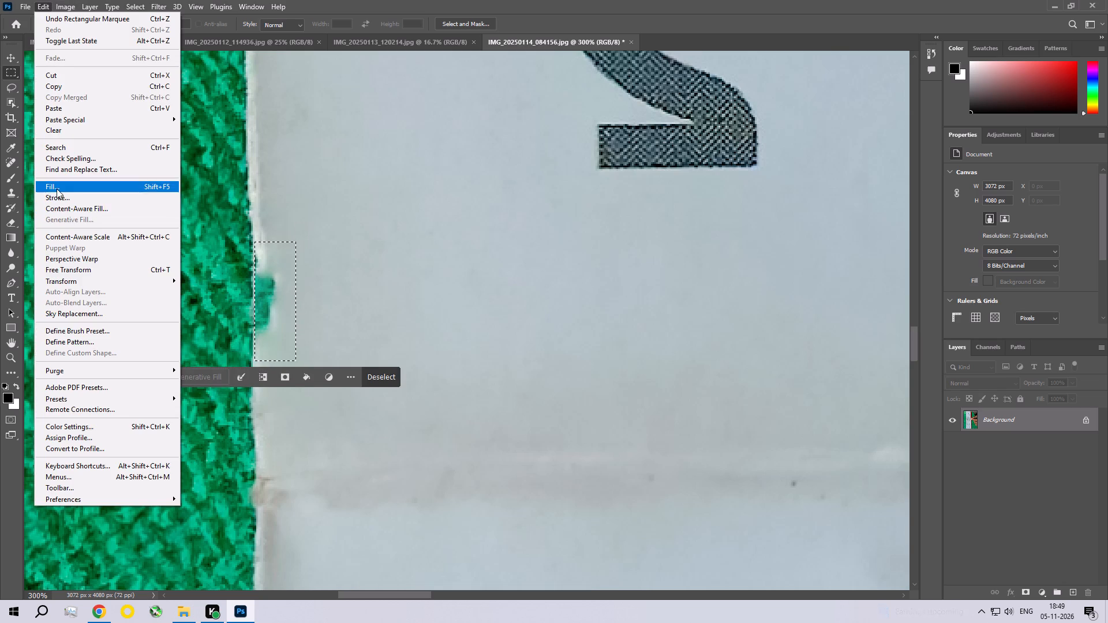
pyautogui.click(624, 151)
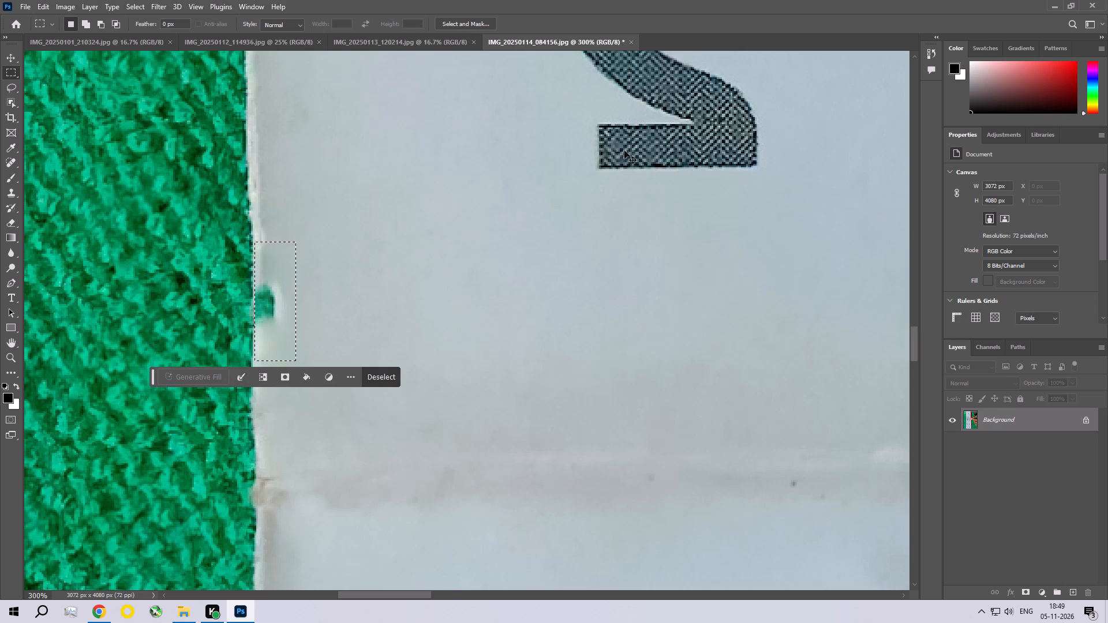
pyautogui.hotkey('ctrl', 'd')
# Select the last small green remnant on the leaflet's edge tightly, fill it with Content-Aware and clear the selection.
pyautogui.moveTo(293, 273); pyautogui.dragTo(254, 344)
pyautogui.click(41, 0)
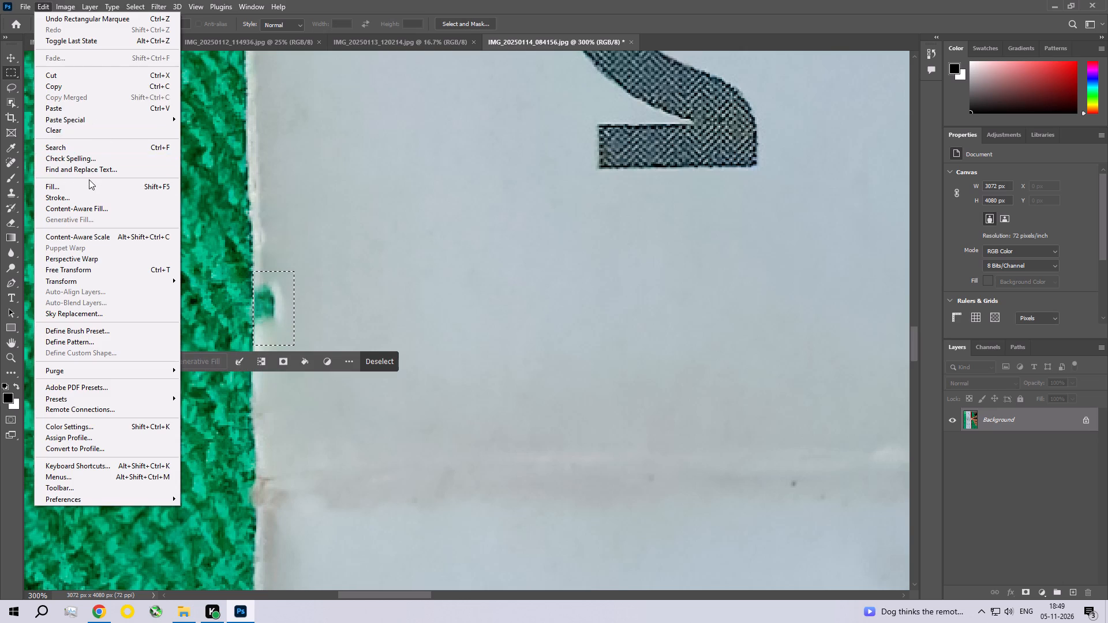
pyautogui.click(87, 184)
pyautogui.click(625, 152)
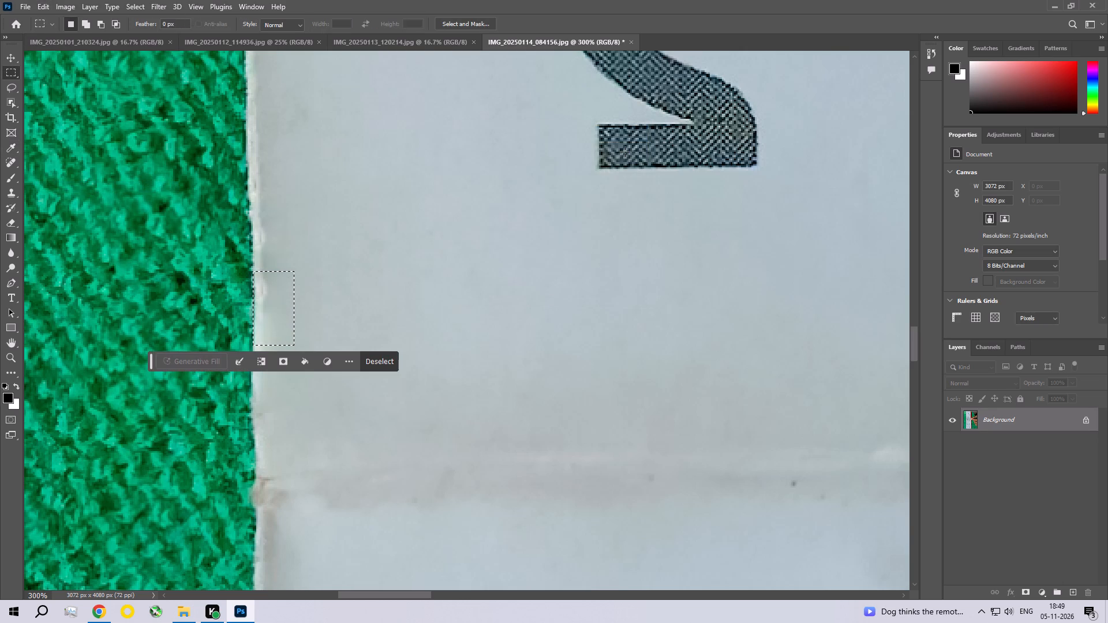
pyautogui.hotkey('ctrl', 'd')
# Select the brown oval spot between the table's "Lens Dust cap" row and the red strip, and fill it with Content-Aware.
pyautogui.press('space')
pyautogui.press('space')
pyautogui.press('space')
pyautogui.press('space')
pyautogui.press('space')
pyautogui.press('space')
pyautogui.press('space')
pyautogui.press('space')
pyautogui.press('space')
pyautogui.press('space')
pyautogui.press('space')
pyautogui.press('space')
pyautogui.press('space')
pyautogui.press('space')
pyautogui.press('space')
pyautogui.press('space')
pyautogui.press('space')
pyautogui.press('space')
pyautogui.press('space')
pyautogui.press('space')
pyautogui.moveTo(496, 341); pyautogui.dragTo(253, 190)
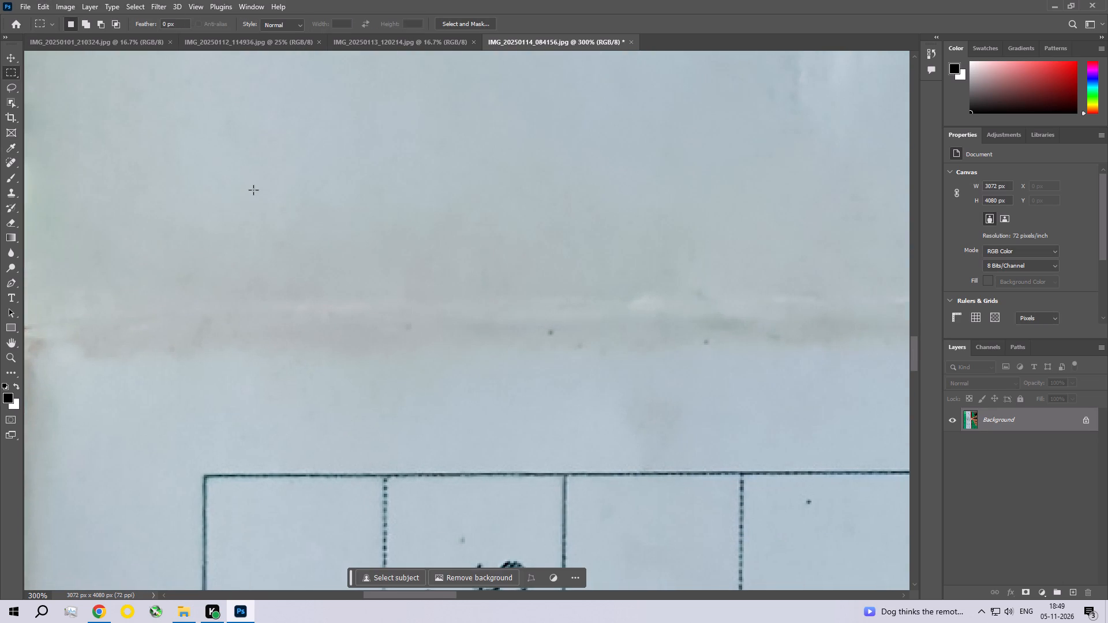
pyautogui.hotkey('ctrl', '0')
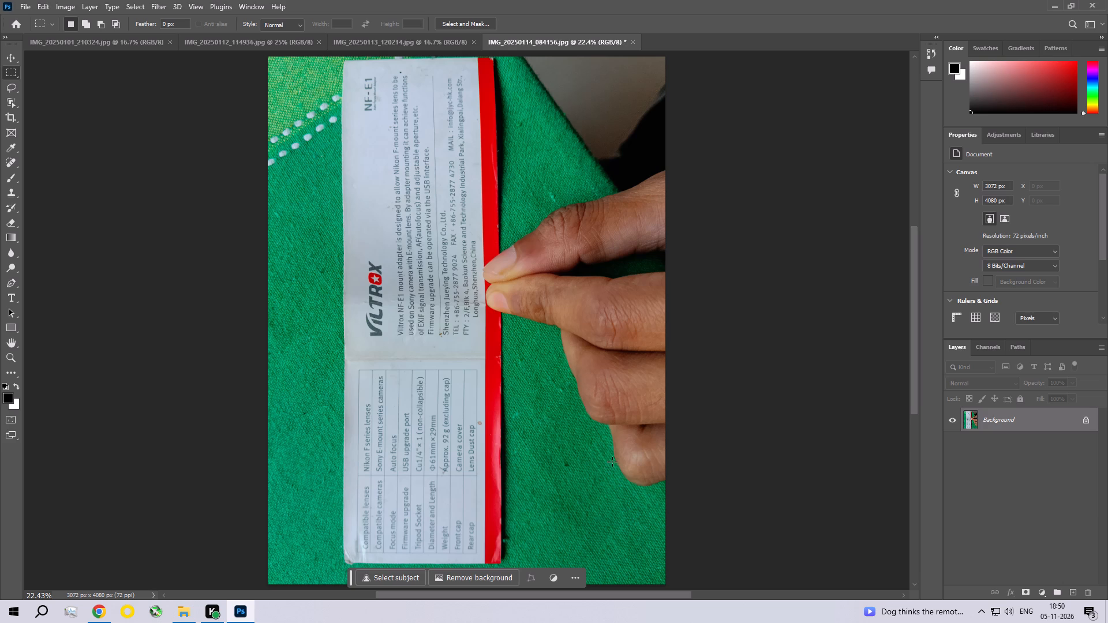
pyautogui.hotkey('ctrl', 'space')
pyautogui.hotkey('ctrl', 'space')
pyautogui.hotkey('ctrl', 'space')
pyautogui.hotkey('ctrl', 'space')
pyautogui.hotkey('ctrl', 'space')
pyautogui.hotkey('ctrl', 'space')
pyautogui.hotkey('ctrl', 'space')
pyautogui.hotkey('ctrl', 'space')
pyautogui.hotkey('ctrl', 'space')
pyautogui.hotkey('ctrl', 'space')
pyautogui.hotkey('ctrl', 'space')
pyautogui.hotkey('ctrl', 'space')
pyautogui.hotkey('ctrl', 'space')
pyautogui.hotkey('ctrl', 'space')
pyautogui.hotkey('ctrl', 'space')
pyautogui.hotkey('ctrl', 'space')
pyautogui.hotkey('ctrl', 'space')
pyautogui.hotkey('ctrl', 'space')
pyautogui.hotkey('ctrl', 'space')
pyautogui.hotkey('ctrl', 'space')
pyautogui.keyDown('ctrl'); pyautogui.tripleClick(486, 419); pyautogui.keyUp('ctrl')
pyautogui.keyDown('ctrl'); pyautogui.doubleClick(488, 419); pyautogui.keyUp('ctrl')
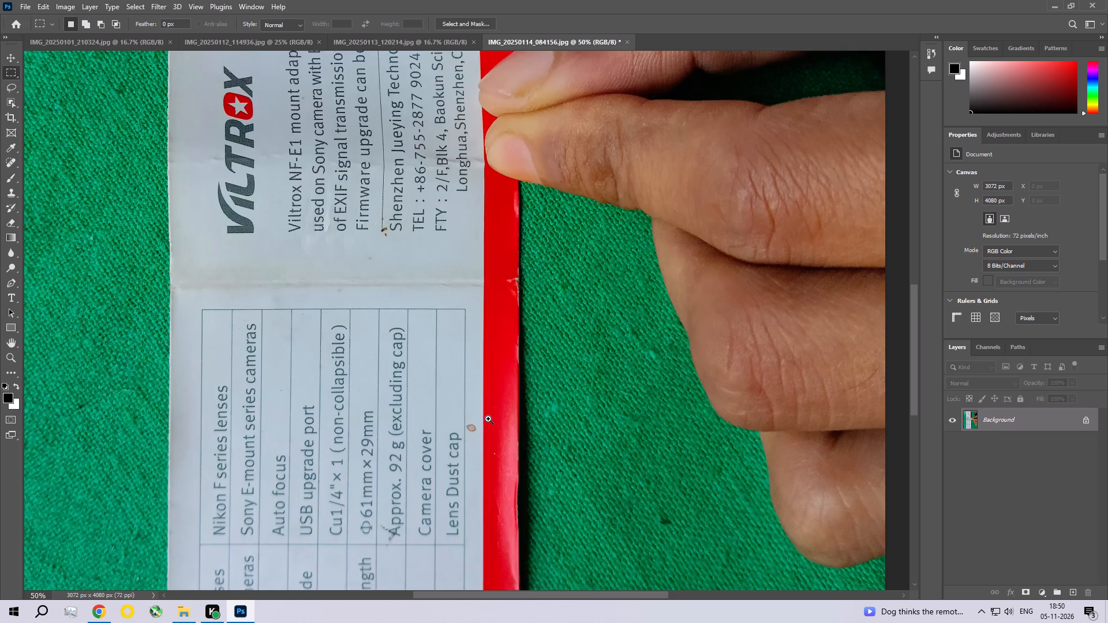
pyautogui.keyDown('ctrl'); pyautogui.click(488, 419); pyautogui.keyUp('ctrl')
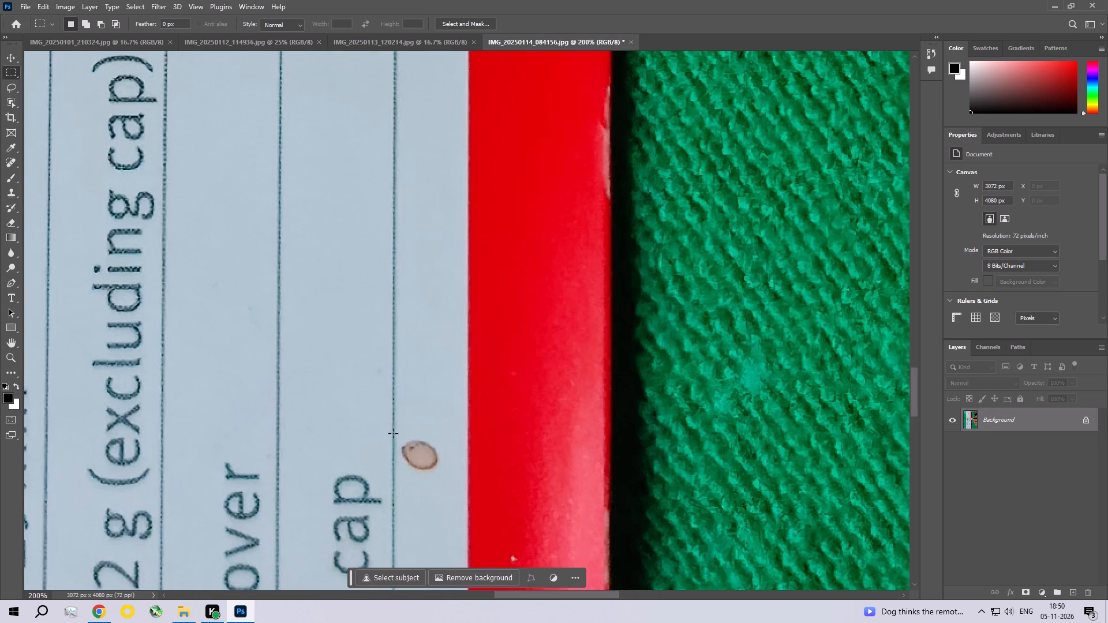
pyautogui.moveTo(399, 429); pyautogui.dragTo(439, 496)
pyautogui.click(43, 3)
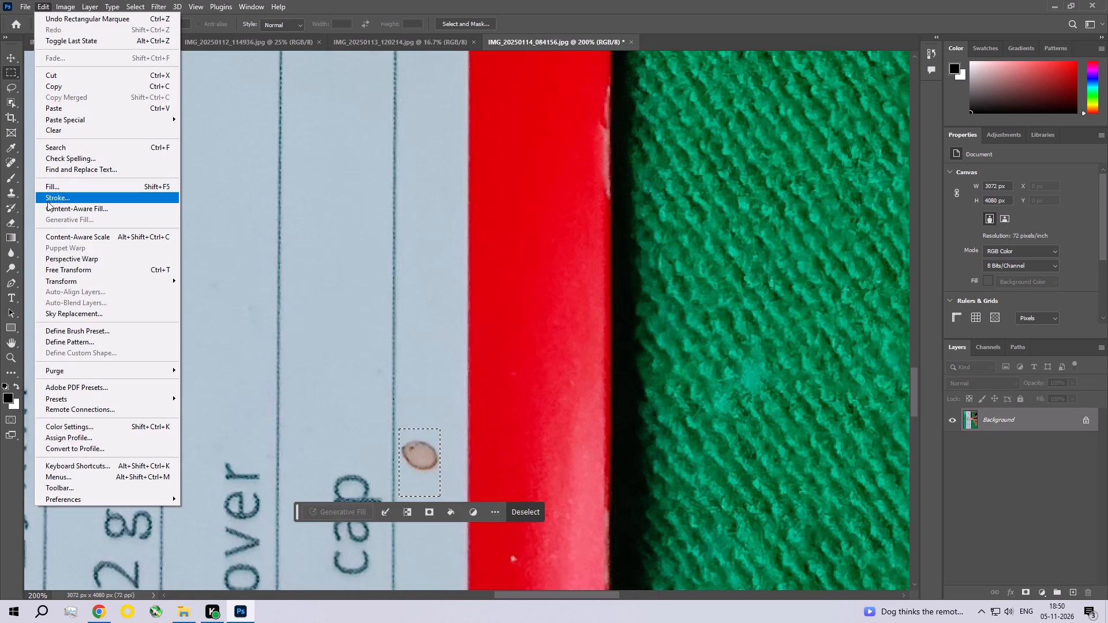
pyautogui.click(59, 189)
pyautogui.click(627, 152)
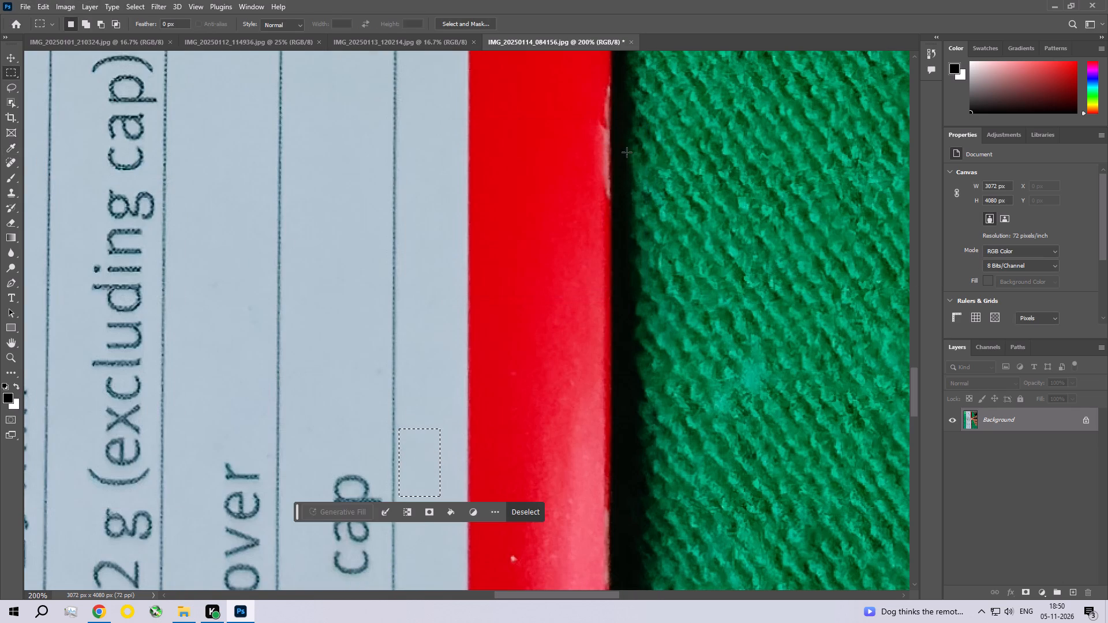
# Clear the current selection, select the faint speck in the table's Weight label cell, fill it with Content-Aware and deselect.
pyautogui.hotkey('ctrl', 'd')
pyautogui.press('space')
pyautogui.press('space')
pyautogui.press('space')
pyautogui.press('space')
pyautogui.press('space')
pyautogui.press('space')
pyautogui.press('space')
pyautogui.press('space')
pyautogui.press('space')
pyautogui.press('space')
pyautogui.press('space')
pyautogui.press('space')
pyautogui.press('space')
pyautogui.press('space')
pyautogui.press('space')
pyautogui.press('space')
pyautogui.press('space')
pyautogui.press('space')
pyautogui.press('space')
pyautogui.press('space')
pyautogui.moveTo(425, 400); pyautogui.dragTo(428, 240)
pyautogui.moveTo(436, 326); pyautogui.dragTo(463, 258)
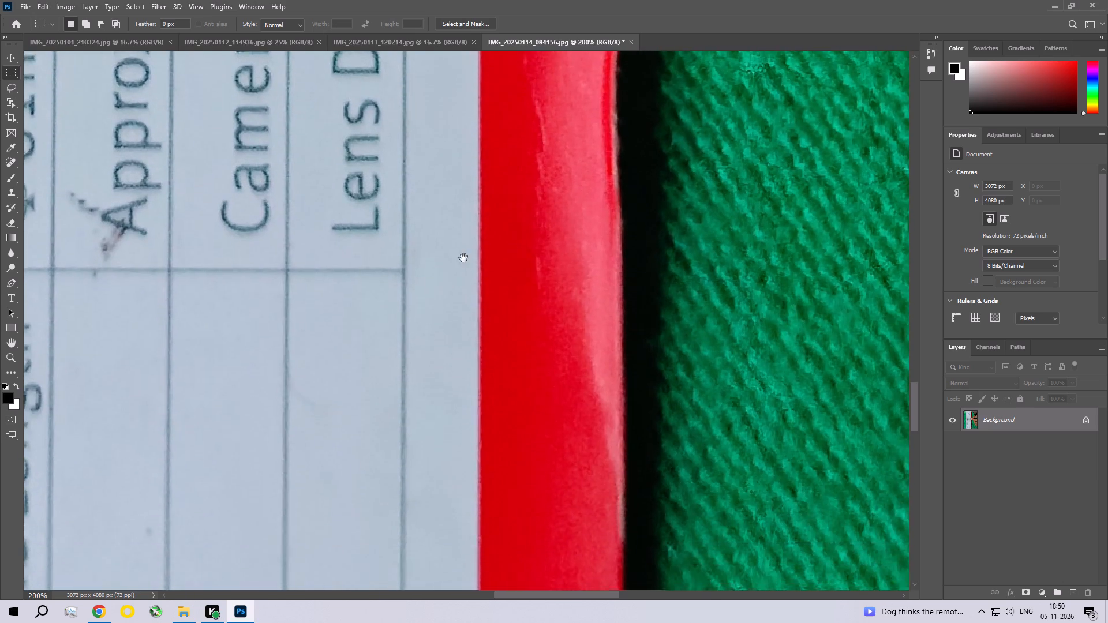
pyautogui.moveTo(463, 258); pyautogui.dragTo(494, 196)
pyautogui.moveTo(471, 258); pyautogui.dragTo(475, 277)
pyautogui.moveTo(278, 235); pyautogui.dragTo(292, 249)
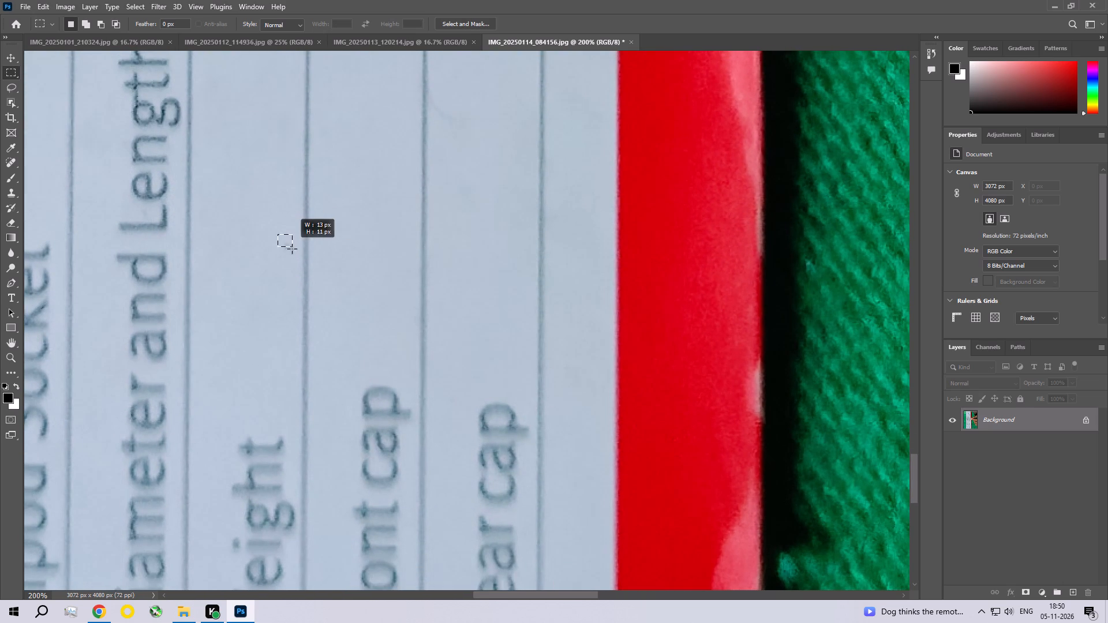
pyautogui.moveTo(292, 249); pyautogui.dragTo(293, 256)
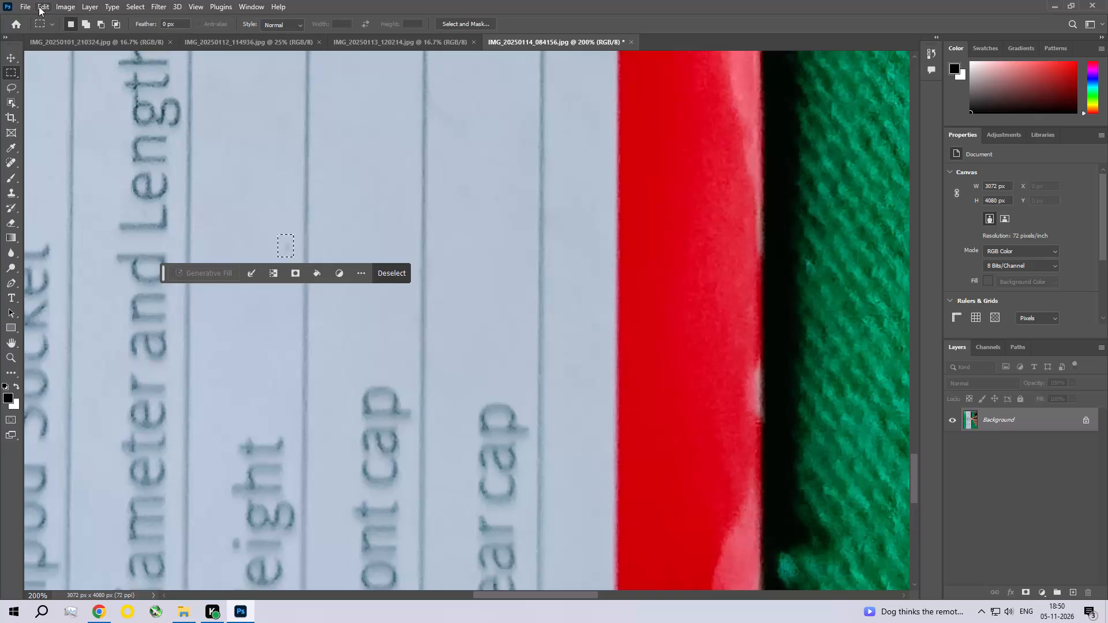
pyautogui.click(39, 6)
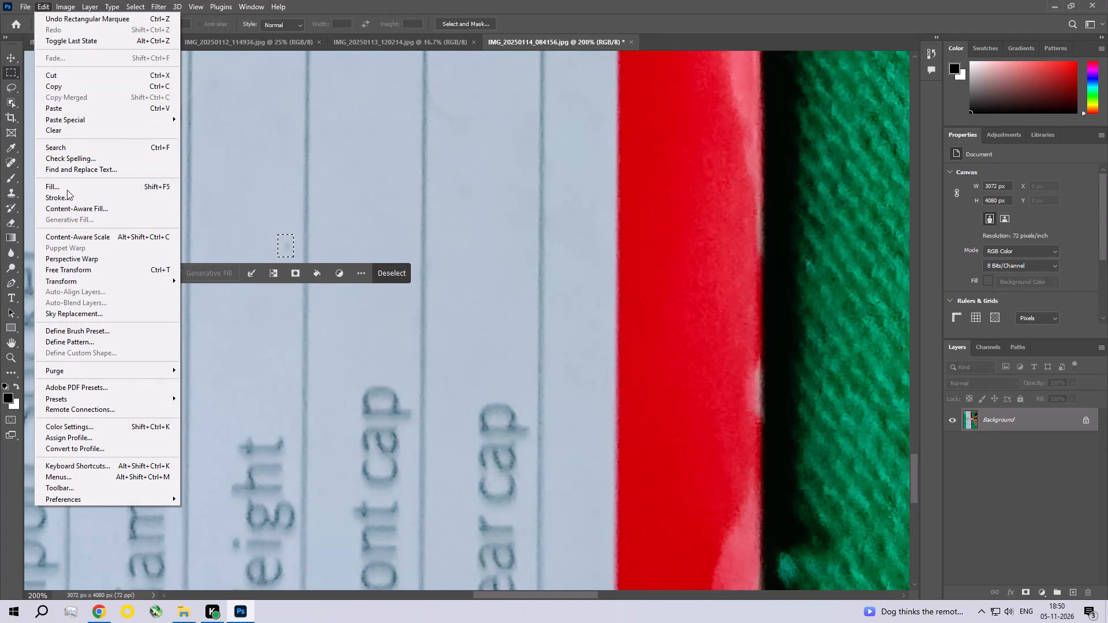
pyautogui.click(70, 189)
pyautogui.click(624, 154)
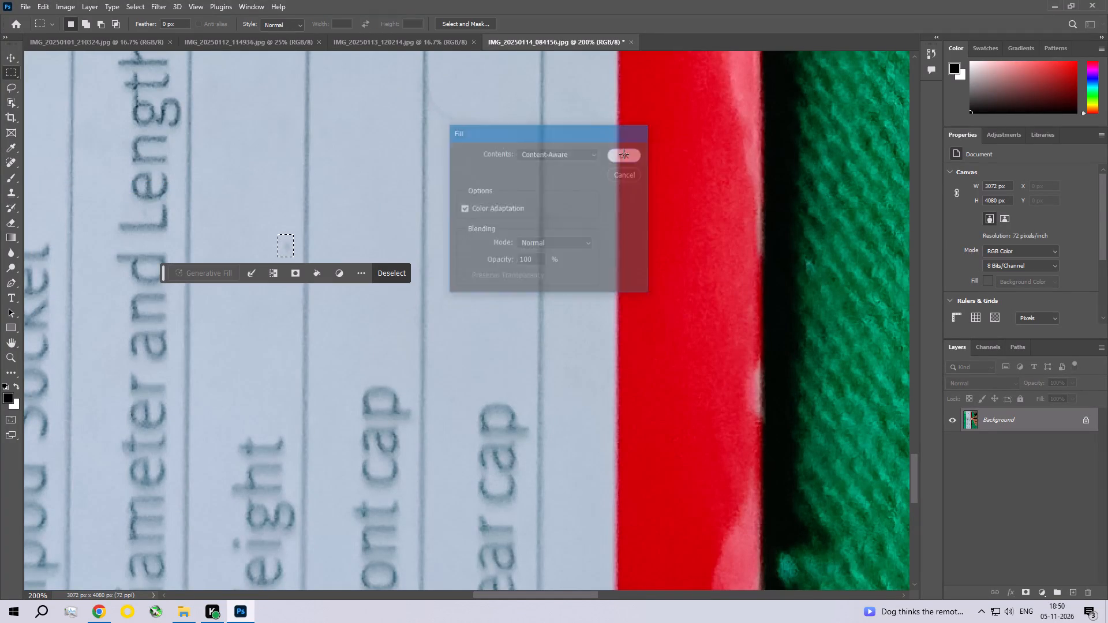
pyautogui.hotkey('ctrl', 'd')
# Select the dark specks beside the "A" of "Approx." in the table, fill them with Content-Aware and clear the selection.
pyautogui.press('space')
pyautogui.press('space')
pyautogui.press('space')
pyautogui.press('space')
pyautogui.press('space')
pyautogui.press('space')
pyautogui.press('space')
pyautogui.press('space')
pyautogui.press('space')
pyautogui.press('space')
pyautogui.press('space')
pyautogui.press('space')
pyautogui.press('space')
pyautogui.press('space')
pyautogui.press('space')
pyautogui.press('space')
pyautogui.press('space')
pyautogui.press('space')
pyautogui.press('space')
pyautogui.press('space')
pyautogui.moveTo(557, 156); pyautogui.dragTo(545, 289)
pyautogui.moveTo(542, 297); pyautogui.dragTo(487, 298)
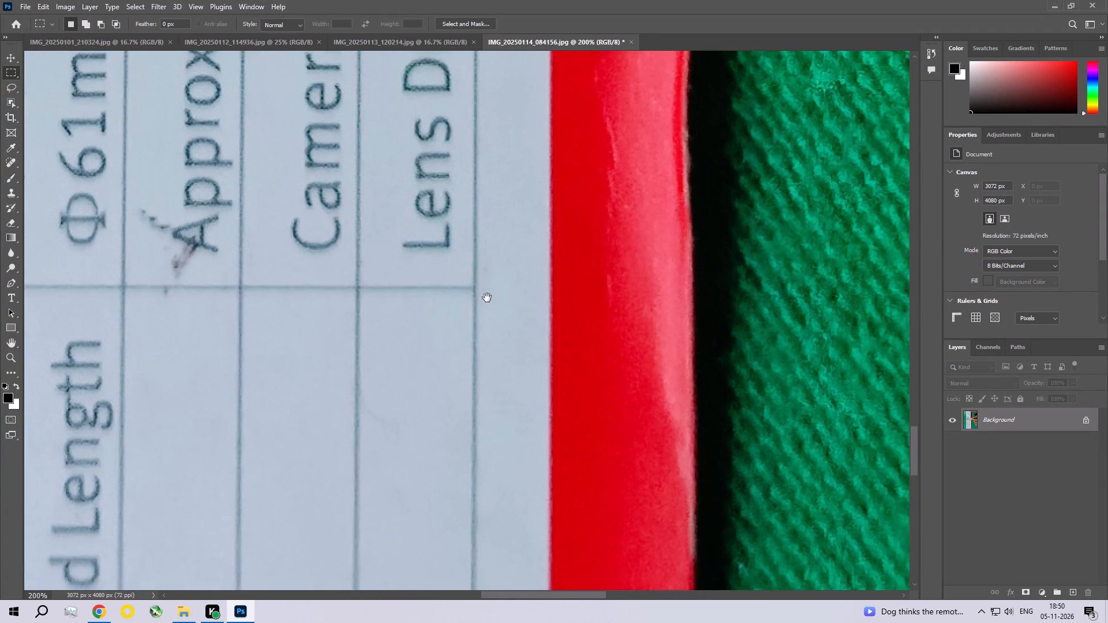
pyautogui.moveTo(487, 298); pyautogui.dragTo(641, 308)
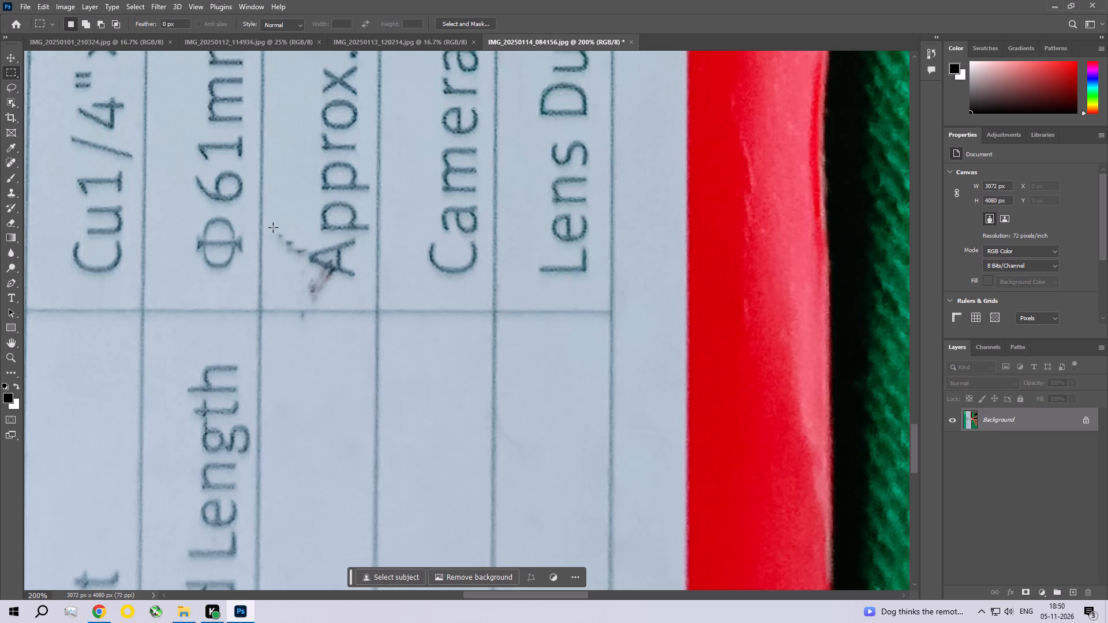
pyautogui.moveTo(270, 226); pyautogui.dragTo(306, 267)
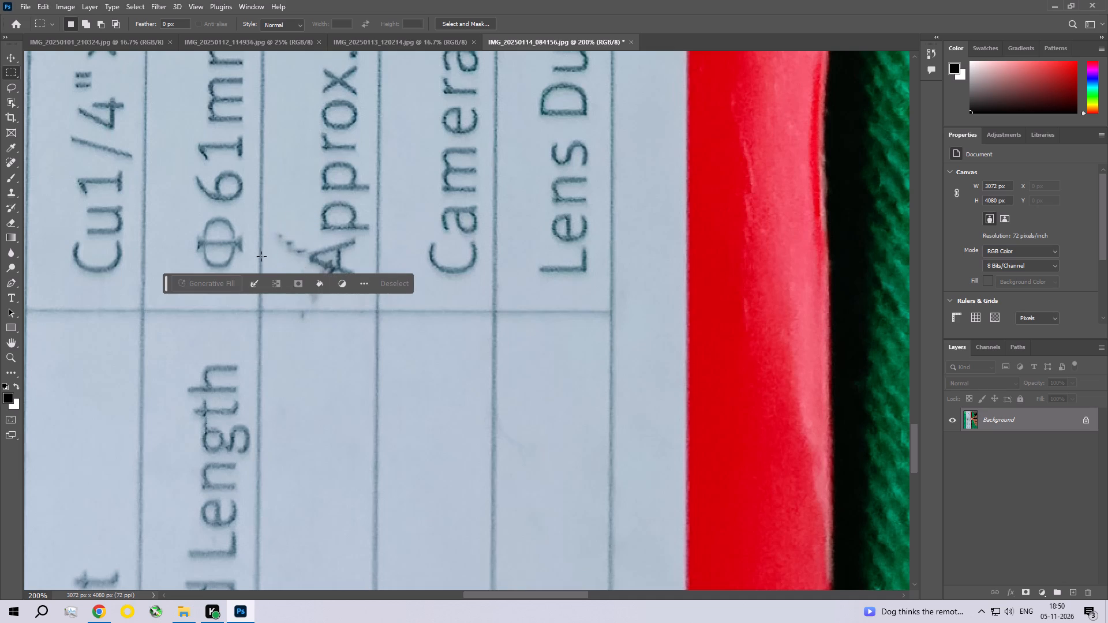
pyautogui.click(41, 3)
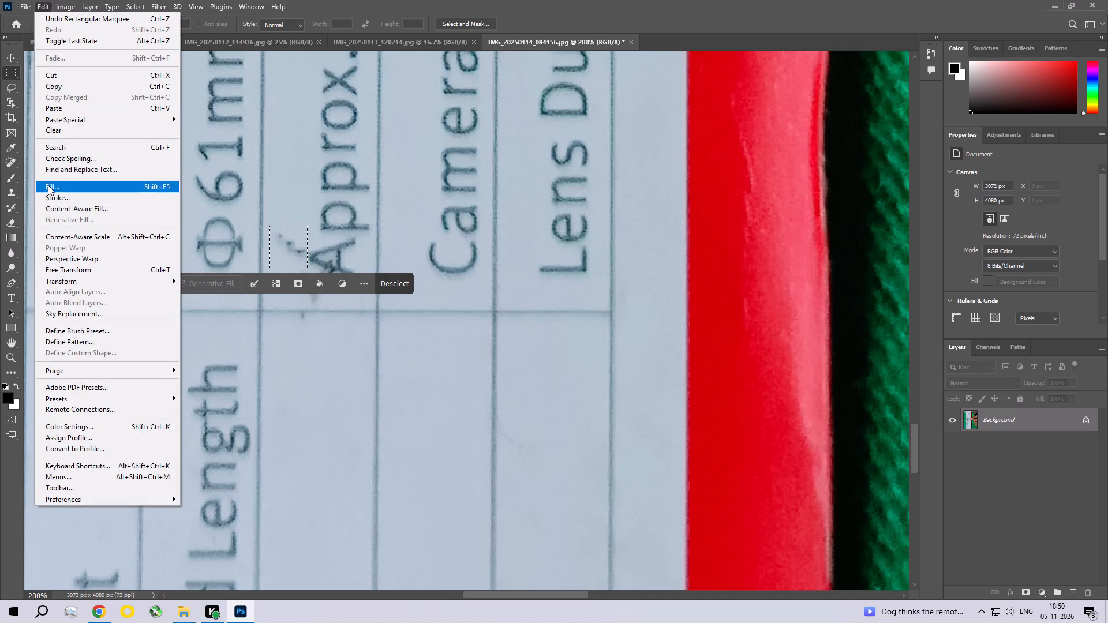
pyautogui.click(48, 185)
pyautogui.click(622, 155)
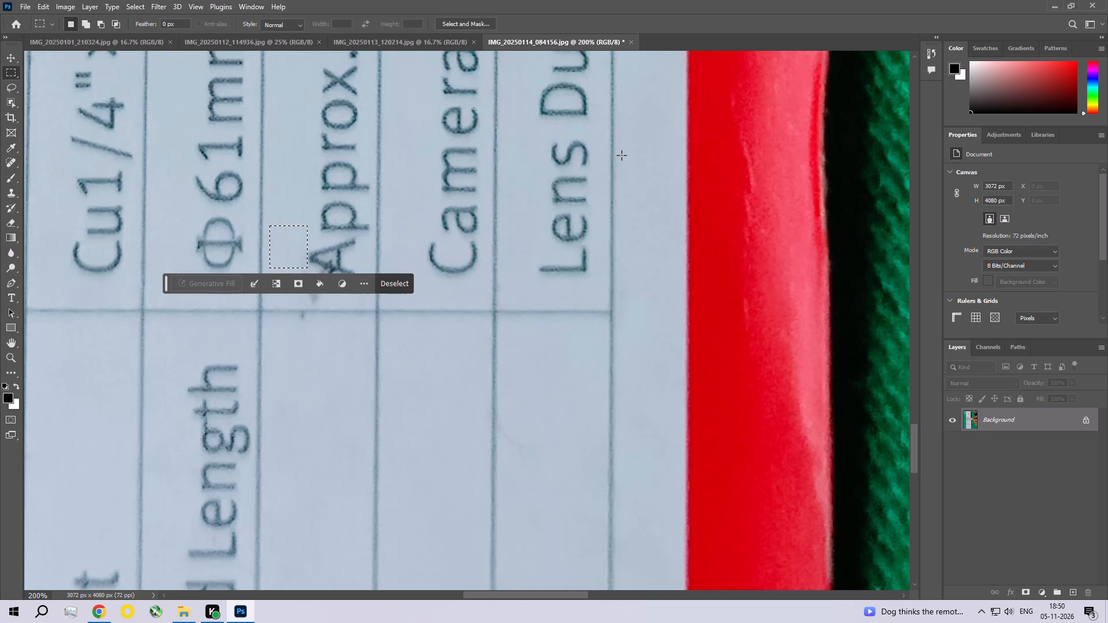
pyautogui.hotkey('ctrl', 'd')
# Select the brownish smudge between the "A" of "Approx." and the table line, fill it with Content-Aware and clear the selection.
pyautogui.press('space')
pyautogui.press('space')
pyautogui.press('space')
pyautogui.press('space')
pyautogui.press('space')
pyautogui.press('space')
pyautogui.press('space')
pyautogui.press('space')
pyautogui.press('space')
pyautogui.moveTo(333, 299); pyautogui.dragTo(338, 234)
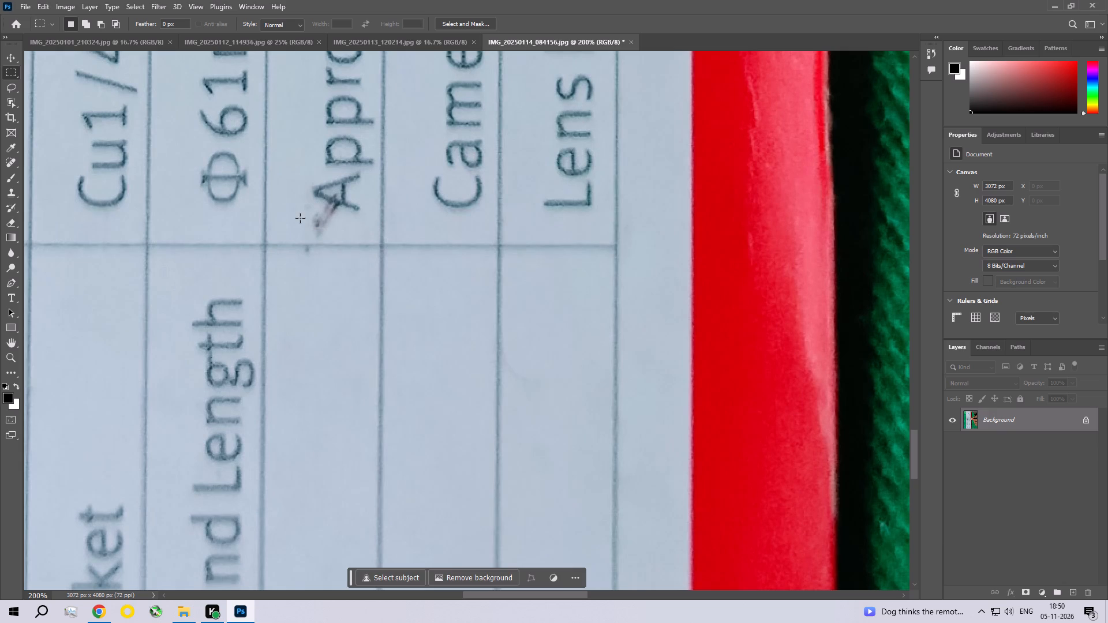
pyautogui.moveTo(294, 203); pyautogui.dragTo(325, 232)
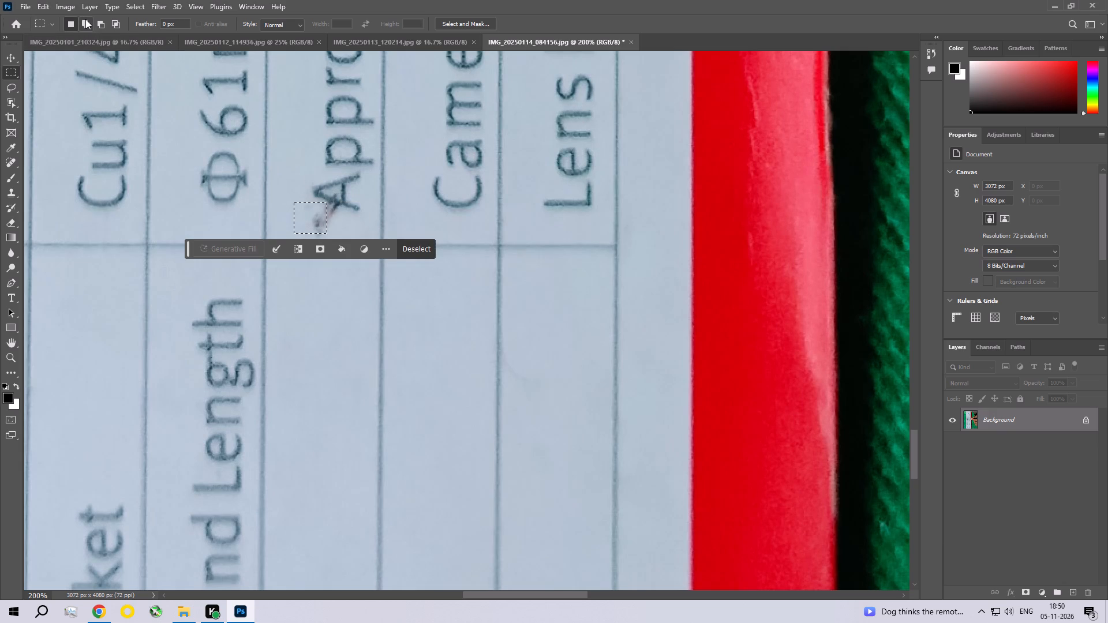
pyautogui.press('Down')
pyautogui.press('Down')
pyautogui.press('Down')
pyautogui.moveTo(188, 253); pyautogui.dragTo(594, 26)
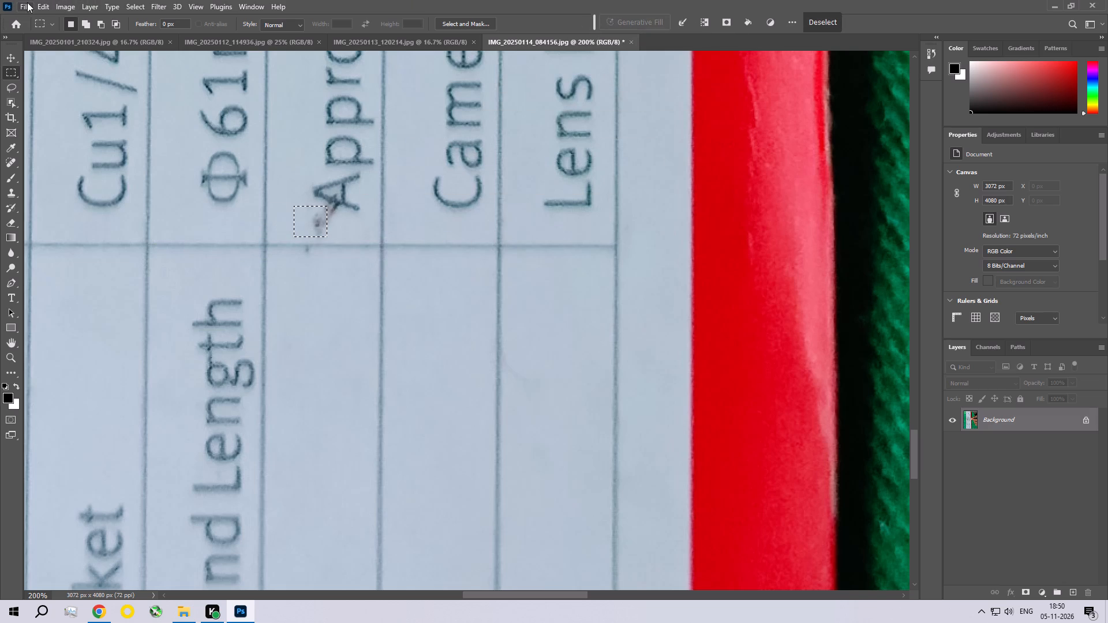
pyautogui.click(50, 2)
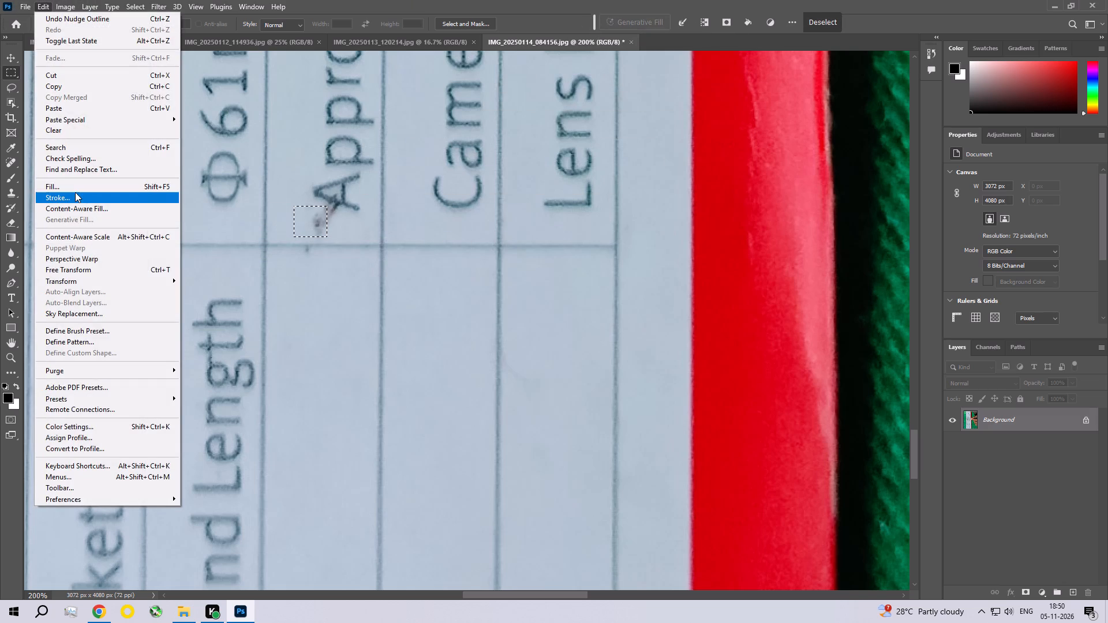
pyautogui.click(75, 192)
pyautogui.click(632, 174)
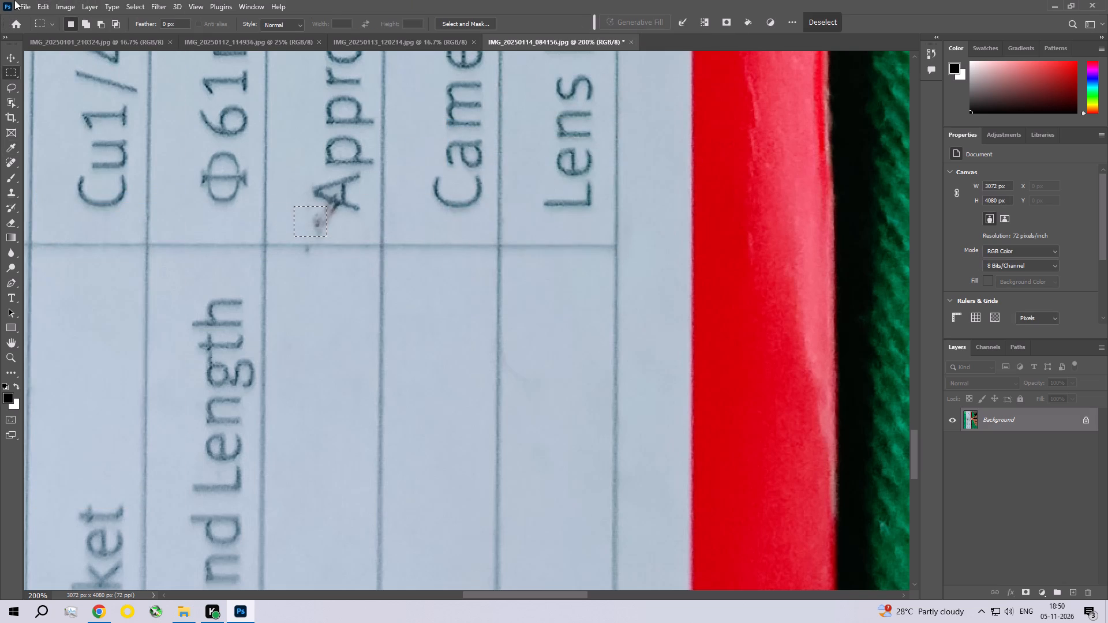
pyautogui.click(44, 4)
pyautogui.click(54, 185)
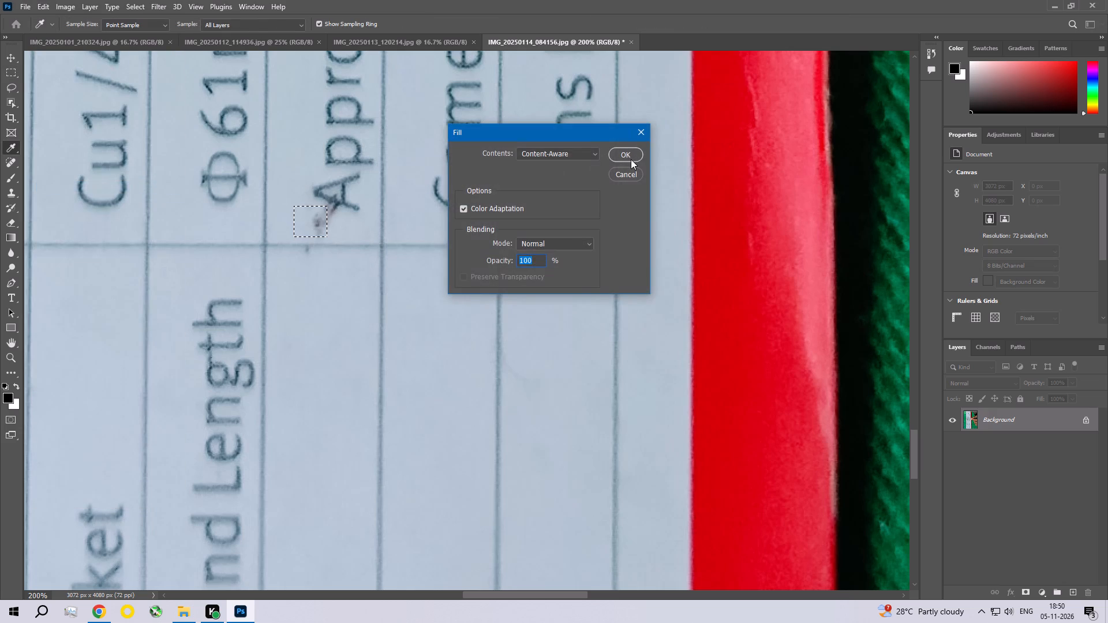
pyautogui.click(631, 159)
pyautogui.hotkey('ctrl', 'd')
# Select the small white speck on the red strip beside "Lens Dust cap", fill it with Content-Aware and clear the selection.
pyautogui.press('space')
pyautogui.press('space')
pyautogui.press('space')
pyautogui.press('space')
pyautogui.press('space')
pyautogui.press('space')
pyautogui.press('space')
pyautogui.press('space')
pyautogui.press('space')
pyautogui.press('space')
pyautogui.press('space')
pyautogui.press('space')
pyautogui.press('space')
pyautogui.press('space')
pyautogui.press('space')
pyautogui.press('space')
pyautogui.press('space')
pyautogui.press('space')
pyautogui.press('space')
pyautogui.press('space')
pyautogui.moveTo(397, 174); pyautogui.dragTo(349, 302)
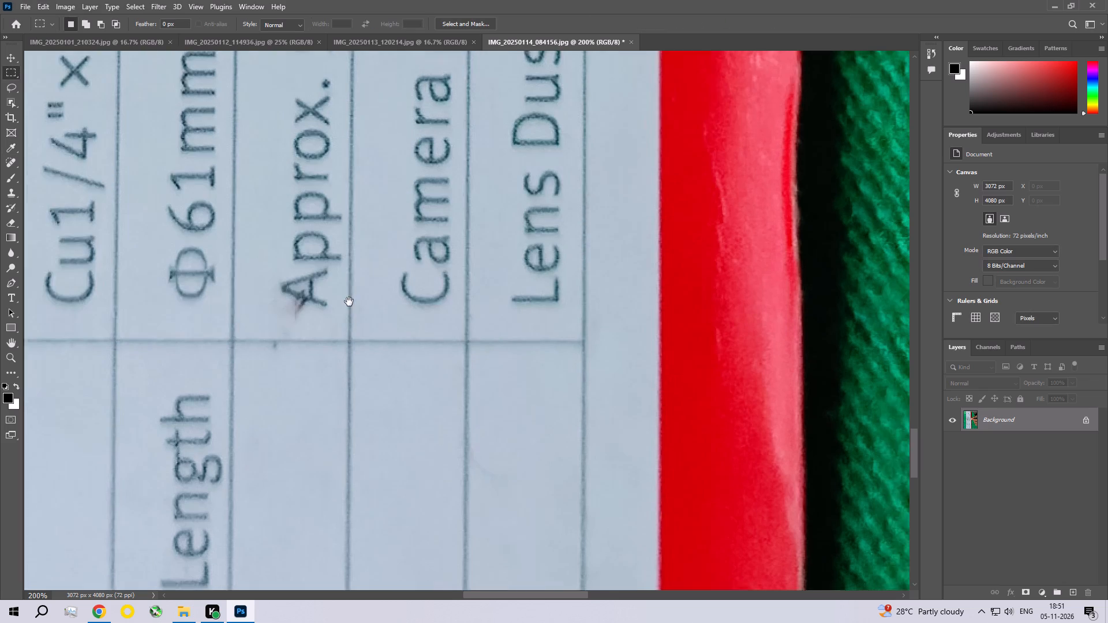
pyautogui.moveTo(349, 302); pyautogui.dragTo(346, 311)
pyautogui.moveTo(407, 219); pyautogui.dragTo(422, 361)
pyautogui.moveTo(452, 305); pyautogui.dragTo(383, 266)
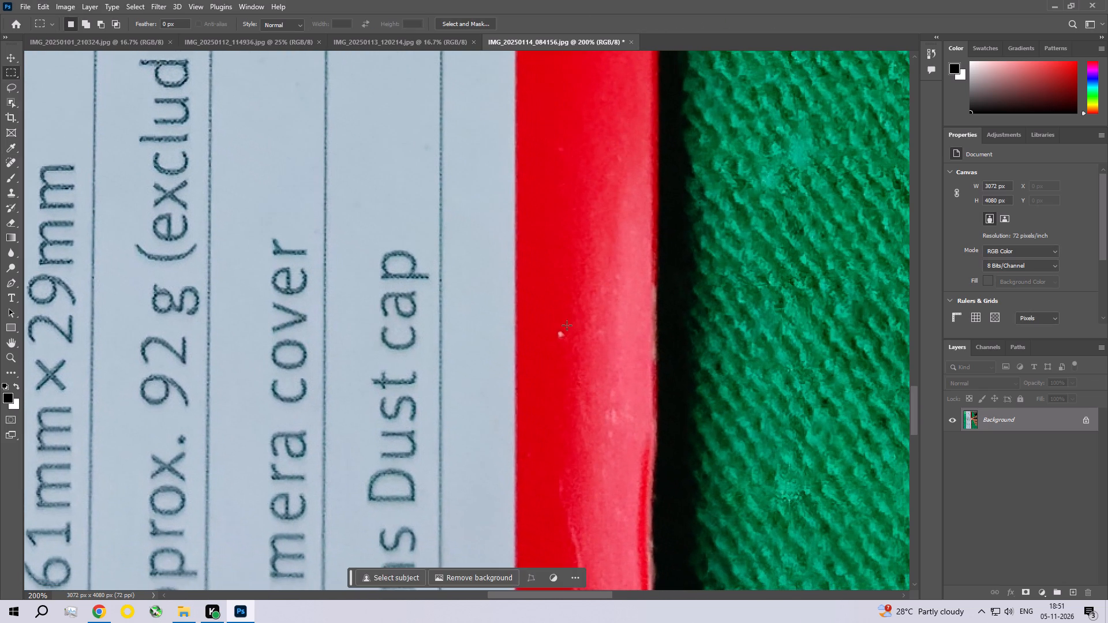
pyautogui.moveTo(545, 321); pyautogui.dragTo(572, 348)
pyautogui.click(37, 0)
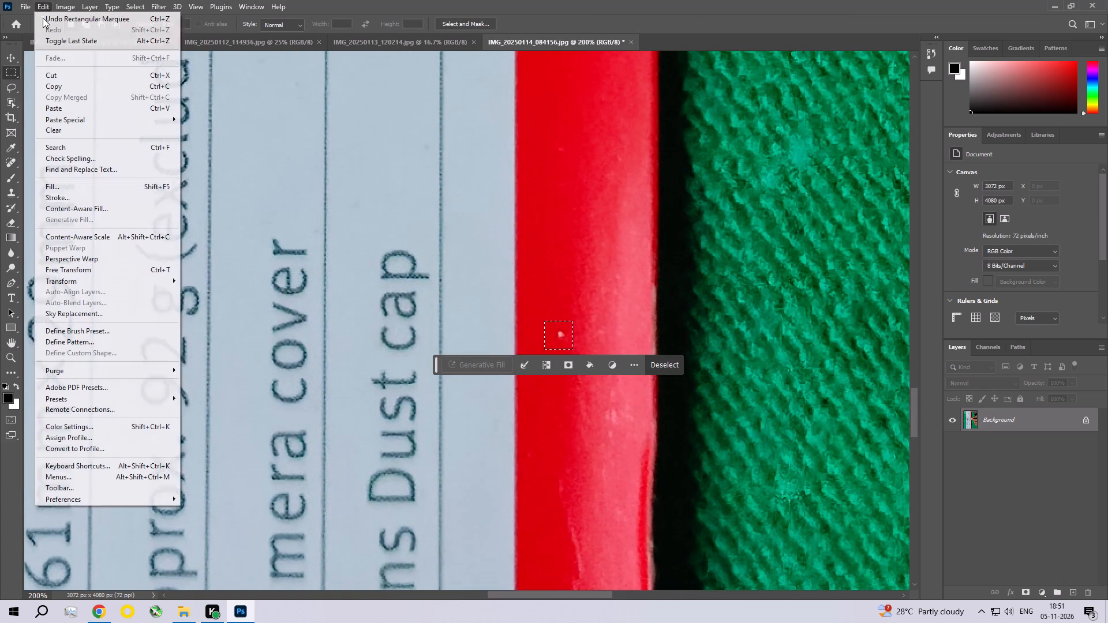
pyautogui.click(65, 188)
pyautogui.click(631, 144)
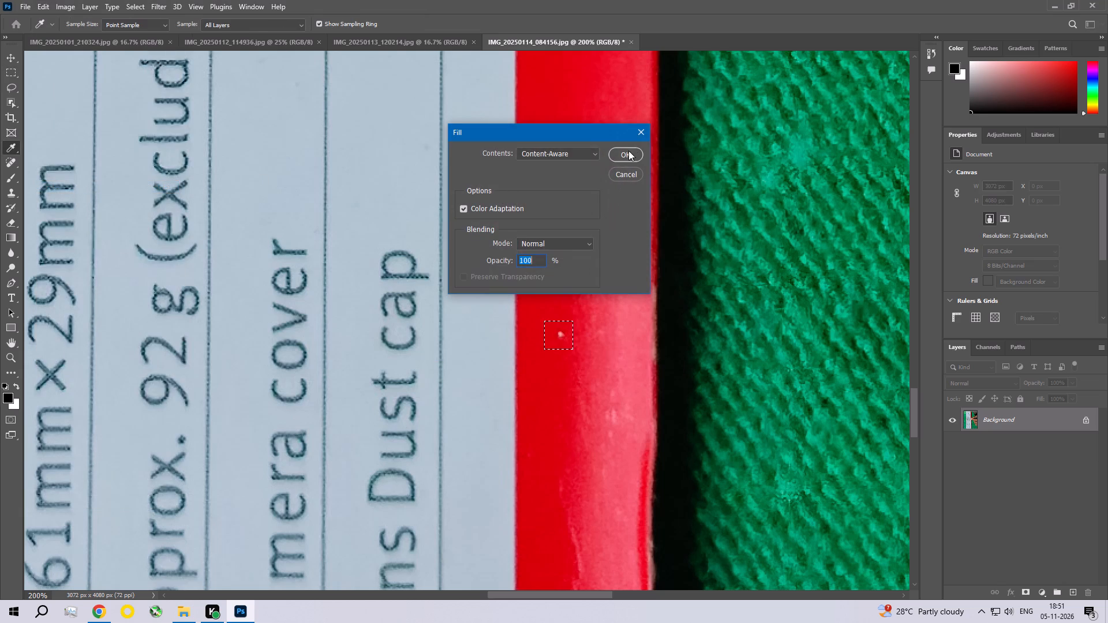
pyautogui.click(628, 151)
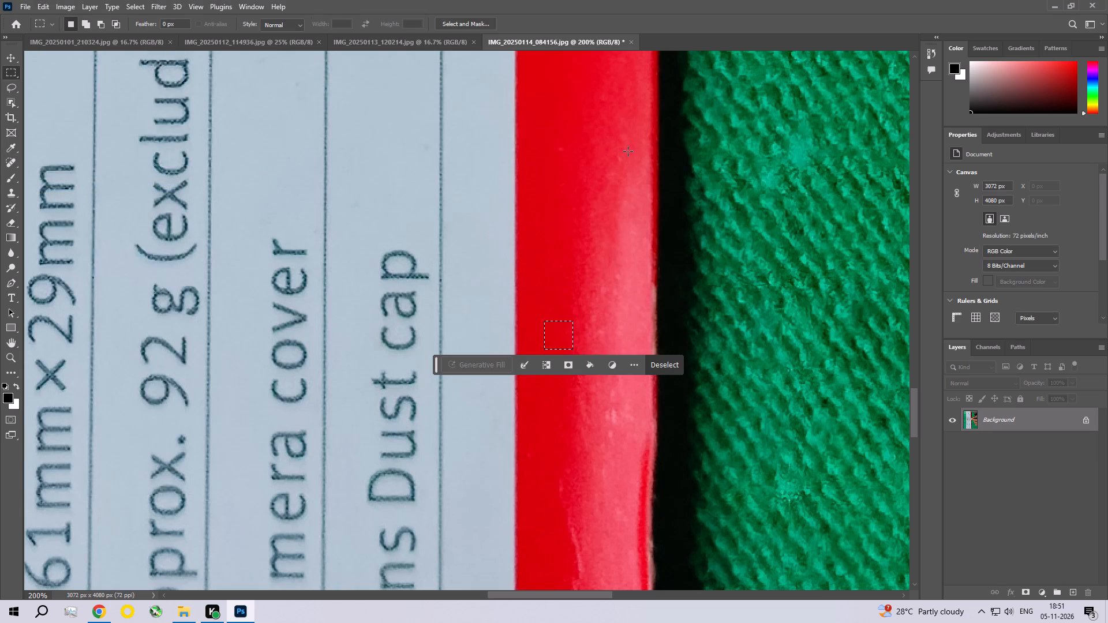
pyautogui.hotkey('ctrl', 'd')
# Select the grey spot on the blank paper between the "Firmware" line and the fold, fill it with Content-Aware and clear the selection.
pyautogui.press('space')
pyautogui.press('space')
pyautogui.press('space')
pyautogui.press('space')
pyautogui.press('space')
pyautogui.press('space')
pyautogui.press('space')
pyautogui.press('space')
pyautogui.press('space')
pyautogui.press('space')
pyautogui.press('space')
pyautogui.press('space')
pyautogui.press('space')
pyautogui.press('space')
pyautogui.press('space')
pyautogui.press('space')
pyautogui.press('space')
pyautogui.press('space')
pyautogui.press('space')
pyautogui.press('space')
pyautogui.moveTo(557, 141); pyautogui.dragTo(566, 425)
pyautogui.moveTo(571, 311); pyautogui.dragTo(571, 316)
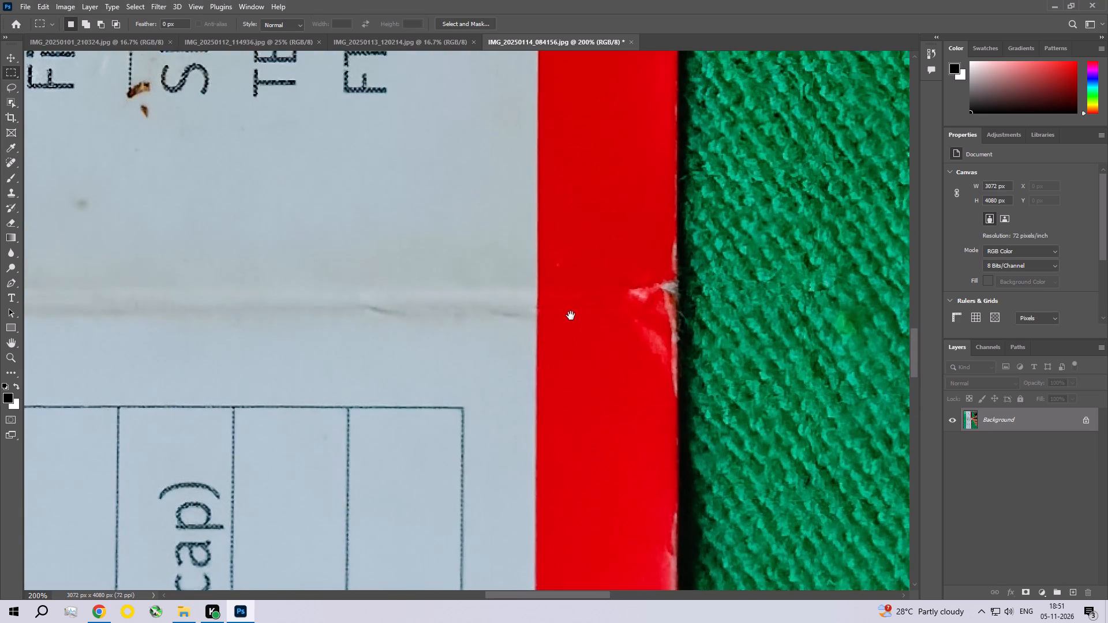
pyautogui.moveTo(571, 316); pyautogui.dragTo(563, 328)
pyautogui.moveTo(170, 208); pyautogui.dragTo(358, 328)
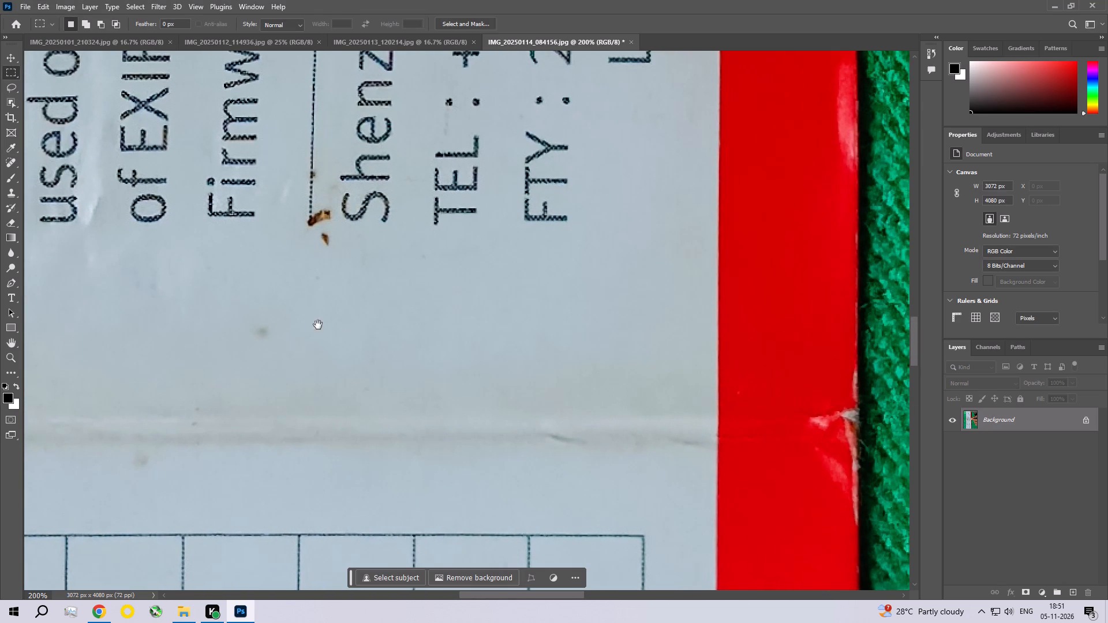
pyautogui.moveTo(240, 317); pyautogui.dragTo(276, 347)
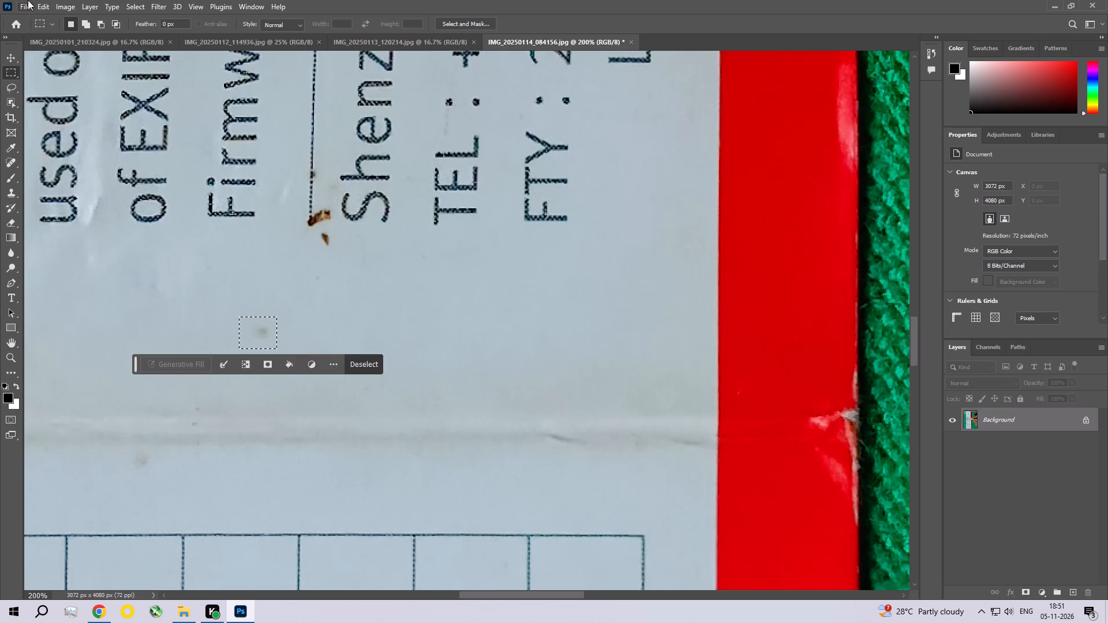
pyautogui.click(42, 6)
pyautogui.click(64, 184)
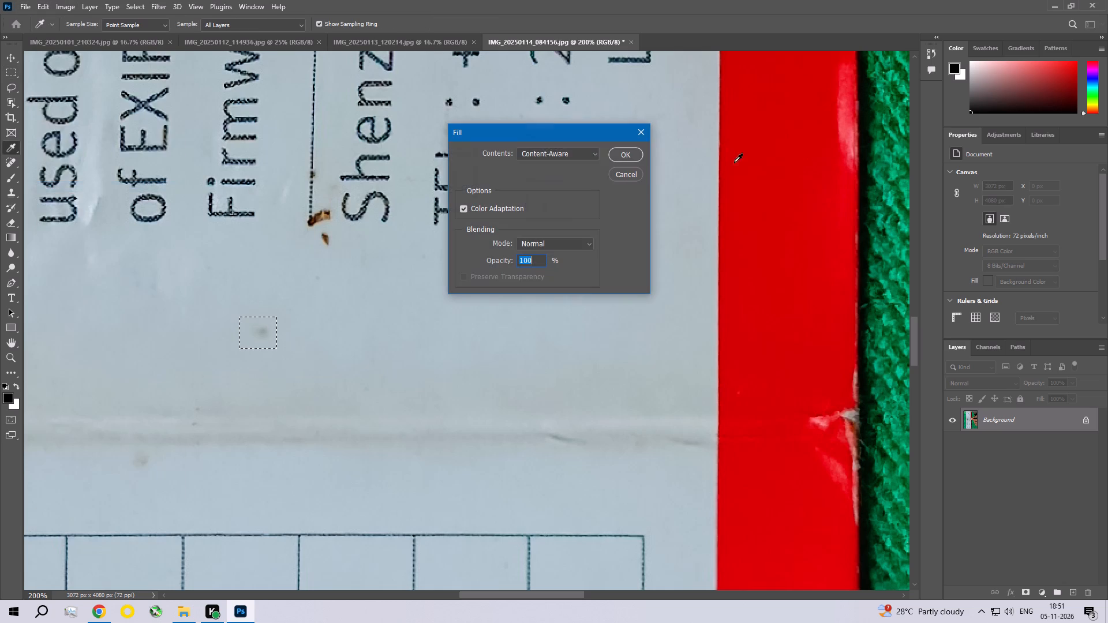
pyautogui.click(613, 151)
pyautogui.hotkey('ctrl', 'd')
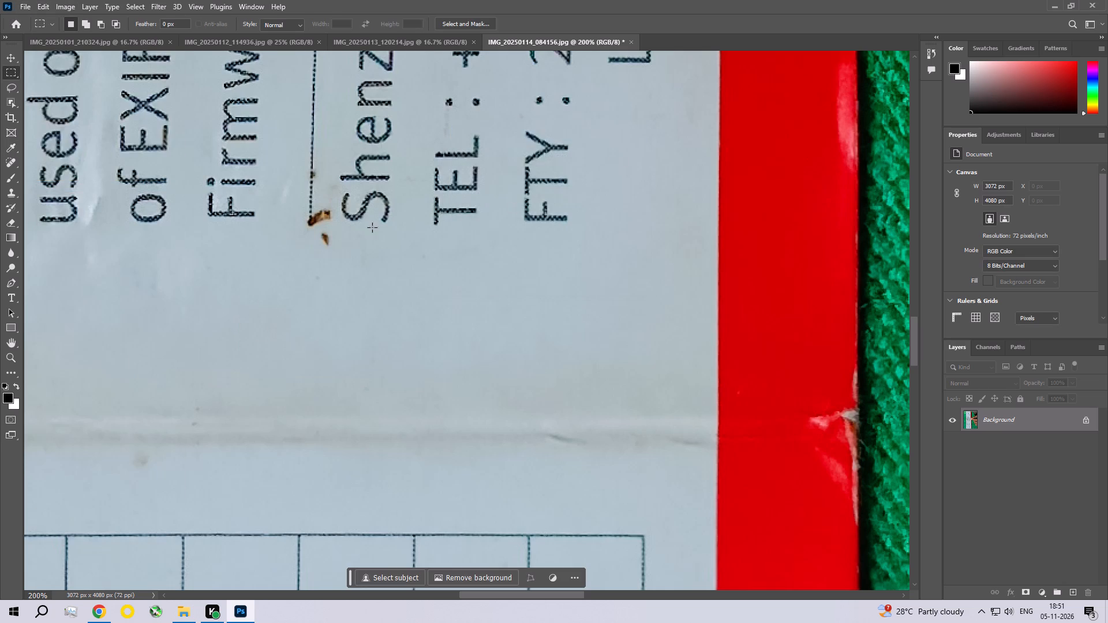
# Select the small detached brown fragment just past the dotted line's end near "Shenz", fill it with Content-Aware and clear the selection.
pyautogui.moveTo(314, 228); pyautogui.dragTo(336, 252)
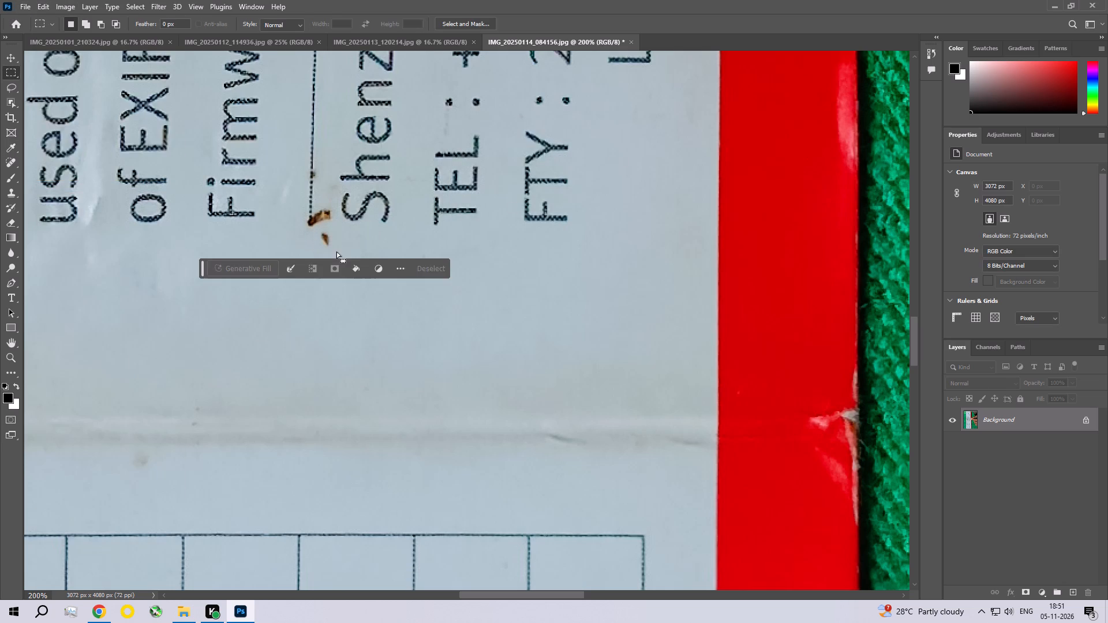
pyautogui.click(43, 2)
pyautogui.click(71, 188)
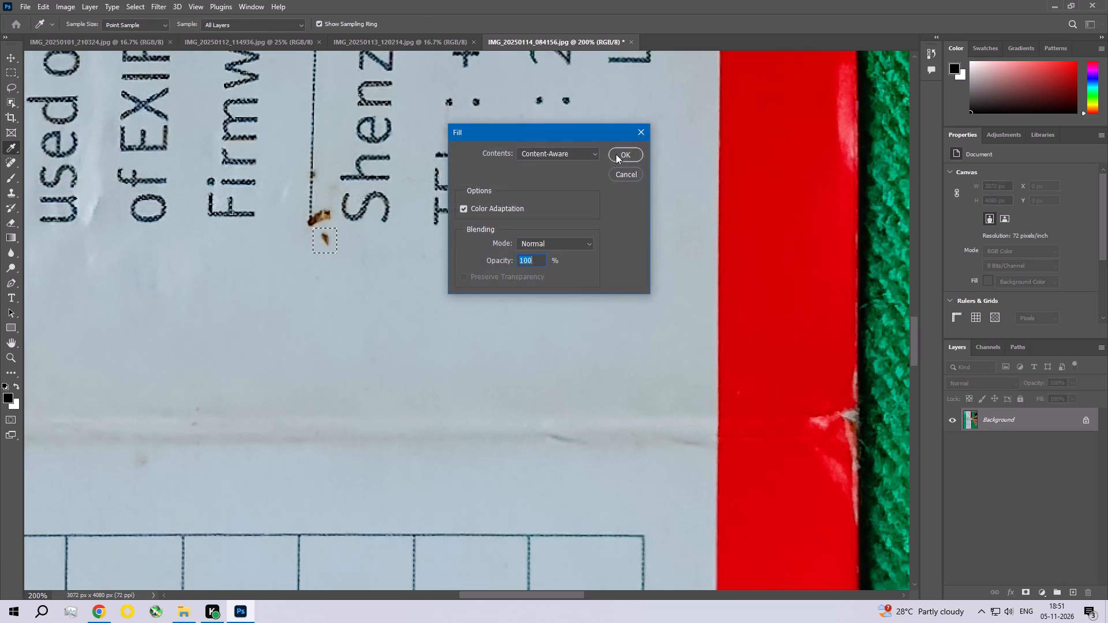
pyautogui.click(616, 153)
pyautogui.hotkey('ctrl', 'd')
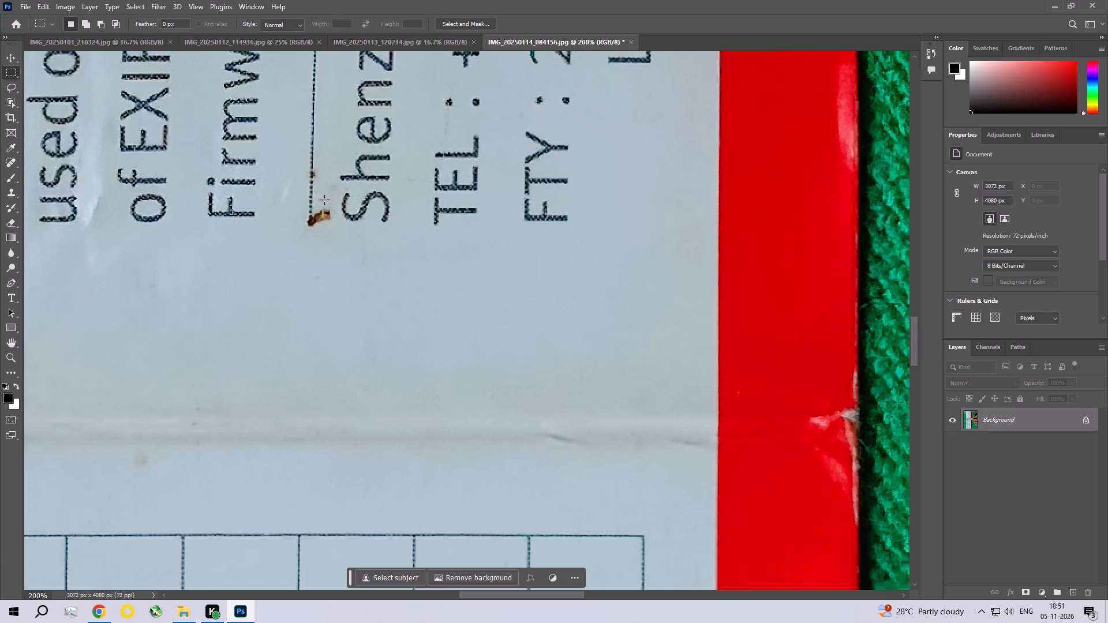
# Select the brown stain beside the dotted line's end, about 15 by 29 px, fill it with Content-Aware and clear the selection.
pyautogui.moveTo(330, 202); pyautogui.dragTo(315, 233)
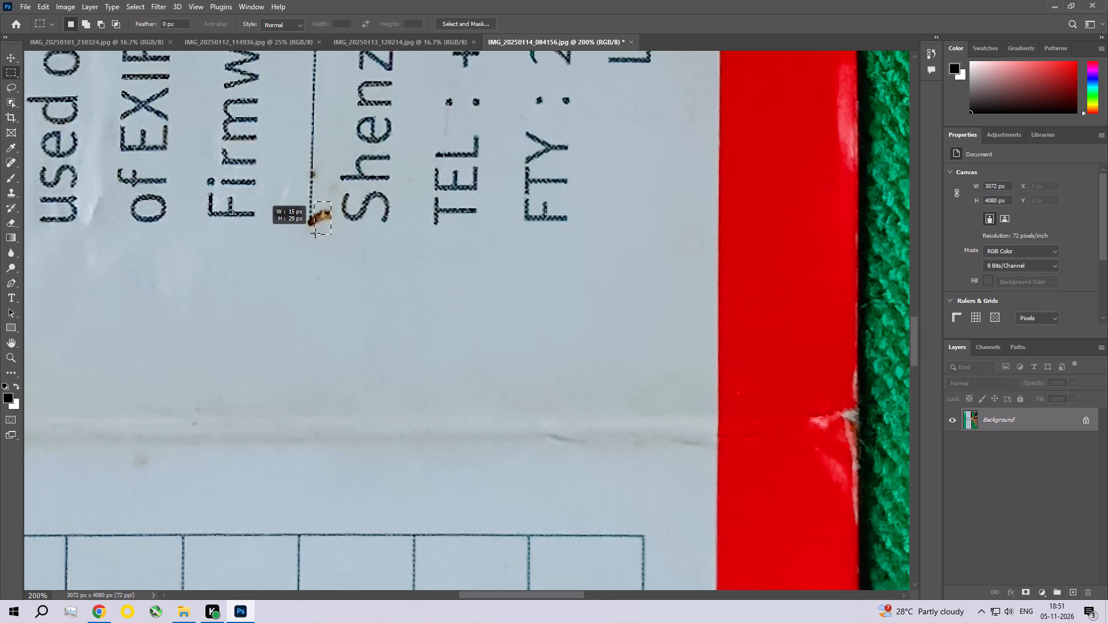
pyautogui.moveTo(315, 233); pyautogui.dragTo(315, 234)
pyautogui.click(35, 6)
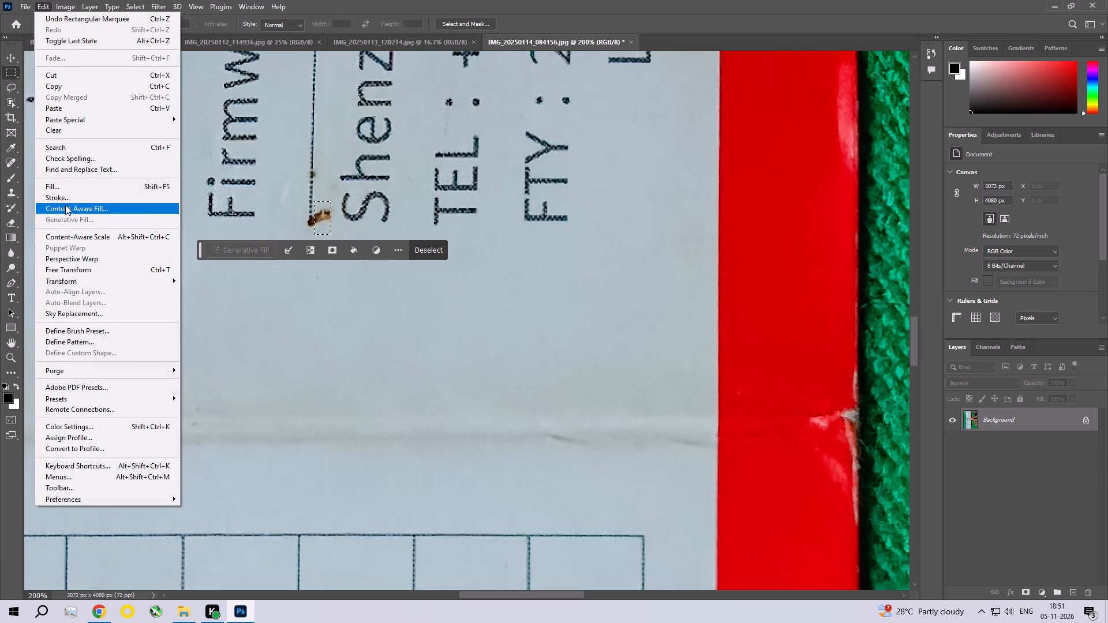
pyautogui.click(71, 189)
pyautogui.click(615, 153)
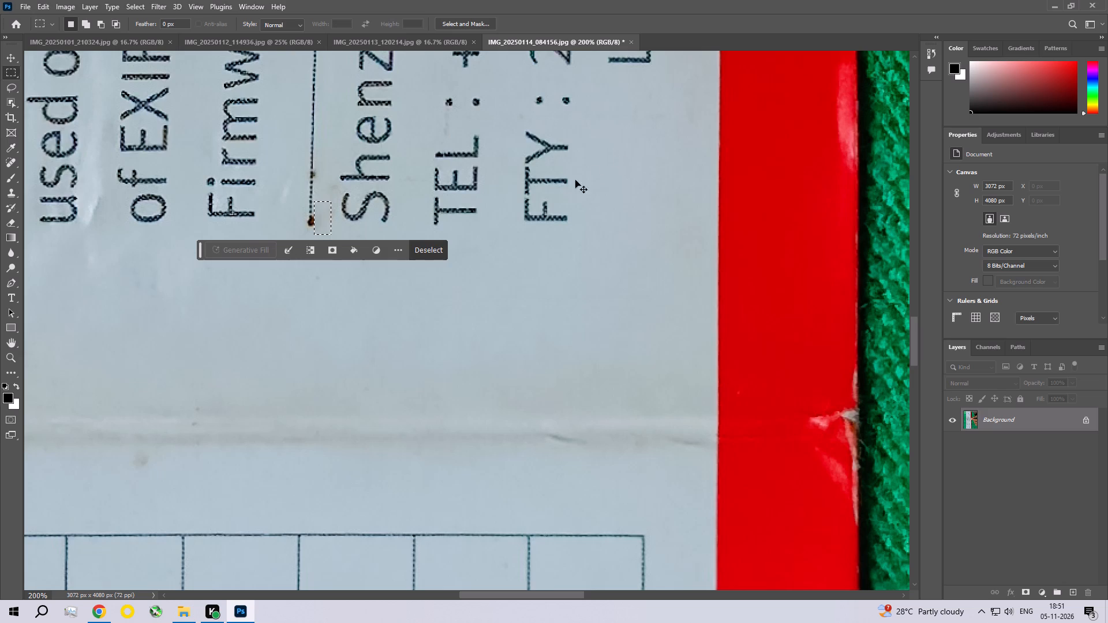
pyautogui.hotkey('ctrl', 'd')
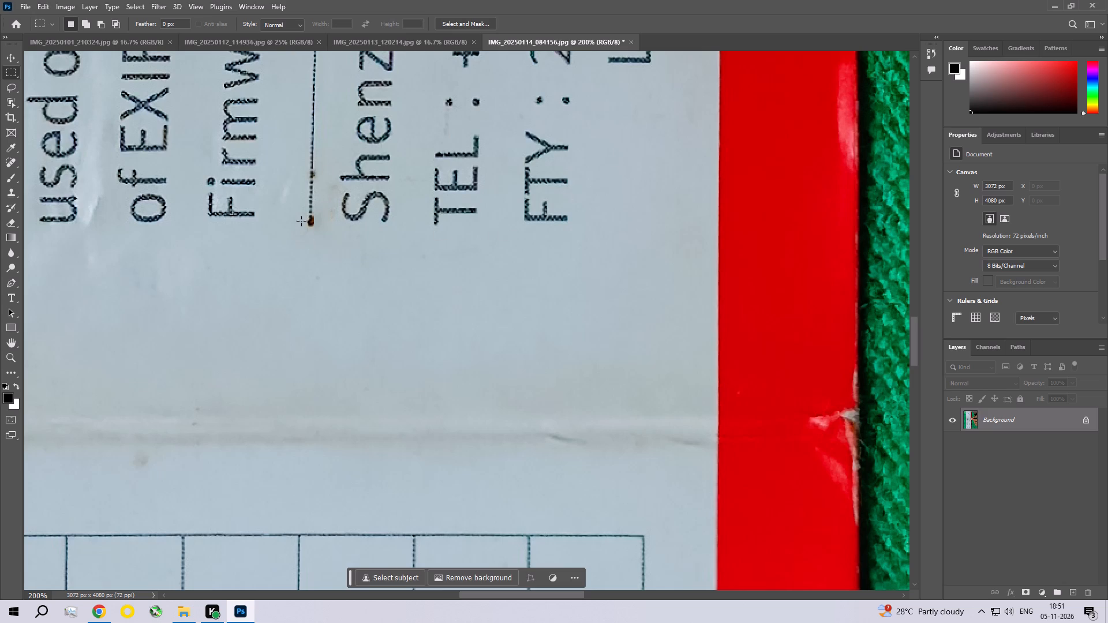
# Select the dark brown stain at the tip of the dotted line near "Shenz", fill it with Content-Aware and clear the selection.
pyautogui.moveTo(300, 216); pyautogui.dragTo(319, 226)
pyautogui.click(43, 1)
pyautogui.click(66, 186)
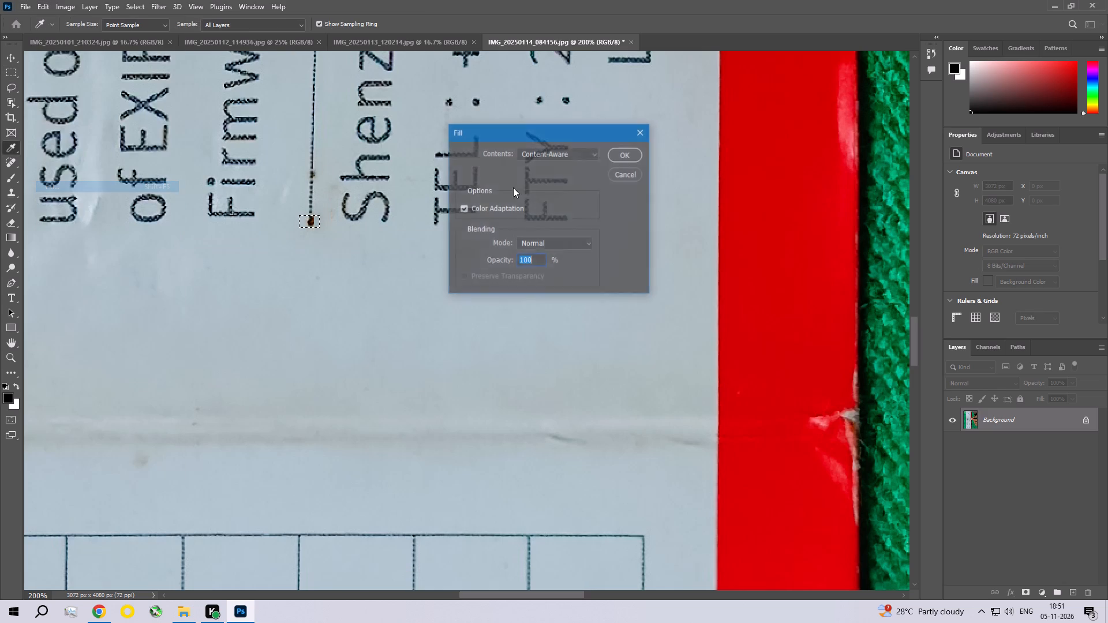
pyautogui.click(629, 152)
pyautogui.hotkey('ctrl', 'd')
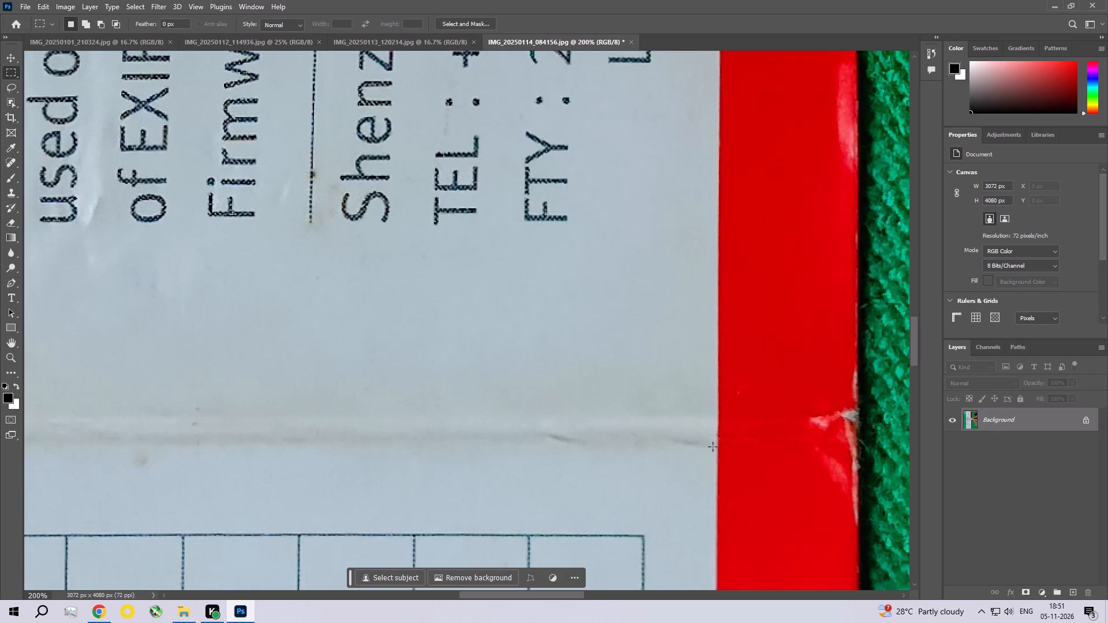
# Select the dark speck, about 17 by 9 px, inside the table border one column before "(non-collapsible)" and fill it with Content-Aware.
pyautogui.press('space')
pyautogui.press('space')
pyautogui.press('space')
pyautogui.press('space')
pyautogui.press('space')
pyautogui.press('space')
pyautogui.press('space')
pyautogui.press('space')
pyautogui.press('space')
pyautogui.press('space')
pyautogui.press('space')
pyautogui.press('space')
pyautogui.press('space')
pyautogui.press('space')
pyautogui.press('space')
pyautogui.press('space')
pyautogui.press('space')
pyautogui.press('space')
pyautogui.press('space')
pyautogui.press('space')
pyautogui.moveTo(260, 419); pyautogui.dragTo(620, 265)
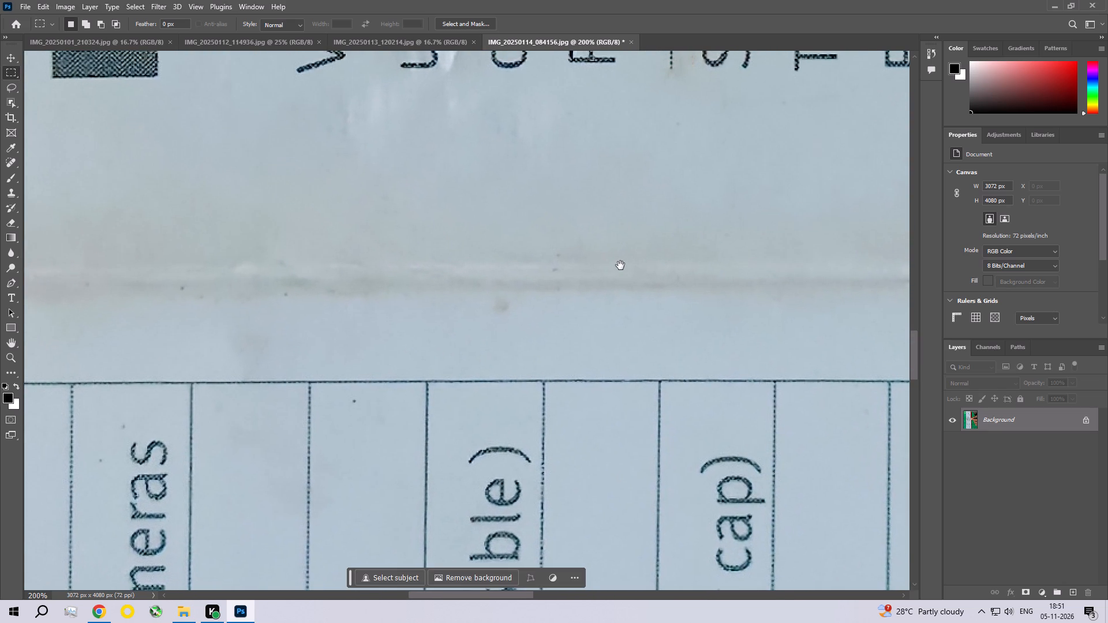
pyautogui.hotkey('ctrl', 'space')
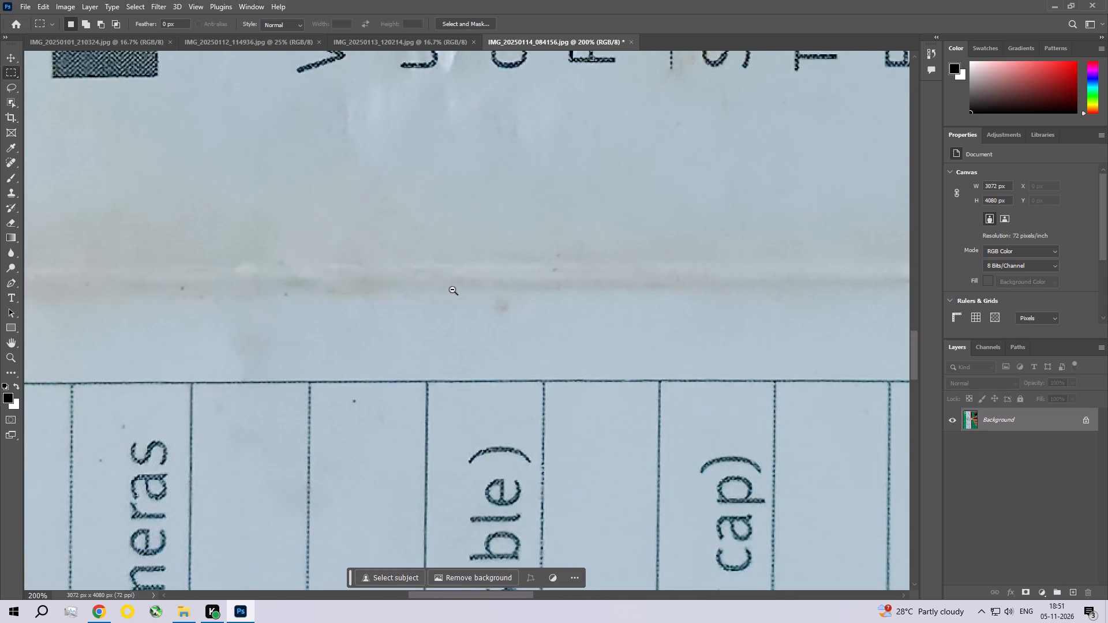
pyautogui.keyDown('alt'); pyautogui.doubleClick(452, 290); pyautogui.keyUp('alt')
pyautogui.keyDown('ctrl'); pyautogui.doubleClick(422, 328); pyautogui.keyUp('ctrl')
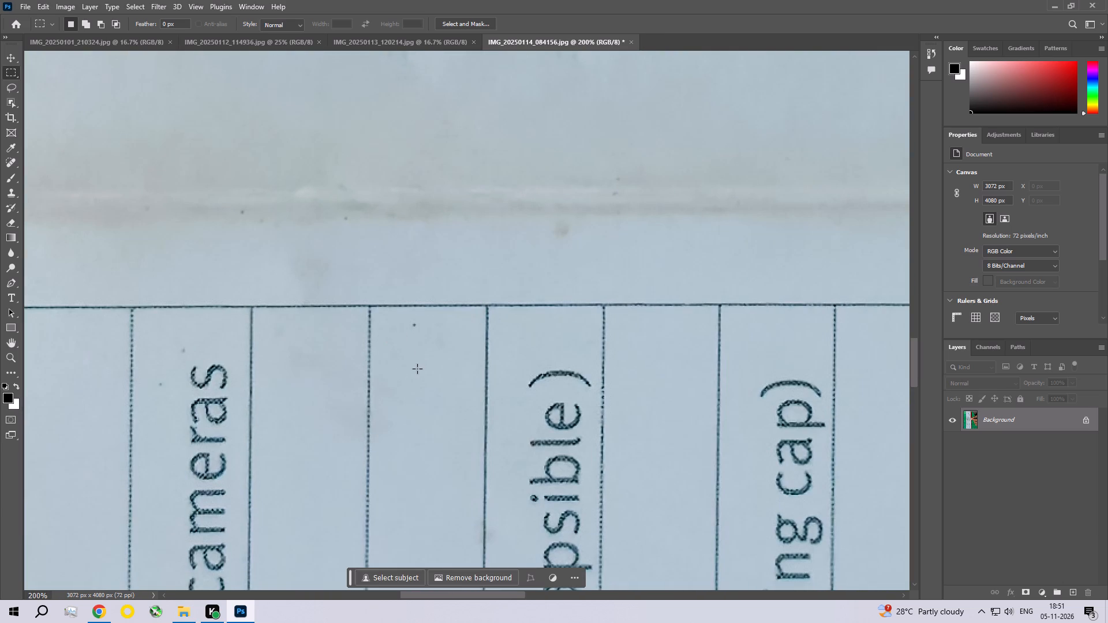
pyautogui.moveTo(404, 321); pyautogui.dragTo(422, 330)
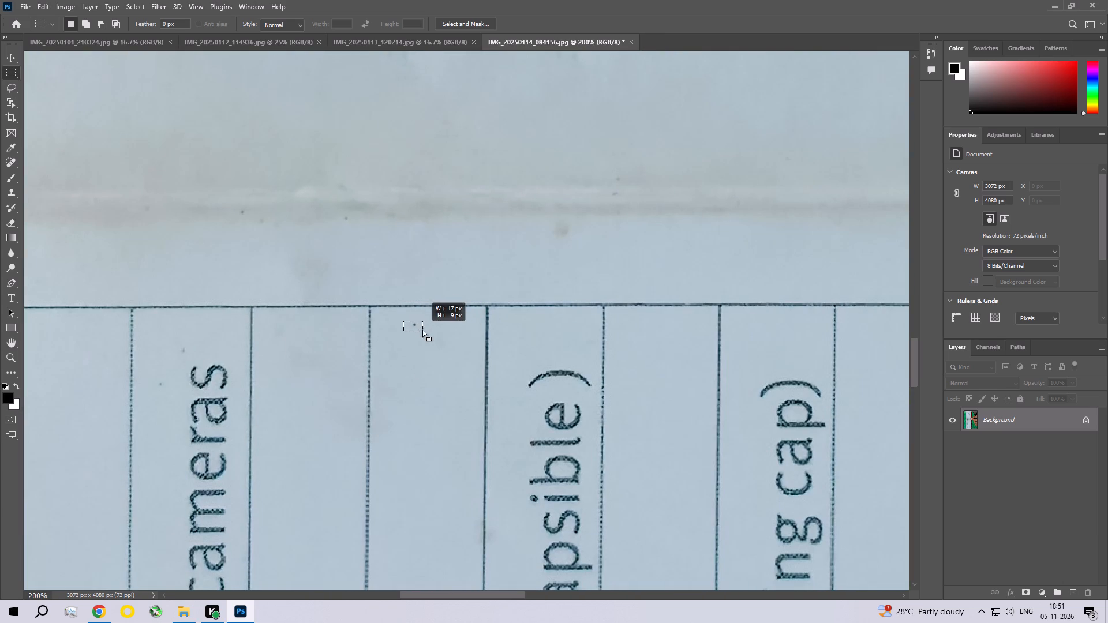
pyautogui.click(37, 0)
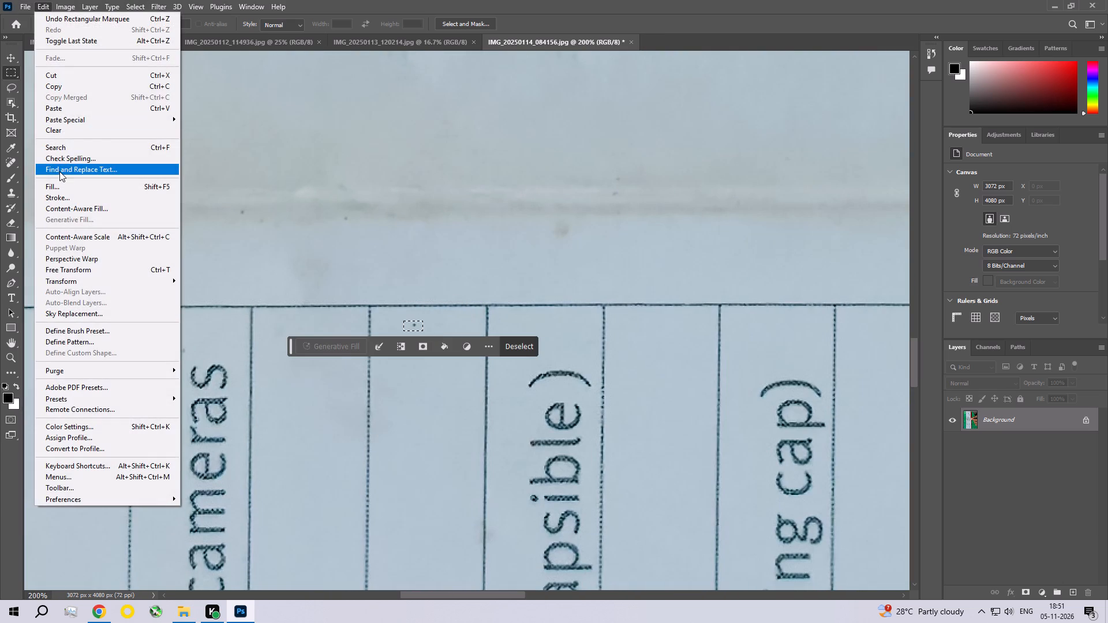
pyautogui.click(58, 183)
pyautogui.click(635, 153)
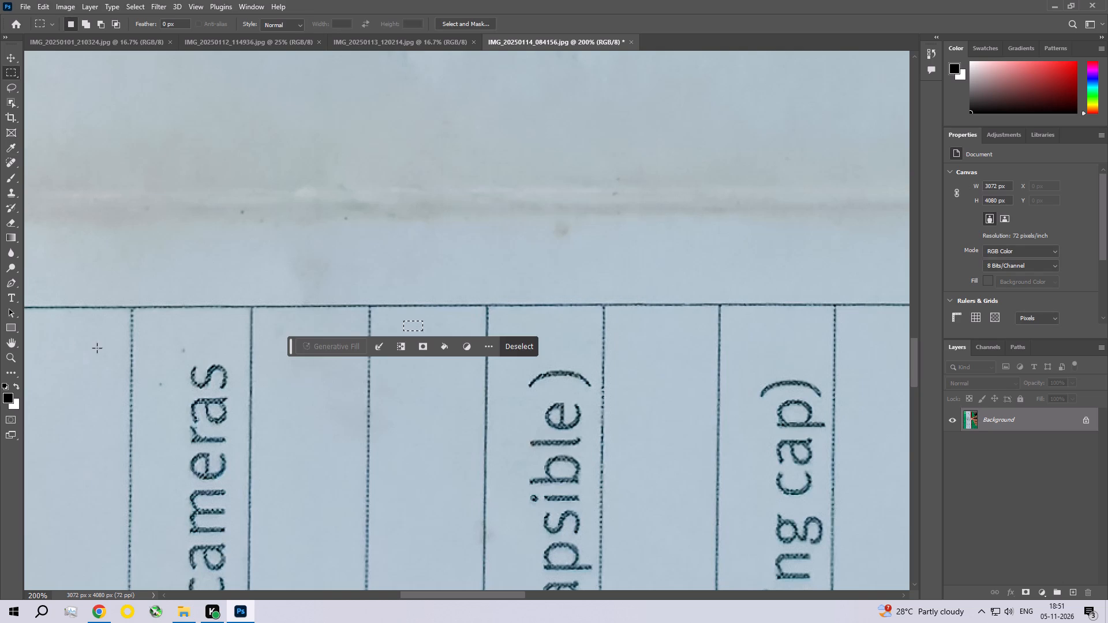
# Select the faint speck just past the end of the word "cameras" in the table and fill it with Content-Aware.
pyautogui.moveTo(171, 346); pyautogui.dragTo(191, 355)
pyautogui.click(40, 5)
pyautogui.click(76, 186)
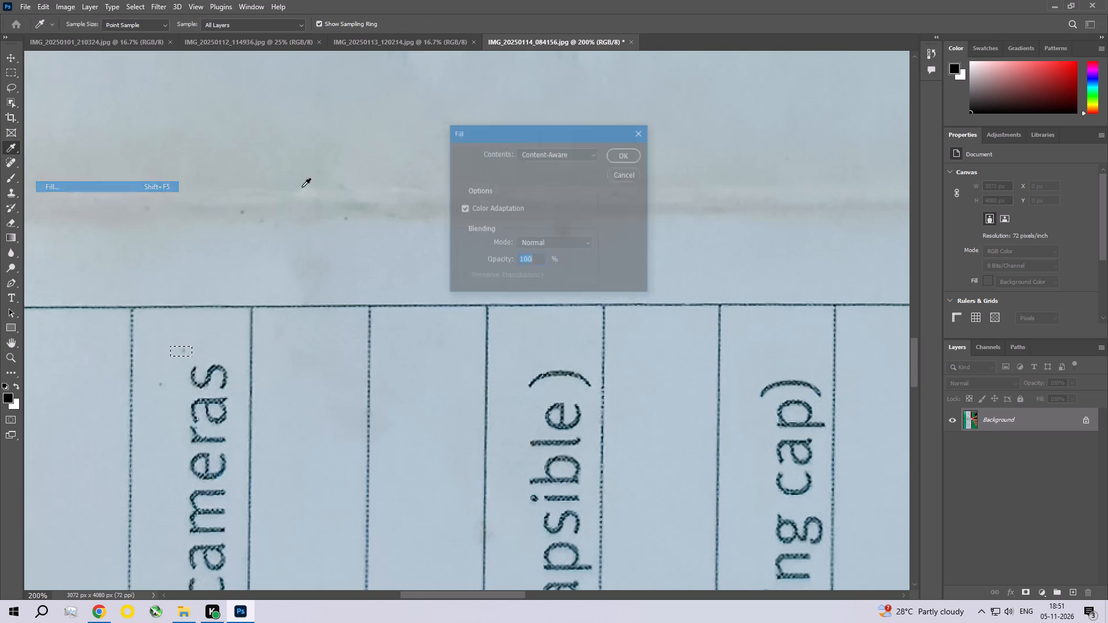
pyautogui.click(631, 151)
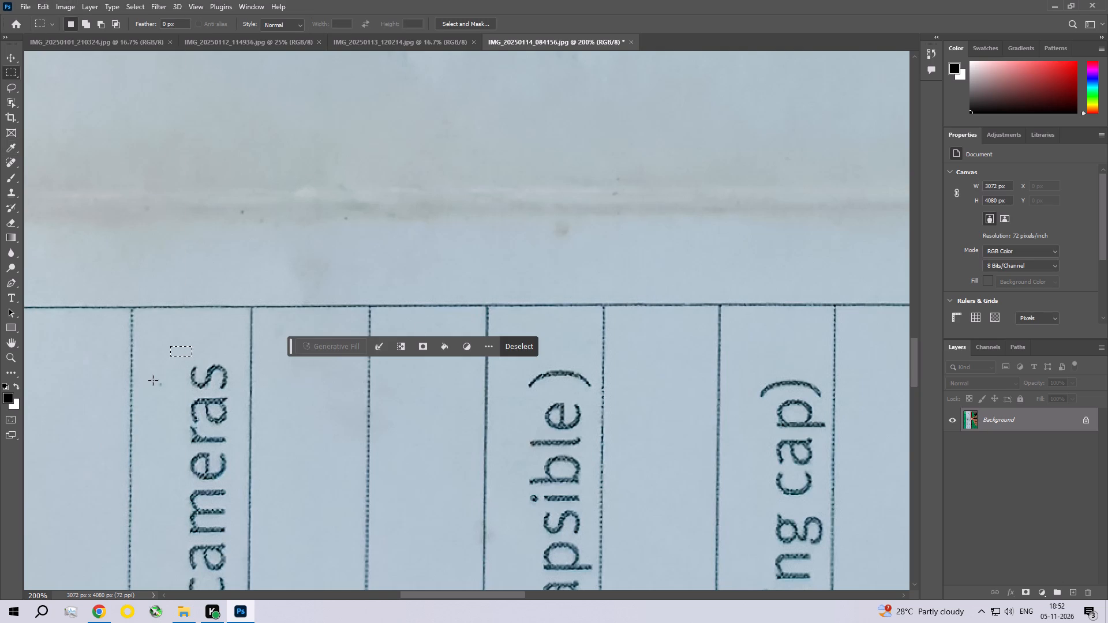
# Select the small speck between the dotted column line and the "s" of "cameras", fill it with Content-Aware and clear the selection.
pyautogui.moveTo(153, 380); pyautogui.dragTo(167, 392)
pyautogui.click(42, 3)
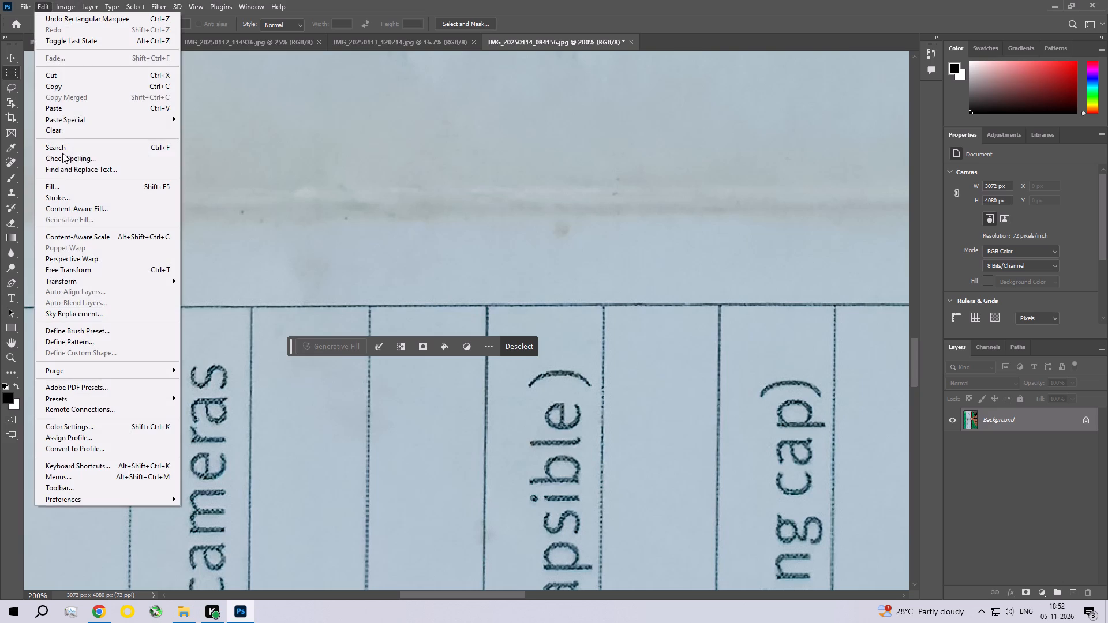
pyautogui.click(63, 190)
pyautogui.click(624, 152)
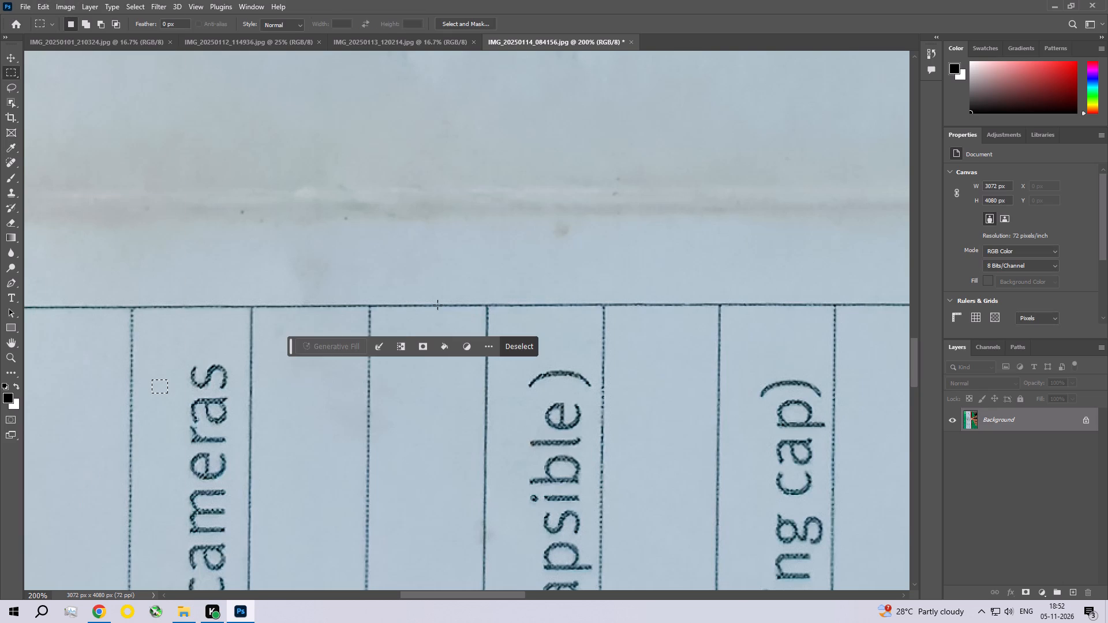
pyautogui.hotkey('ctrl', 'd')
# Select the grey speck in the blank part of the "Auto focus" table column, fill it with Content-Aware and clear the selection.
pyautogui.press('space')
pyautogui.press('space')
pyautogui.press('space')
pyautogui.press('space')
pyautogui.press('space')
pyautogui.press('space')
pyautogui.press('space')
pyautogui.press('space')
pyautogui.press('space')
pyautogui.press('space')
pyautogui.press('space')
pyautogui.press('space')
pyautogui.press('space')
pyautogui.press('space')
pyautogui.press('space')
pyautogui.press('space')
pyautogui.press('space')
pyautogui.press('space')
pyautogui.press('space')
pyautogui.press('space')
pyautogui.moveTo(181, 417); pyautogui.dragTo(558, 389)
pyautogui.moveTo(523, 400); pyautogui.dragTo(333, 208)
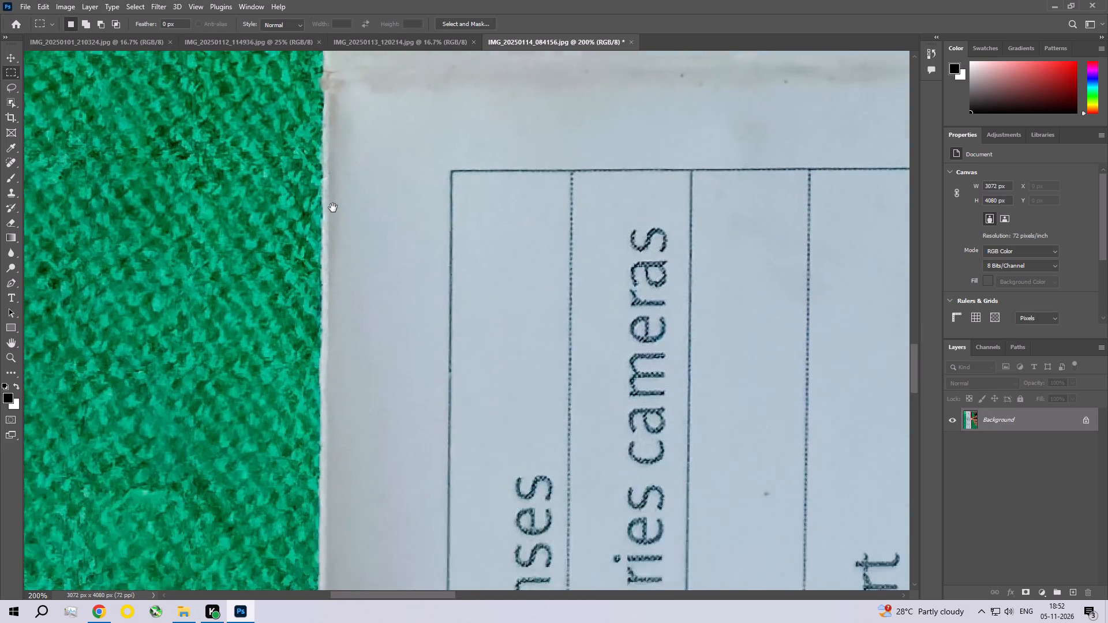
pyautogui.moveTo(333, 208); pyautogui.dragTo(327, 206)
pyautogui.moveTo(298, 393); pyautogui.dragTo(292, 426)
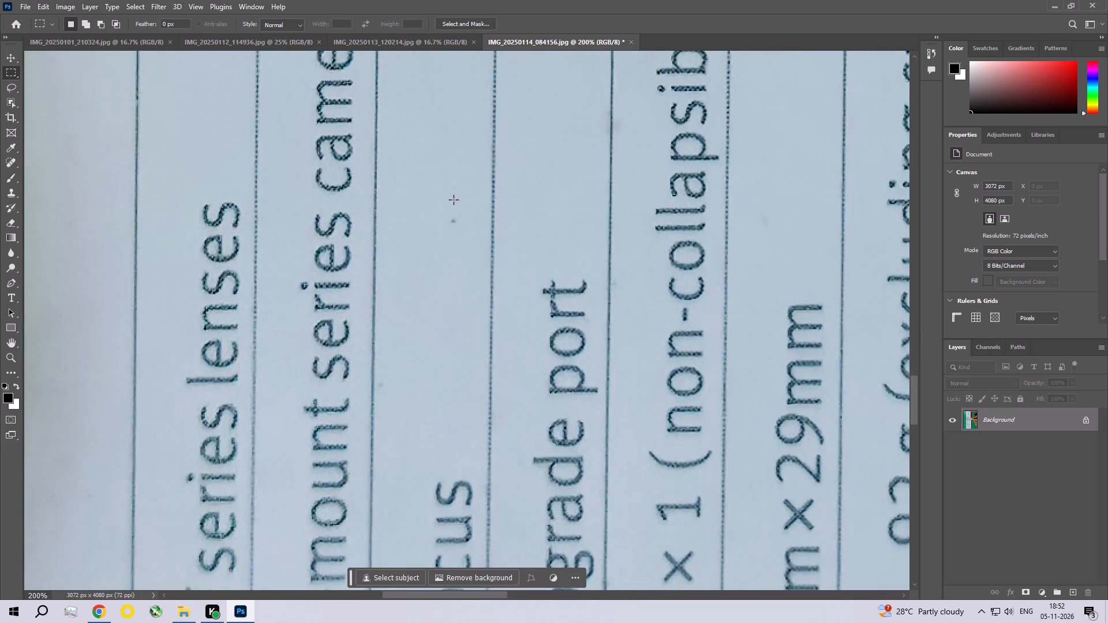
pyautogui.moveTo(441, 209); pyautogui.dragTo(463, 230)
pyautogui.click(39, 8)
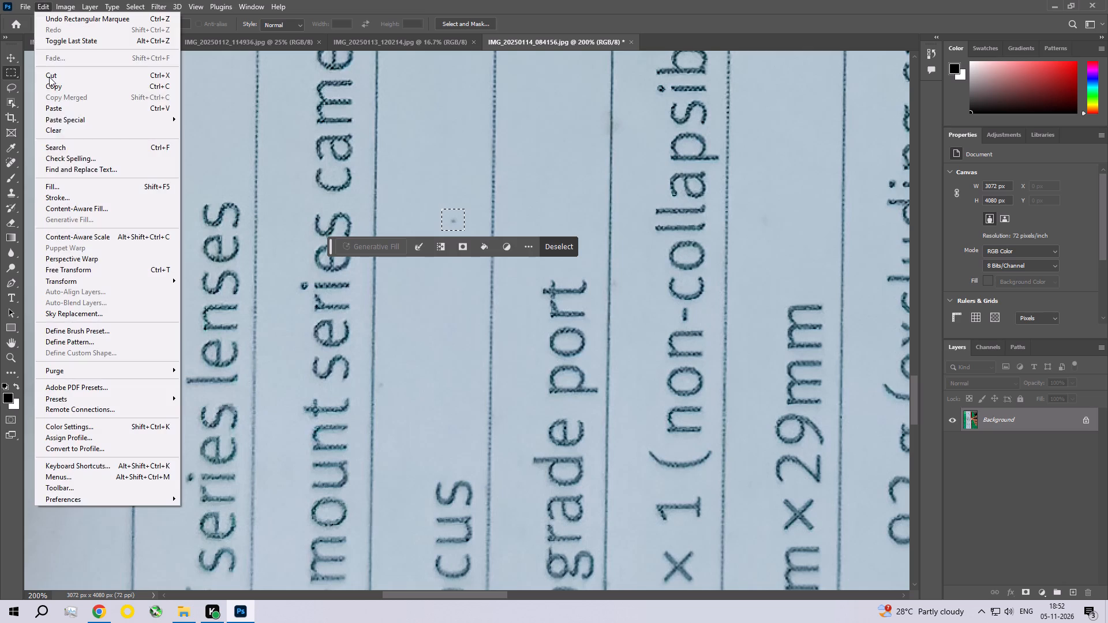
pyautogui.click(62, 183)
pyautogui.click(615, 156)
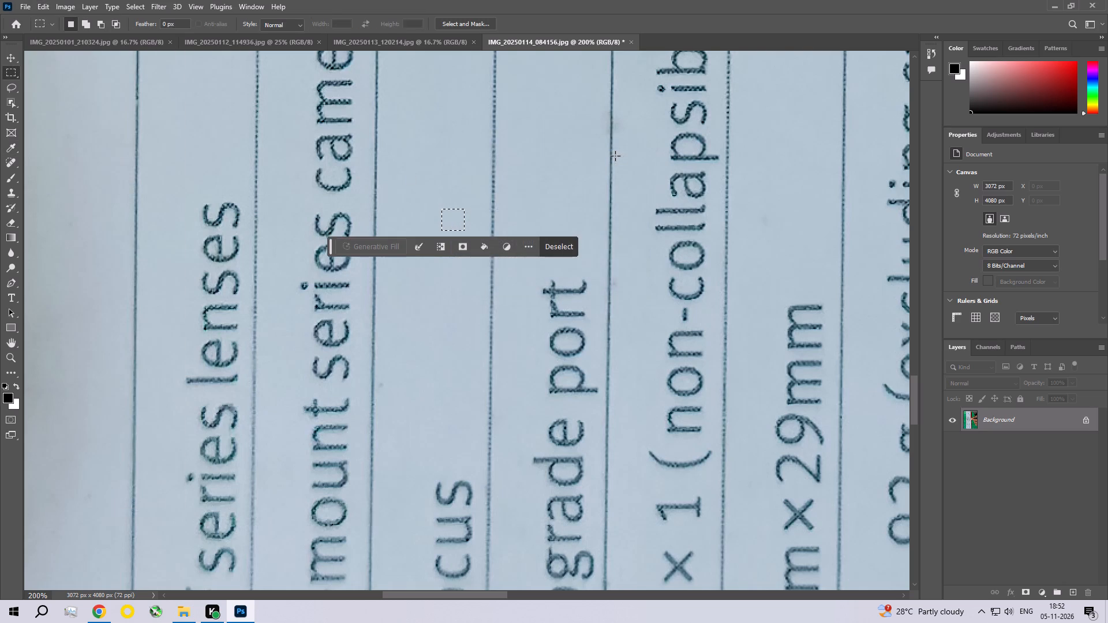
pyautogui.hotkey('ctrl', 'd')
# Select the brownish smudge beside the word "mount" in the Viltrox NF-E1 line, fill it with Content-Aware and clear the selection.
pyautogui.press('space')
pyautogui.press('space')
pyautogui.press('space')
pyautogui.press('space')
pyautogui.press('space')
pyautogui.press('space')
pyautogui.press('space')
pyautogui.press('space')
pyautogui.press('space')
pyautogui.press('space')
pyautogui.press('space')
pyautogui.press('space')
pyautogui.press('space')
pyautogui.press('space')
pyautogui.press('space')
pyautogui.press('space')
pyautogui.press('space')
pyautogui.press('space')
pyautogui.press('space')
pyautogui.press('space')
pyautogui.moveTo(390, 440); pyautogui.dragTo(431, 269)
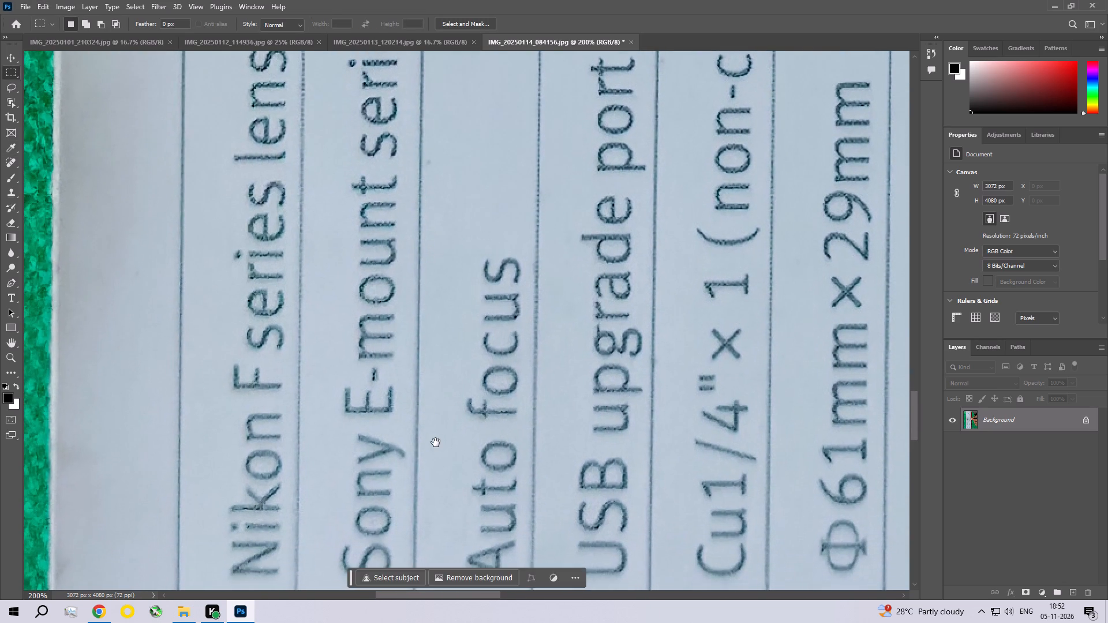
pyautogui.moveTo(436, 283); pyautogui.dragTo(432, 465)
pyautogui.moveTo(437, 365); pyautogui.dragTo(437, 508)
pyautogui.moveTo(437, 410); pyautogui.dragTo(456, 575)
pyautogui.moveTo(463, 419); pyautogui.dragTo(415, 493)
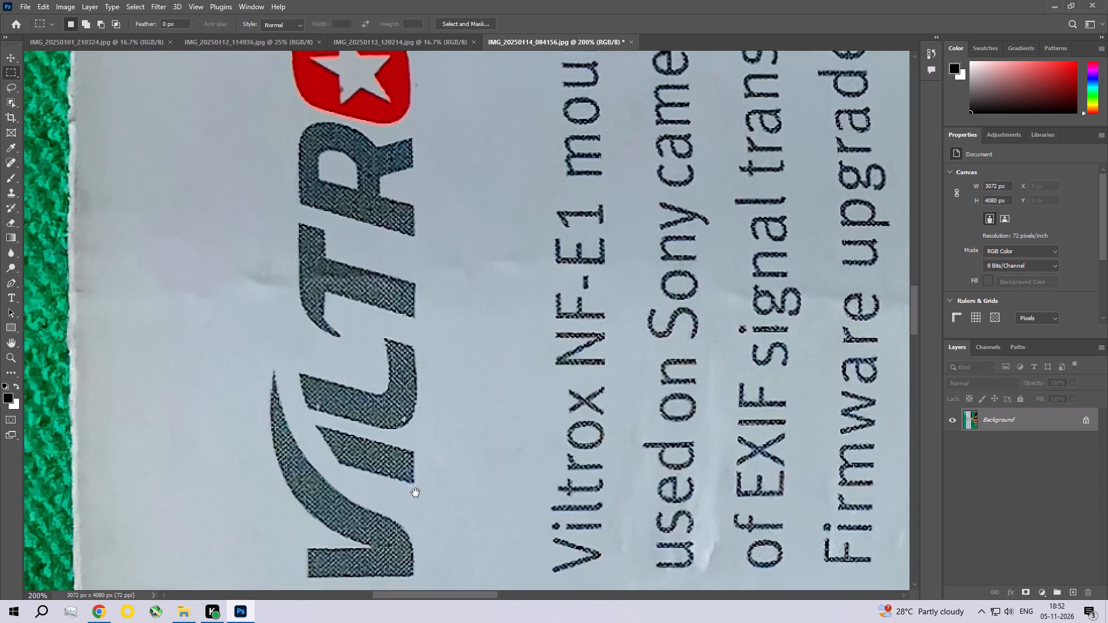
pyautogui.moveTo(415, 493); pyautogui.dragTo(279, 490)
pyautogui.moveTo(323, 403); pyautogui.dragTo(334, 583)
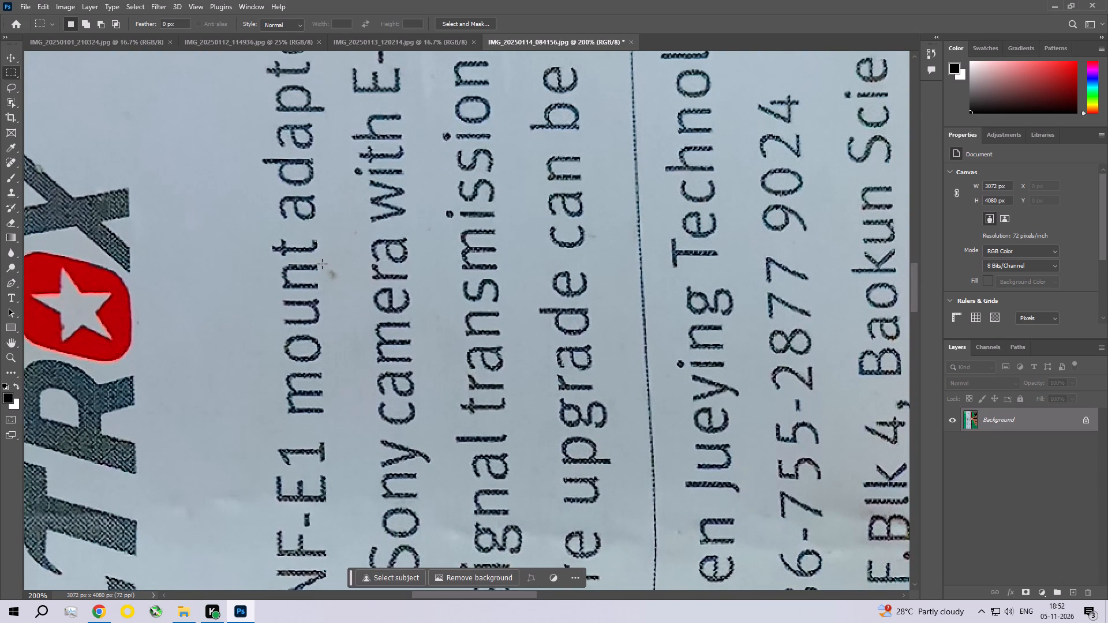
pyautogui.moveTo(322, 264); pyautogui.dragTo(339, 287)
pyautogui.click(35, 3)
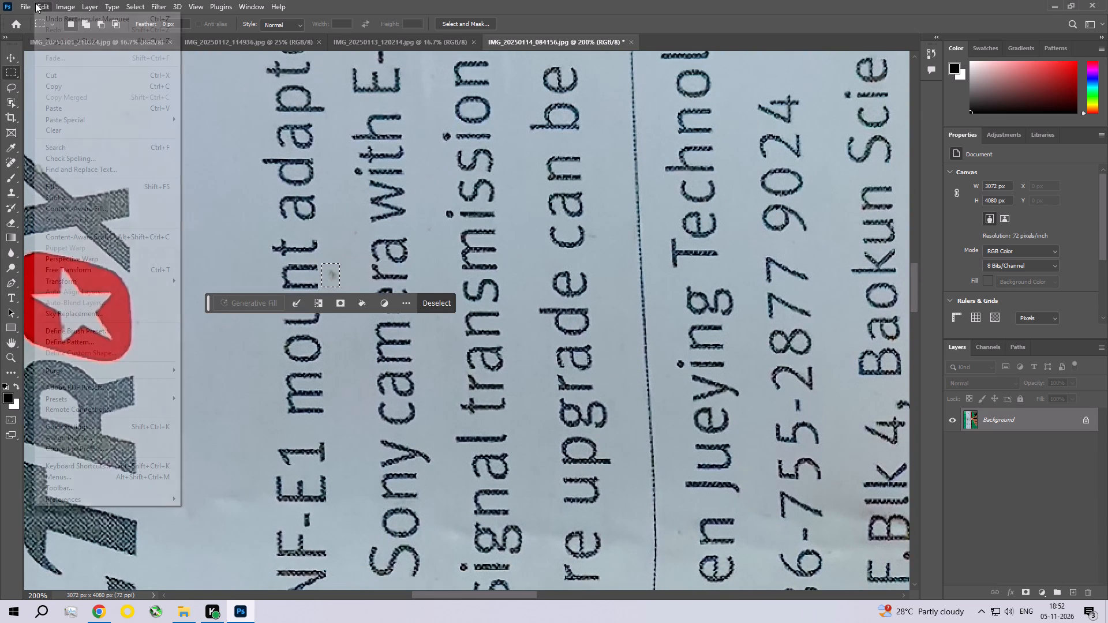
pyautogui.click(84, 186)
pyautogui.click(621, 149)
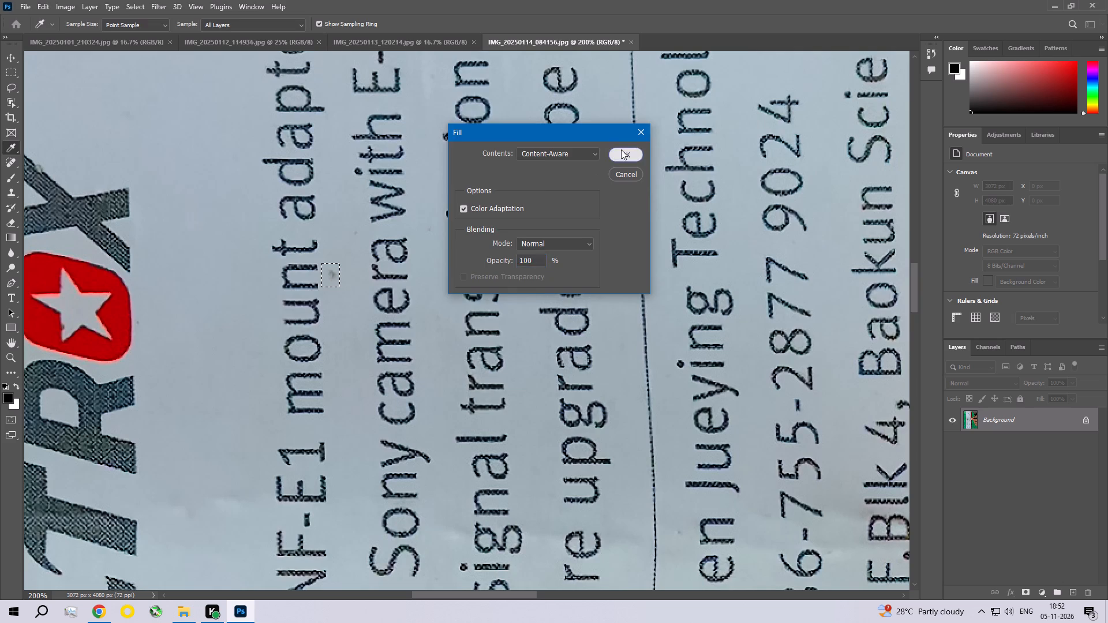
pyautogui.hotkey('ctrl', 'd')
# Select the faint remaining mark between "mount adapter" and "camera with", fill it with Content-Aware and clear the selection.
pyautogui.press('space')
pyautogui.press('space')
pyautogui.press('space')
pyautogui.press('space')
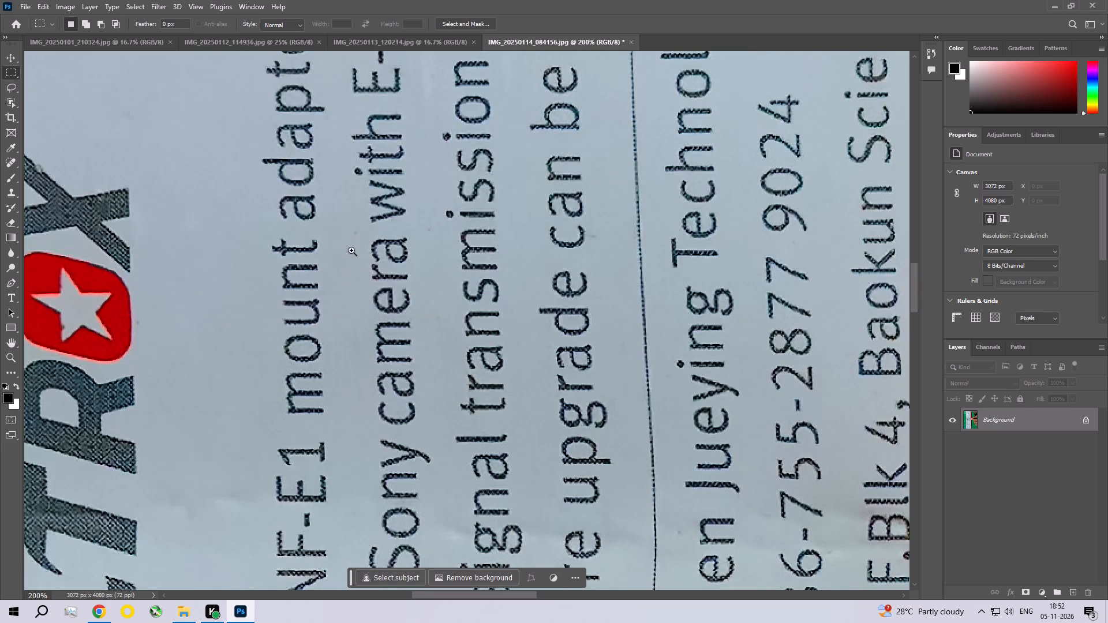
pyautogui.keyDown('ctrl'); pyautogui.click(352, 237); pyautogui.keyUp('ctrl')
pyautogui.moveTo(350, 220); pyautogui.dragTo(362, 244)
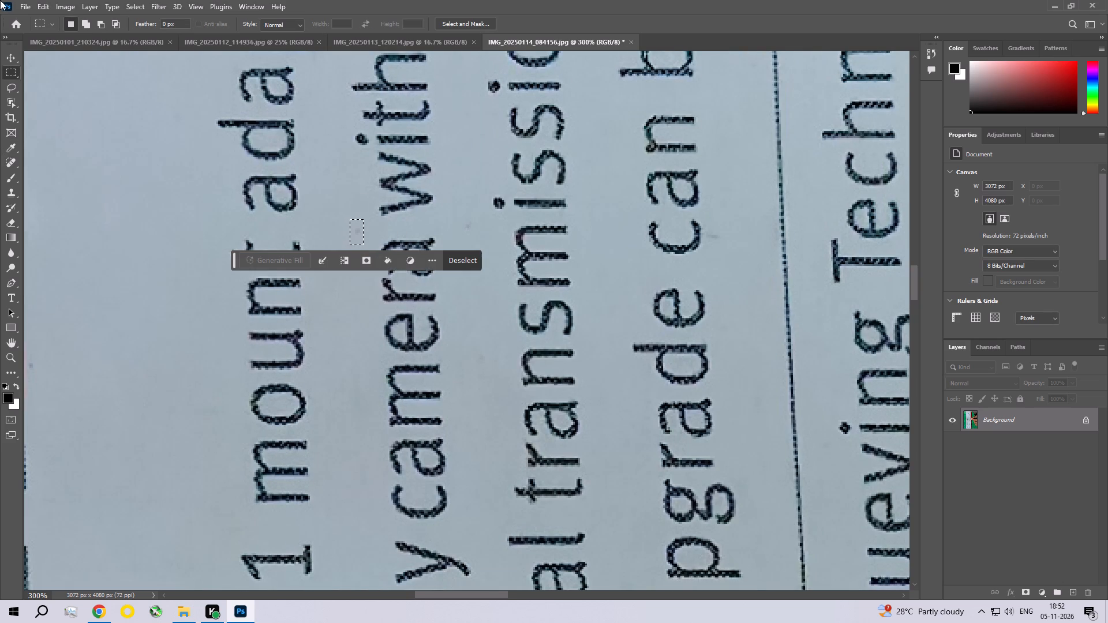
pyautogui.click(45, 0)
pyautogui.click(61, 188)
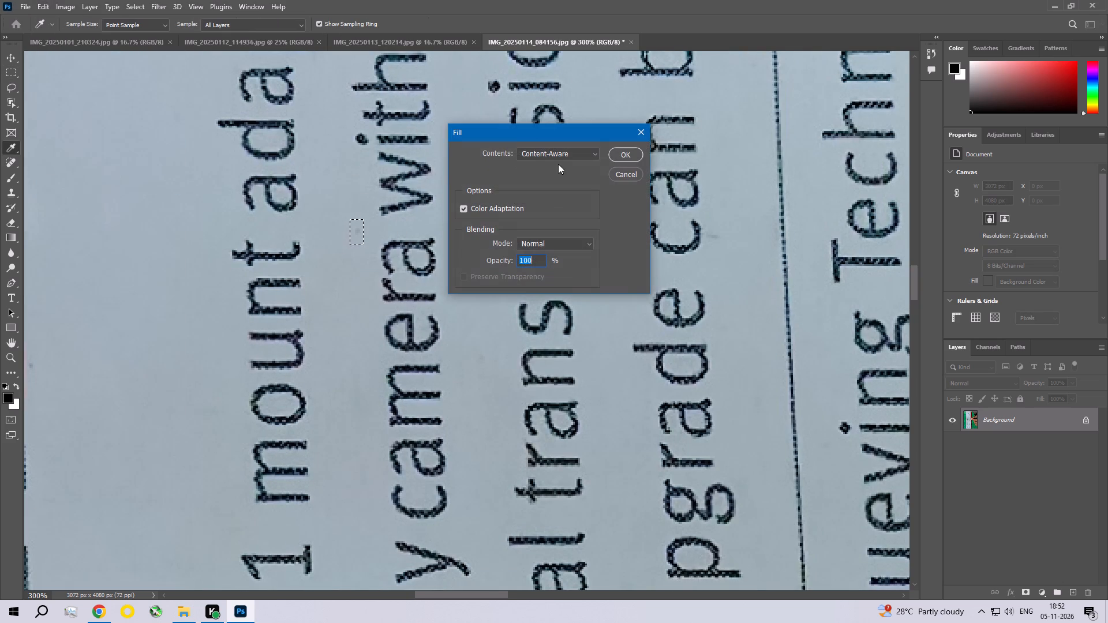
pyautogui.click(617, 158)
pyautogui.hotkey('ctrl', 'd')
# Select the small brown speck between the dotted line and the word "Shenzhen" and fill it with Content-Aware.
pyautogui.press('space')
pyautogui.press('space')
pyautogui.press('space')
pyautogui.press('space')
pyautogui.press('space')
pyautogui.press('space')
pyautogui.press('space')
pyautogui.press('space')
pyautogui.press('space')
pyautogui.press('space')
pyautogui.press('space')
pyautogui.press('space')
pyautogui.press('space')
pyautogui.press('space')
pyautogui.press('space')
pyautogui.press('space')
pyautogui.press('space')
pyautogui.press('space')
pyautogui.press('space')
pyautogui.press('space')
pyautogui.moveTo(542, 395); pyautogui.dragTo(480, 378)
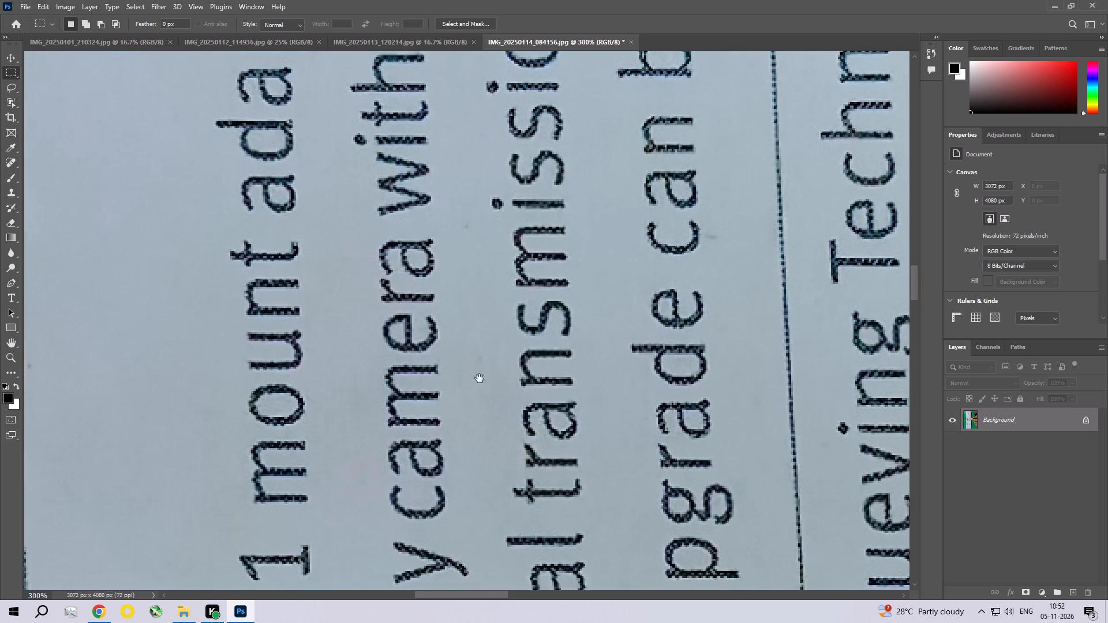
pyautogui.moveTo(480, 378); pyautogui.dragTo(366, 223)
pyautogui.click(365, 335)
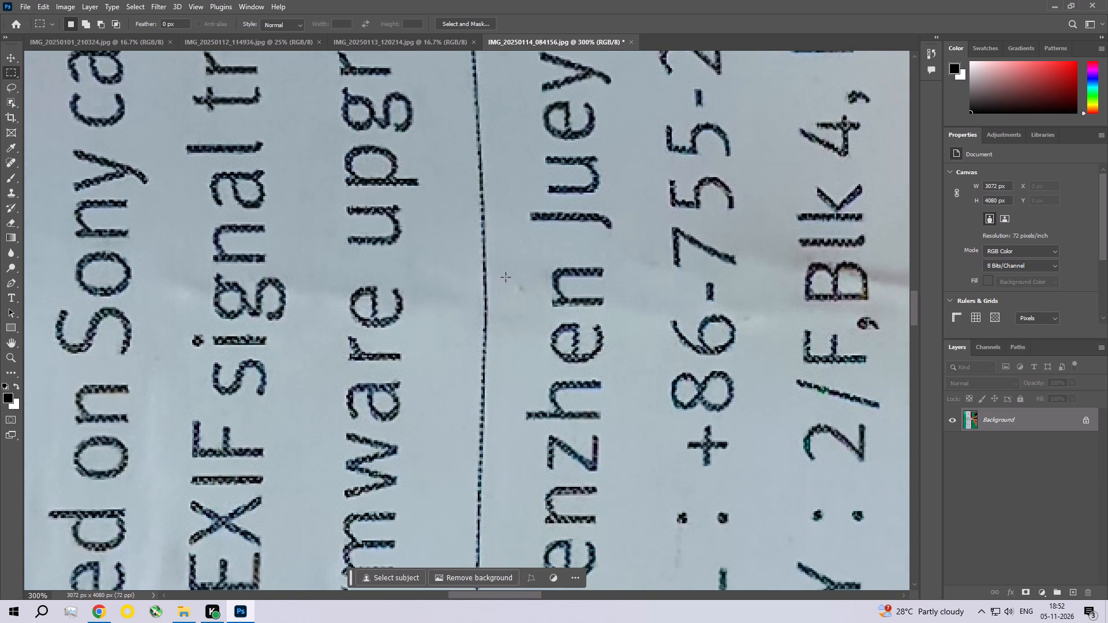
pyautogui.moveTo(511, 278); pyautogui.dragTo(529, 301)
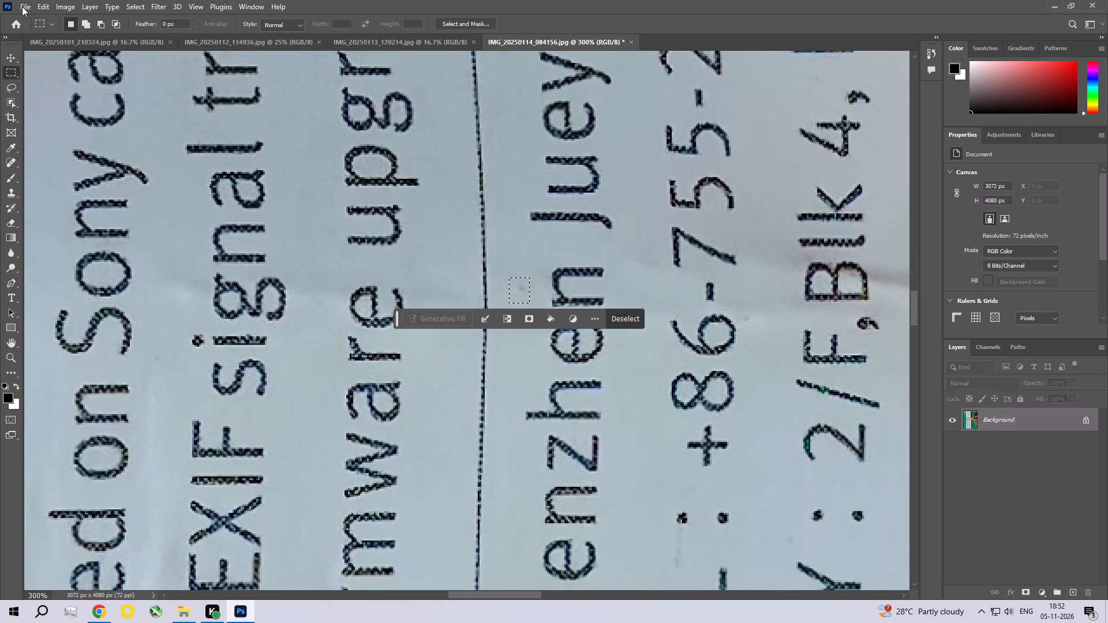
pyautogui.click(40, 0)
pyautogui.click(63, 186)
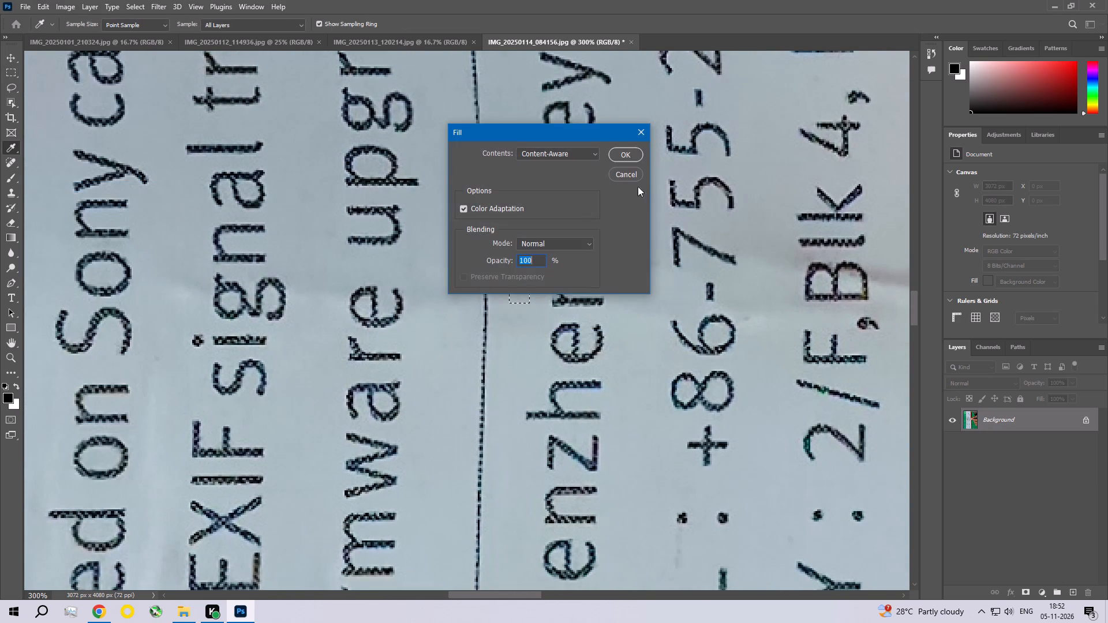
pyautogui.click(628, 156)
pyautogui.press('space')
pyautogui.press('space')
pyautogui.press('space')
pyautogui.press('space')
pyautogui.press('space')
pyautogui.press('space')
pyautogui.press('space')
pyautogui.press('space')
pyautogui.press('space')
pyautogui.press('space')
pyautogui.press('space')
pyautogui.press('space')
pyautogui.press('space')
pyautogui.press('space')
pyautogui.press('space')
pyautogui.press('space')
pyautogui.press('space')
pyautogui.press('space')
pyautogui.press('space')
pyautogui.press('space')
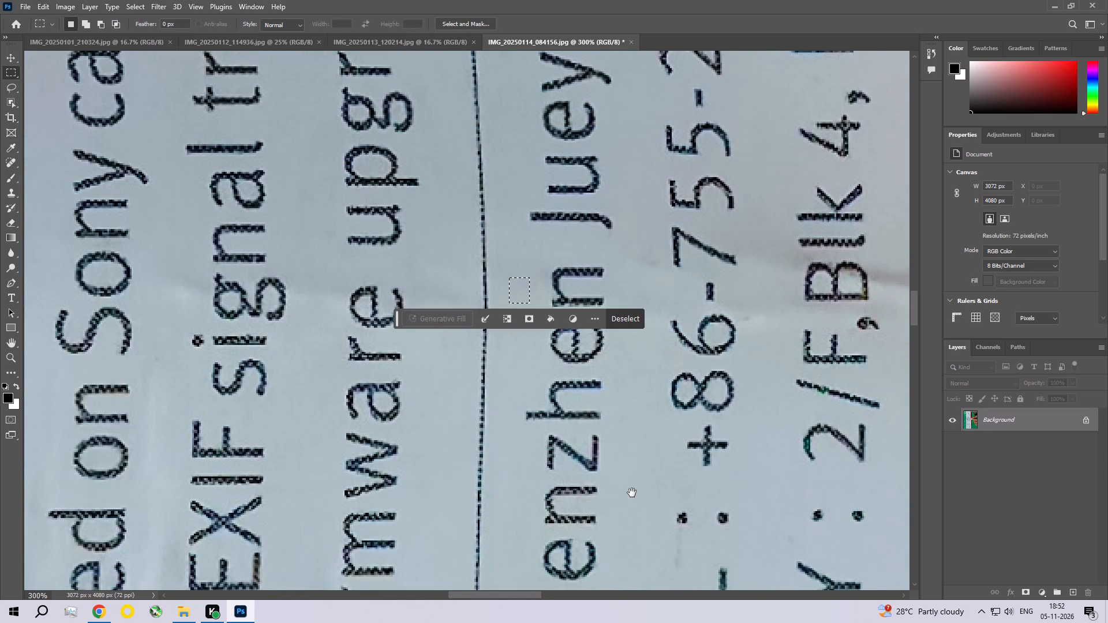
# Select the brown speck on the dotted line beside the start of "Shenzhen", fill it with Content-Aware and clear the selection.
pyautogui.moveTo(627, 484); pyautogui.dragTo(443, 296)
pyautogui.moveTo(450, 336); pyautogui.dragTo(489, 399)
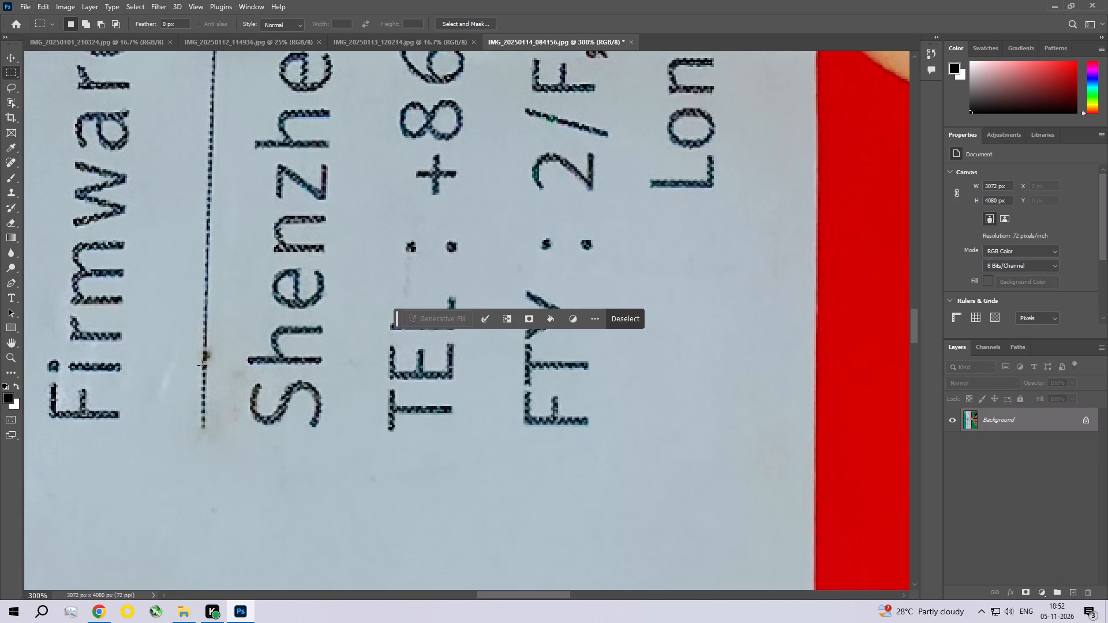
pyautogui.moveTo(208, 345); pyautogui.dragTo(215, 371)
pyautogui.click(44, 5)
pyautogui.click(57, 182)
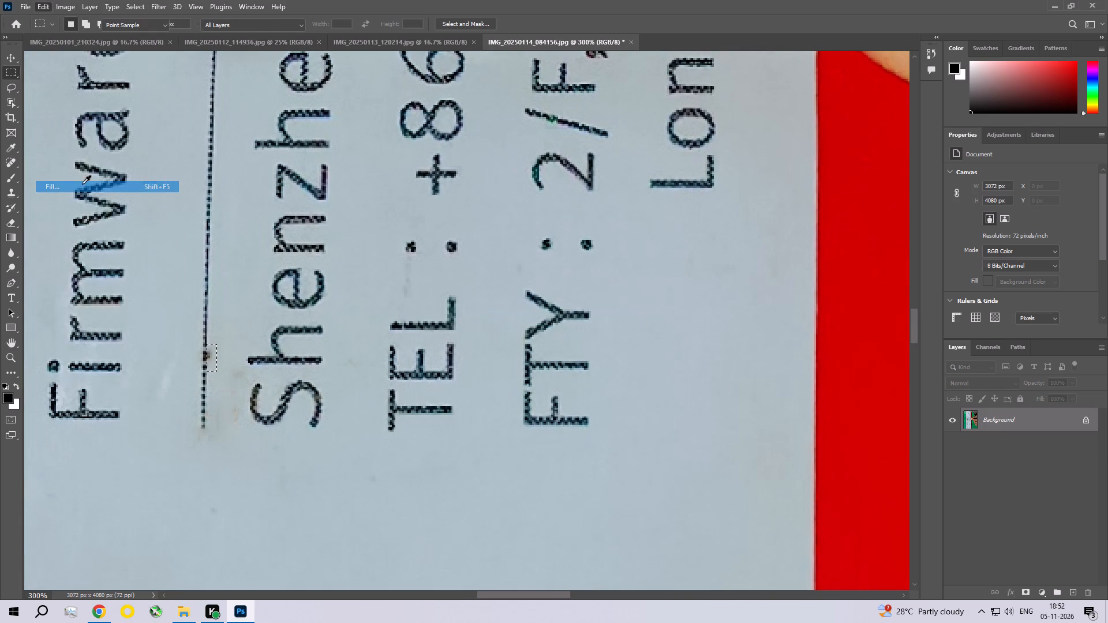
pyautogui.click(632, 153)
pyautogui.hotkey('ctrl', 'd')
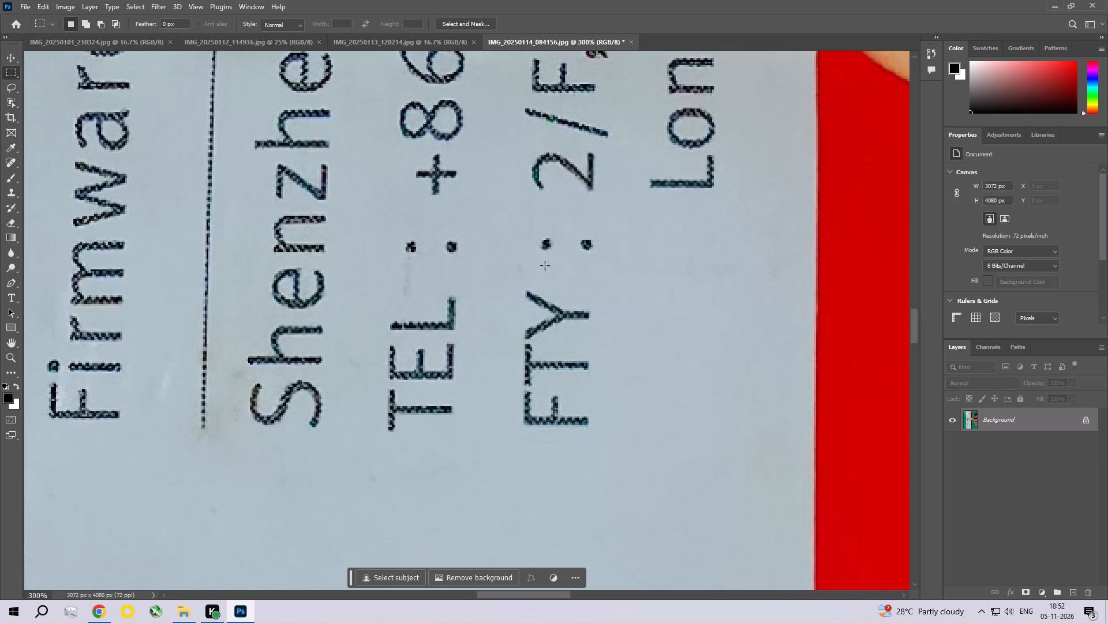
# Select the faint mark between "TEL" and its colon, fill it with Content-Aware and clear the selection.
pyautogui.press('space')
pyautogui.press('space')
pyautogui.press('space')
pyautogui.press('space')
pyautogui.press('space')
pyautogui.press('space')
pyautogui.press('space')
pyautogui.press('space')
pyautogui.moveTo(392, 303); pyautogui.dragTo(395, 302)
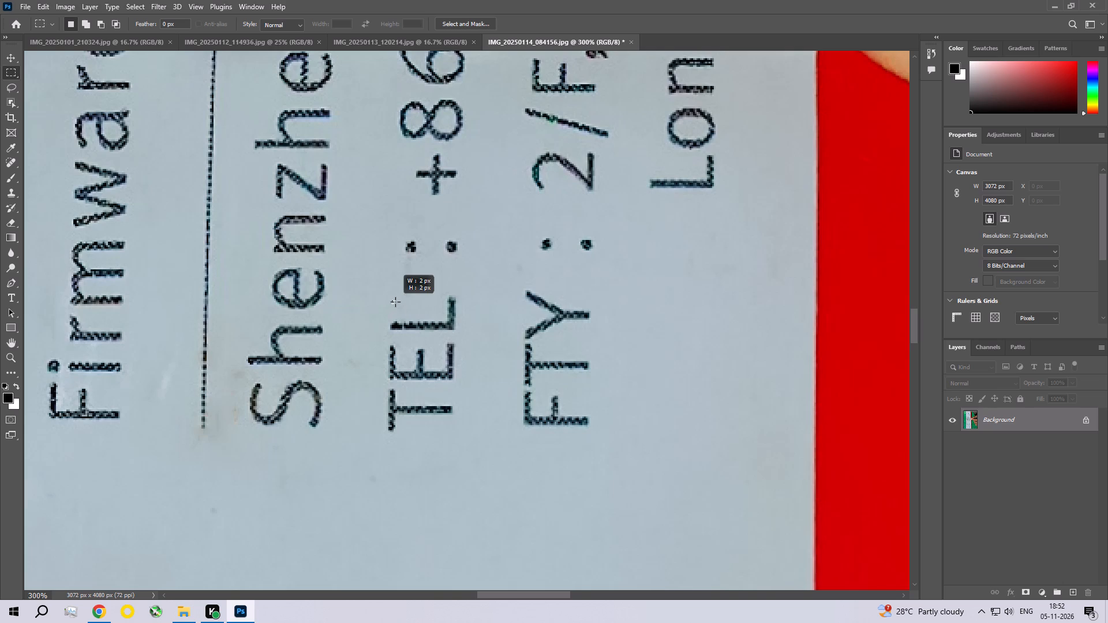
pyautogui.moveTo(395, 302); pyautogui.dragTo(426, 258)
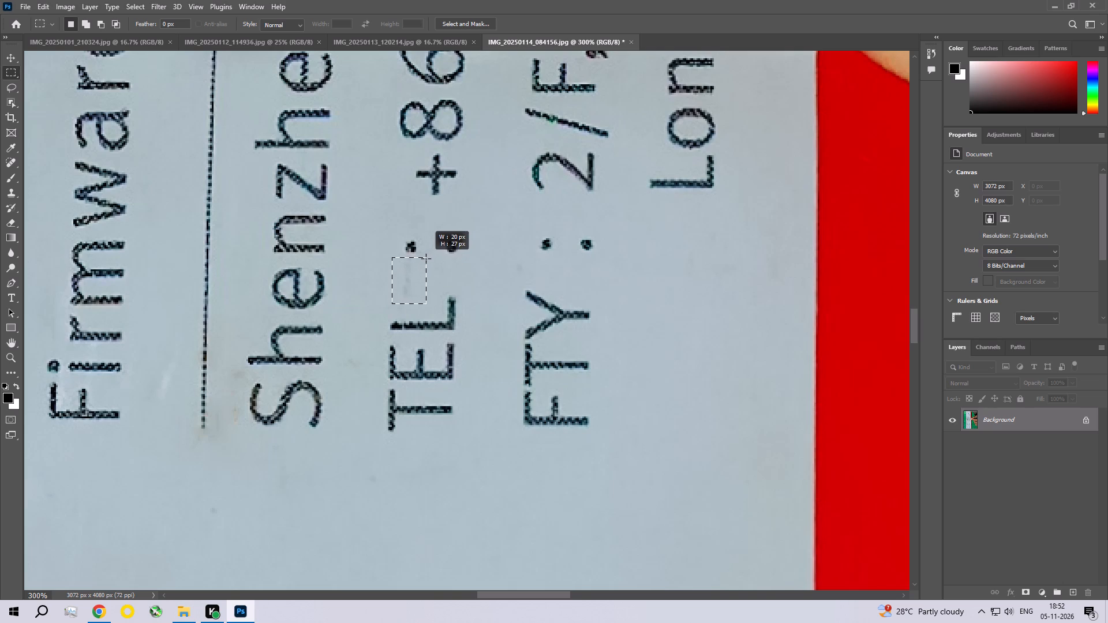
pyautogui.moveTo(426, 258); pyautogui.dragTo(427, 257)
pyautogui.click(44, 1)
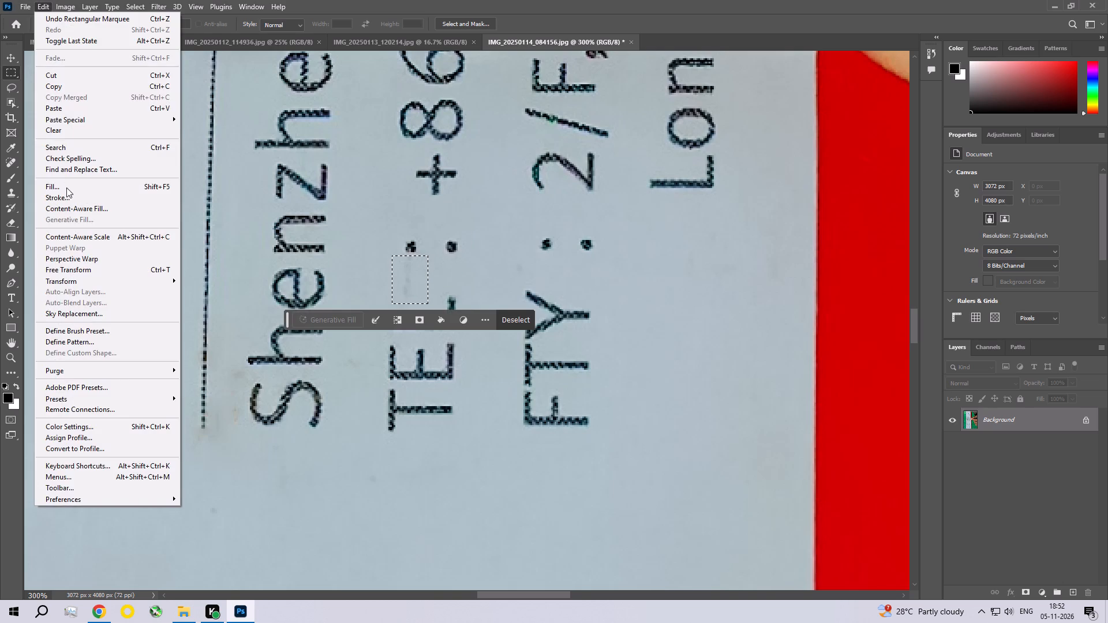
pyautogui.click(67, 188)
pyautogui.click(619, 152)
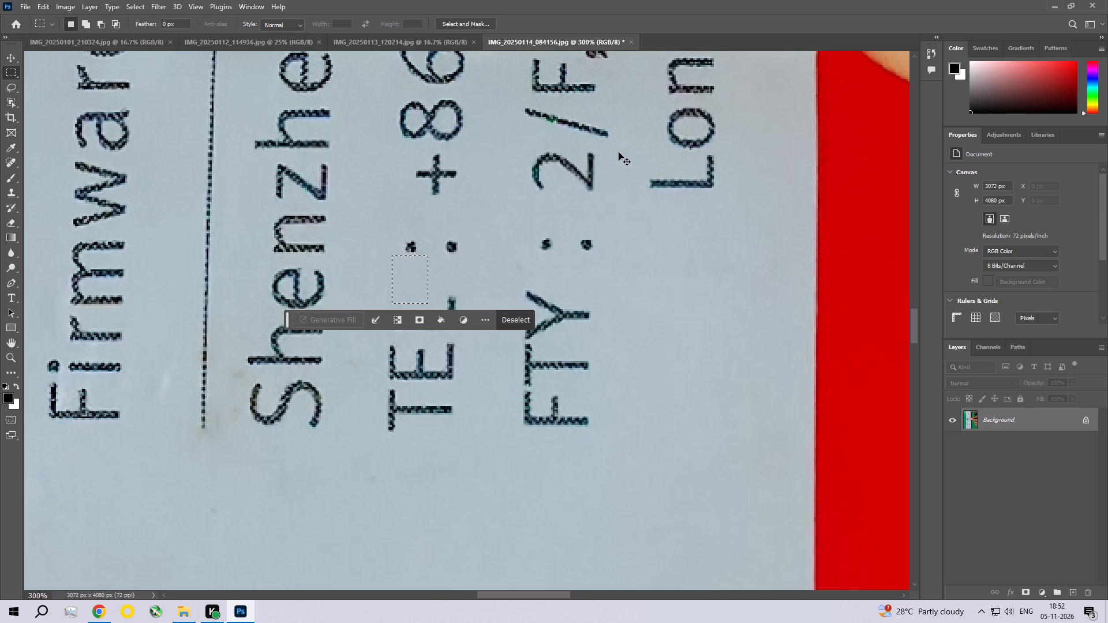
pyautogui.hotkey('ctrl', 'd')
# Select the faint grey speck in the blank margin just before the word "TEL" and fill it with Content-Aware.
pyautogui.press('space')
pyautogui.press('space')
pyautogui.press('space')
pyautogui.press('space')
pyautogui.press('space')
pyautogui.press('space')
pyautogui.press('space')
pyautogui.press('space')
pyautogui.press('space')
pyautogui.press('space')
pyautogui.press('space')
pyautogui.press('space')
pyautogui.press('space')
pyautogui.press('space')
pyautogui.press('space')
pyautogui.press('space')
pyautogui.press('space')
pyautogui.press('space')
pyautogui.press('space')
pyautogui.press('space')
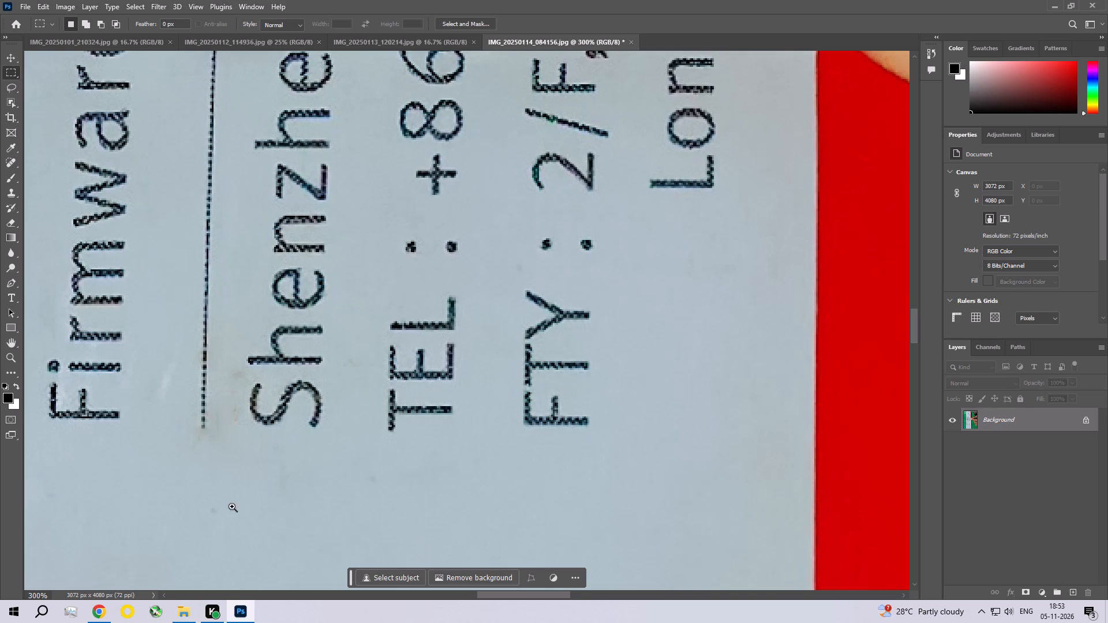
pyautogui.keyDown('ctrl'); pyautogui.click(232, 506); pyautogui.keyUp('ctrl')
pyautogui.moveTo(302, 505); pyautogui.dragTo(311, 392)
pyautogui.moveTo(416, 343); pyautogui.dragTo(447, 370)
pyautogui.click(60, 8)
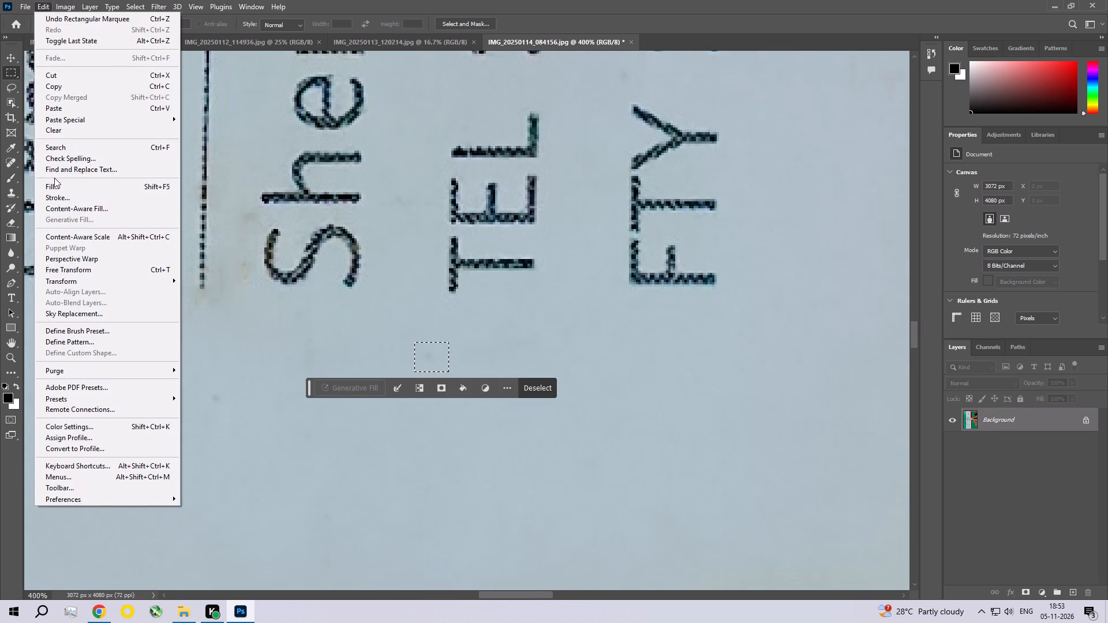
pyautogui.click(59, 186)
pyautogui.click(618, 151)
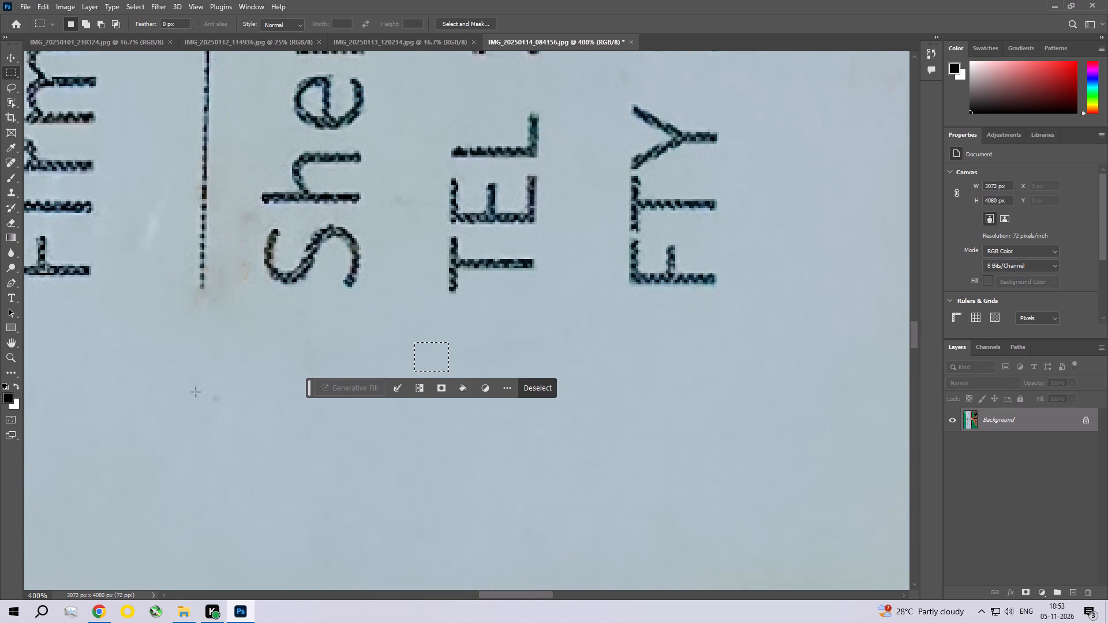
# Select the small speck in the blank margin beyond the end of the dotted line and fill it with Content-Aware.
pyautogui.moveTo(194, 377); pyautogui.dragTo(227, 422)
pyautogui.click(40, 0)
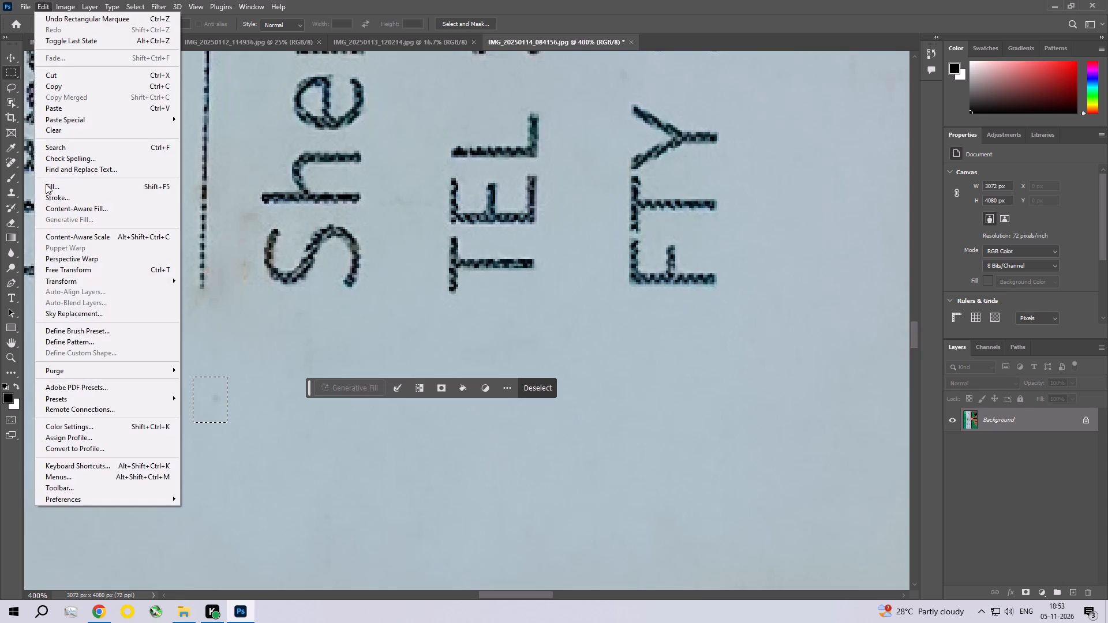
pyautogui.click(62, 185)
pyautogui.click(631, 148)
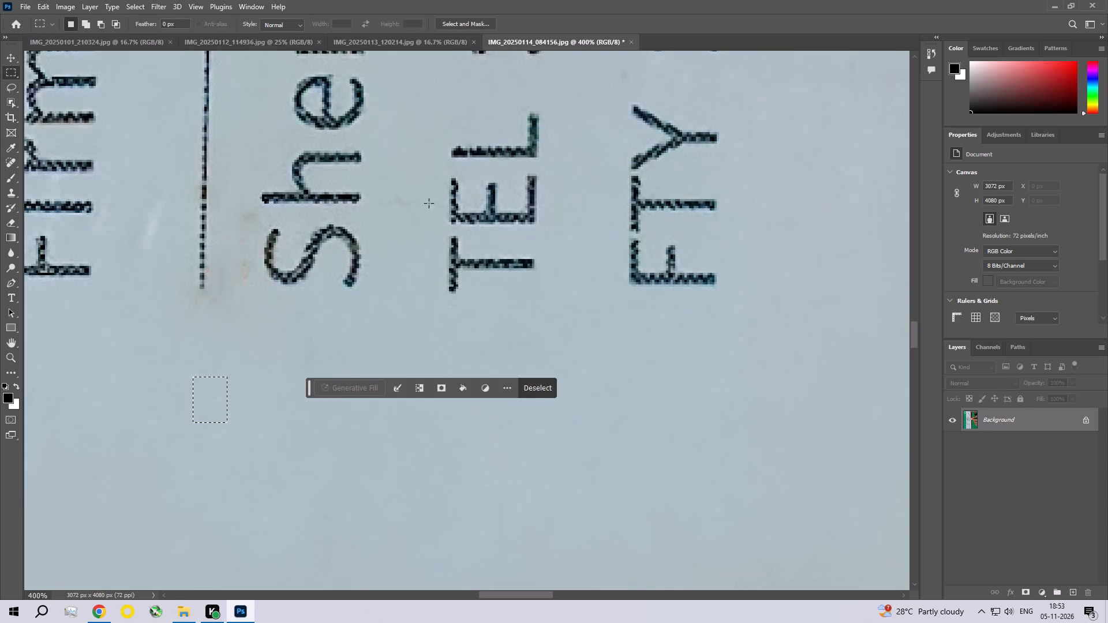
# Select the faint mark between the words "Shenzhen" and "TEL", fill it with Content-Aware and clear the selection.
pyautogui.moveTo(384, 187); pyautogui.dragTo(413, 213)
pyautogui.click(40, 3)
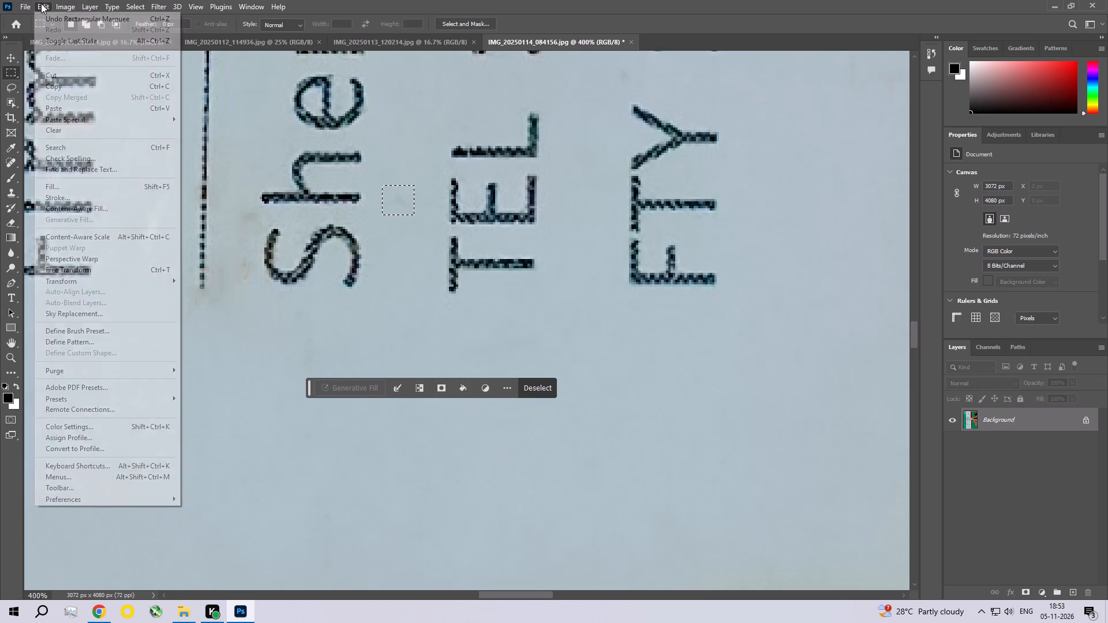
pyautogui.click(51, 186)
pyautogui.click(633, 147)
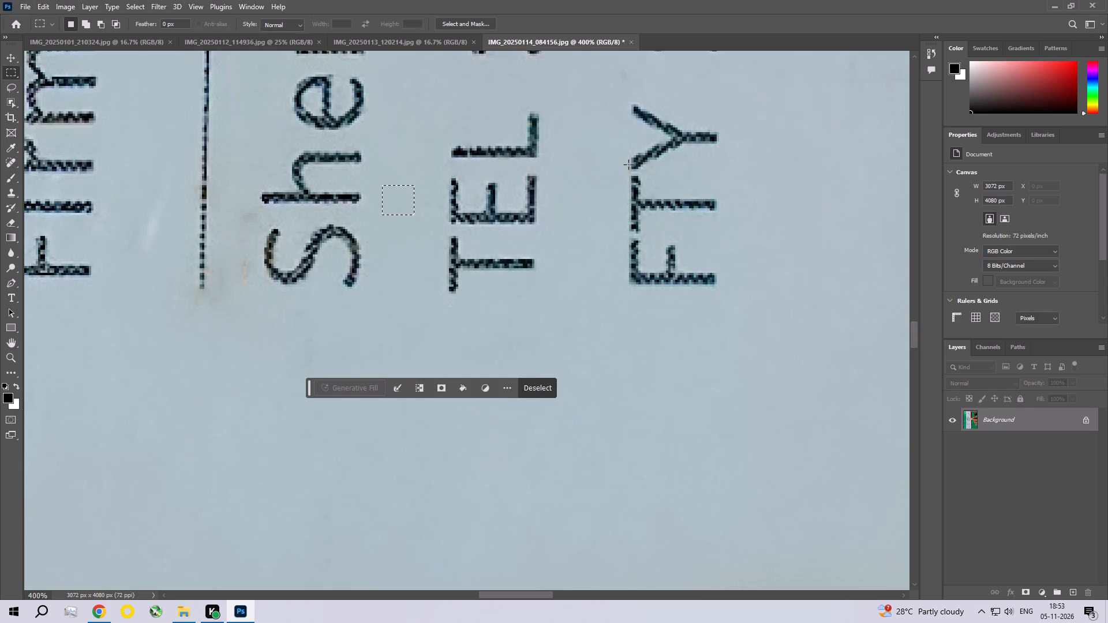
pyautogui.hotkey('ctrl', 'd')
# Select the cluster of small dark specks on the leaflet's fold crease, fill it with Content-Aware and clear the selection.
pyautogui.press('space')
pyautogui.press('space')
pyautogui.press('space')
pyautogui.press('space')
pyautogui.press('space')
pyautogui.press('space')
pyautogui.press('space')
pyautogui.press('space')
pyautogui.press('space')
pyautogui.press('space')
pyautogui.press('space')
pyautogui.press('space')
pyautogui.press('space')
pyautogui.press('space')
pyautogui.press('space')
pyautogui.press('space')
pyautogui.press('space')
pyautogui.press('space')
pyautogui.press('space')
pyautogui.press('space')
pyautogui.moveTo(262, 224); pyautogui.dragTo(510, 247)
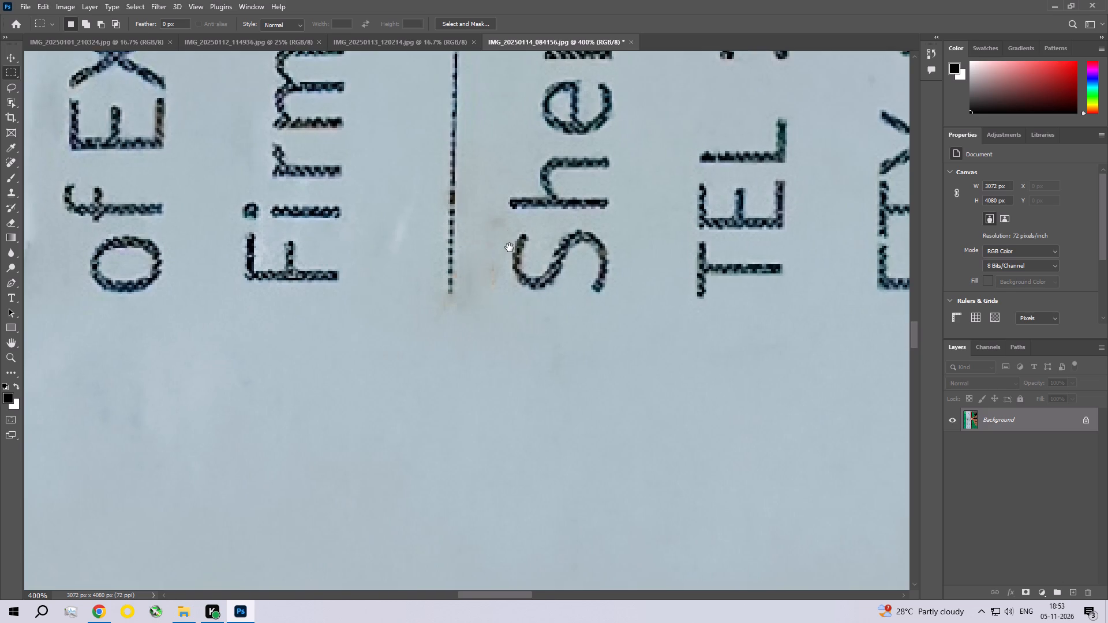
pyautogui.moveTo(510, 247); pyautogui.dragTo(634, 123)
pyautogui.moveTo(428, 388); pyautogui.dragTo(441, 252)
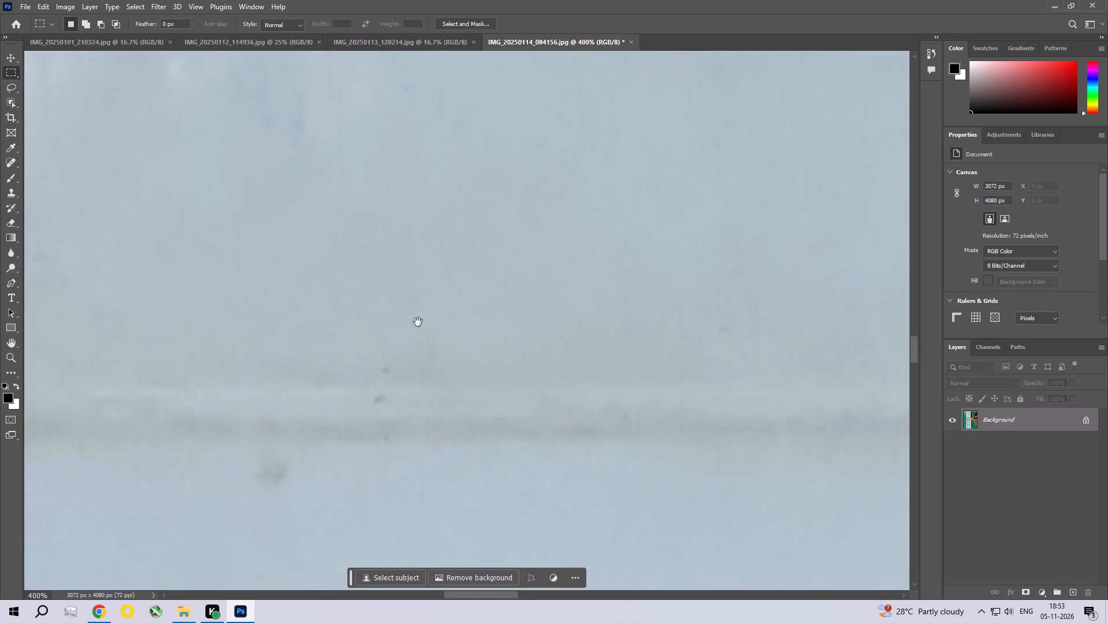
pyautogui.moveTo(364, 351); pyautogui.dragTo(404, 438)
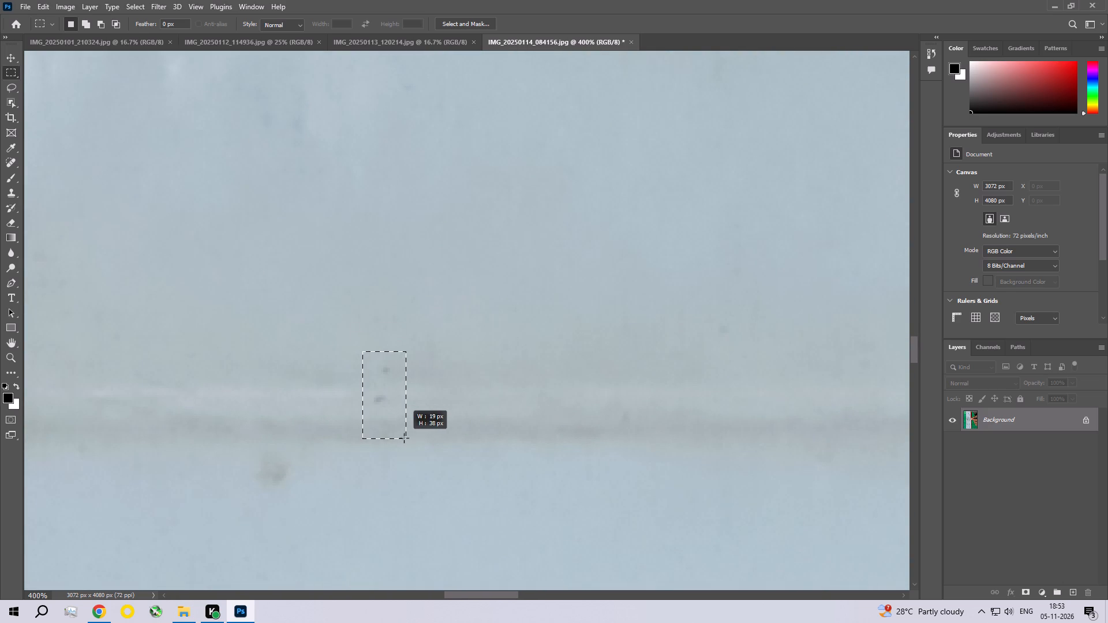
pyautogui.moveTo(404, 438); pyautogui.dragTo(407, 457)
pyautogui.click(47, 1)
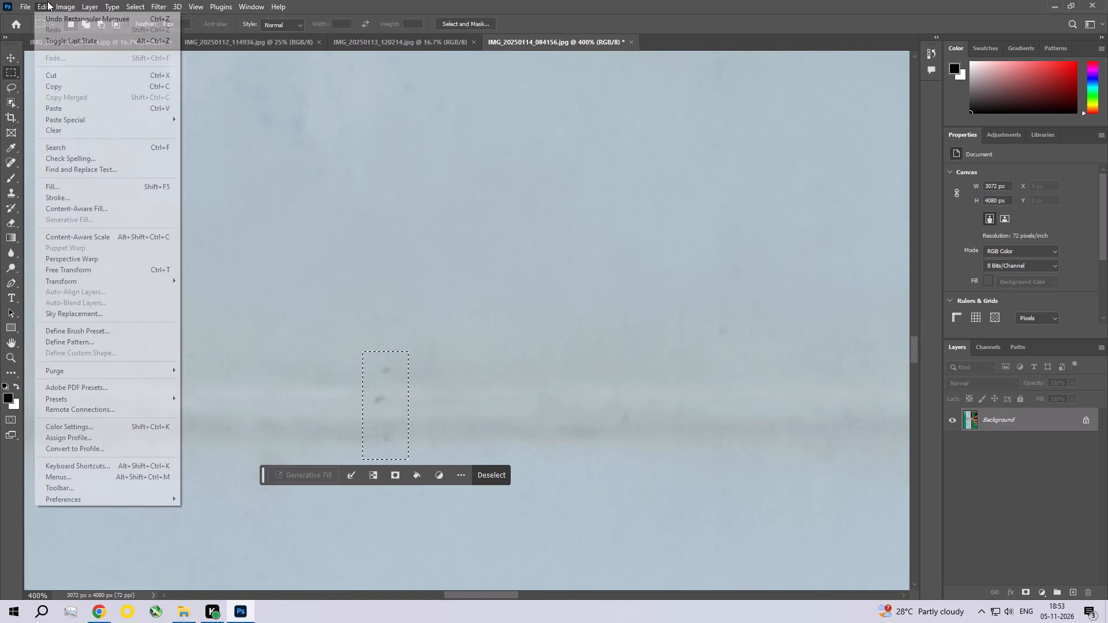
pyautogui.click(61, 191)
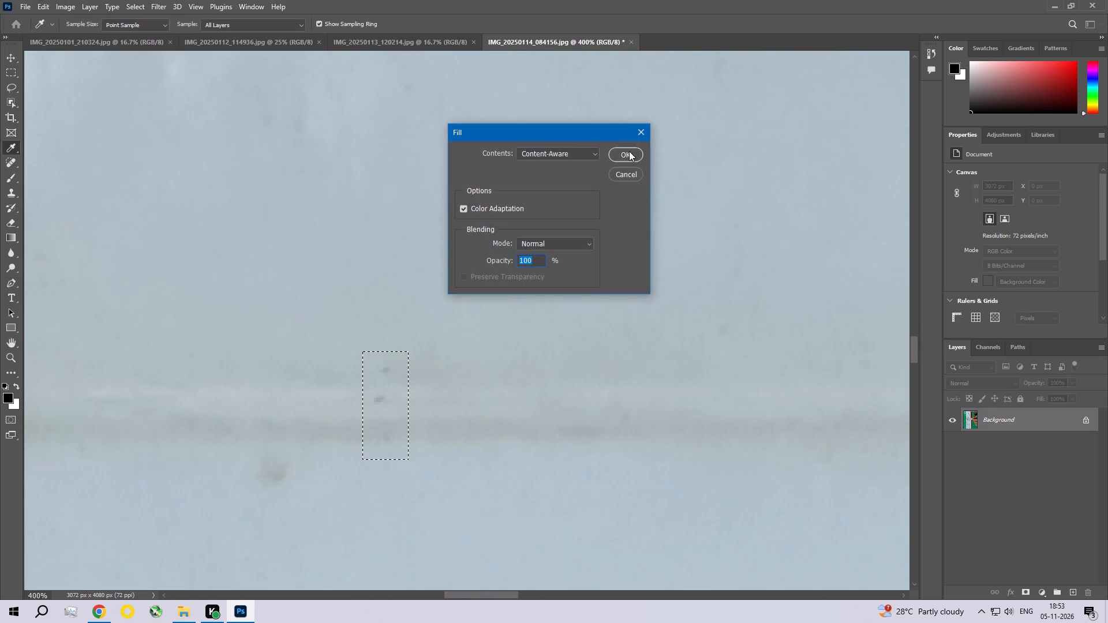
pyautogui.click(629, 151)
pyautogui.hotkey('ctrl', 'd')
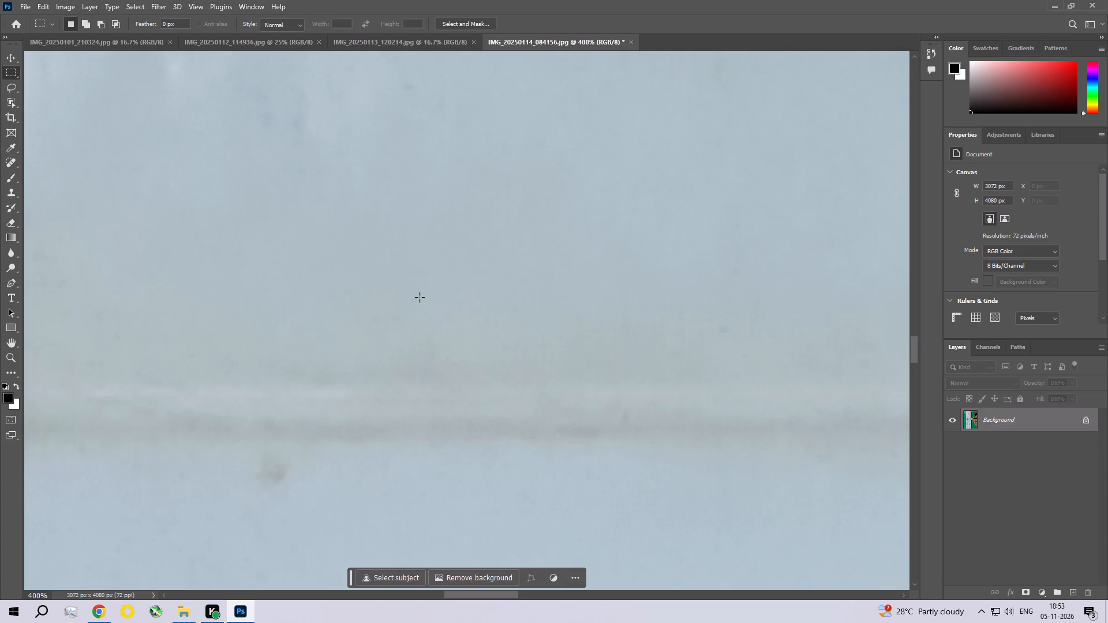
# Select the brownish smudge between the fold crease and the table grid, fill it with Content-Aware and clear the selection.
pyautogui.press('space')
pyautogui.press('space')
pyautogui.press('space')
pyautogui.press('space')
pyautogui.press('space')
pyautogui.press('space')
pyautogui.press('space')
pyautogui.press('space')
pyautogui.press('space')
pyautogui.press('space')
pyautogui.press('space')
pyautogui.press('space')
pyautogui.moveTo(377, 418); pyautogui.dragTo(420, 290)
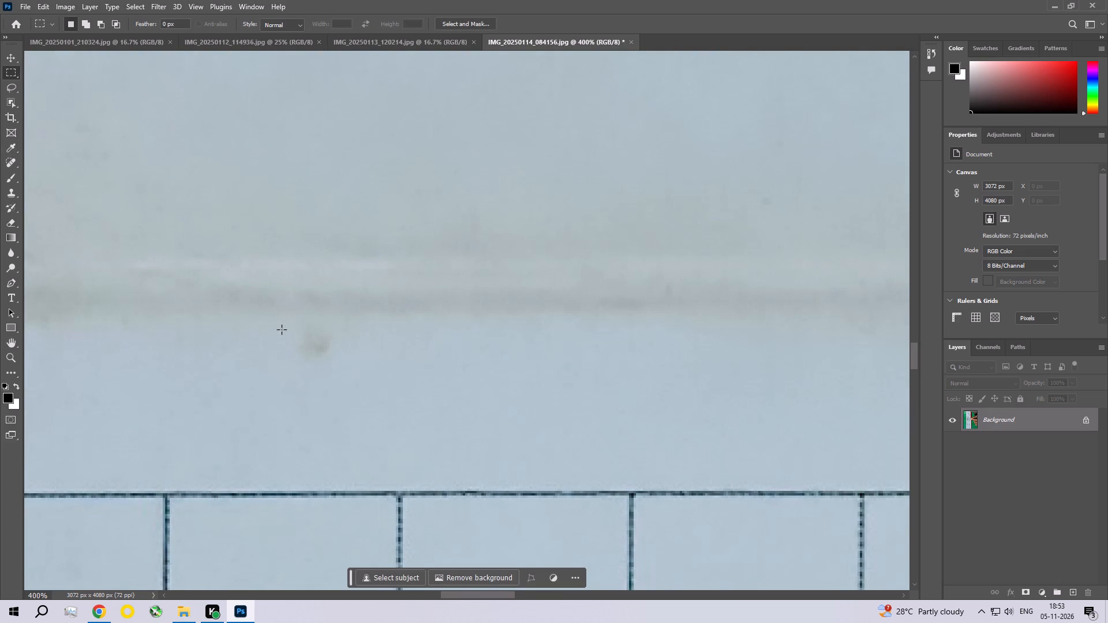
pyautogui.moveTo(282, 325); pyautogui.dragTo(350, 365)
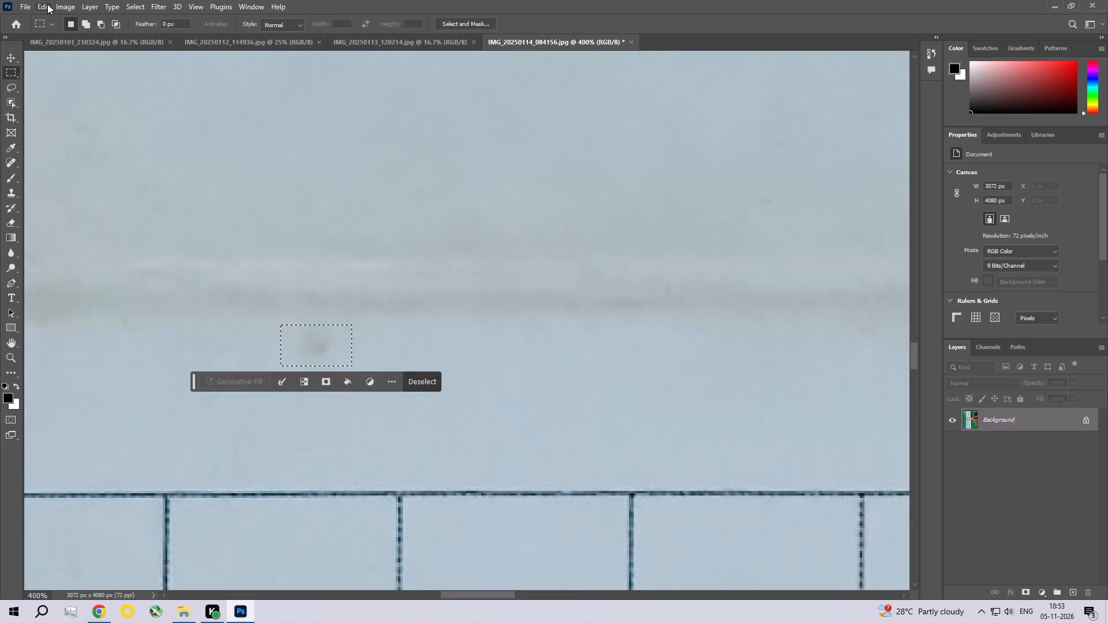
pyautogui.click(47, 4)
pyautogui.click(78, 186)
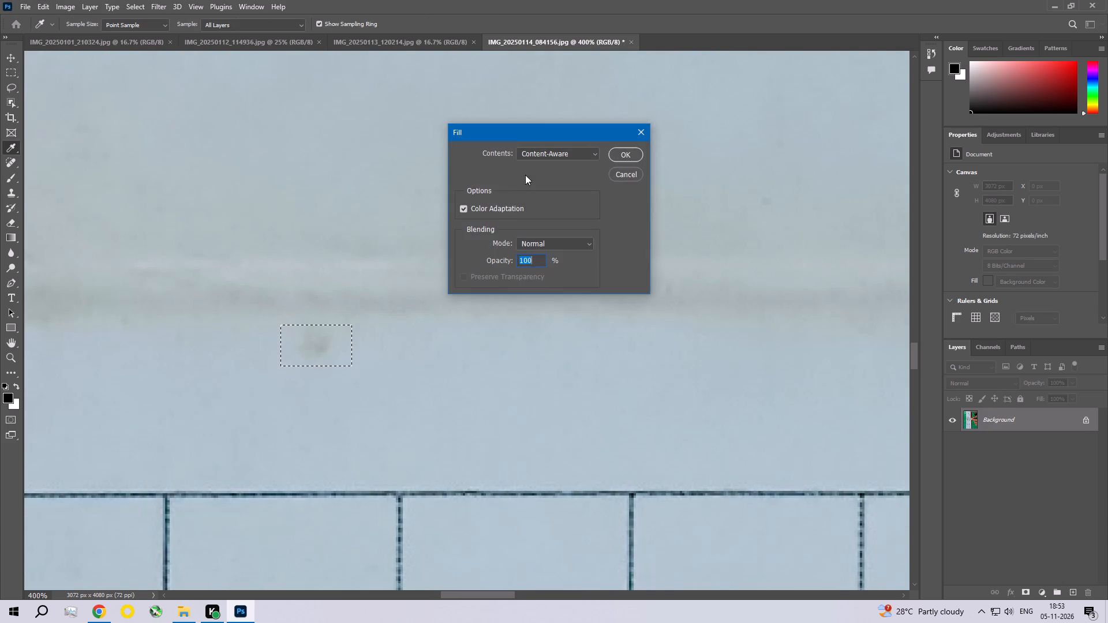
pyautogui.click(630, 153)
pyautogui.hotkey('ctrl', 'd')
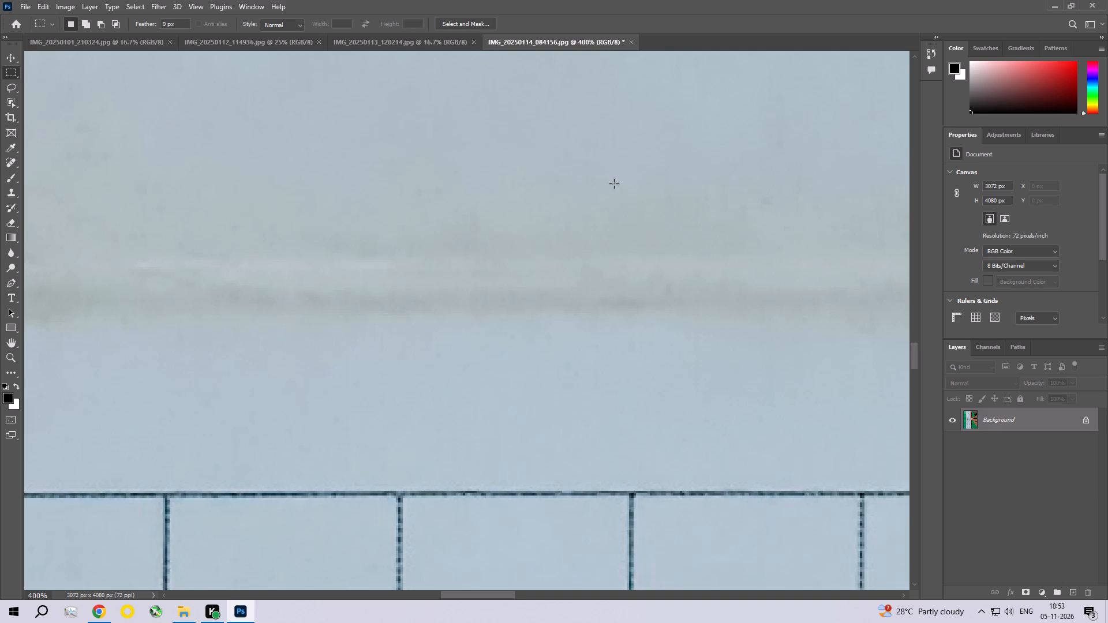
# Examine the rest of the fold crease and the blank paper beside the table grid for remaining marks.
pyautogui.press('space')
pyautogui.press('space')
pyautogui.press('space')
pyautogui.press('space')
pyautogui.press('space')
pyautogui.press('space')
pyautogui.press('space')
pyautogui.press('space')
pyautogui.press('space')
pyautogui.press('space')
pyautogui.press('space')
pyautogui.press('space')
pyautogui.press('space')
pyautogui.press('space')
pyautogui.press('space')
pyautogui.press('space')
pyautogui.press('space')
pyautogui.press('space')
pyautogui.press('space')
pyautogui.press('space')
pyautogui.moveTo(559, 310); pyautogui.dragTo(110, 252)
pyautogui.moveTo(446, 258); pyautogui.dragTo(196, 270)
pyautogui.moveTo(619, 255); pyautogui.dragTo(545, 263)
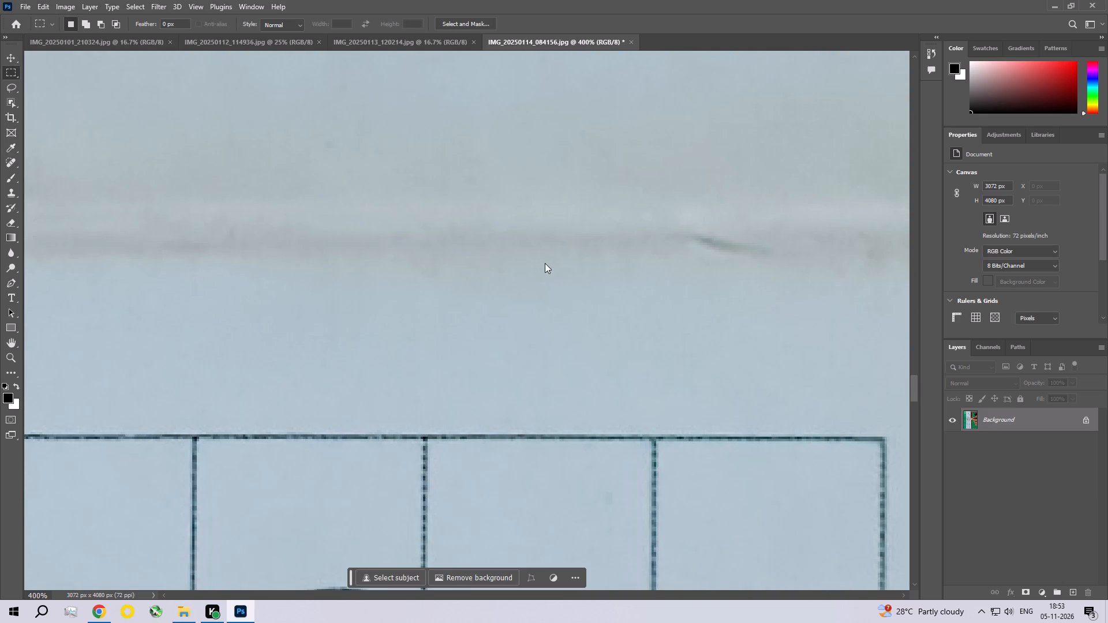
pyautogui.press('space')
pyautogui.press('space')
pyautogui.press('space')
pyautogui.press('space')
pyautogui.press('space')
pyautogui.press('space')
pyautogui.press('space')
pyautogui.press('space')
pyautogui.press('space')
pyautogui.press('space')
pyautogui.press('space')
pyautogui.press('space')
pyautogui.press('space')
pyautogui.press('space')
pyautogui.moveTo(545, 235); pyautogui.dragTo(368, 241)
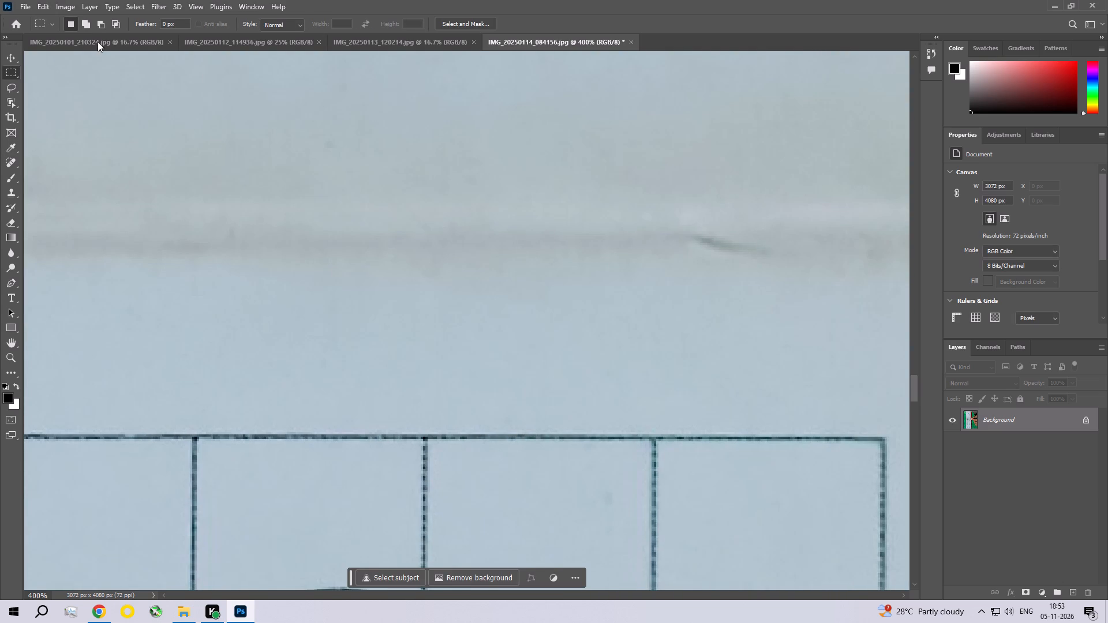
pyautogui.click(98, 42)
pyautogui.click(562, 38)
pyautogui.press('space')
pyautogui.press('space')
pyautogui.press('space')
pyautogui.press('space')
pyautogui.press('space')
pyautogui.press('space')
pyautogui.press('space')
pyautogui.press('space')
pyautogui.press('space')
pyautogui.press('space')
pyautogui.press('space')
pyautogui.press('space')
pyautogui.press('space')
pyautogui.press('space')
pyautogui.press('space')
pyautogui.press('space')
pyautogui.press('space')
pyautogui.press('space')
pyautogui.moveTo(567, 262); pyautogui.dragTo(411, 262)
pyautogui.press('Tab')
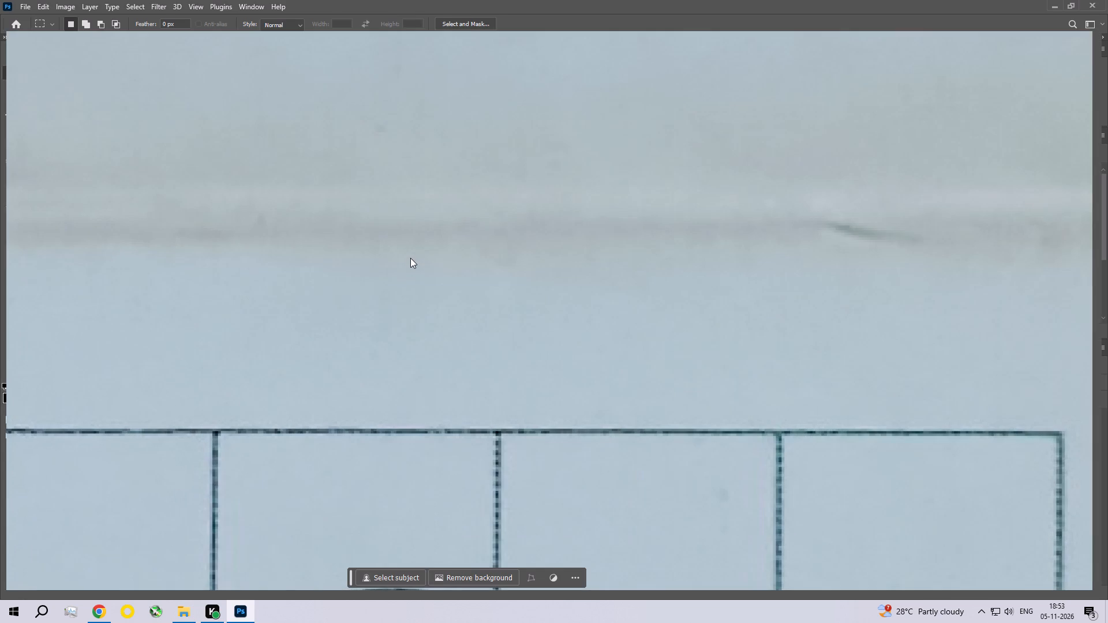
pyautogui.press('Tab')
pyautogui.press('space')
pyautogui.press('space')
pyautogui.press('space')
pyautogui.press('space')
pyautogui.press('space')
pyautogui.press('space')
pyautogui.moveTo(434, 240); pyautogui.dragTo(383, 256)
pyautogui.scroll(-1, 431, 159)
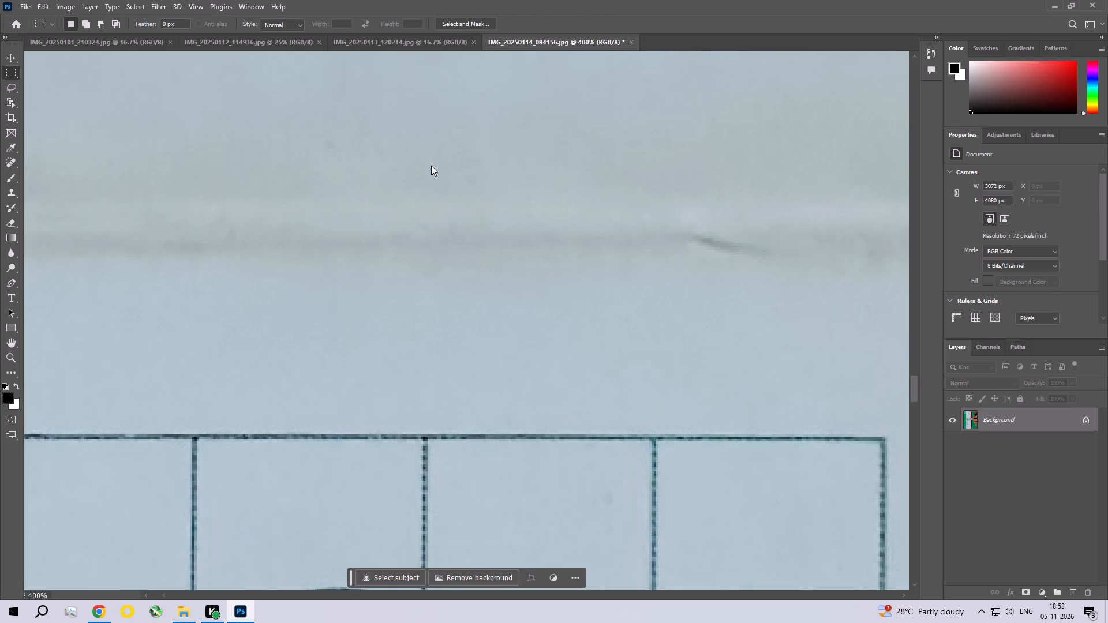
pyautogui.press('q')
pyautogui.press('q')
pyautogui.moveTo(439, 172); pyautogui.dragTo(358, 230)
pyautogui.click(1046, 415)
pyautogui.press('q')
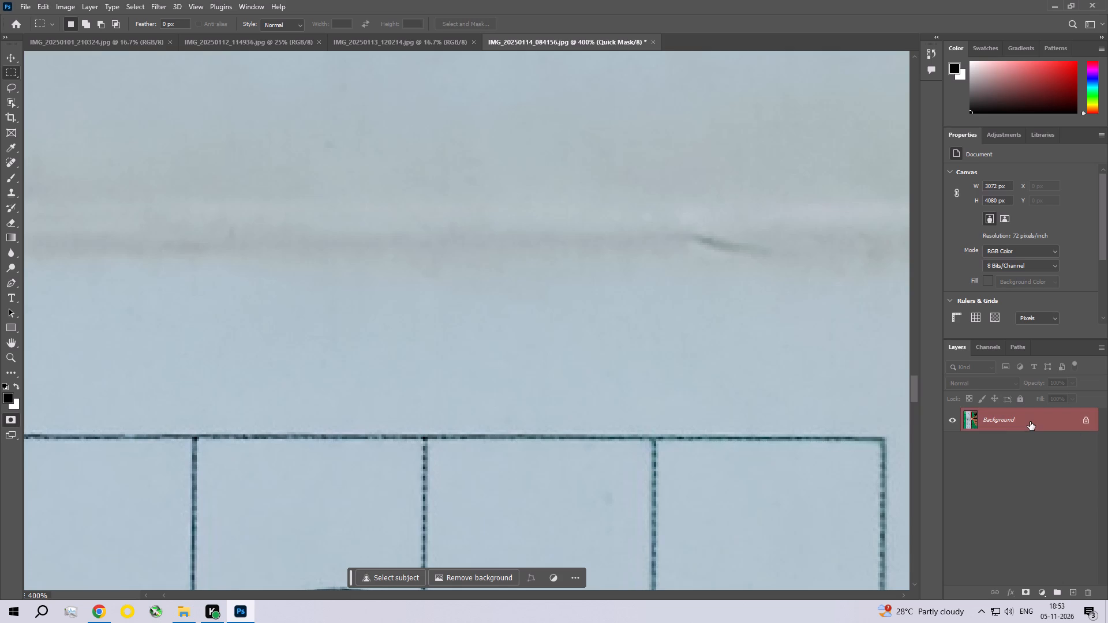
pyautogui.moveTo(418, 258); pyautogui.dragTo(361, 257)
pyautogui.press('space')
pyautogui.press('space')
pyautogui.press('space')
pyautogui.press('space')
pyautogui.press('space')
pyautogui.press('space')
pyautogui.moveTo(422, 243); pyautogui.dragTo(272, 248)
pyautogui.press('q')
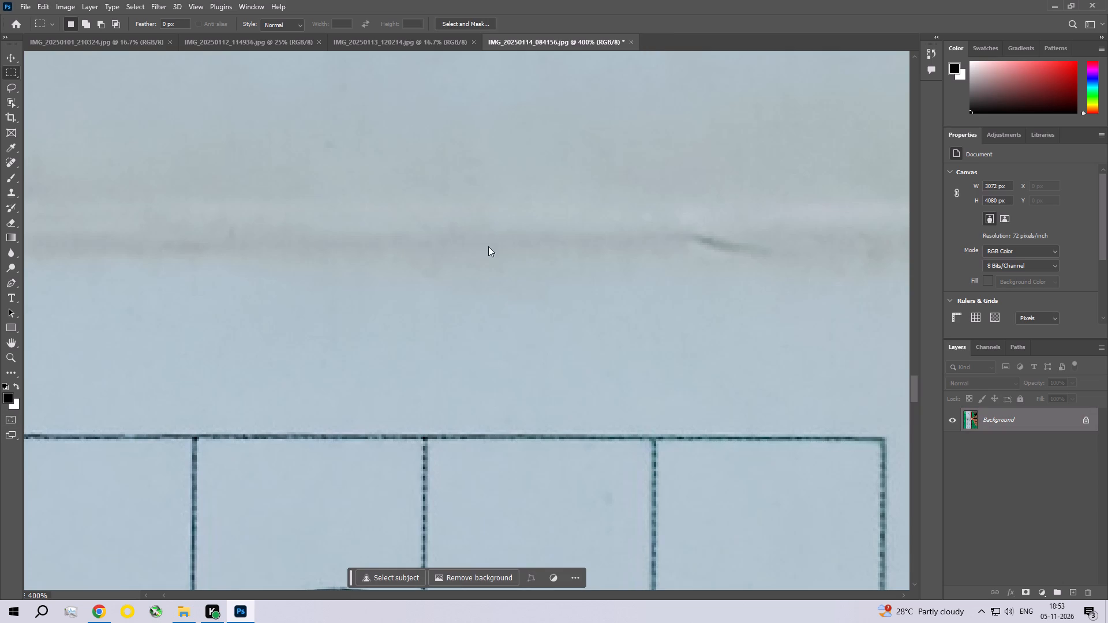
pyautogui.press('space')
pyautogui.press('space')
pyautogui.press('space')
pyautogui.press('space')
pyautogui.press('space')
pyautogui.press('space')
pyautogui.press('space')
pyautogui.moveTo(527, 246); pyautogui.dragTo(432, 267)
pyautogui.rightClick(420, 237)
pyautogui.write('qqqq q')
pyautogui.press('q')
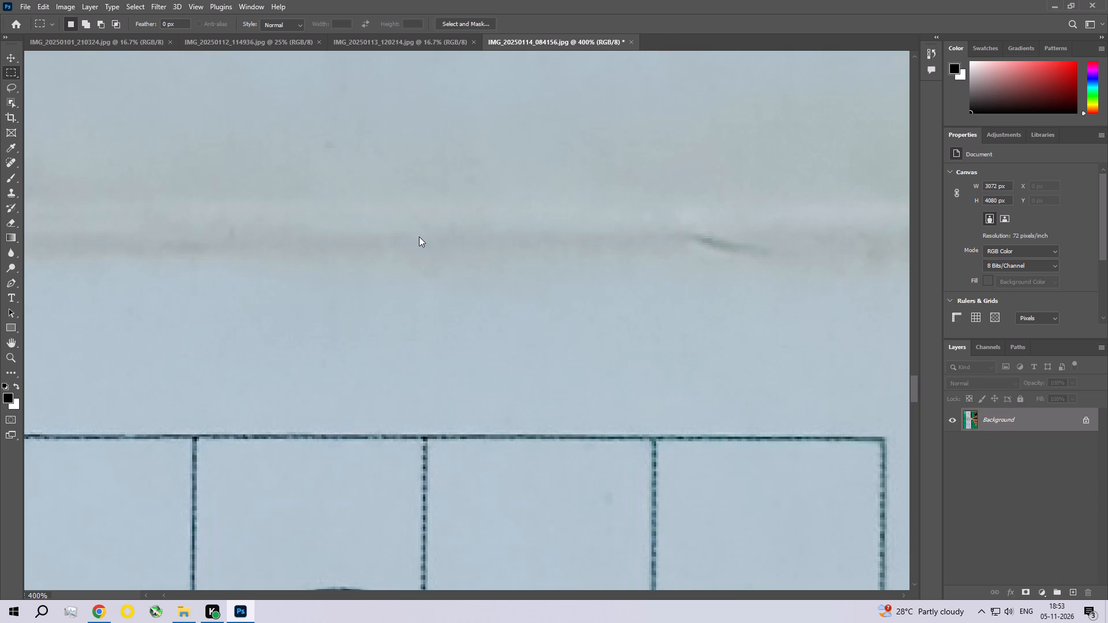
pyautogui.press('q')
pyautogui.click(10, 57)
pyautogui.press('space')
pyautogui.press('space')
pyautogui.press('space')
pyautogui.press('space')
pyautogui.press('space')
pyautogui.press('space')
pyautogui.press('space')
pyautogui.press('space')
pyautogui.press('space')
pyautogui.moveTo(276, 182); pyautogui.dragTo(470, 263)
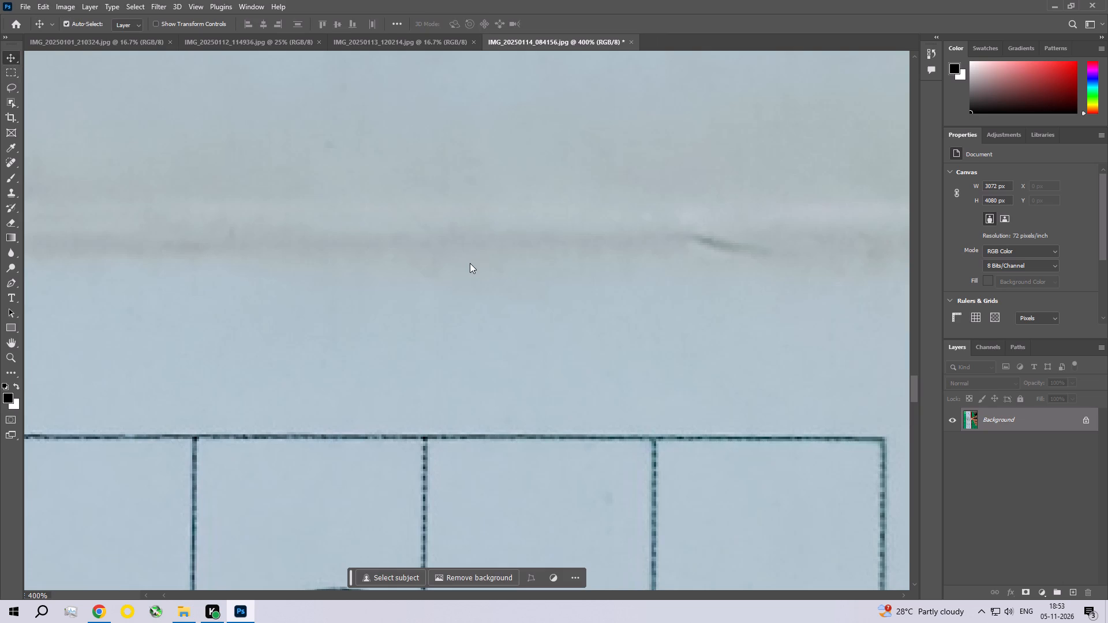
# Save IMG_20250114_084156.jpg as a JPEG at Maximum quality 12 with the Baseline ("Standard") format and close it.
pyautogui.hotkey('ctrl', 's')
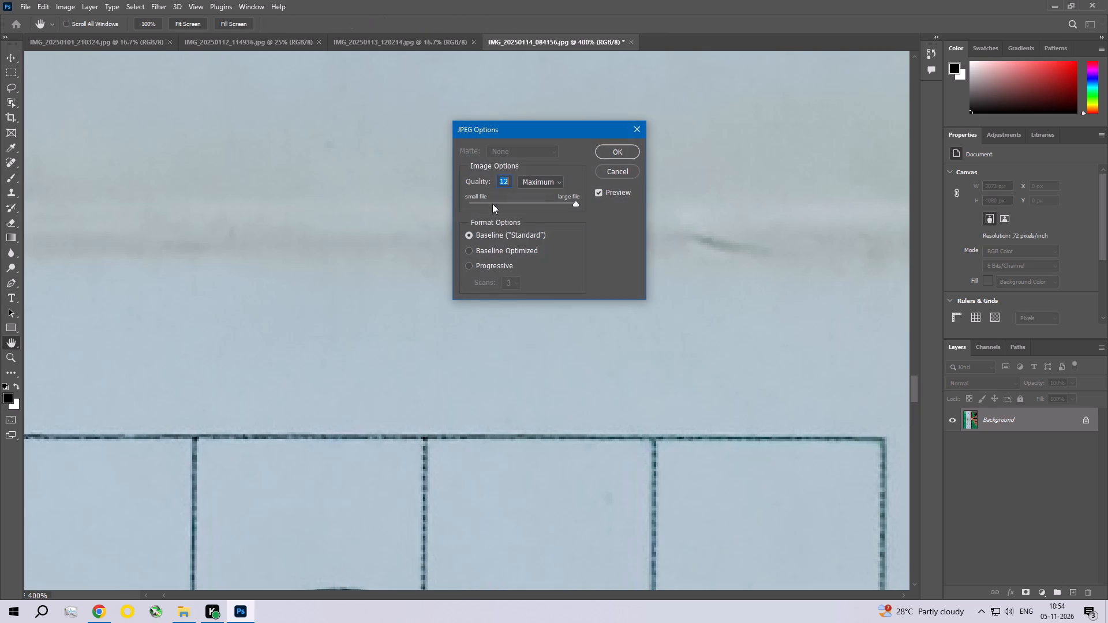
pyautogui.click(622, 142)
pyautogui.click(621, 147)
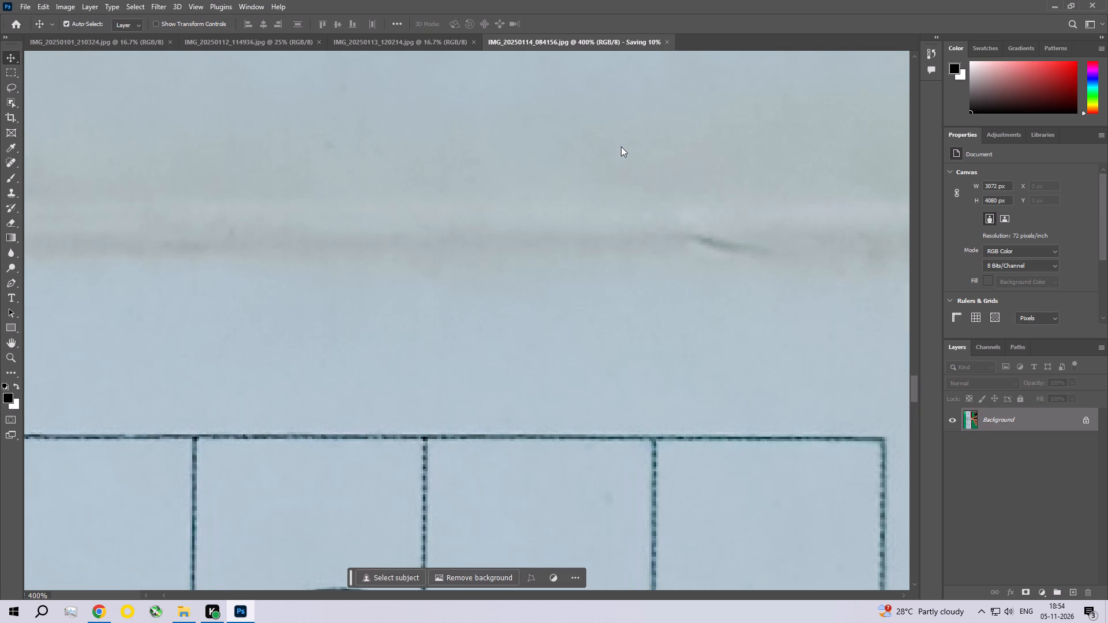
pyautogui.hotkey('ctrl', '0')
pyautogui.click(630, 40)
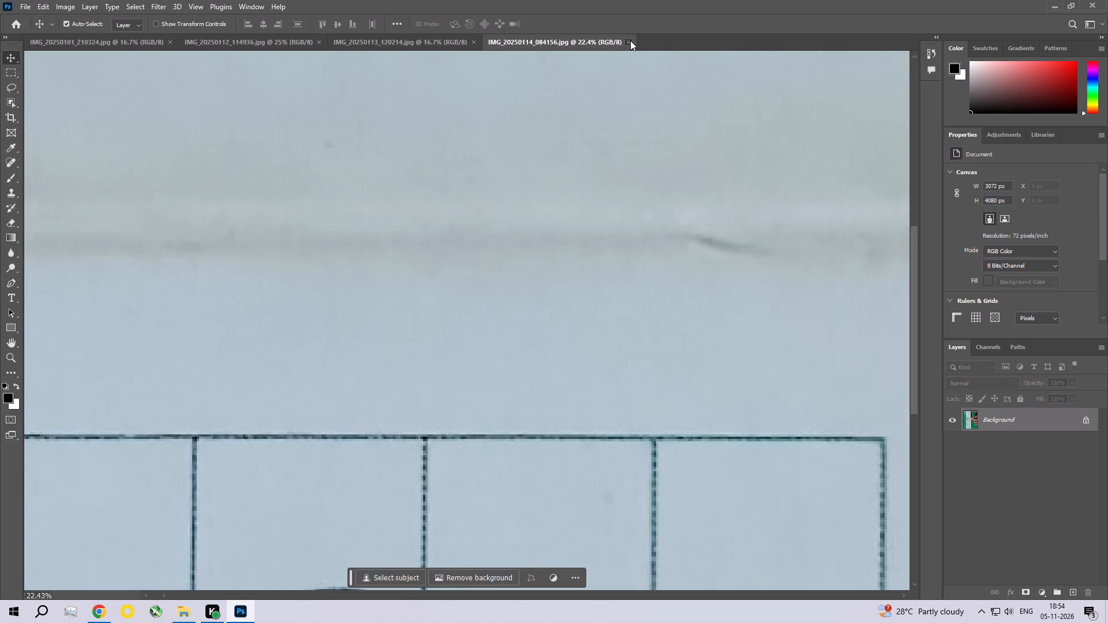
# Straighten the cake photo IMG_20250101_210324.jpg with the Crop tool, rotating it about 11° counterclockwise, and apply the crop.
pyautogui.hotkey('ctrl', 'space')
pyautogui.hotkey('ctrl', 'space')
pyautogui.hotkey('ctrl', 'space')
pyautogui.hotkey('ctrl', 'space')
pyautogui.hotkey('ctrl', 'space')
pyautogui.hotkey('ctrl', 'space')
pyautogui.hotkey('ctrl', 'space')
pyautogui.hotkey('ctrl', 'space')
pyautogui.hotkey('ctrl', 'space')
pyautogui.hotkey('ctrl', 'space')
pyautogui.hotkey('ctrl', 'space')
pyautogui.hotkey('ctrl', 'space')
pyautogui.hotkey('ctrl', 'space')
pyautogui.hotkey('ctrl', 'space')
pyautogui.hotkey('ctrl', 'space')
pyautogui.hotkey('ctrl', 'space')
pyautogui.hotkey('ctrl', 'space')
pyautogui.hotkey('ctrl', 'space')
pyautogui.hotkey('ctrl', 'space')
pyautogui.hotkey('ctrl', 'space')
pyautogui.keyDown('ctrl'); pyautogui.click(461, 249); pyautogui.keyUp('ctrl')
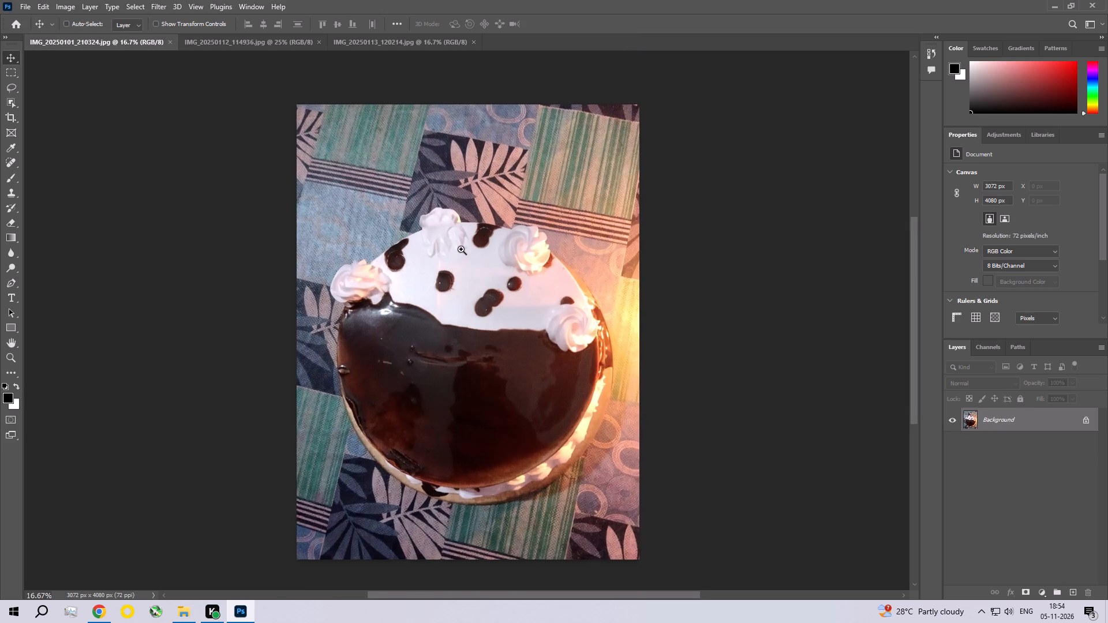
pyautogui.hotkey('ctrl', '0')
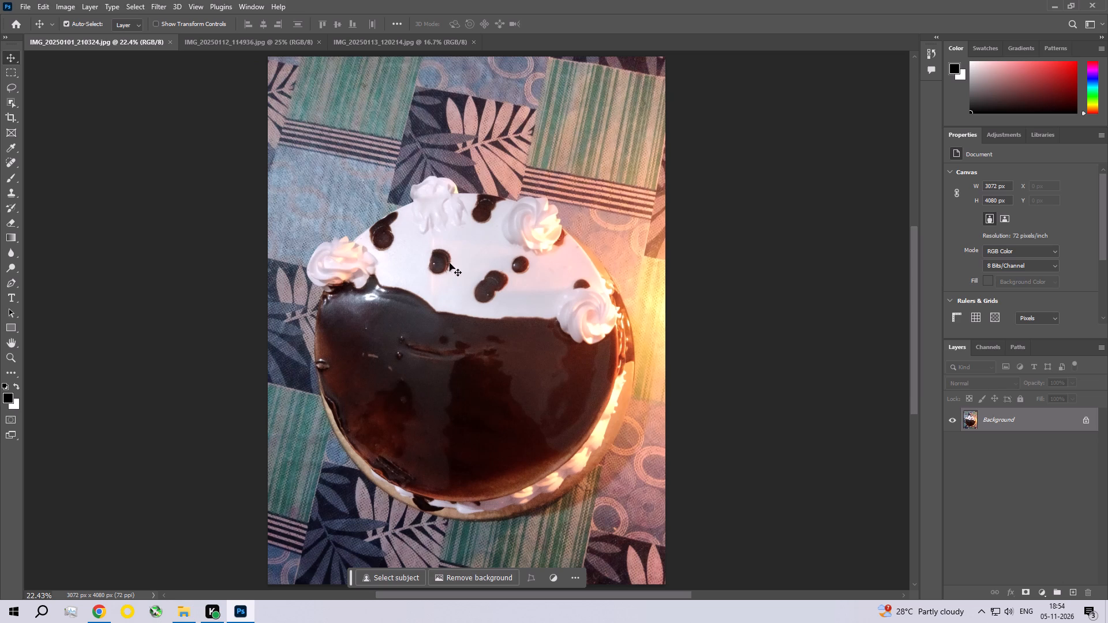
pyautogui.click(5, 117)
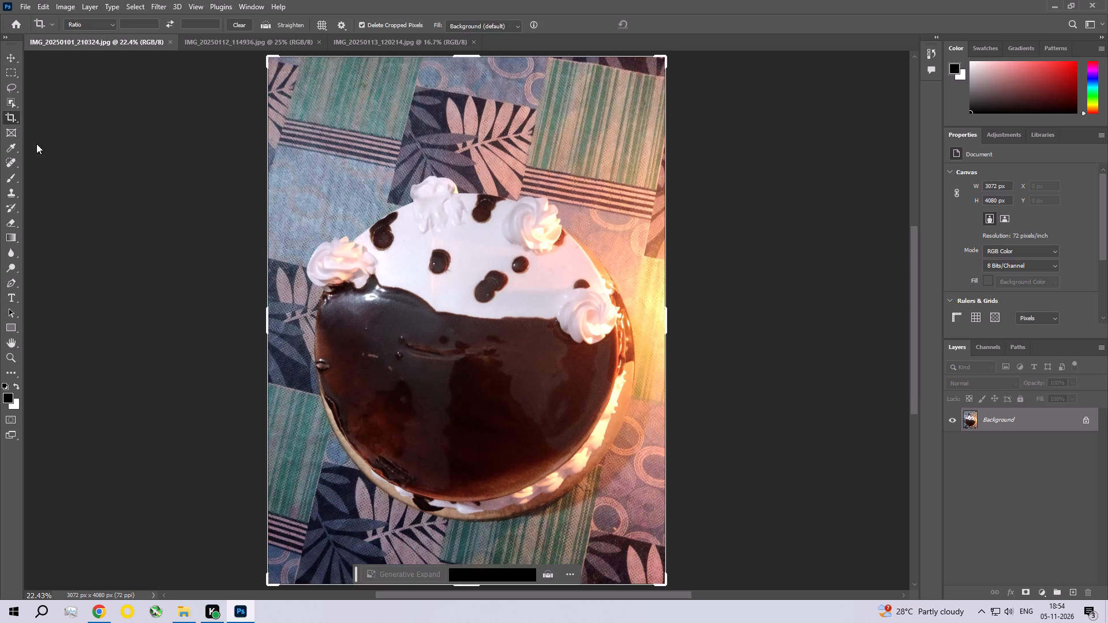
pyautogui.moveTo(723, 277); pyautogui.dragTo(726, 252)
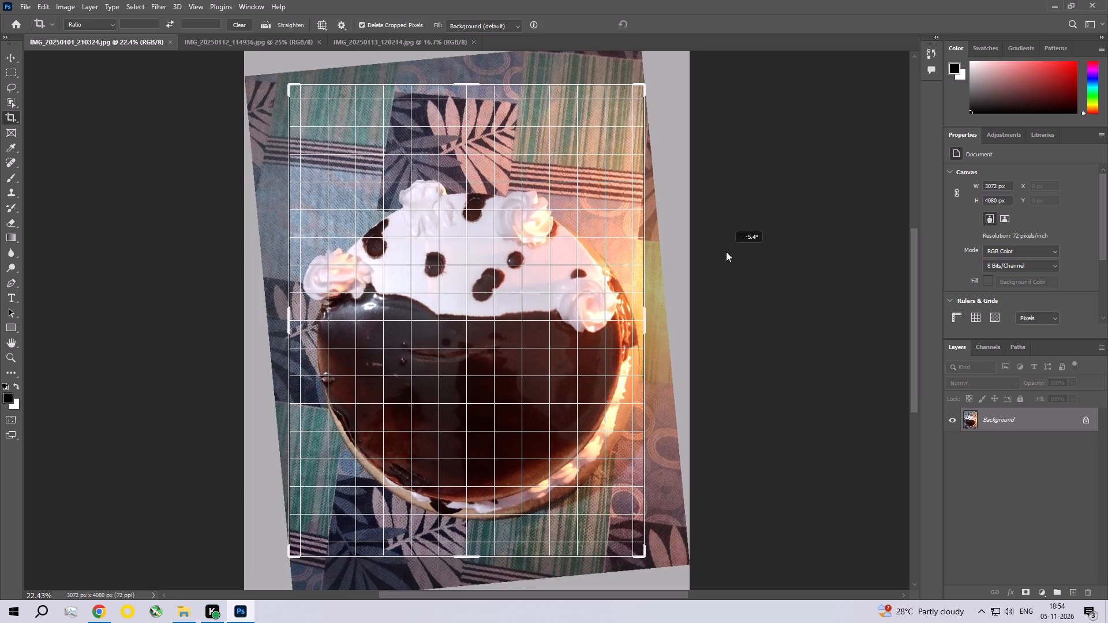
pyautogui.moveTo(726, 252); pyautogui.dragTo(726, 236)
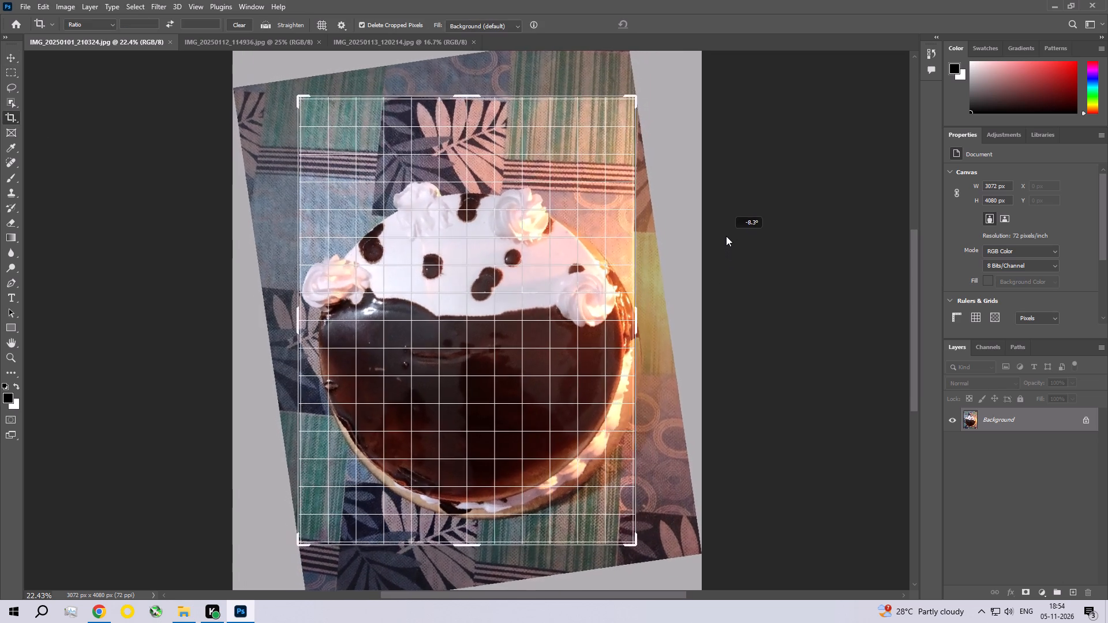
pyautogui.moveTo(726, 236); pyautogui.dragTo(726, 223)
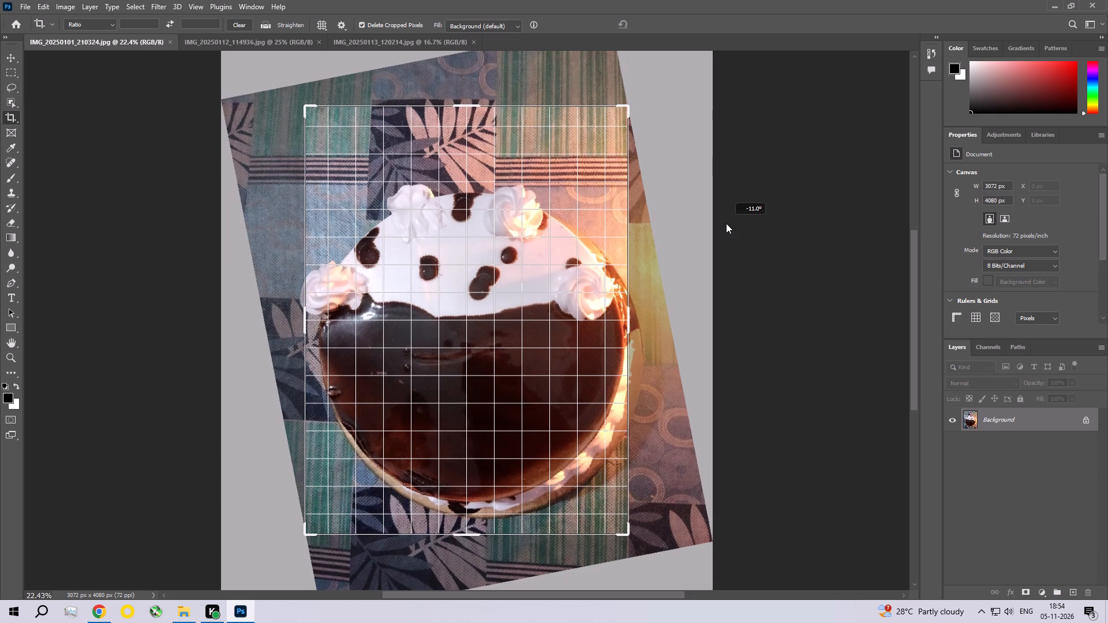
pyautogui.moveTo(726, 223); pyautogui.dragTo(726, 221)
pyautogui.doubleClick(433, 301)
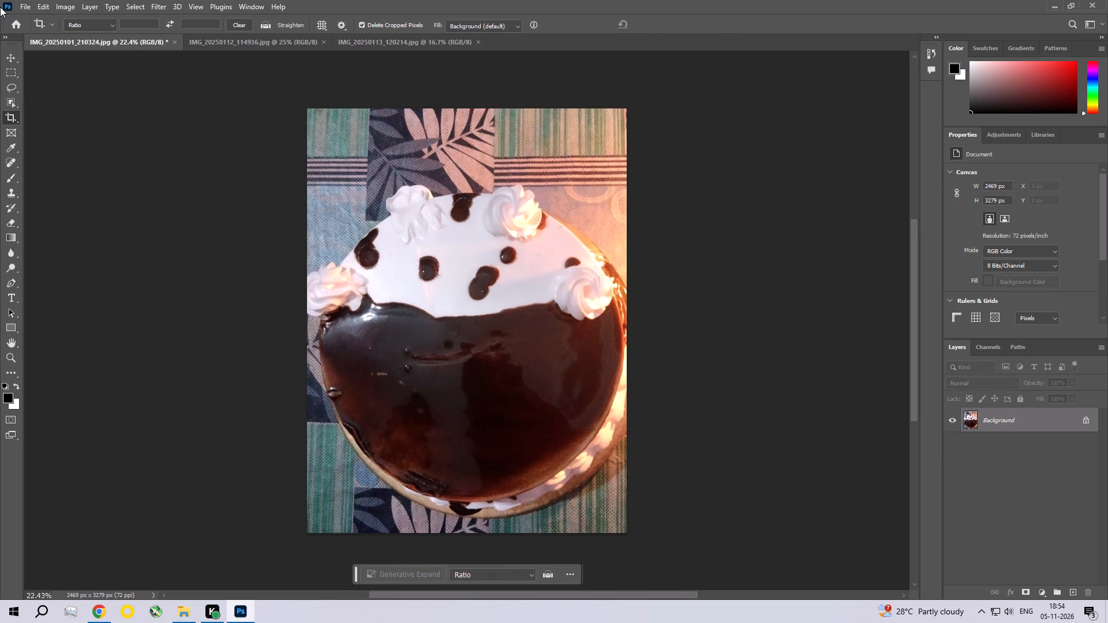
# Open the cropped cake photo in the Camera Raw filter and apply the Artistic 03 profile.
pyautogui.click(154, 4)
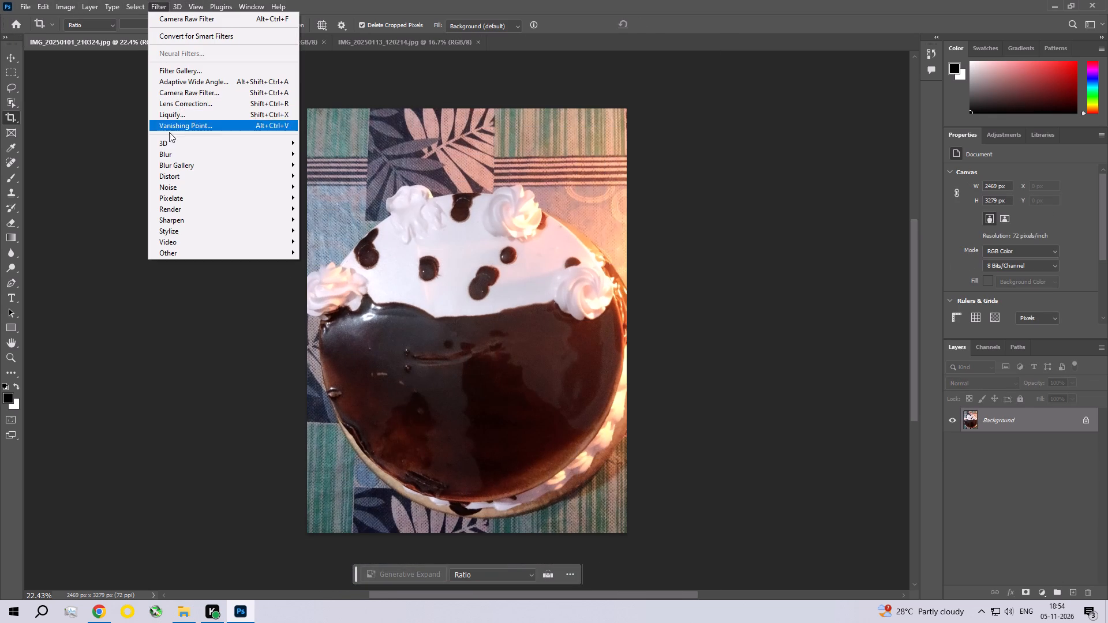
pyautogui.click(184, 95)
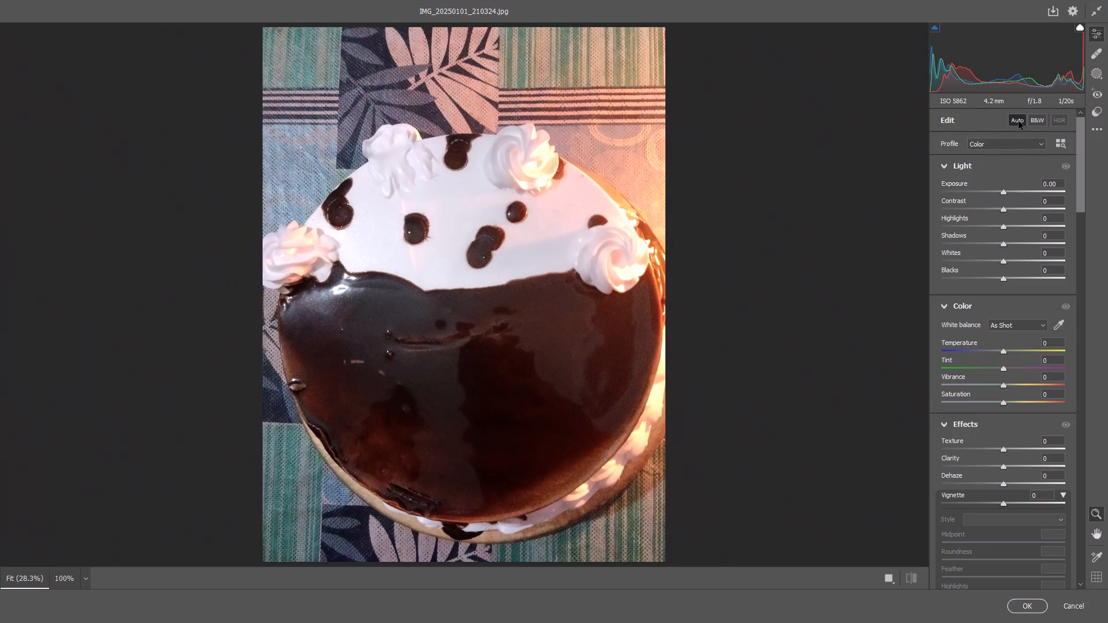
pyautogui.click(1030, 144)
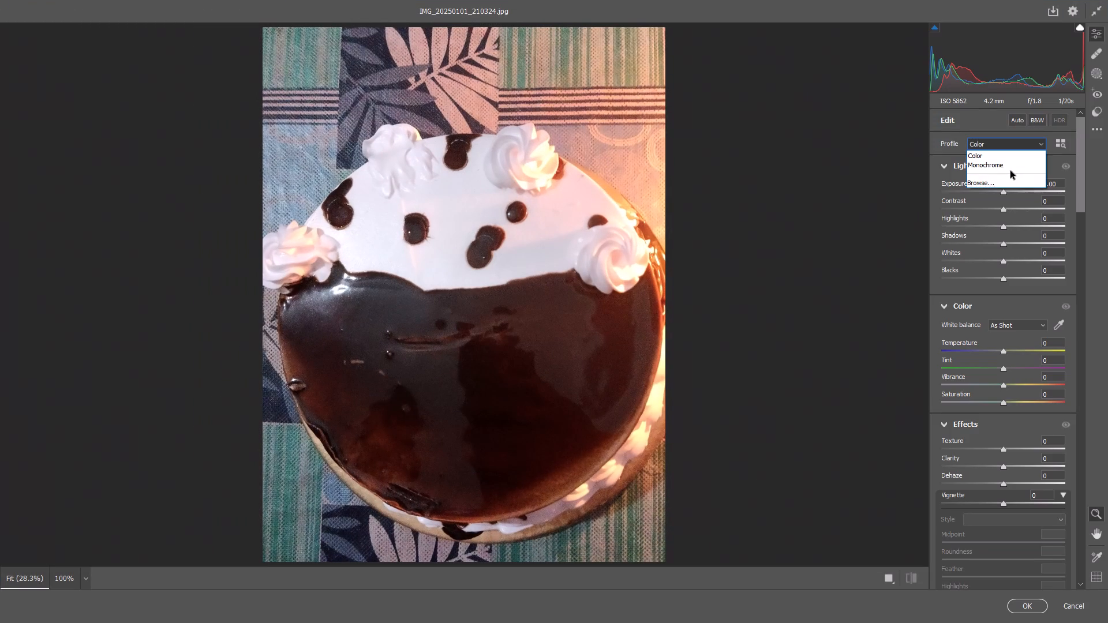
pyautogui.click(1005, 179)
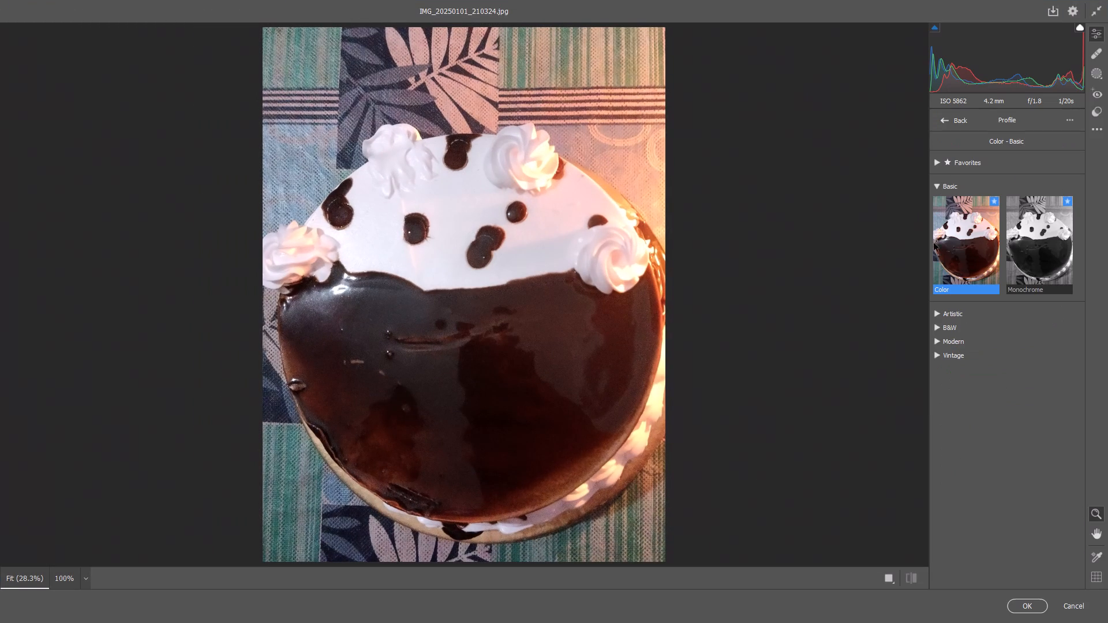
pyautogui.click(937, 315)
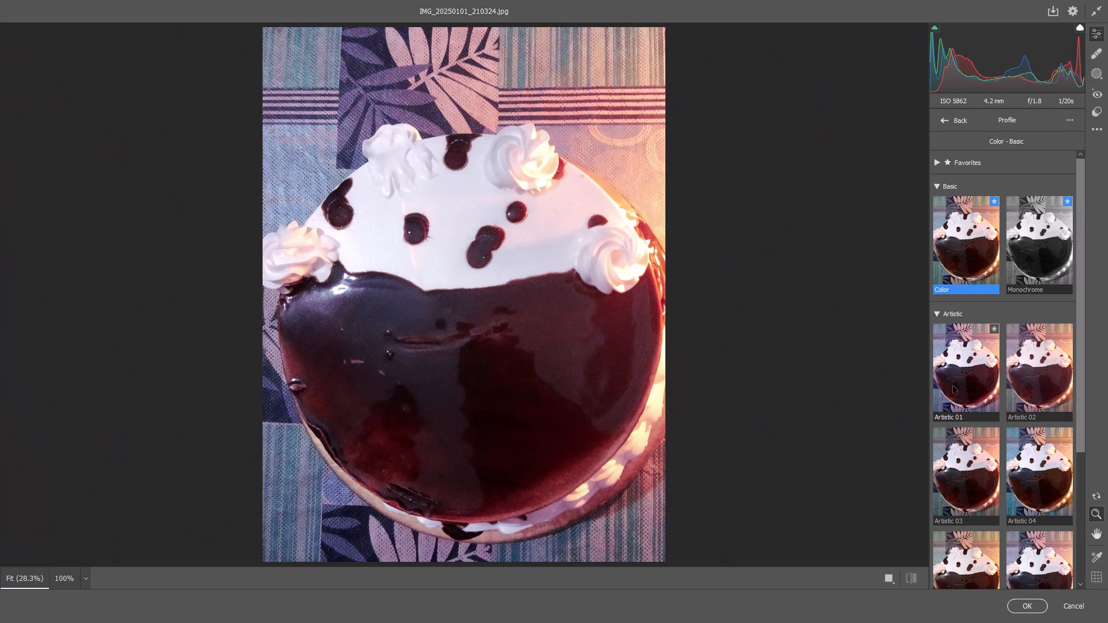
pyautogui.click(968, 445)
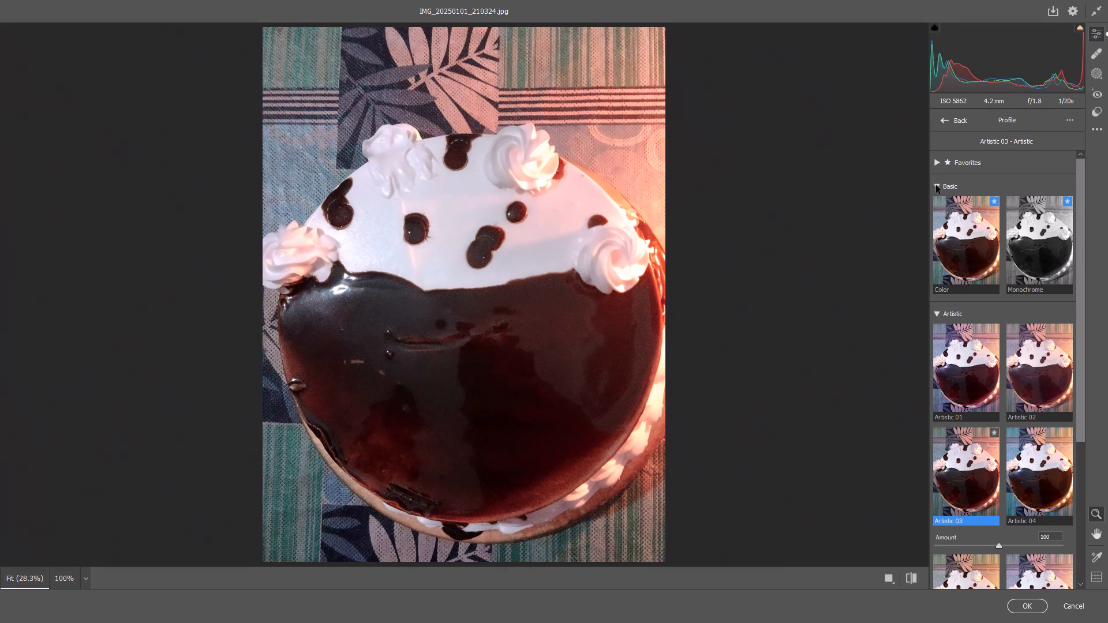
pyautogui.click(944, 122)
# Adjust the cake photo's light: Contrast +14, Highlights -19, Shadows +20, Whites -16 and Blacks +14.
pyautogui.moveTo(1004, 233); pyautogui.dragTo(1007, 234)
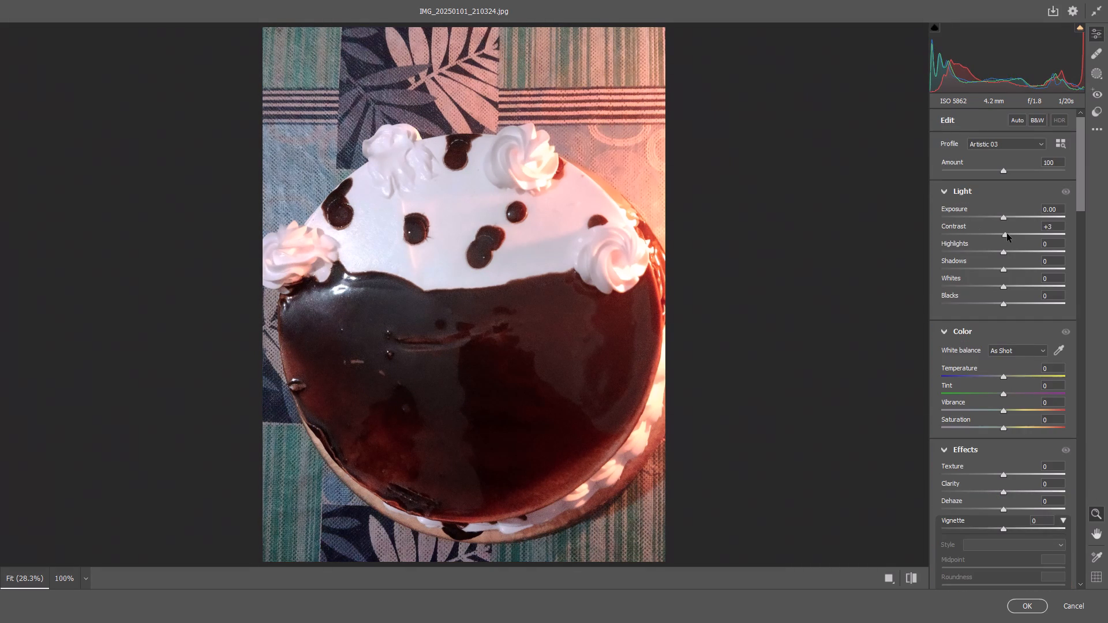
pyautogui.moveTo(1007, 234); pyautogui.dragTo(1012, 237)
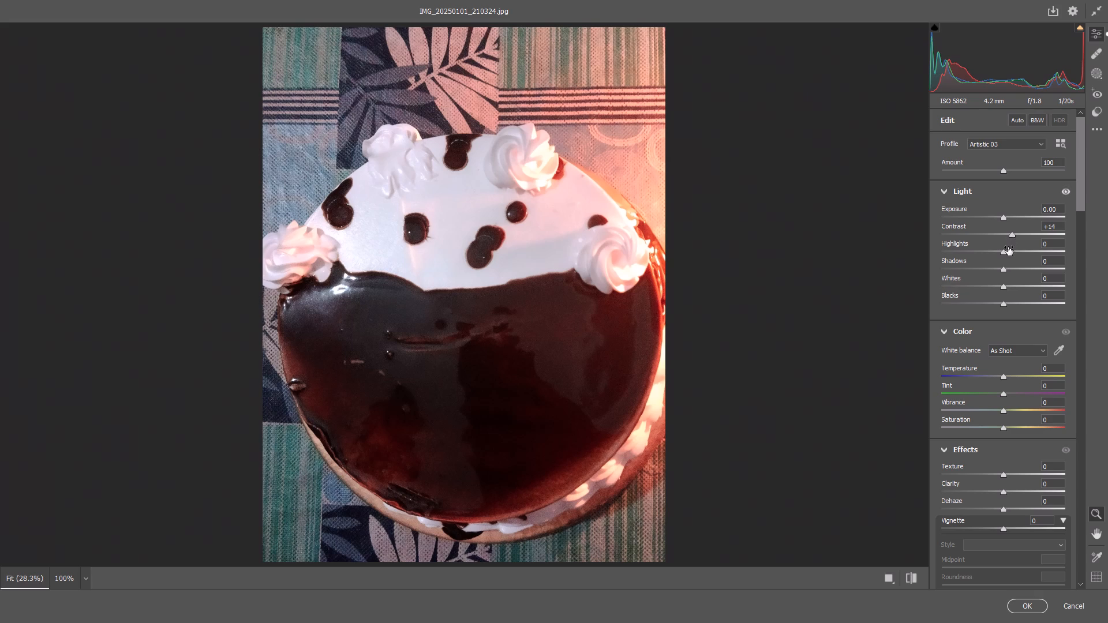
pyautogui.moveTo(1004, 253); pyautogui.dragTo(992, 254)
pyautogui.moveTo(1004, 269); pyautogui.dragTo(1015, 275)
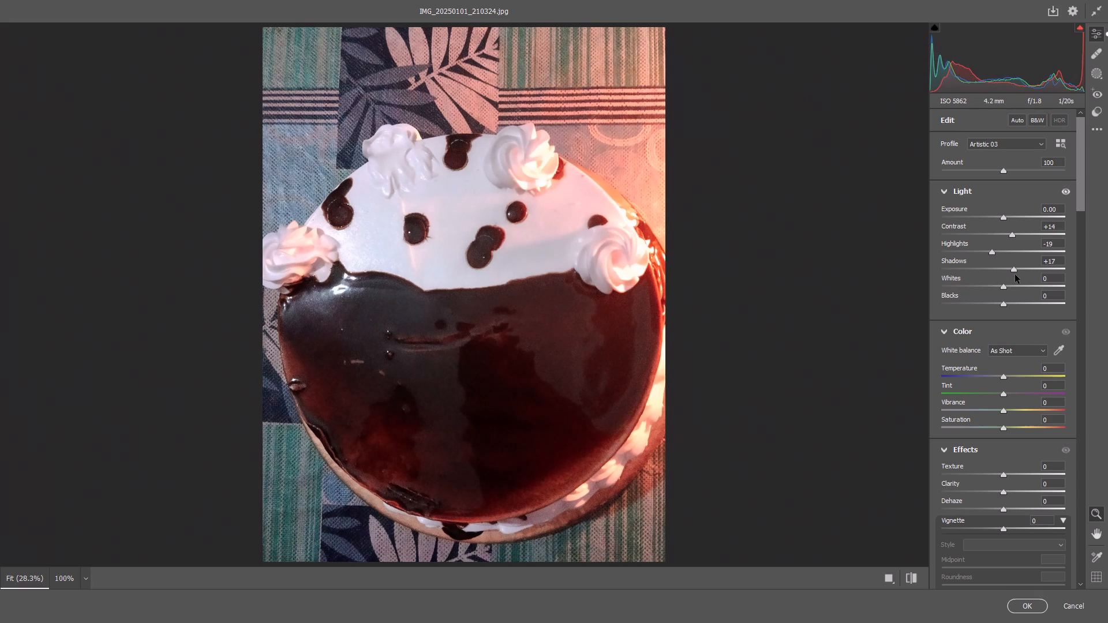
pyautogui.moveTo(1015, 275); pyautogui.dragTo(1016, 275)
pyautogui.moveTo(1005, 284); pyautogui.dragTo(995, 286)
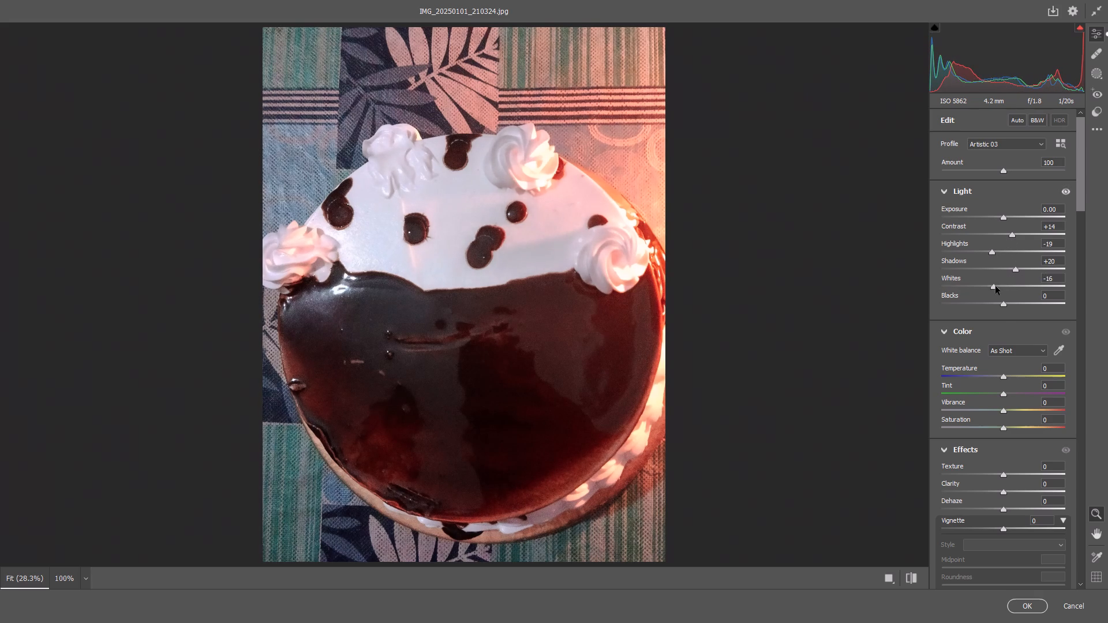
pyautogui.moveTo(1005, 305); pyautogui.dragTo(1014, 307)
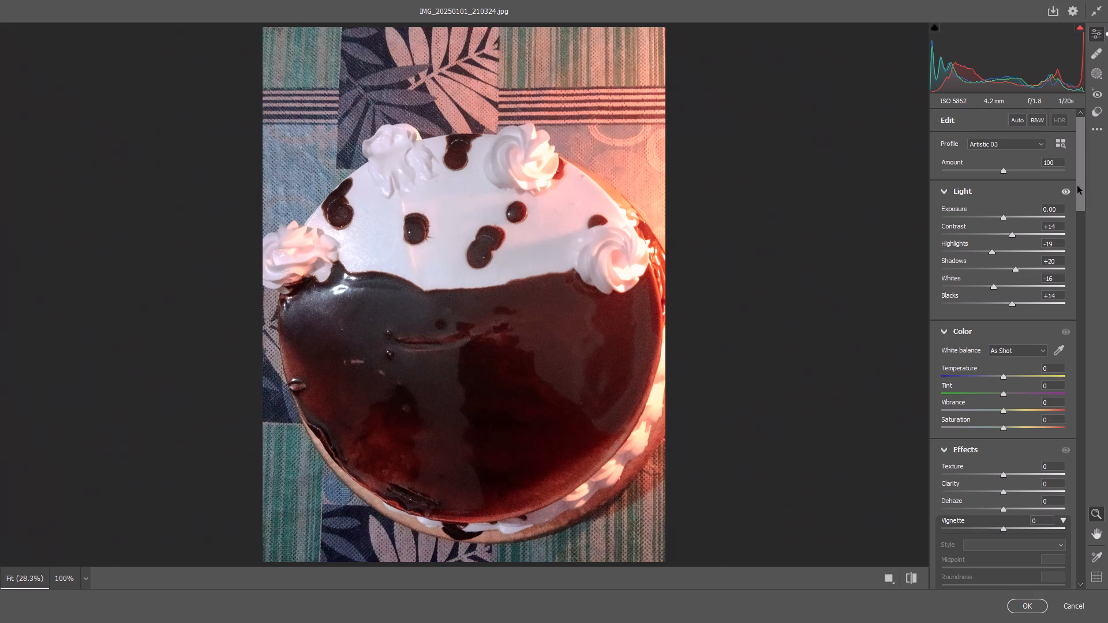
# Set the cake photo's effects to Texture +11, Clarity +11 and Dehaze +1.
pyautogui.moveTo(1077, 183); pyautogui.dragTo(1088, 231)
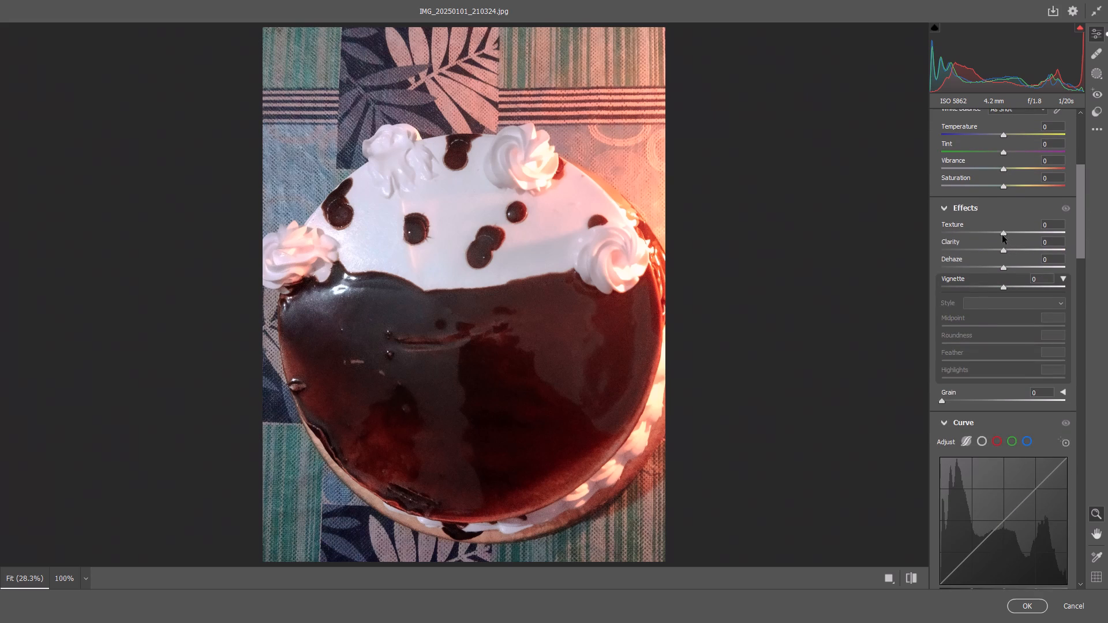
pyautogui.moveTo(1003, 232); pyautogui.dragTo(1010, 232)
pyautogui.moveTo(1004, 252); pyautogui.dragTo(1010, 253)
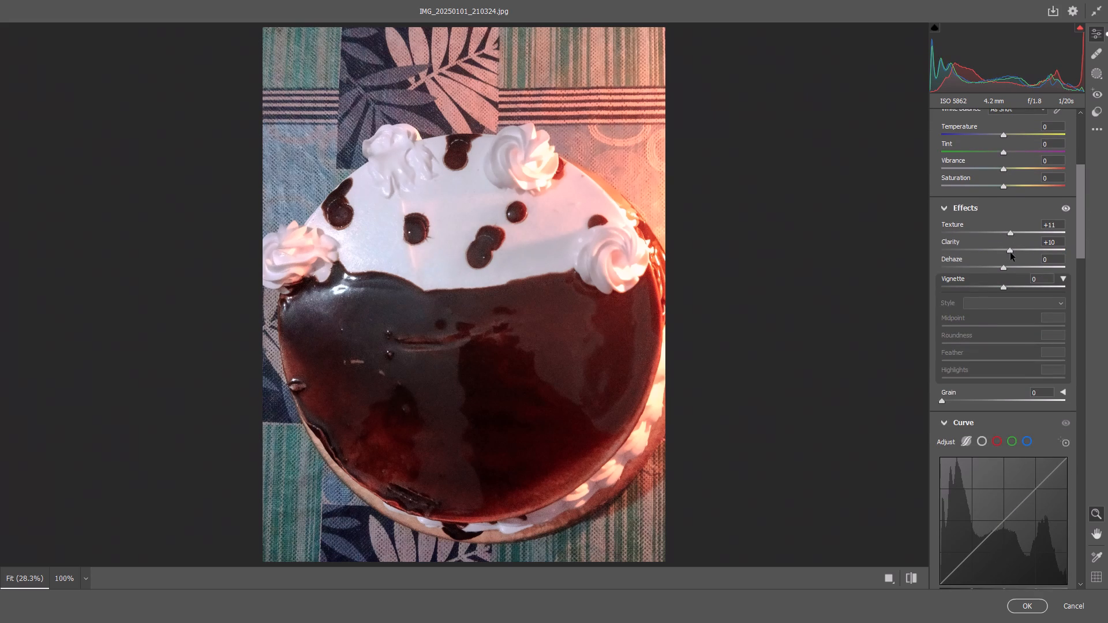
pyautogui.moveTo(1010, 253); pyautogui.dragTo(1011, 253)
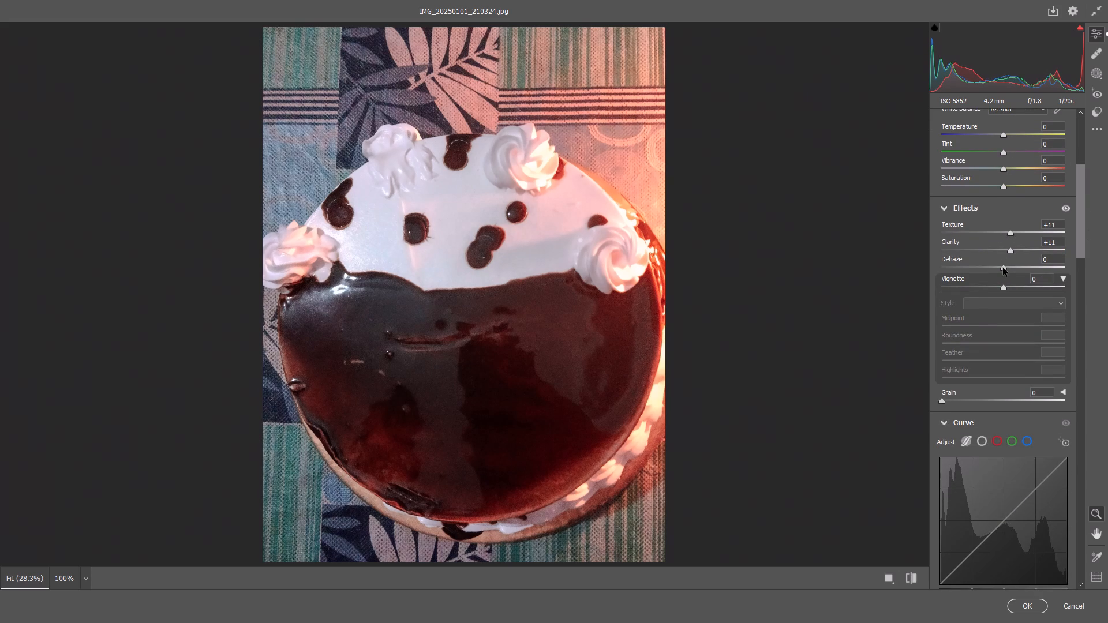
pyautogui.click(1002, 268)
# Set the parametric curve's Highlights to -15 and Lights to +14.
pyautogui.moveTo(1080, 228); pyautogui.dragTo(1076, 282)
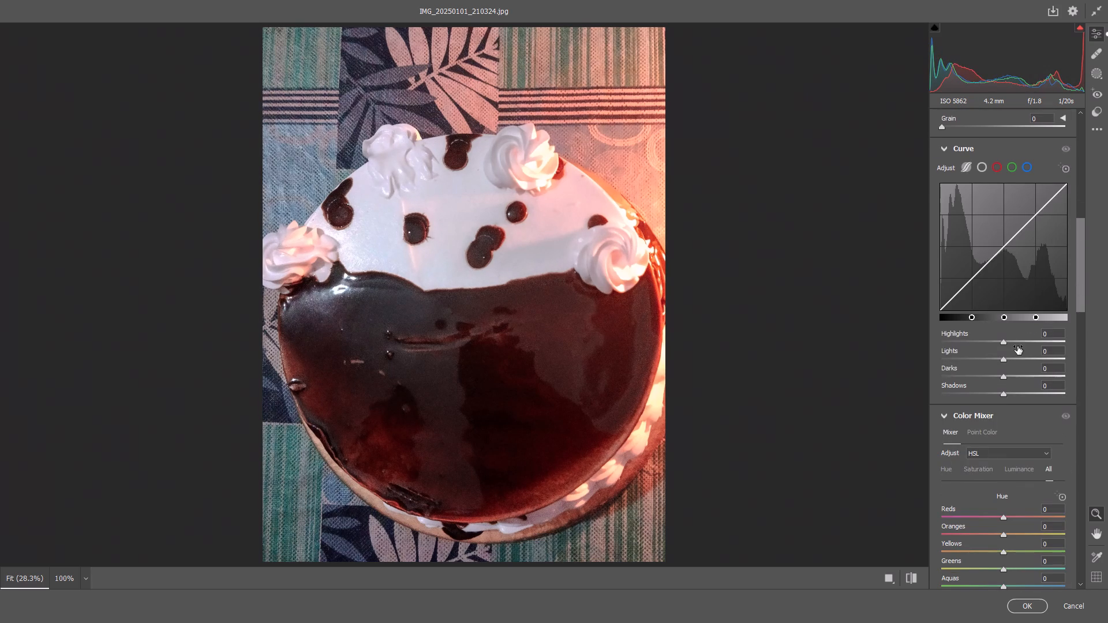
pyautogui.moveTo(1003, 340); pyautogui.dragTo(994, 341)
pyautogui.moveTo(1004, 359); pyautogui.dragTo(1013, 361)
pyautogui.moveTo(1080, 280); pyautogui.dragTo(1079, 297)
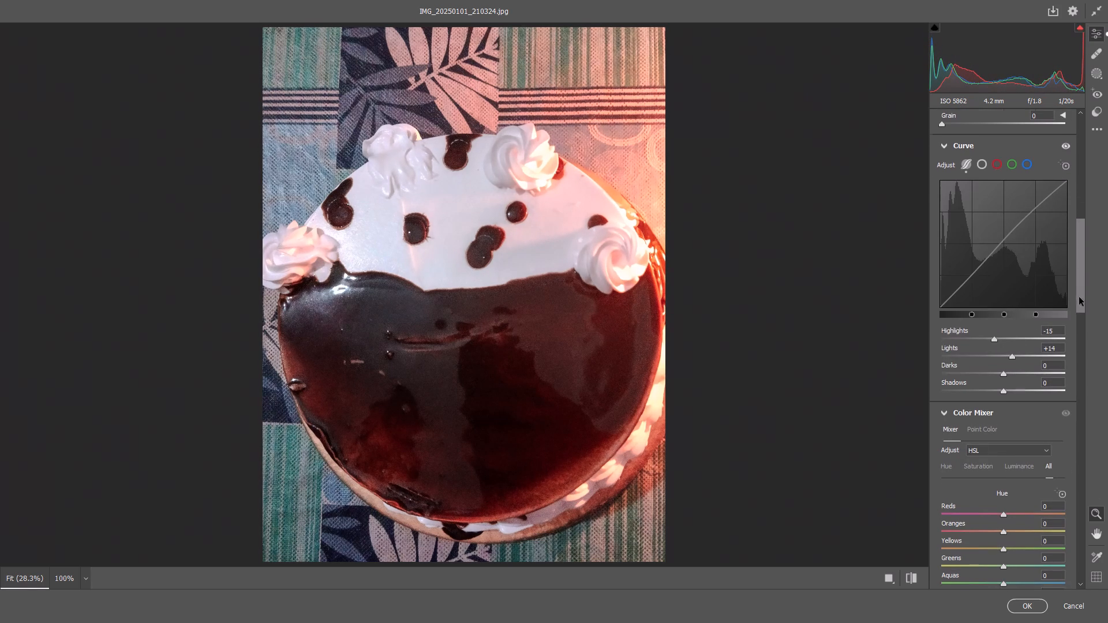
# Set the parametric curve's Darks to +2 for the cake photo.
pyautogui.moveTo(1079, 297); pyautogui.dragTo(1079, 315)
pyautogui.click(1005, 198)
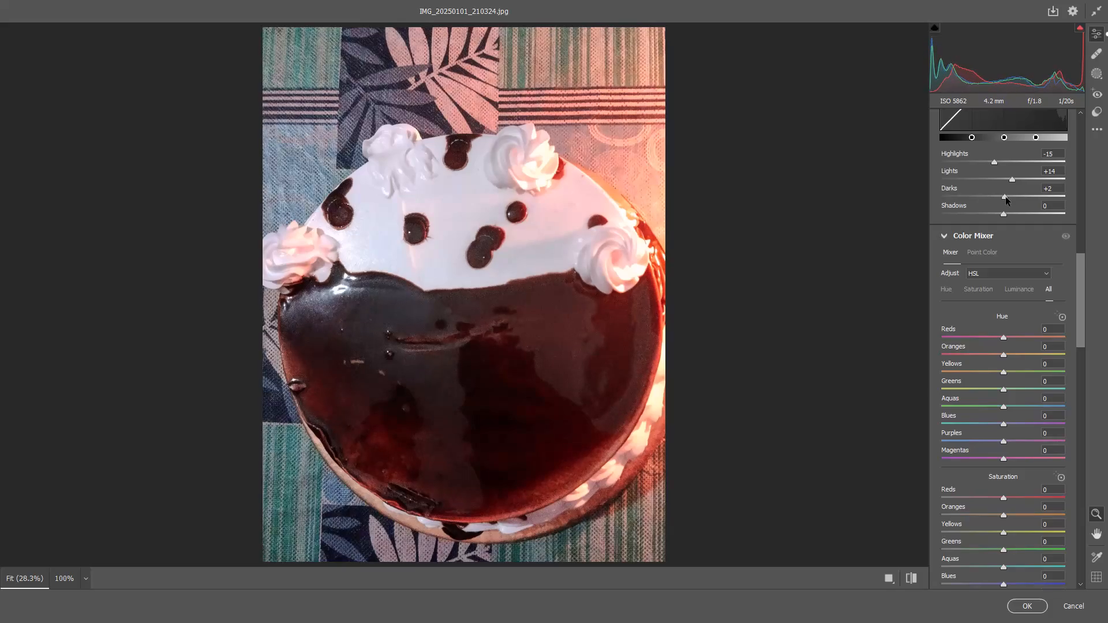
# Boost the colour mixer's saturation on the chocolate glaze tones to Reds +25 and Oranges +32.
pyautogui.moveTo(1080, 278); pyautogui.dragTo(1072, 349)
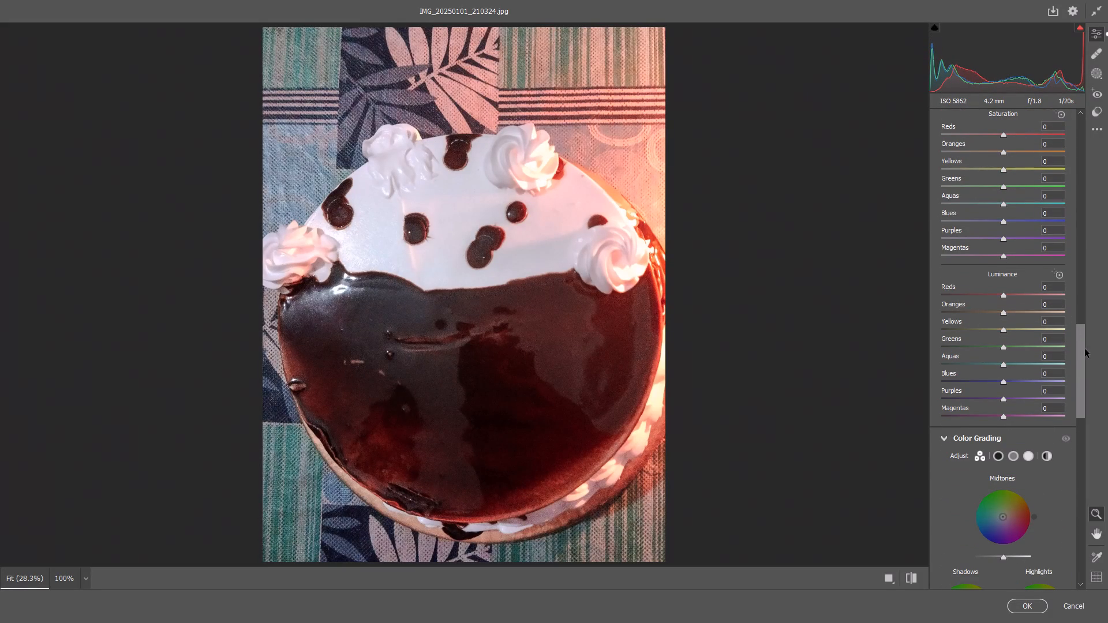
pyautogui.moveTo(1082, 349); pyautogui.dragTo(1081, 317)
pyautogui.click(1061, 282)
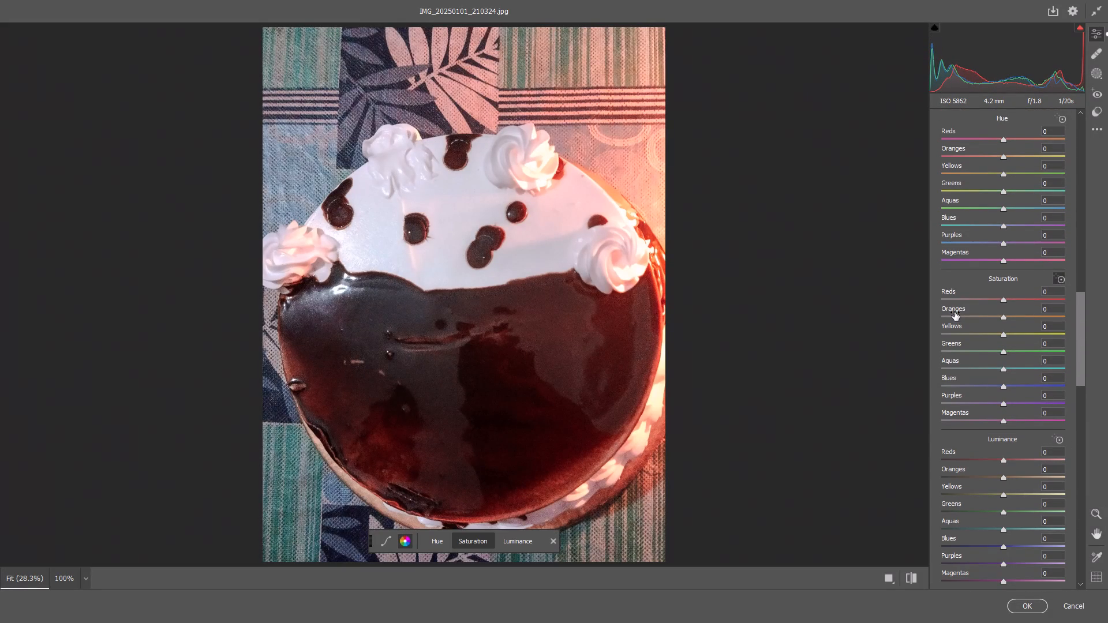
pyautogui.moveTo(575, 335); pyautogui.dragTo(594, 340)
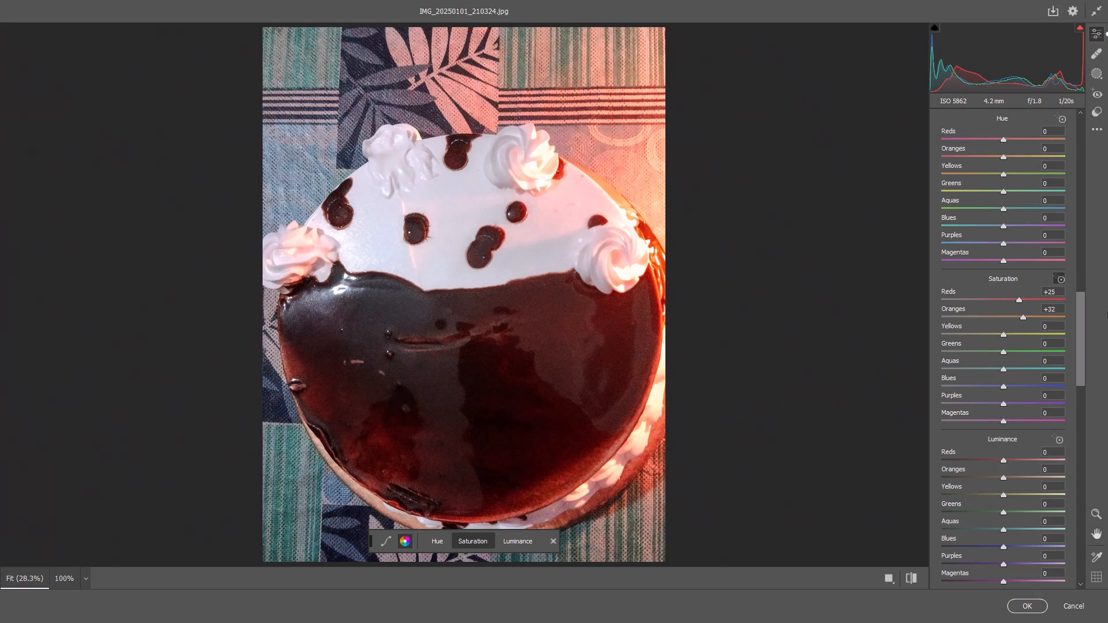
# Set the cake photo's detail to Sharpening 29, Noise Reduction 19 and Color Noise Reduction 17.
pyautogui.moveTo(1079, 318); pyautogui.dragTo(1090, 406)
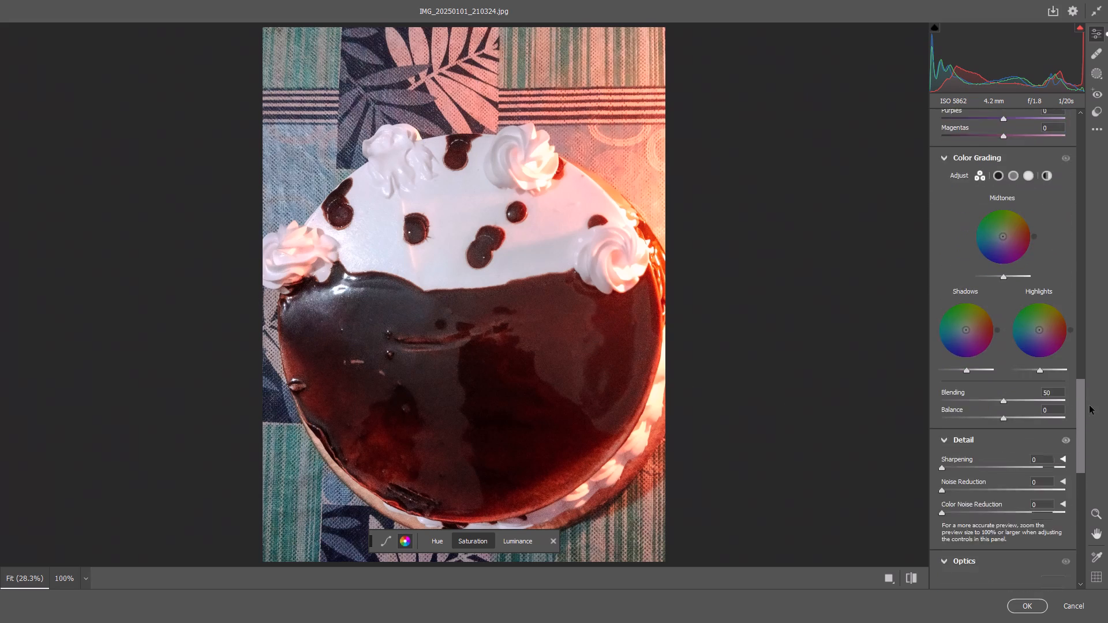
pyautogui.moveTo(1090, 406); pyautogui.dragTo(1090, 418)
pyautogui.moveTo(953, 449); pyautogui.dragTo(960, 451)
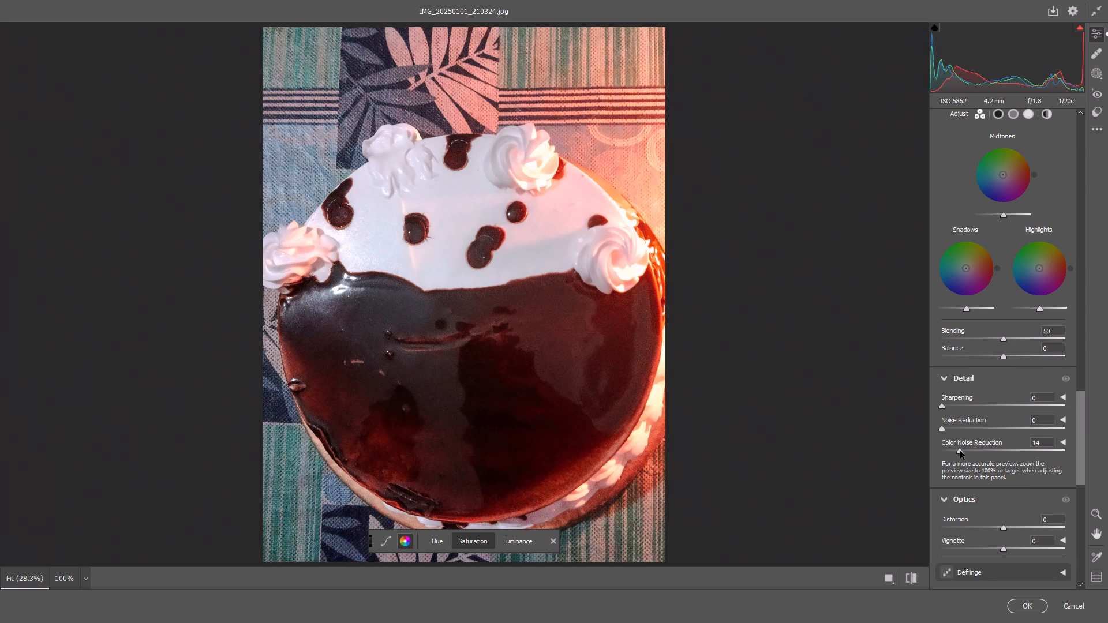
pyautogui.moveTo(960, 451); pyautogui.dragTo(962, 453)
pyautogui.click(961, 427)
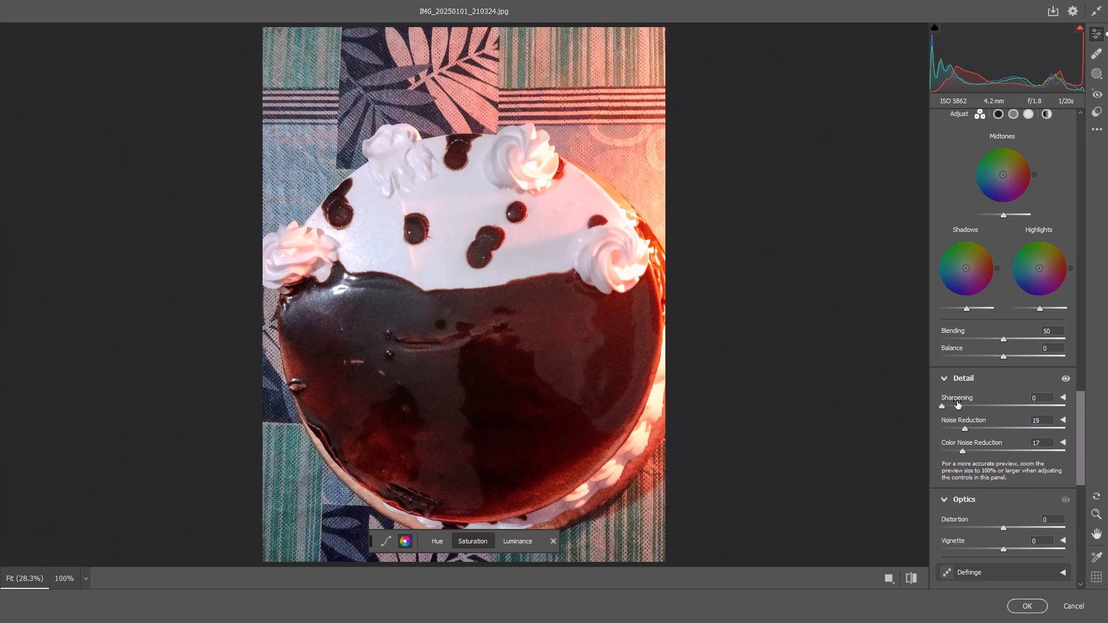
pyautogui.click(960, 404)
# Set the light adjustments to Contrast +20 and Exposure +0.30, and apply the Camera Raw filter.
pyautogui.moveTo(1080, 440); pyautogui.dragTo(1095, 330)
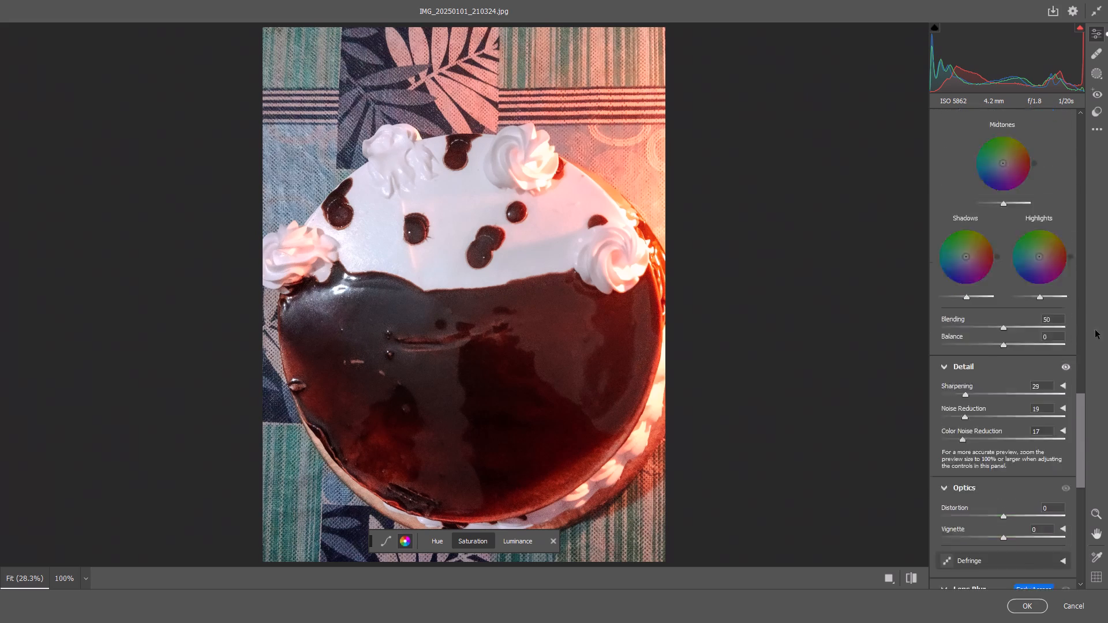
pyautogui.moveTo(1095, 330); pyautogui.dragTo(1077, 147)
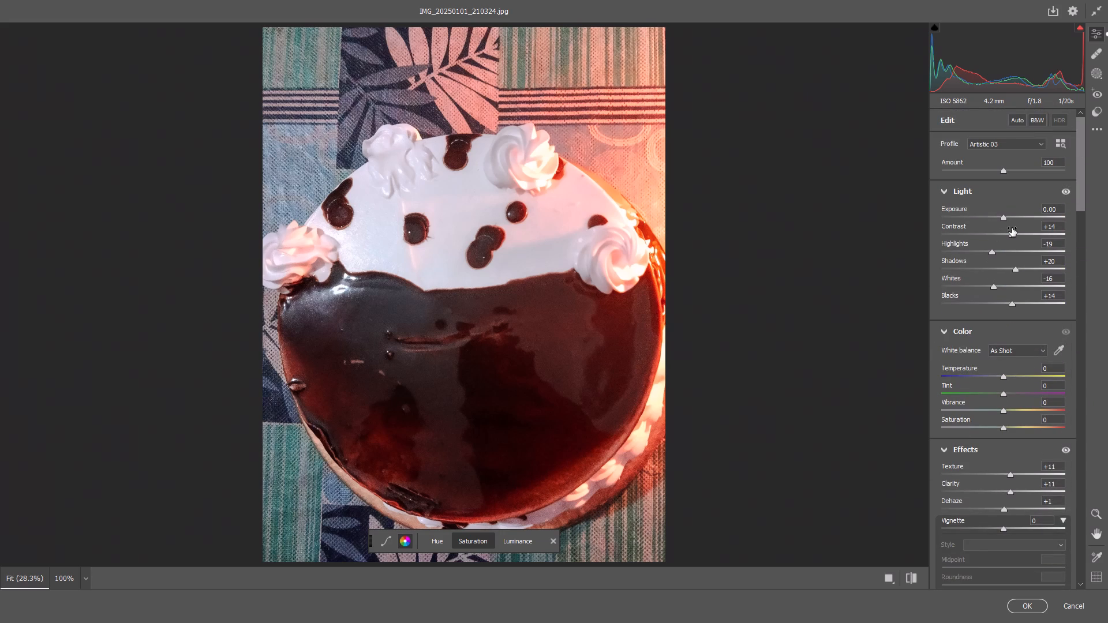
pyautogui.click(1010, 232)
pyautogui.click(1002, 216)
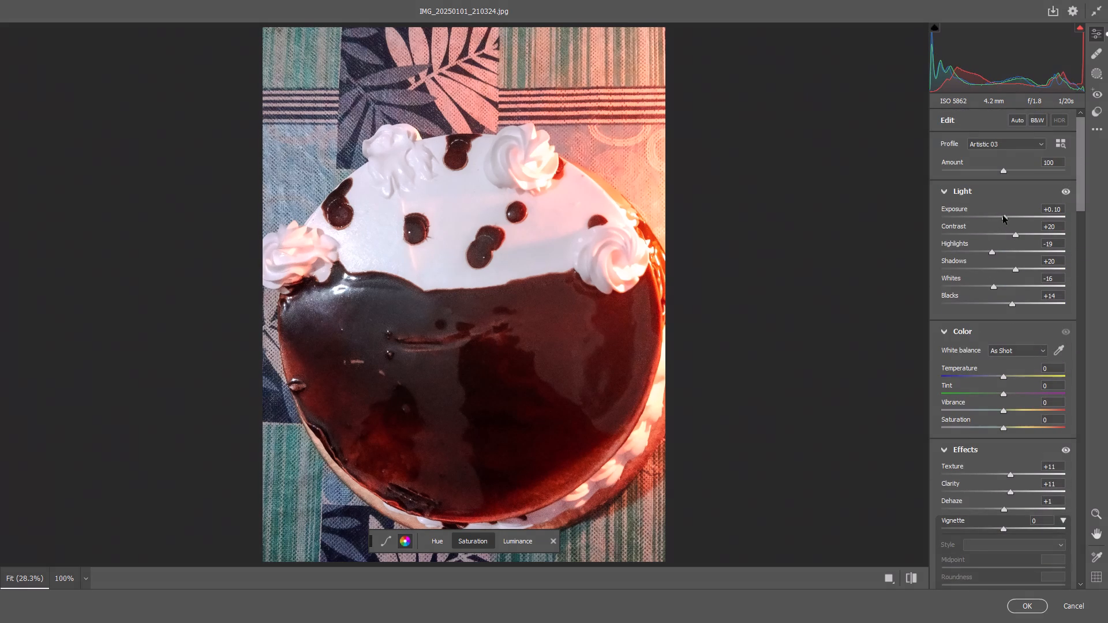
pyautogui.click(1021, 610)
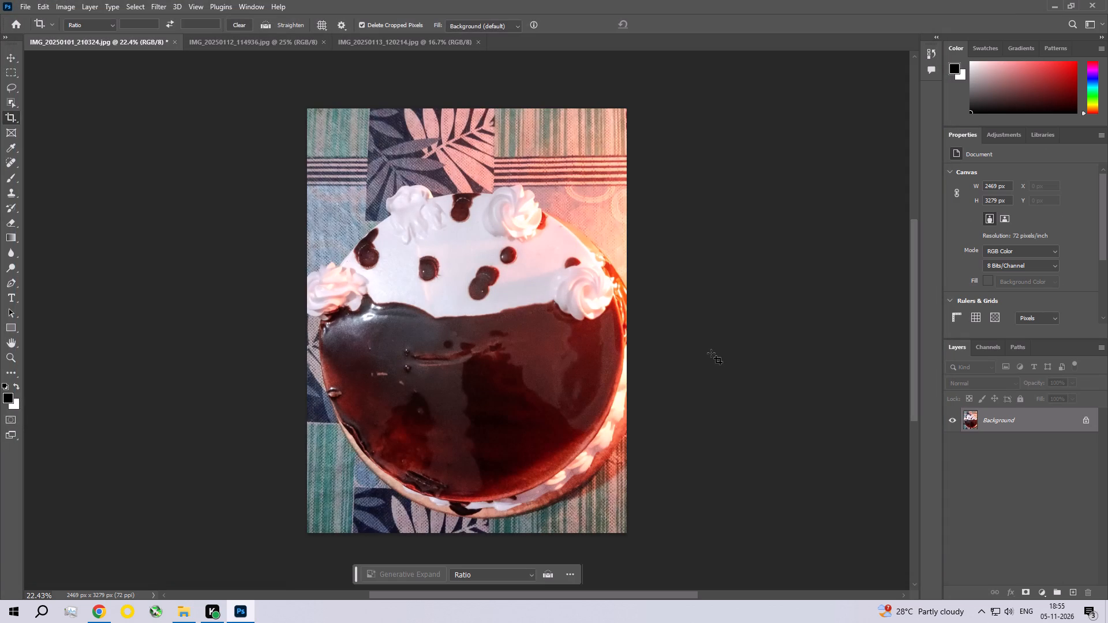
# Apply the Photo Filter adjustment to the cake photo with its preset orange colour.
pyautogui.click(62, 0)
pyautogui.click(76, 40)
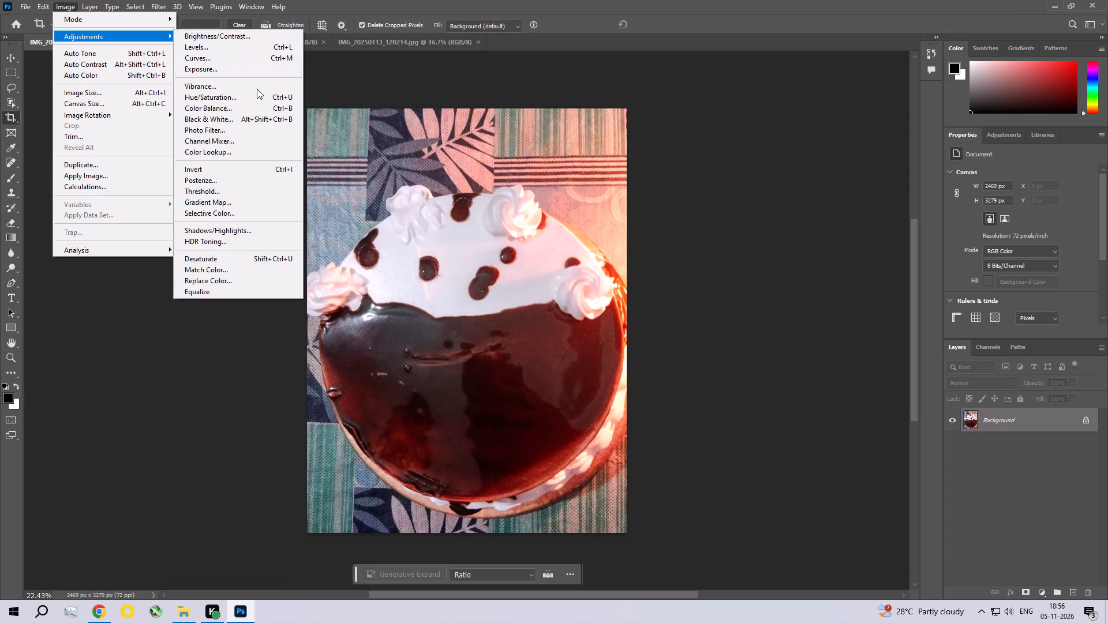
pyautogui.click(243, 128)
pyautogui.click(841, 129)
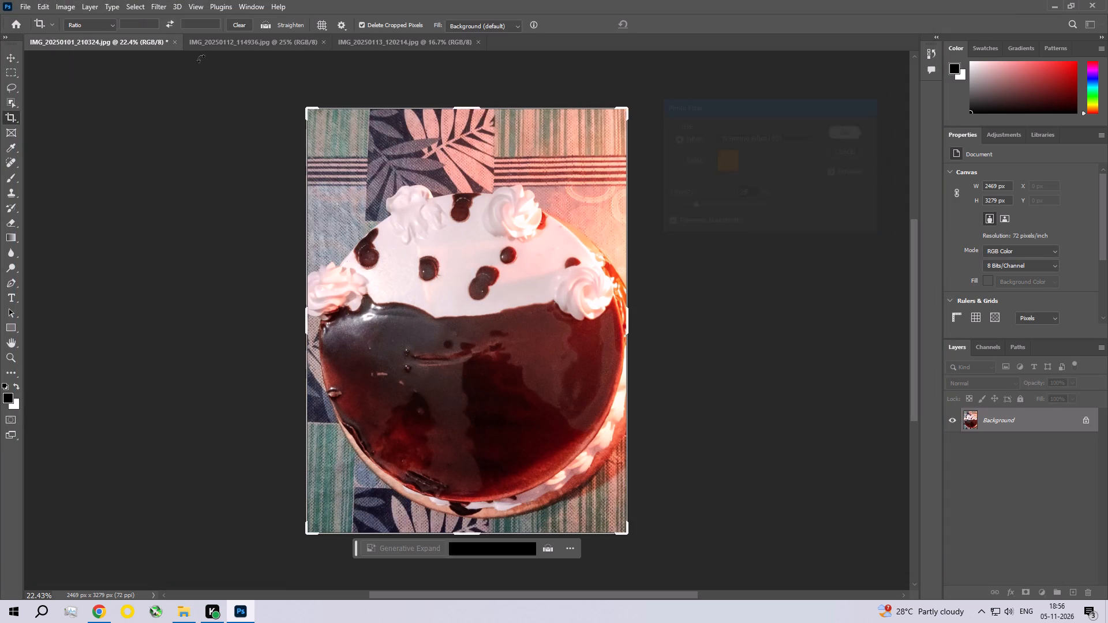
# Apply an Exposure adjustment to the cake photo with Offset 0.0050.
pyautogui.click(68, 1)
pyautogui.click(80, 40)
pyautogui.click(227, 67)
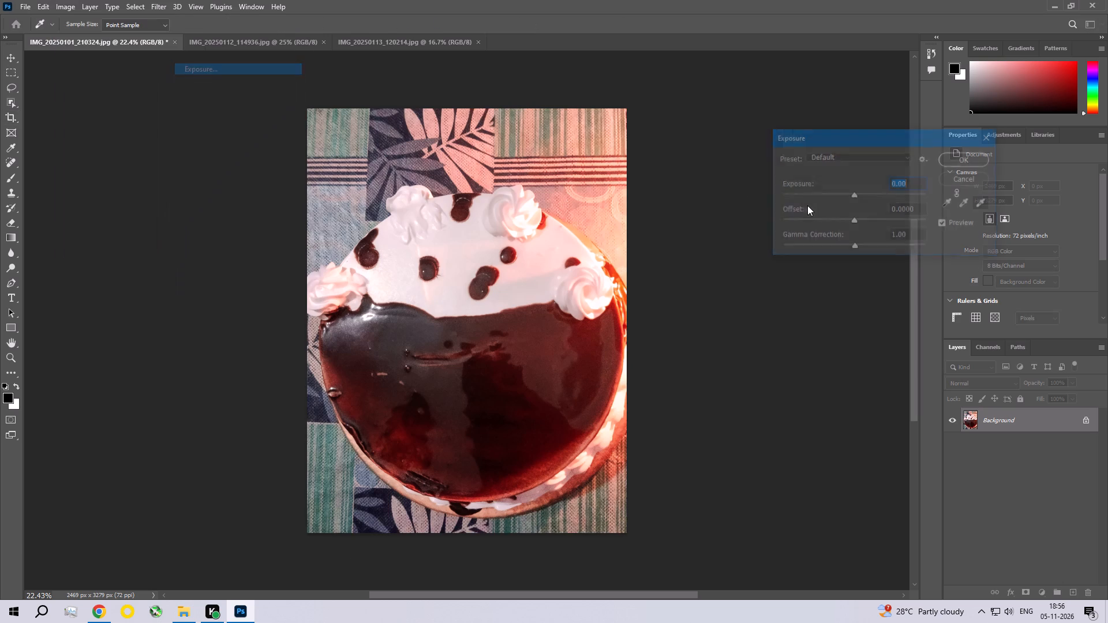
pyautogui.click(928, 209)
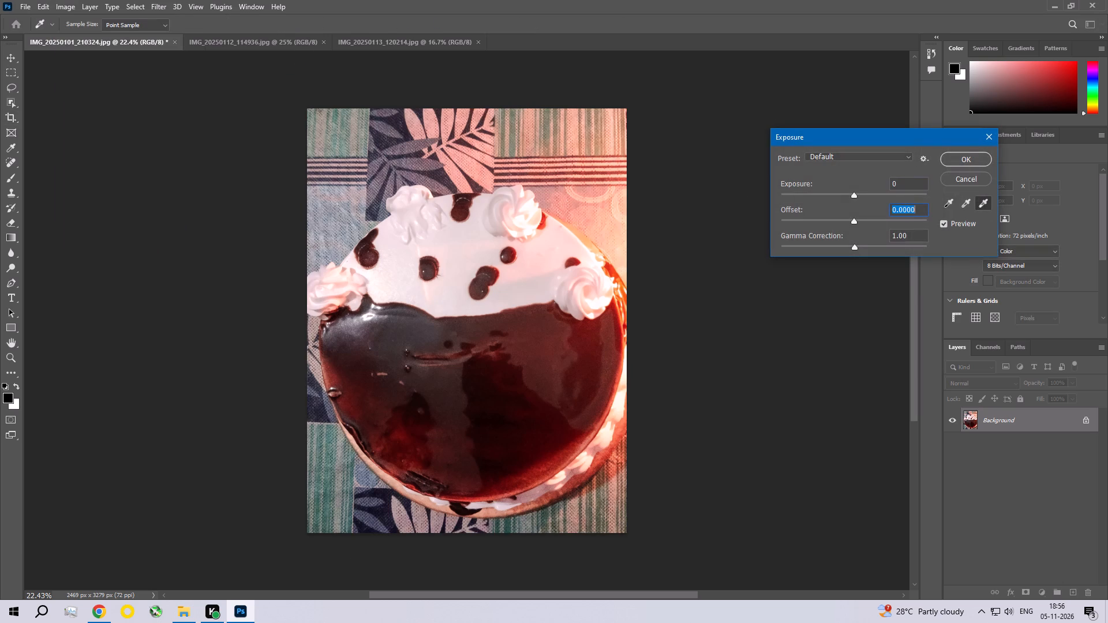
pyautogui.press('Right')
pyautogui.press('BackSpace')
pyautogui.press('BackSpace')
pyautogui.write('50')
pyautogui.press('Return')
# Save the graded cake photo, check it up close and close the document.
pyautogui.hotkey('ctrl', 's')
pyautogui.press('Return')
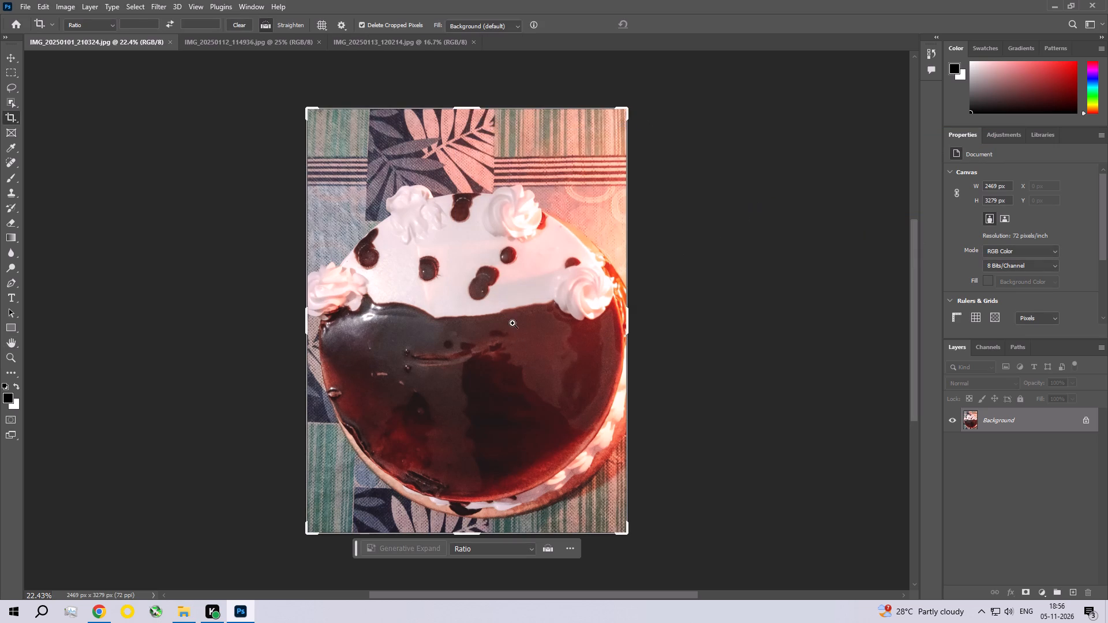
pyautogui.hotkey('ctrl', 'space')
pyautogui.hotkey('ctrl', 'space')
pyautogui.hotkey('ctrl', 'space')
pyautogui.hotkey('ctrl', 'space')
pyautogui.hotkey('ctrl', 'space')
pyautogui.hotkey('ctrl', 'space')
pyautogui.hotkey('ctrl', 'space')
pyautogui.hotkey('ctrl', 'space')
pyautogui.hotkey('ctrl', 'space')
pyautogui.hotkey('ctrl', 'space')
pyautogui.hotkey('ctrl', 'space')
pyautogui.hotkey('ctrl', 'space')
pyautogui.hotkey('ctrl', 'space')
pyautogui.hotkey('ctrl', 'space')
pyautogui.hotkey('ctrl', 'space')
pyautogui.hotkey('ctrl', 'space')
pyautogui.hotkey('ctrl', 'space')
pyautogui.hotkey('ctrl', 'space')
pyautogui.hotkey('ctrl', 'space')
pyautogui.hotkey('ctrl', 'space')
pyautogui.keyDown('ctrl'); pyautogui.click(493, 273); pyautogui.keyUp('ctrl')
pyautogui.keyDown('ctrl'); pyautogui.click(493, 273); pyautogui.keyUp('ctrl')
pyautogui.moveTo(482, 343); pyautogui.dragTo(501, 310)
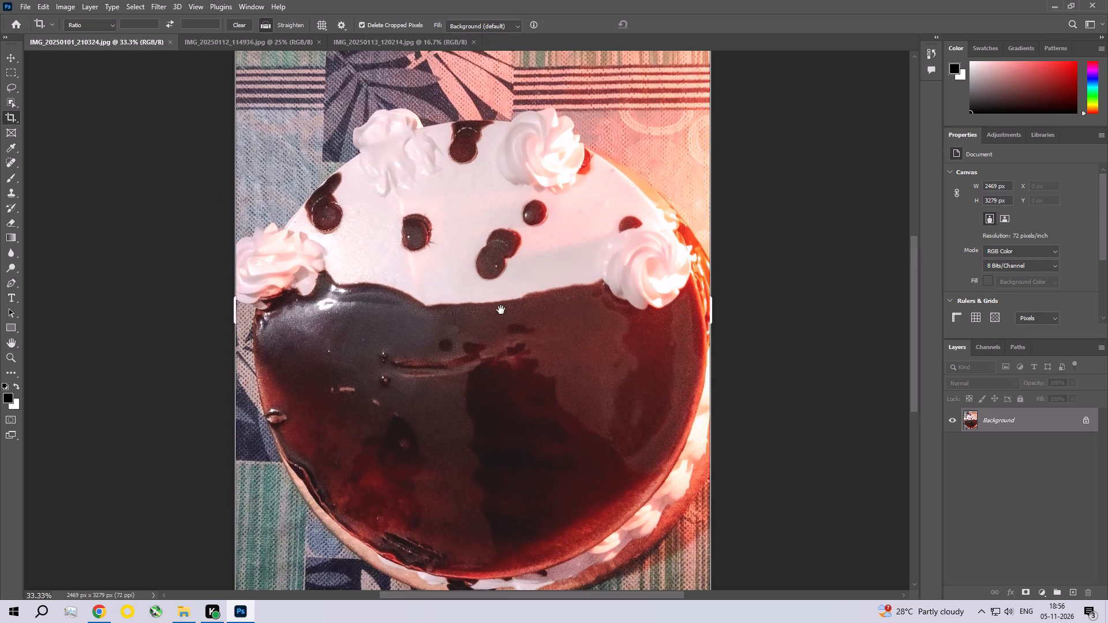
pyautogui.moveTo(501, 310); pyautogui.dragTo(503, 317)
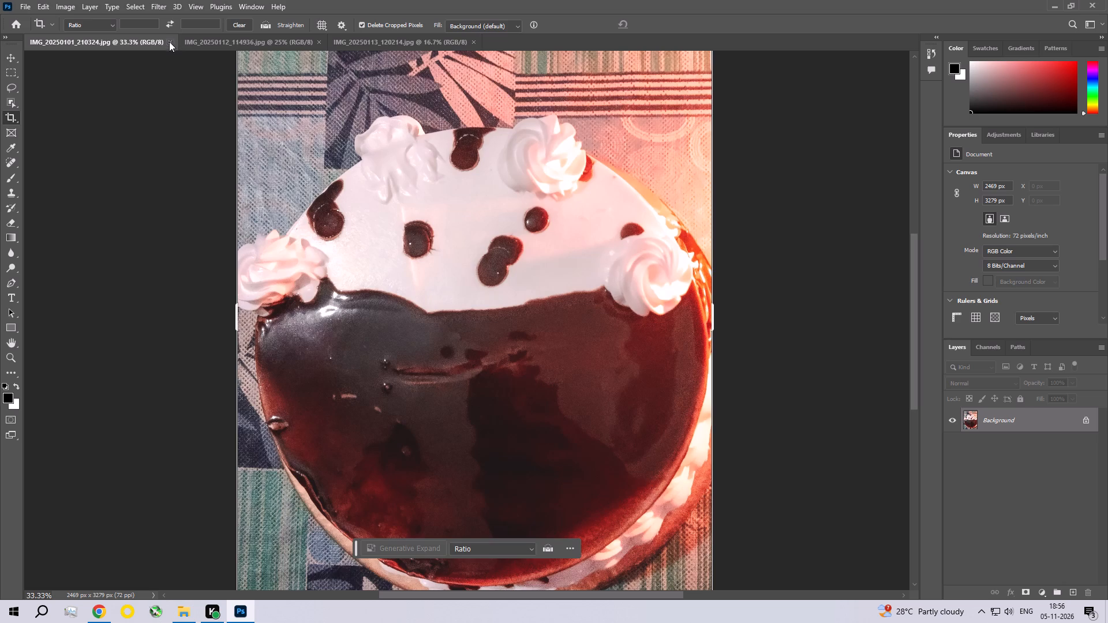
pyautogui.click(169, 42)
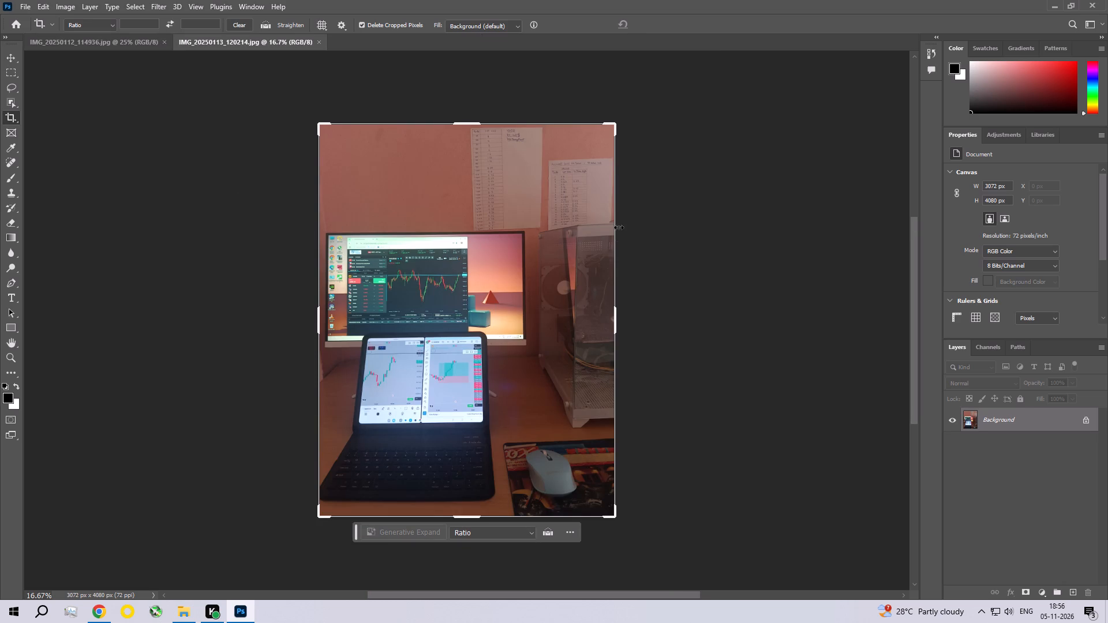
# In the desk photo IMG_20250113_120214.jpg, remove the dark stain near the wall's top edge with a Content-Aware fill and deselect.
pyautogui.hotkey('ctrl', 'space')
pyautogui.hotkey('ctrl', 'space')
pyautogui.hotkey('ctrl', 'space')
pyautogui.hotkey('ctrl', 'space')
pyautogui.hotkey('ctrl', 'space')
pyautogui.hotkey('ctrl', 'space')
pyautogui.hotkey('ctrl', 'space')
pyautogui.hotkey('ctrl', 'space')
pyautogui.hotkey('ctrl', 'space')
pyautogui.hotkey('ctrl', 'space')
pyautogui.hotkey('ctrl', 'space')
pyautogui.hotkey('ctrl', 'space')
pyautogui.hotkey('ctrl', 'space')
pyautogui.hotkey('ctrl', 'space')
pyautogui.hotkey('ctrl', 'space')
pyautogui.hotkey('ctrl', 'space')
pyautogui.hotkey('ctrl', 'space')
pyautogui.hotkey('ctrl', 'space')
pyautogui.hotkey('ctrl', 'space')
pyautogui.hotkey('ctrl', 'space')
pyautogui.keyDown('ctrl'); pyautogui.tripleClick(399, 171); pyautogui.keyUp('ctrl')
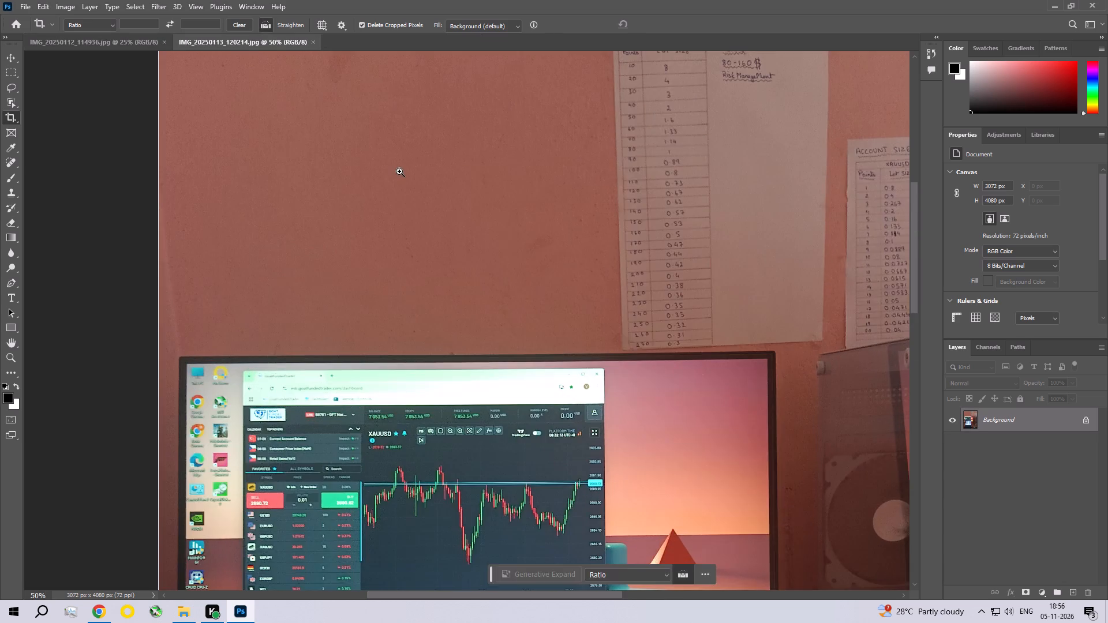
pyautogui.keyDown('ctrl'); pyautogui.click(399, 171); pyautogui.keyUp('ctrl')
pyautogui.moveTo(384, 144); pyautogui.dragTo(503, 297)
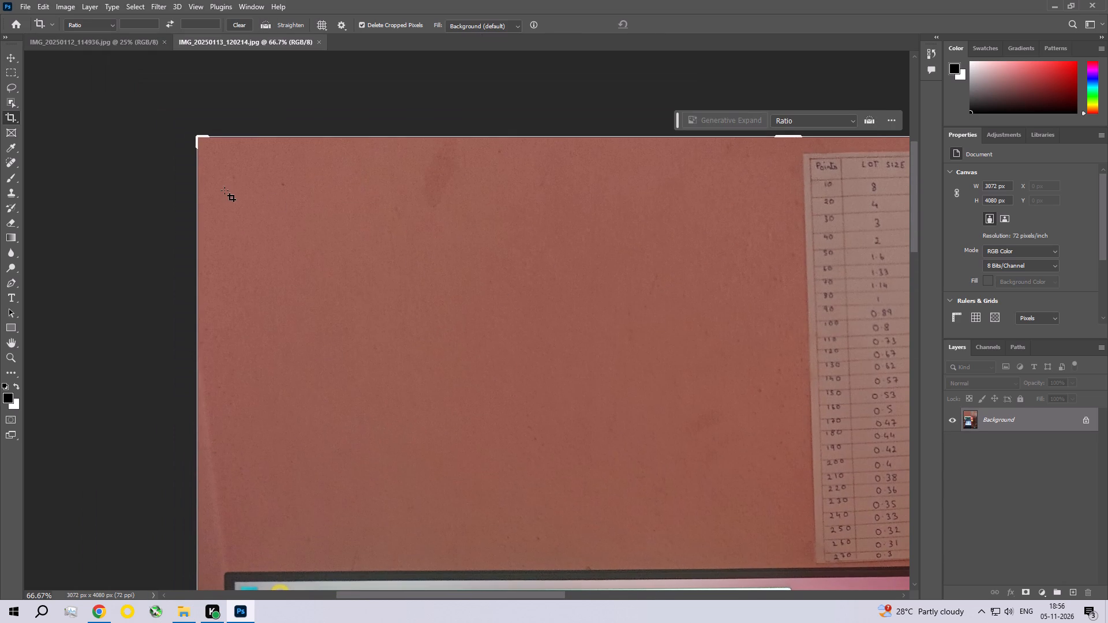
pyautogui.click(15, 70)
pyautogui.moveTo(379, 230); pyautogui.dragTo(484, 152)
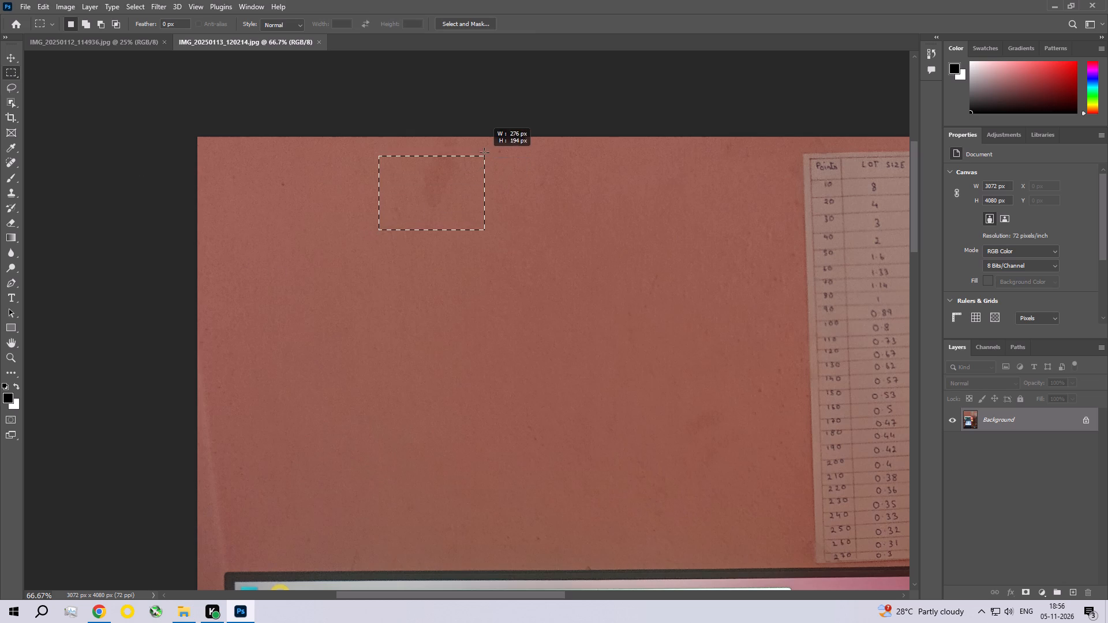
pyautogui.moveTo(484, 152); pyautogui.dragTo(489, 141)
pyautogui.click(39, 2)
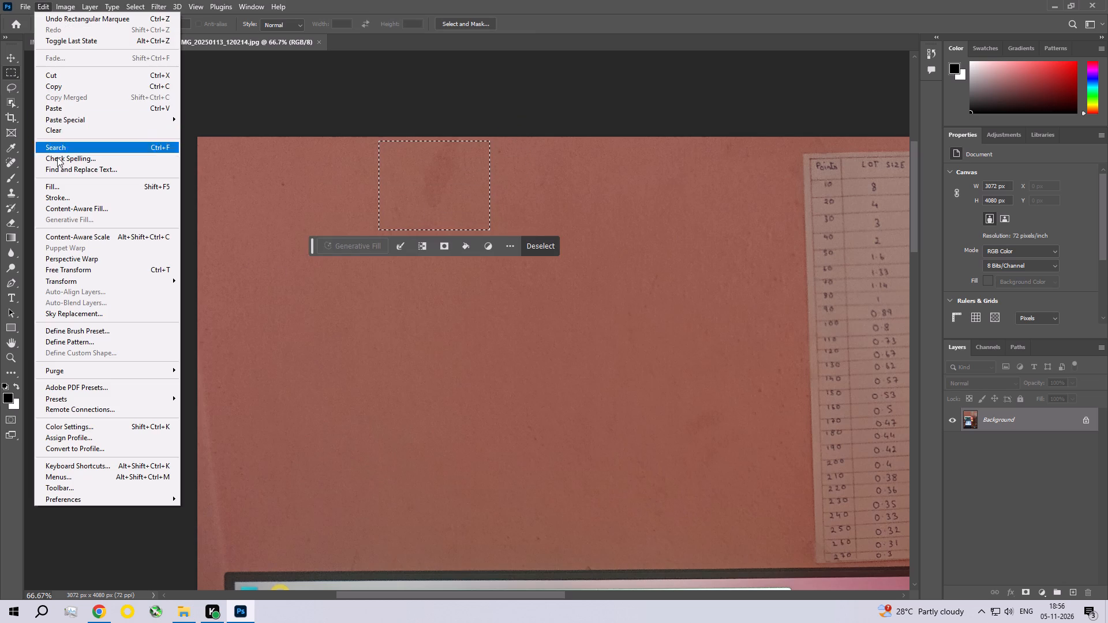
pyautogui.click(58, 183)
pyautogui.click(627, 154)
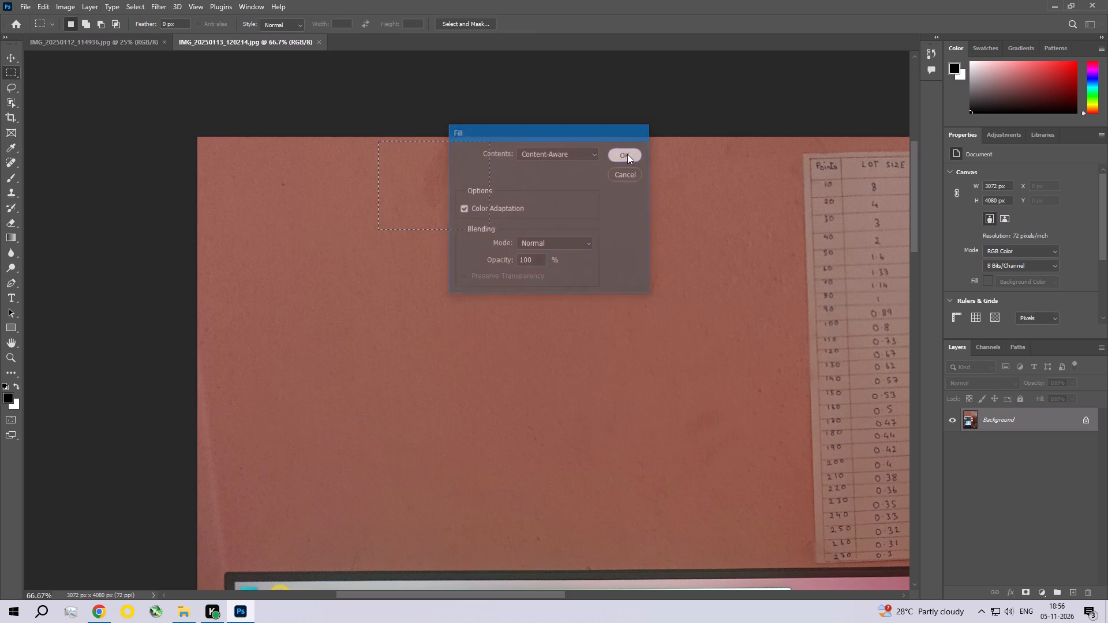
pyautogui.hotkey('ctrl', 'd')
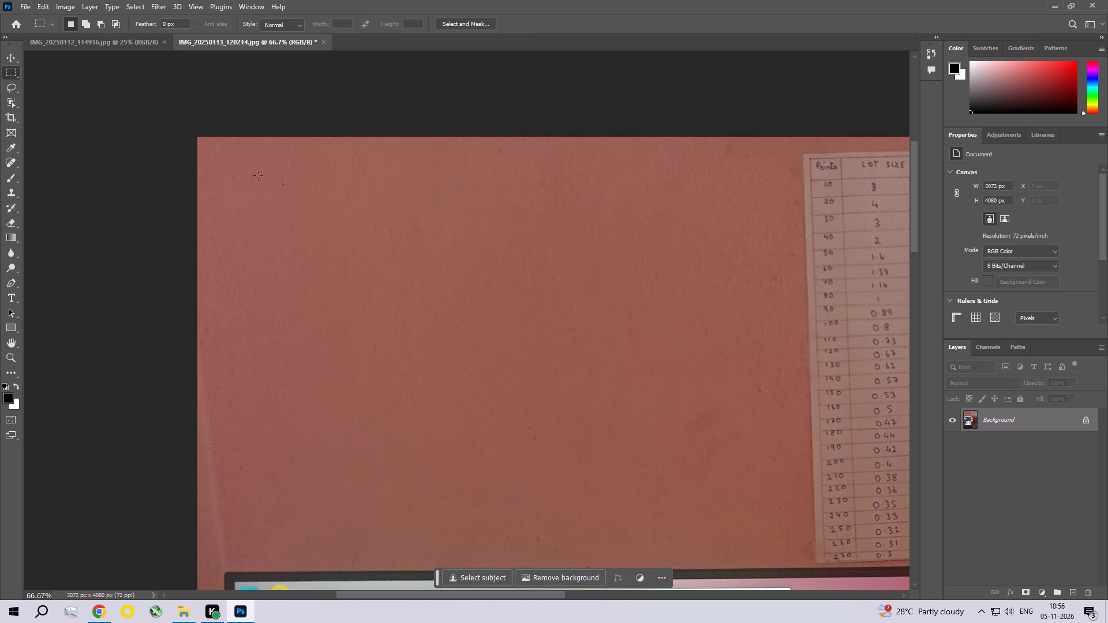
# Remove the small dark spot near the wall's upper-left corner with a Content-Aware fill.
pyautogui.moveTo(270, 171); pyautogui.dragTo(293, 197)
pyautogui.click(38, 1)
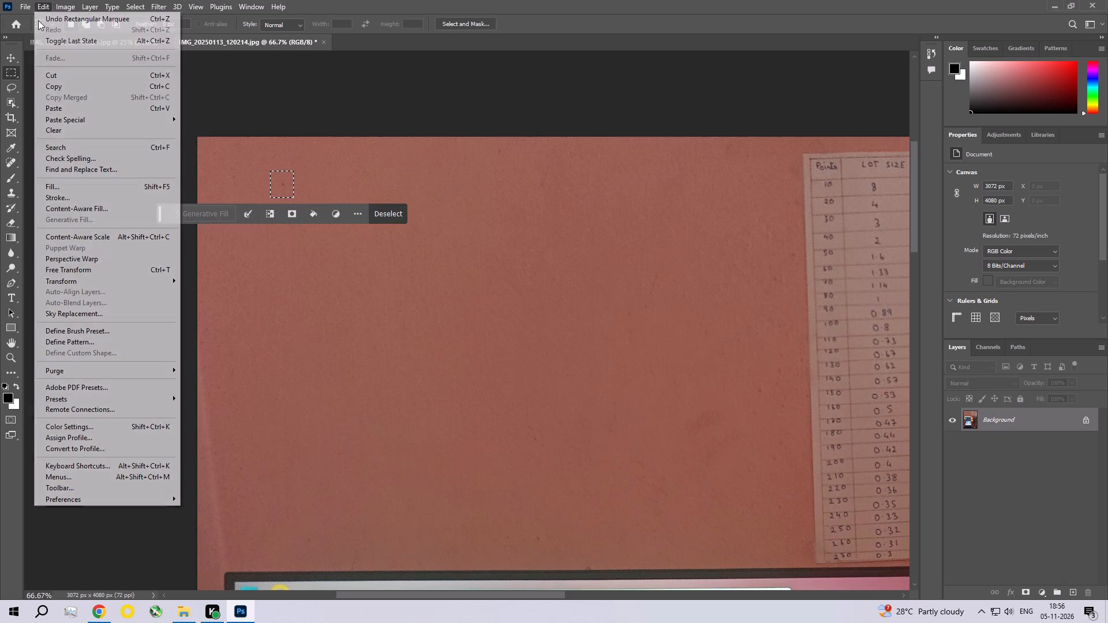
pyautogui.click(61, 191)
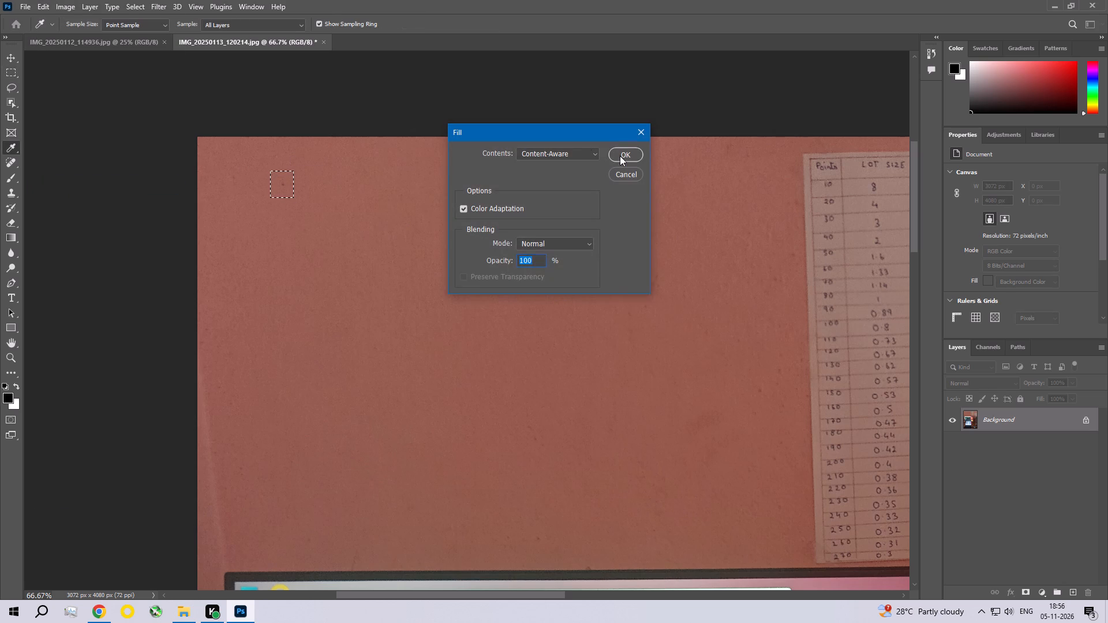
pyautogui.click(620, 156)
# Remove the small mark on the wall just above the monitor with a Content-Aware fill.
pyautogui.press('space')
pyautogui.press('space')
pyautogui.press('space')
pyautogui.press('space')
pyautogui.press('space')
pyautogui.press('space')
pyautogui.press('space')
pyautogui.press('space')
pyautogui.press('space')
pyautogui.press('space')
pyautogui.moveTo(607, 362); pyautogui.dragTo(543, 254)
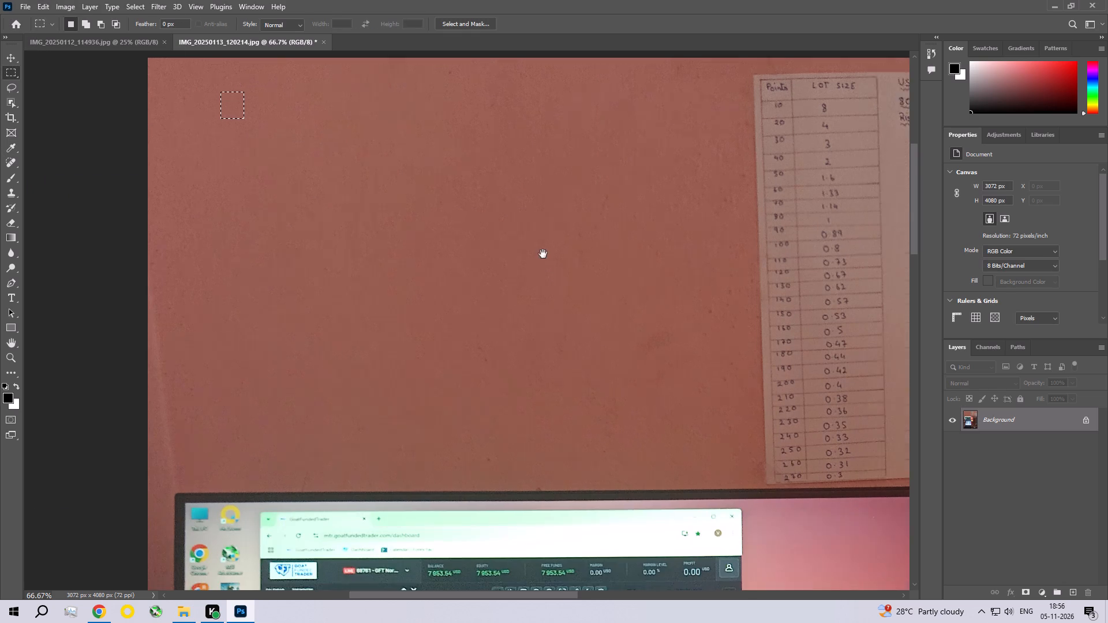
pyautogui.moveTo(543, 254); pyautogui.dragTo(533, 230)
pyautogui.moveTo(454, 392); pyautogui.dragTo(471, 416)
pyautogui.click(47, 0)
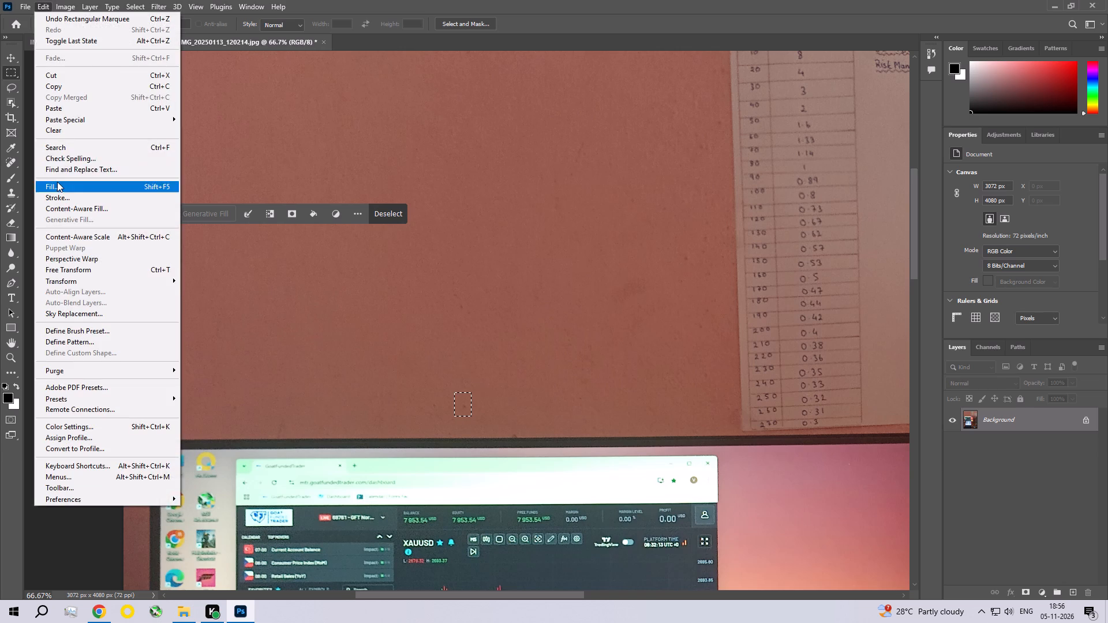
pyautogui.click(57, 182)
pyautogui.click(625, 155)
# Clean the blemished patch of wall beside the lot-size sheet with a Content-Aware fill.
pyautogui.press('space')
pyautogui.press('space')
pyautogui.press('space')
pyautogui.press('space')
pyautogui.press('space')
pyautogui.press('space')
pyautogui.press('space')
pyautogui.moveTo(627, 120); pyautogui.dragTo(575, 268)
pyautogui.moveTo(500, 277); pyautogui.dragTo(547, 339)
pyautogui.click(42, 1)
pyautogui.click(63, 185)
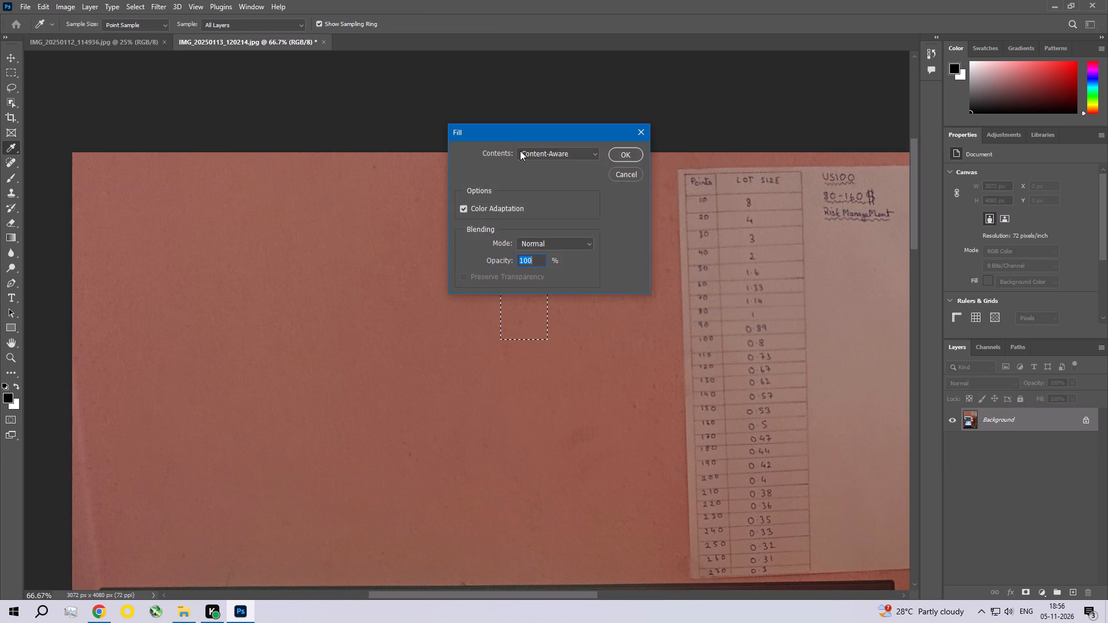
pyautogui.click(624, 151)
# Clean the small patch of bare wall above the "ACCOUNT SIZE 8K Dollan" sheet with a Content-Aware fill.
pyautogui.press('space')
pyautogui.press('space')
pyautogui.press('space')
pyautogui.press('space')
pyautogui.press('space')
pyautogui.press('space')
pyautogui.press('space')
pyautogui.press('space')
pyautogui.press('space')
pyautogui.press('space')
pyautogui.press('space')
pyautogui.press('space')
pyautogui.press('space')
pyautogui.press('space')
pyautogui.press('space')
pyautogui.press('space')
pyautogui.press('space')
pyautogui.press('space')
pyautogui.press('space')
pyautogui.press('space')
pyautogui.moveTo(608, 241); pyautogui.dragTo(215, 249)
pyautogui.moveTo(329, 254); pyautogui.dragTo(365, 267)
pyautogui.moveTo(470, 216); pyautogui.dragTo(506, 235)
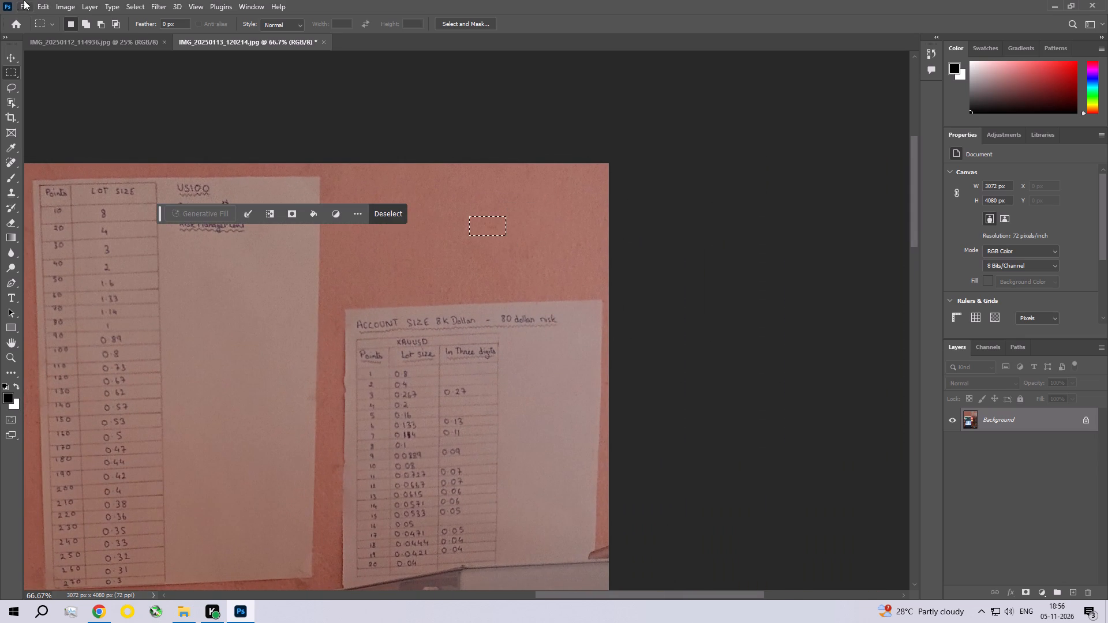
pyautogui.click(44, 5)
pyautogui.click(57, 190)
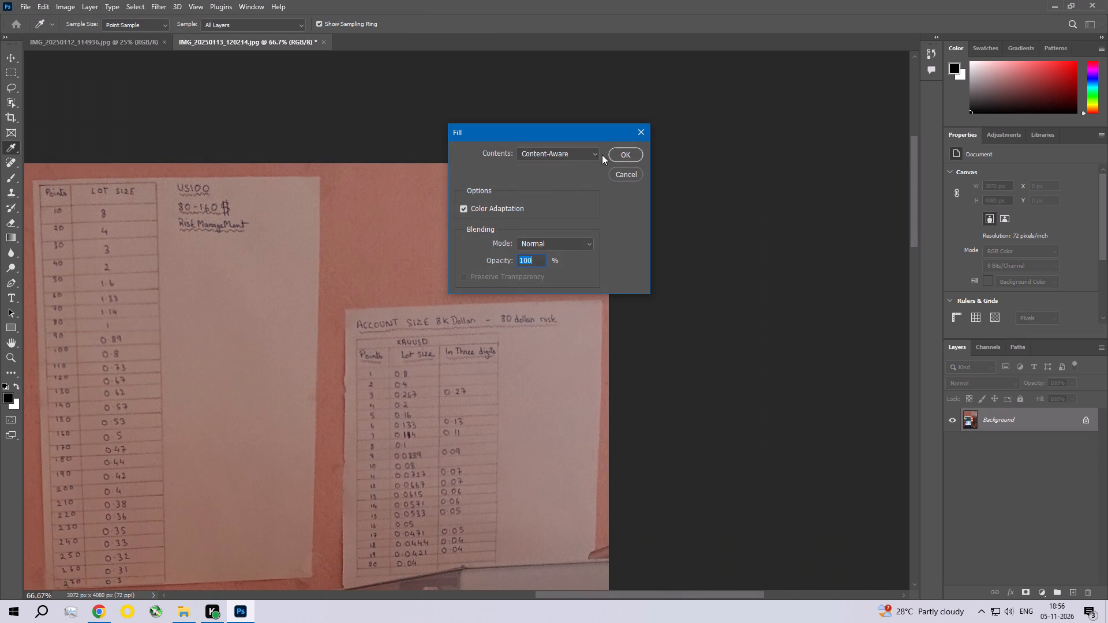
pyautogui.click(620, 151)
# Clean the square patch of wall above the monitor, left of the US100 lot-size sheet, with a Content-Aware fill.
pyautogui.press('space')
pyautogui.press('space')
pyautogui.press('space')
pyautogui.press('space')
pyautogui.press('space')
pyautogui.press('space')
pyautogui.press('space')
pyautogui.press('space')
pyautogui.press('space')
pyautogui.press('space')
pyautogui.press('space')
pyautogui.press('space')
pyautogui.press('space')
pyautogui.press('space')
pyautogui.press('space')
pyautogui.press('space')
pyautogui.press('space')
pyautogui.press('space')
pyautogui.press('space')
pyautogui.press('space')
pyautogui.moveTo(320, 260); pyautogui.dragTo(332, 261)
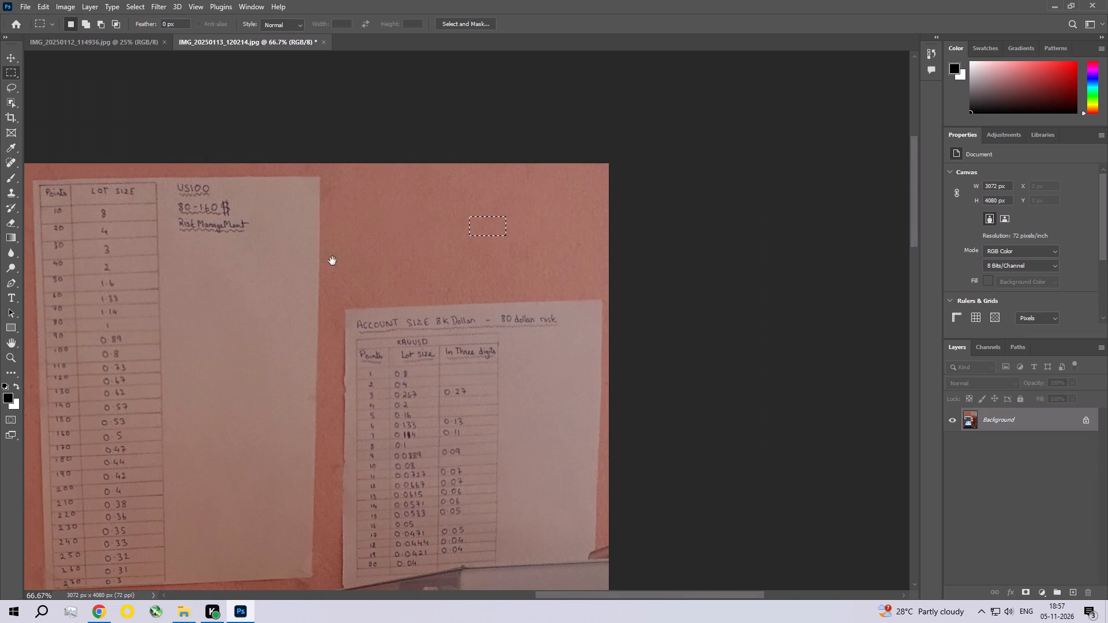
pyautogui.moveTo(332, 261); pyautogui.dragTo(632, 193)
pyautogui.moveTo(557, 241); pyautogui.dragTo(641, 236)
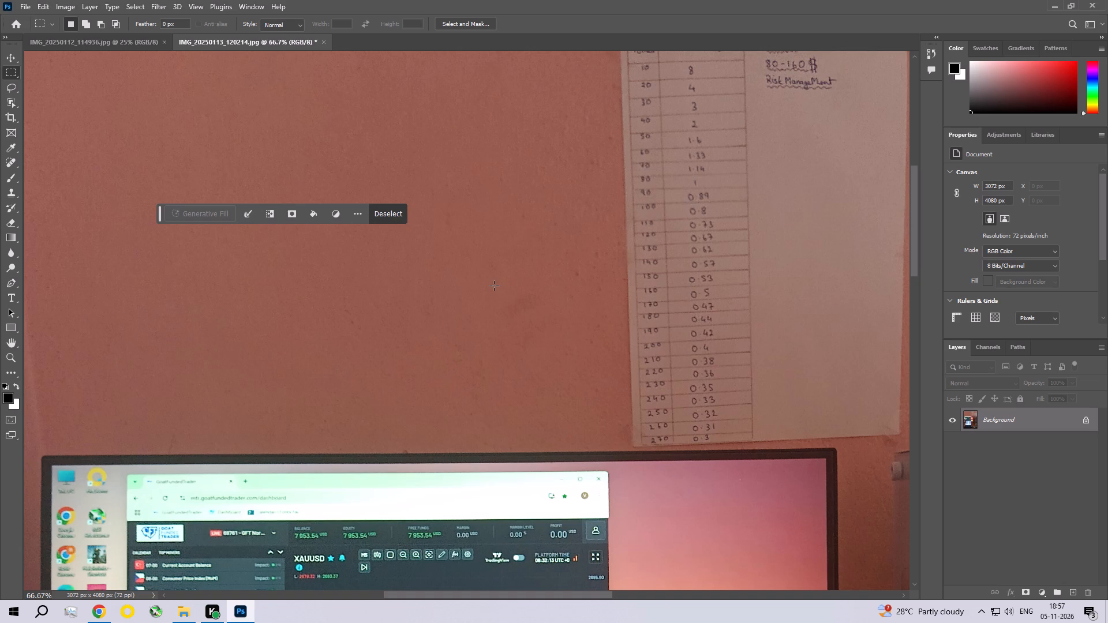
pyautogui.moveTo(493, 286); pyautogui.dragTo(549, 350)
pyautogui.click(46, 1)
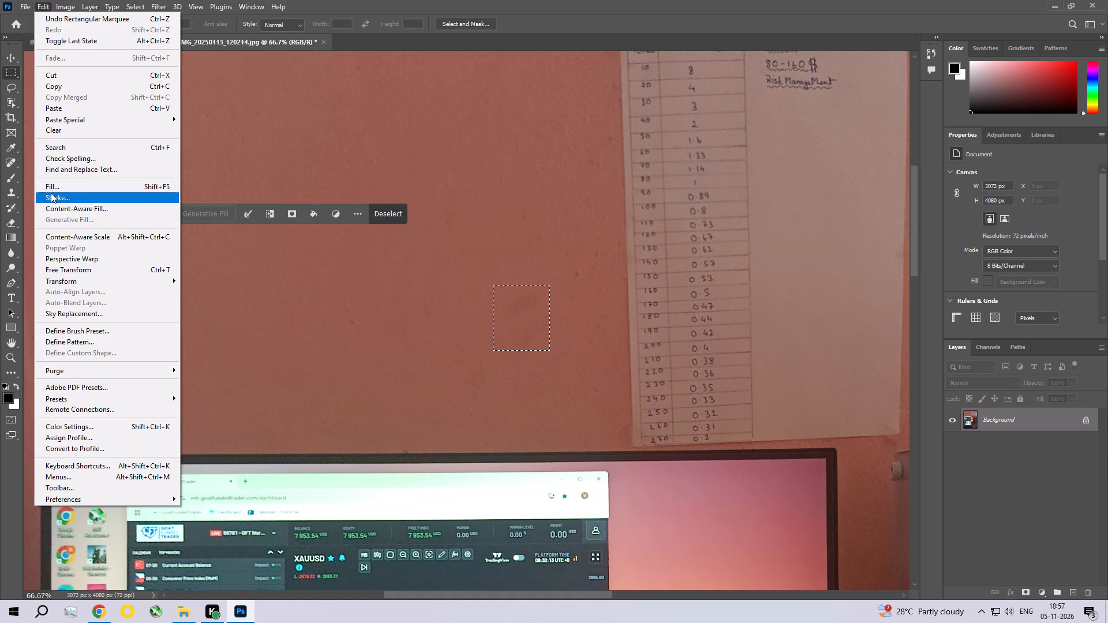
pyautogui.click(51, 182)
pyautogui.click(634, 153)
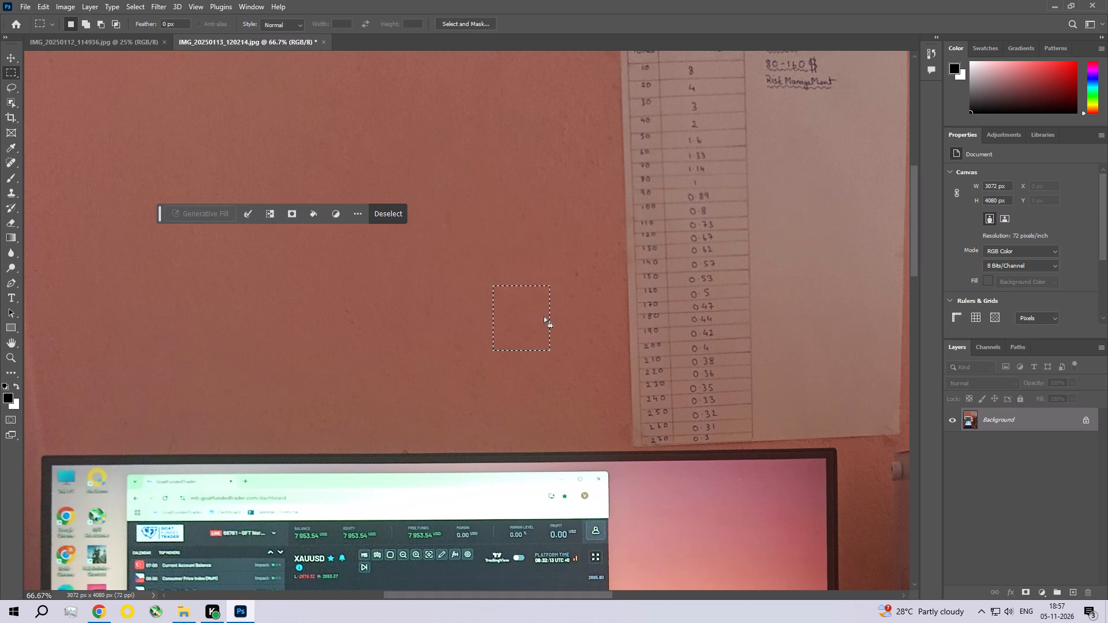
# Remove the dark smudge on the wall strip between the two paper sheets, beside row 10, with a Content-Aware fill.
pyautogui.press('space')
pyautogui.press('space')
pyautogui.press('space')
pyautogui.press('space')
pyautogui.press('space')
pyautogui.press('space')
pyautogui.press('space')
pyautogui.press('space')
pyautogui.press('space')
pyautogui.press('space')
pyautogui.press('space')
pyautogui.press('space')
pyautogui.moveTo(495, 376); pyautogui.dragTo(458, 246)
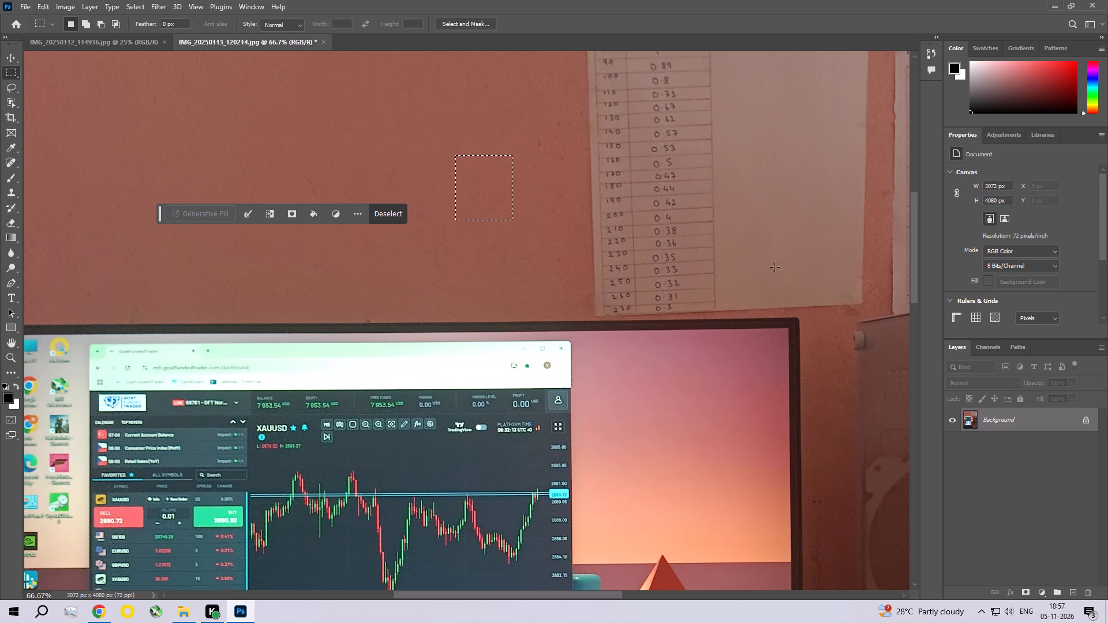
pyautogui.hotkey('ctrl', 'space')
pyautogui.hotkey('ctrl', 'space')
pyautogui.hotkey('ctrl', 'space')
pyautogui.hotkey('ctrl', 'space')
pyautogui.hotkey('ctrl', 'space')
pyautogui.hotkey('ctrl', 'space')
pyautogui.hotkey('ctrl', 'space')
pyautogui.hotkey('ctrl', 'space')
pyautogui.hotkey('ctrl', 'space')
pyautogui.hotkey('ctrl', 'space')
pyautogui.hotkey('ctrl', 'space')
pyautogui.hotkey('ctrl', 'space')
pyautogui.hotkey('ctrl', 'space')
pyautogui.hotkey('ctrl', 'space')
pyautogui.hotkey('ctrl', 'space')
pyautogui.hotkey('ctrl', 'space')
pyautogui.hotkey('ctrl', 'space')
pyautogui.hotkey('ctrl', 'space')
pyautogui.hotkey('ctrl', 'space')
pyautogui.hotkey('ctrl', 'space')
pyautogui.keyDown('ctrl'); pyautogui.tripleClick(885, 192); pyautogui.keyUp('ctrl')
pyautogui.moveTo(847, 200); pyautogui.dragTo(791, 209)
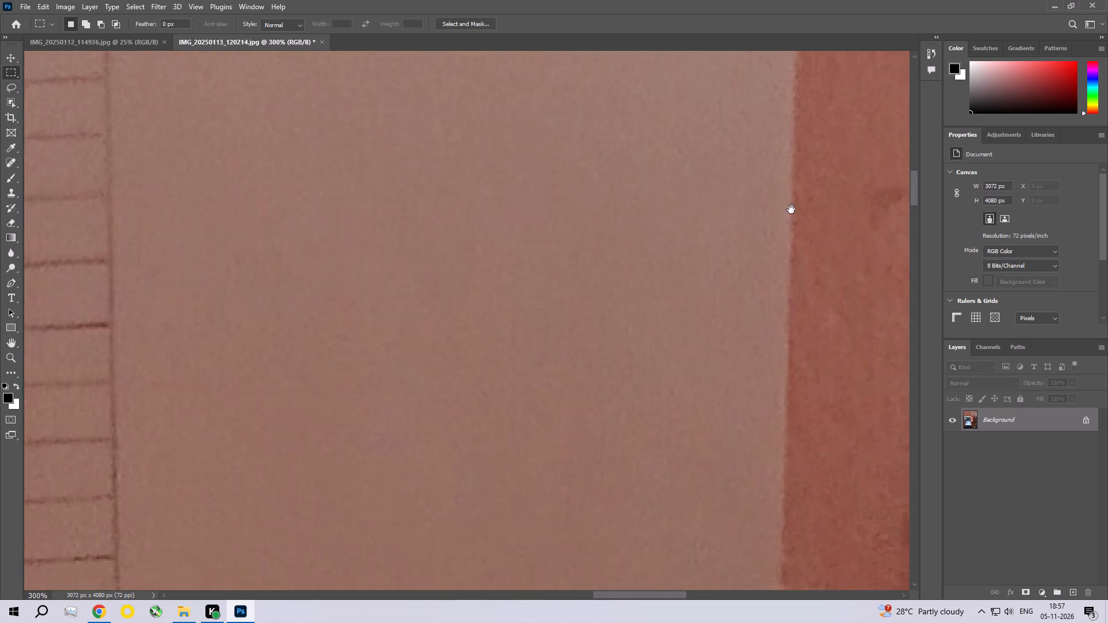
pyautogui.moveTo(791, 209); pyautogui.dragTo(681, 222)
pyautogui.moveTo(695, 187); pyautogui.dragTo(744, 265)
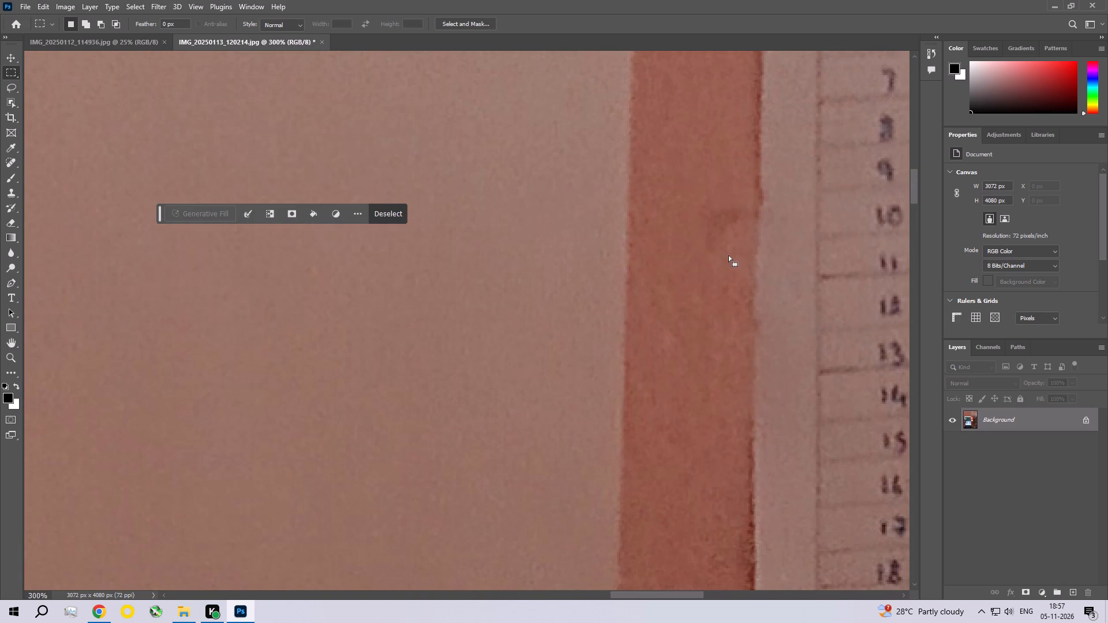
pyautogui.click(40, 5)
pyautogui.click(55, 189)
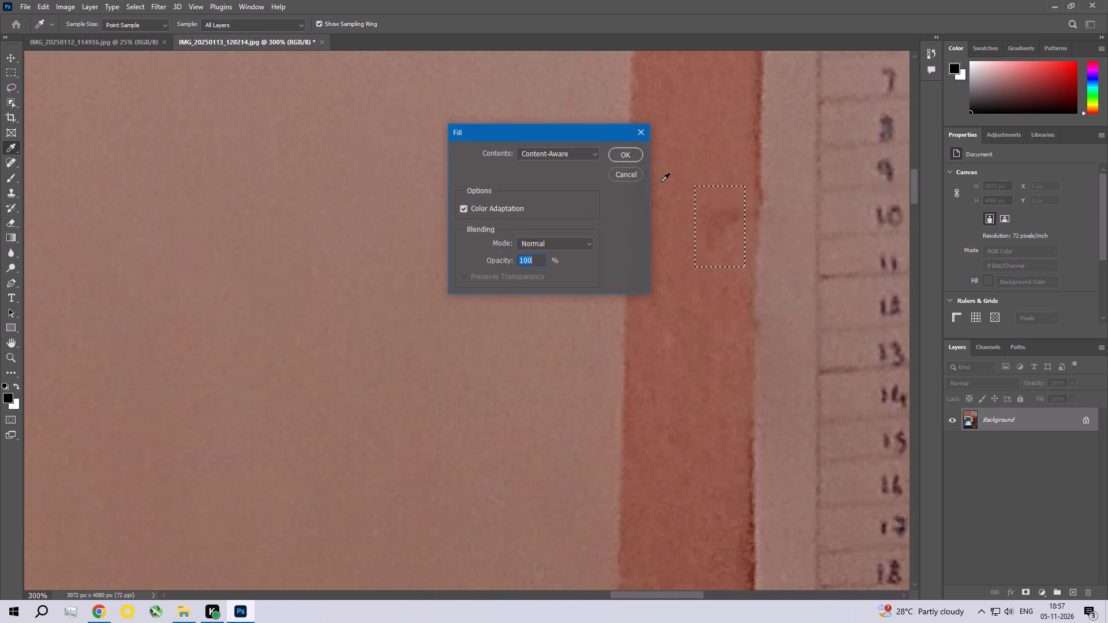
pyautogui.click(615, 157)
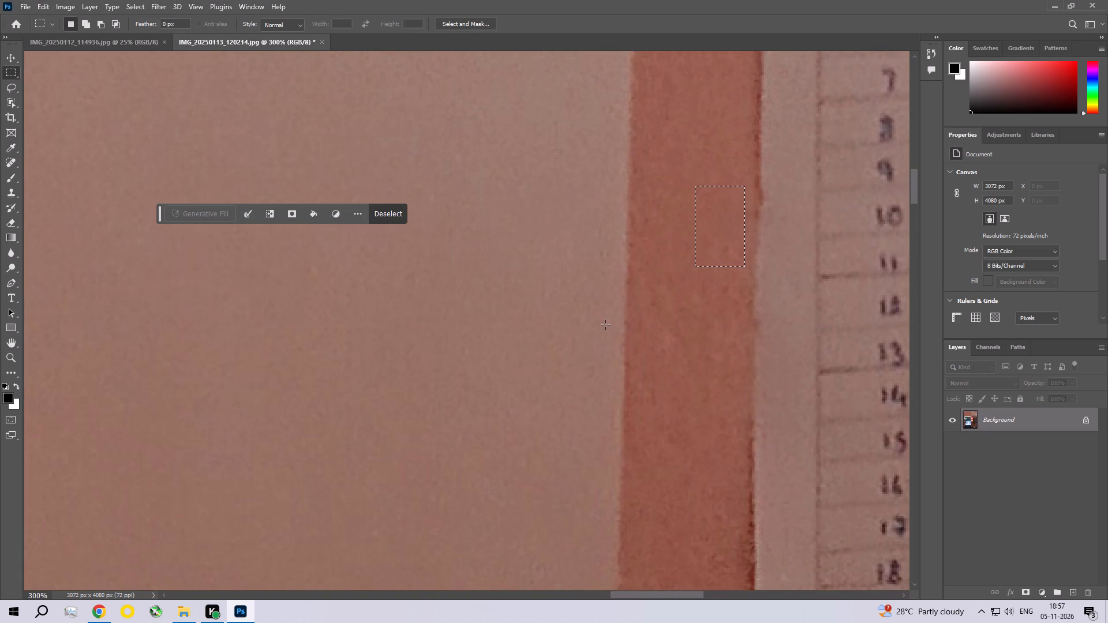
# Clean a small patch of wall between the monitor's right bezel and the grey panel with a Content-Aware fill.
pyautogui.press('space')
pyautogui.press('space')
pyautogui.press('space')
pyautogui.press('space')
pyautogui.press('space')
pyautogui.press('space')
pyautogui.press('space')
pyautogui.press('space')
pyautogui.press('space')
pyautogui.press('space')
pyautogui.press('space')
pyautogui.press('space')
pyautogui.press('space')
pyautogui.press('space')
pyautogui.press('space')
pyautogui.press('space')
pyautogui.press('space')
pyautogui.press('space')
pyautogui.press('space')
pyautogui.press('space')
pyautogui.moveTo(699, 491); pyautogui.dragTo(682, 243)
pyautogui.moveTo(654, 339); pyautogui.dragTo(735, 249)
pyautogui.moveTo(621, 431); pyautogui.dragTo(597, 315)
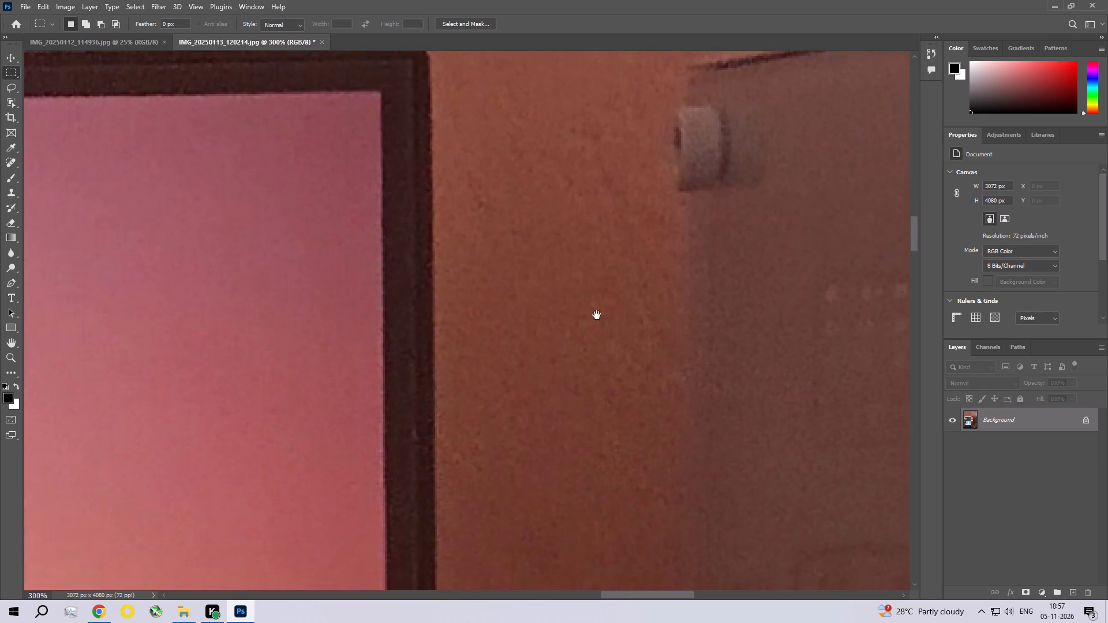
pyautogui.moveTo(597, 315); pyautogui.dragTo(590, 277)
pyautogui.moveTo(557, 410); pyautogui.dragTo(557, 331)
pyautogui.moveTo(453, 155); pyautogui.dragTo(496, 196)
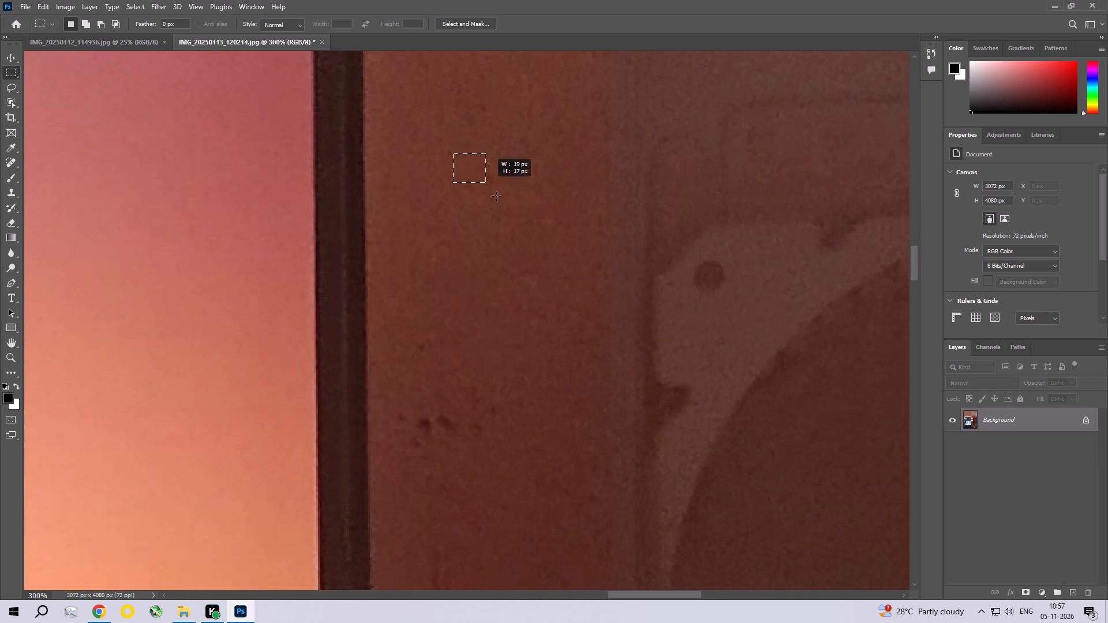
pyautogui.moveTo(496, 196); pyautogui.dragTo(505, 210)
pyautogui.click(42, 5)
pyautogui.click(70, 189)
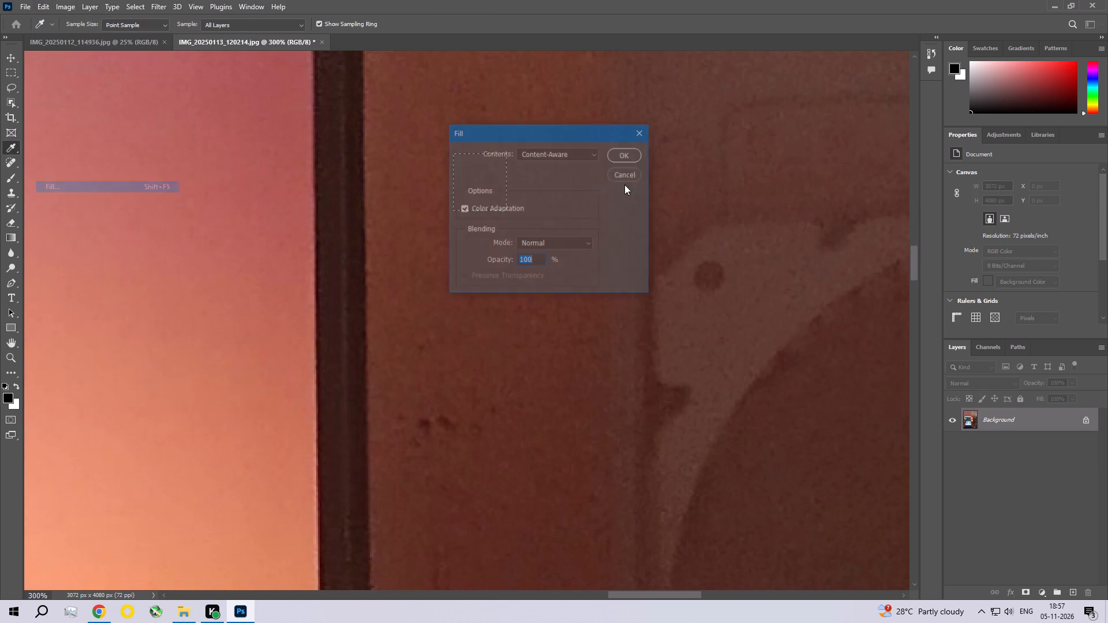
pyautogui.click(620, 156)
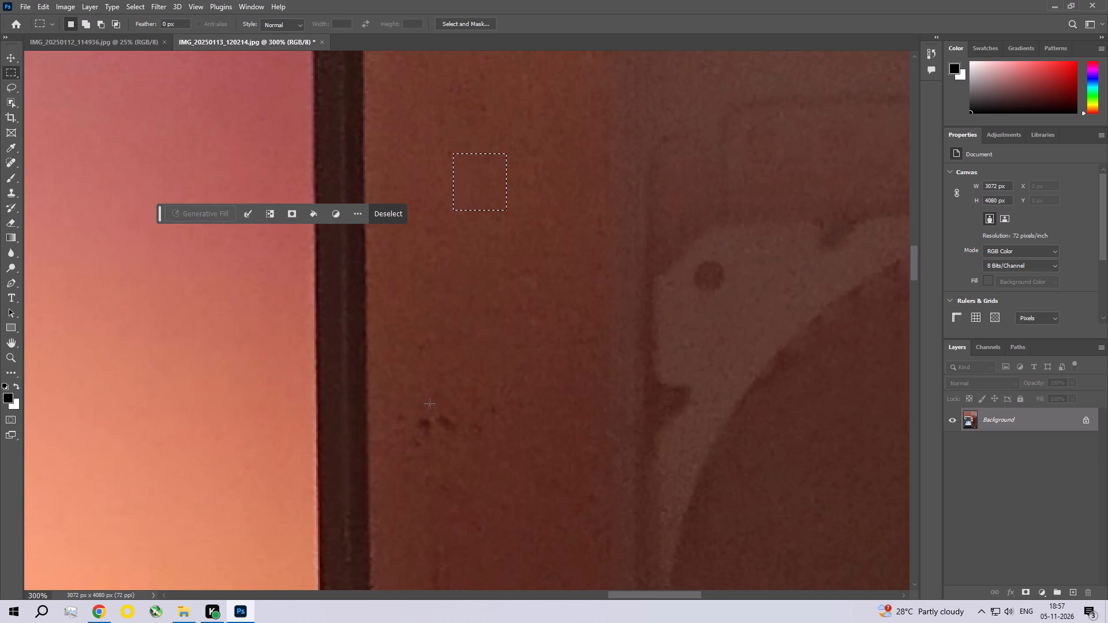
# Remove the cluster of dark spots on the wall beside the monitor's right bezel with a Content-Aware fill and deselect.
pyautogui.moveTo(395, 388); pyautogui.dragTo(487, 456)
pyautogui.click(42, 3)
pyautogui.click(57, 190)
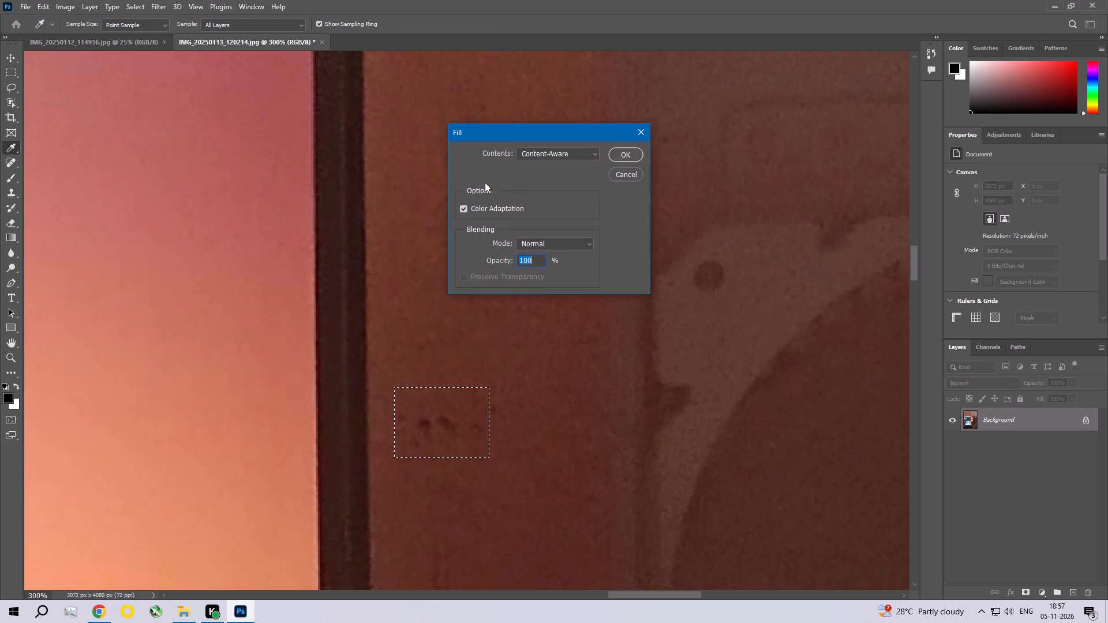
pyautogui.click(613, 152)
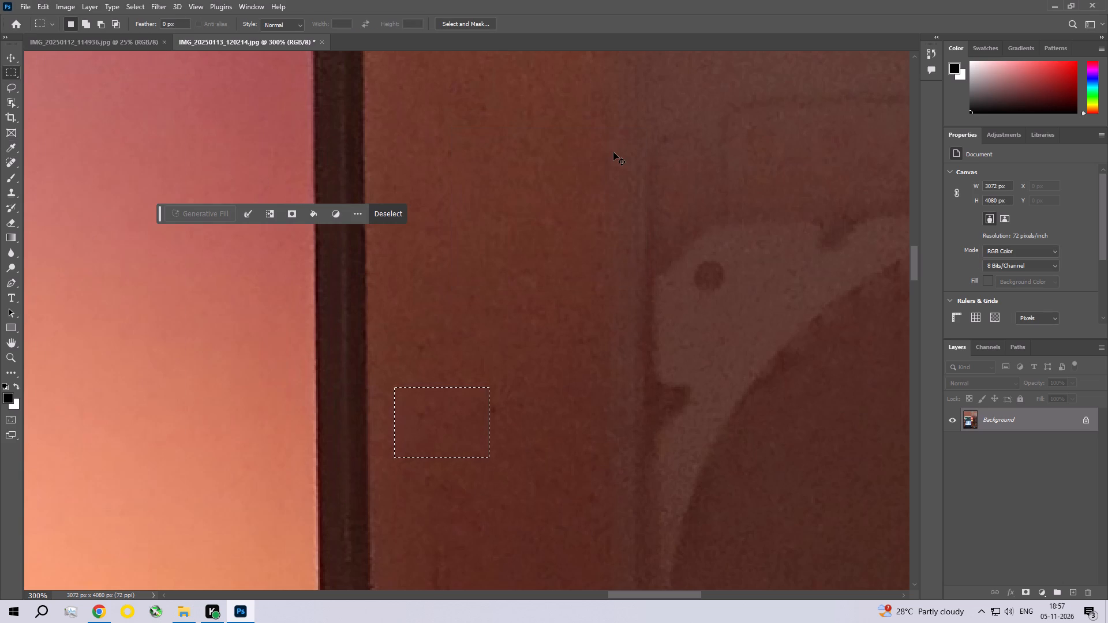
pyautogui.hotkey('ctrl', 'd')
# Remove the tiny dark speck just right of the cleaned spot cluster with a Content-Aware fill and deselect.
pyautogui.press('space')
pyautogui.press('space')
pyautogui.press('space')
pyautogui.press('space')
pyautogui.press('space')
pyautogui.press('space')
pyautogui.press('space')
pyautogui.moveTo(512, 389); pyautogui.dragTo(514, 303)
pyautogui.moveTo(488, 310); pyautogui.dragTo(503, 343)
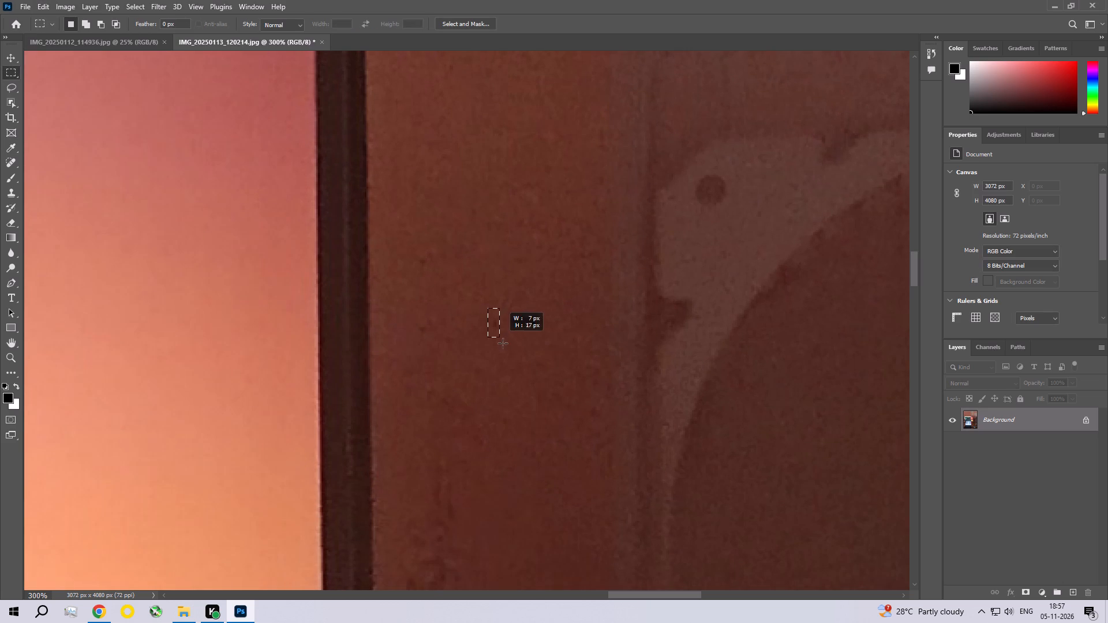
pyautogui.moveTo(503, 343); pyautogui.dragTo(504, 344)
pyautogui.click(39, 2)
pyautogui.click(110, 185)
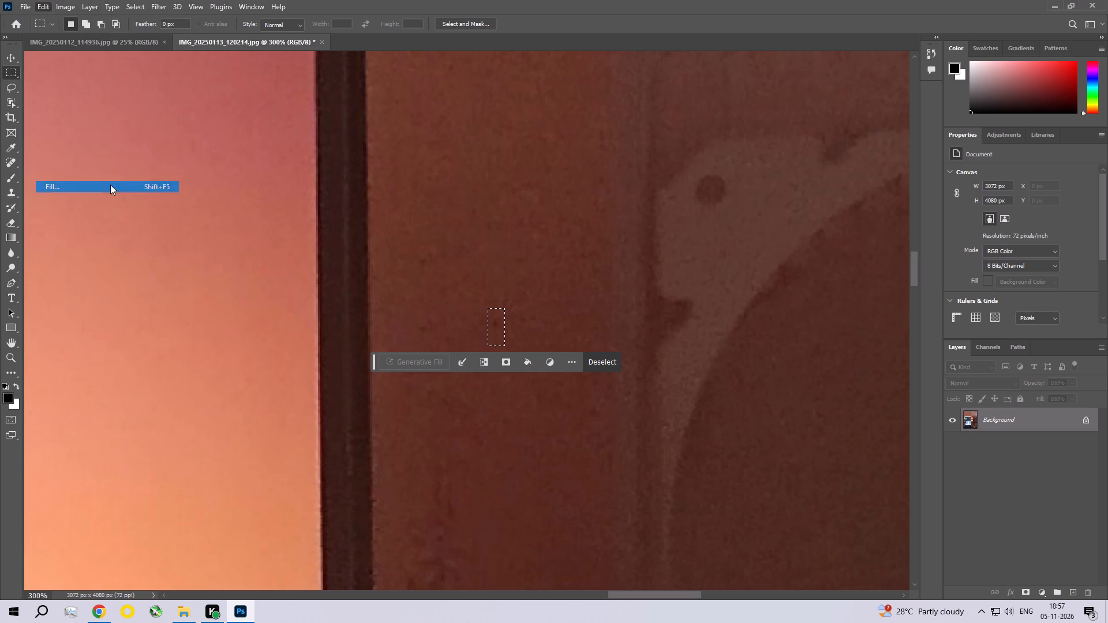
pyautogui.click(620, 151)
pyautogui.hotkey('ctrl', 'd')
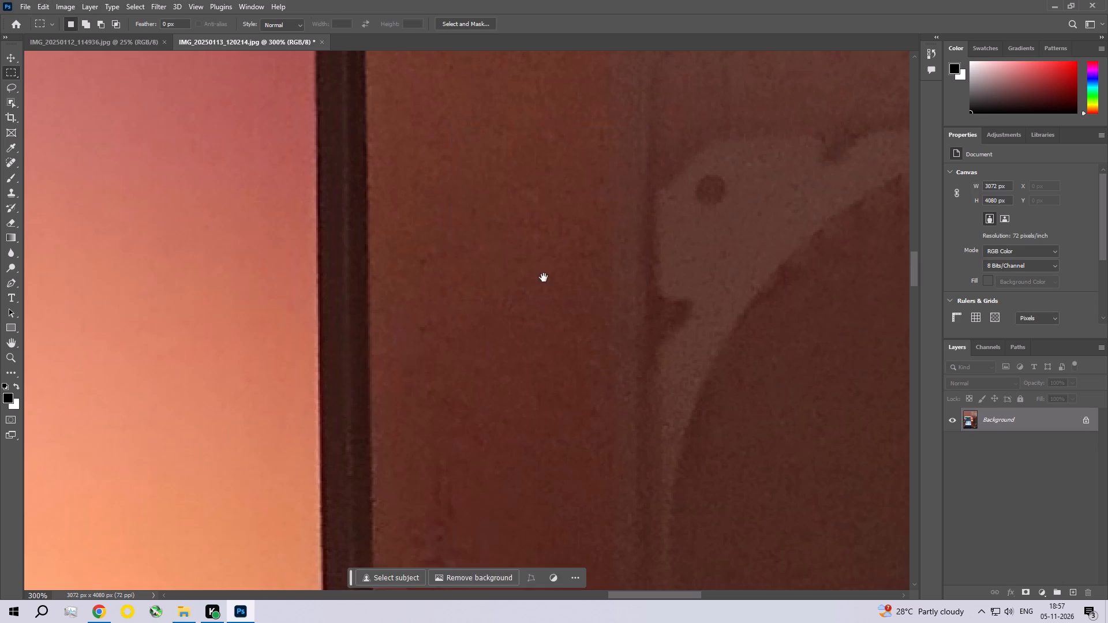
# Remove the small dark speck on the wall beside the monitor's right bezel with a Content-Aware fill and deselect.
pyautogui.press('space')
pyautogui.press('space')
pyautogui.press('space')
pyautogui.press('space')
pyautogui.press('space')
pyautogui.press('space')
pyautogui.press('space')
pyautogui.moveTo(518, 299); pyautogui.dragTo(520, 240)
pyautogui.moveTo(411, 192); pyautogui.dragTo(448, 224)
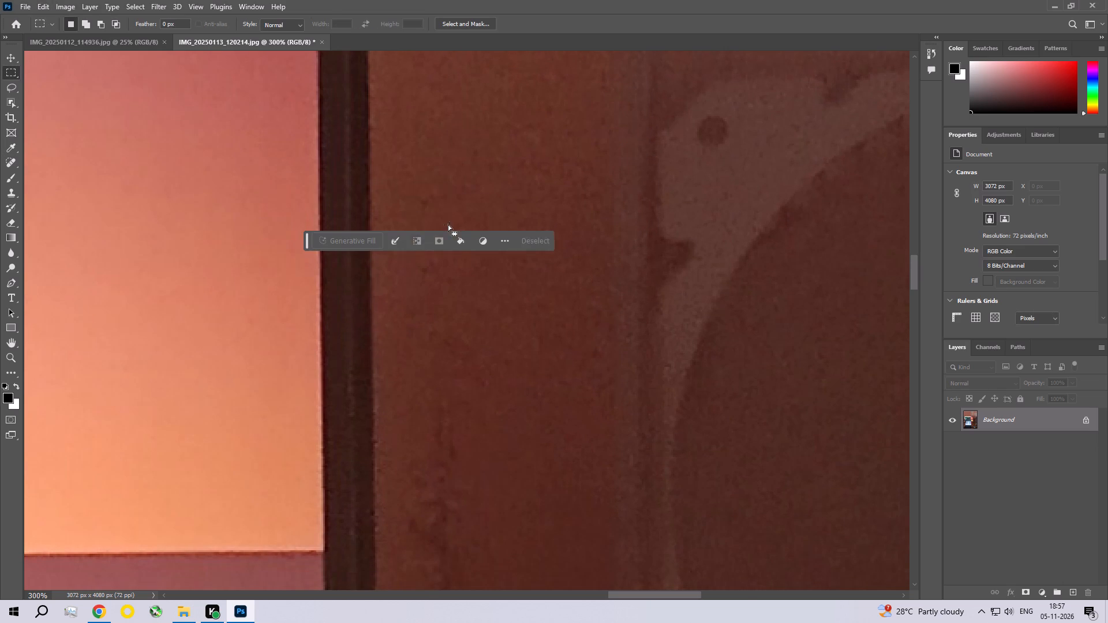
pyautogui.click(50, 3)
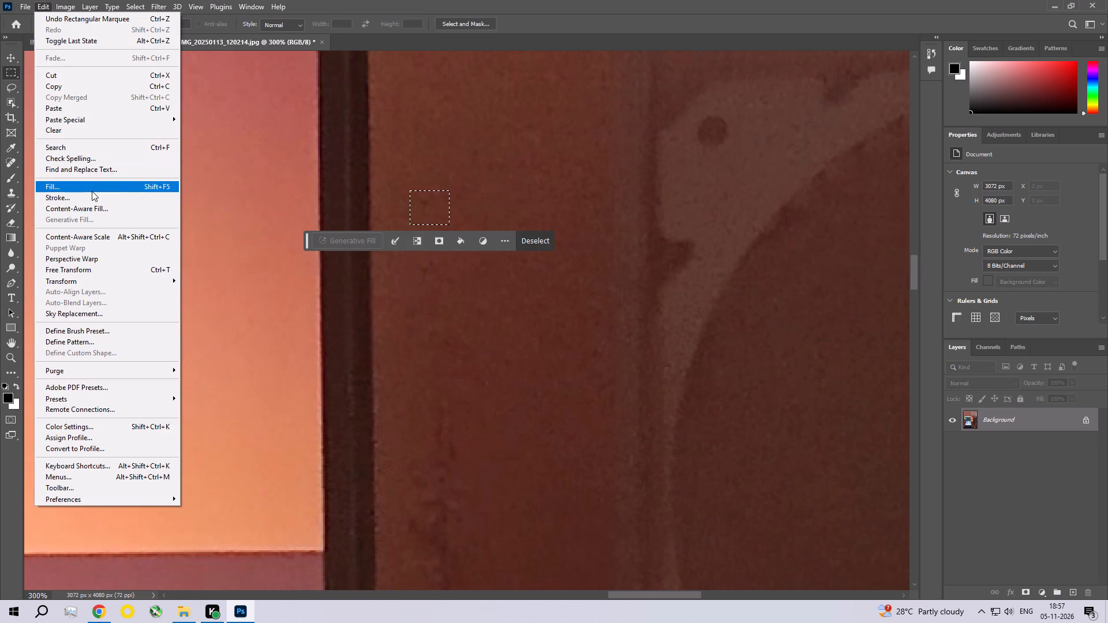
pyautogui.click(93, 192)
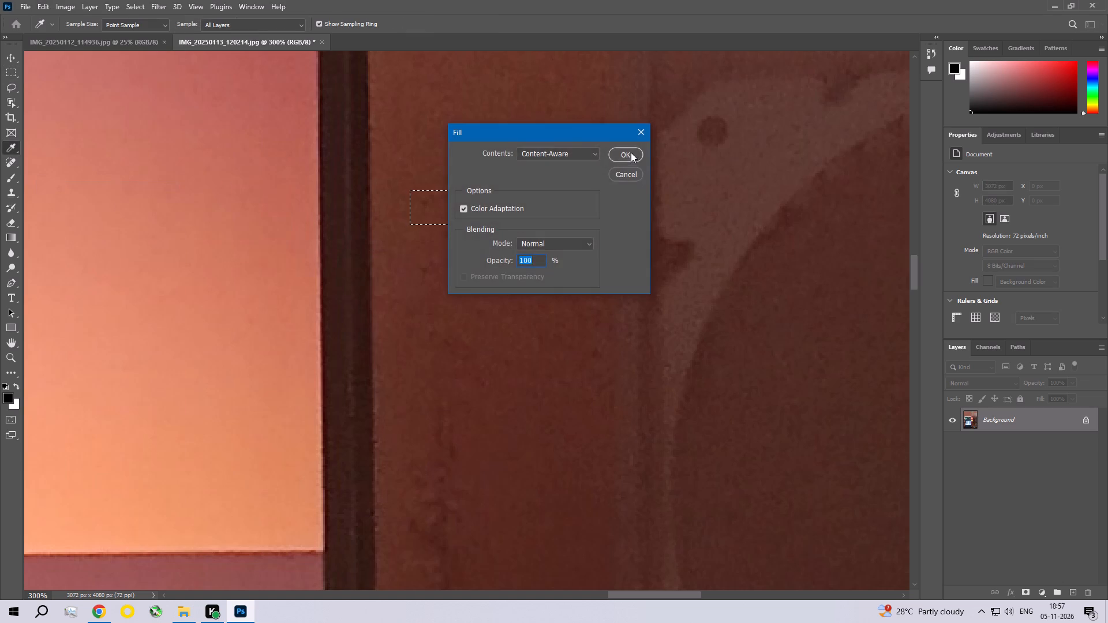
pyautogui.click(631, 152)
pyautogui.hotkey('ctrl', 'd')
# Select the faint dark spot lower on the wall strip, above the vertical stain beside the bezel, for a Content-Aware fill.
pyautogui.press('space')
pyautogui.press('space')
pyautogui.press('space')
pyautogui.press('space')
pyautogui.press('space')
pyautogui.moveTo(523, 303); pyautogui.dragTo(537, 191)
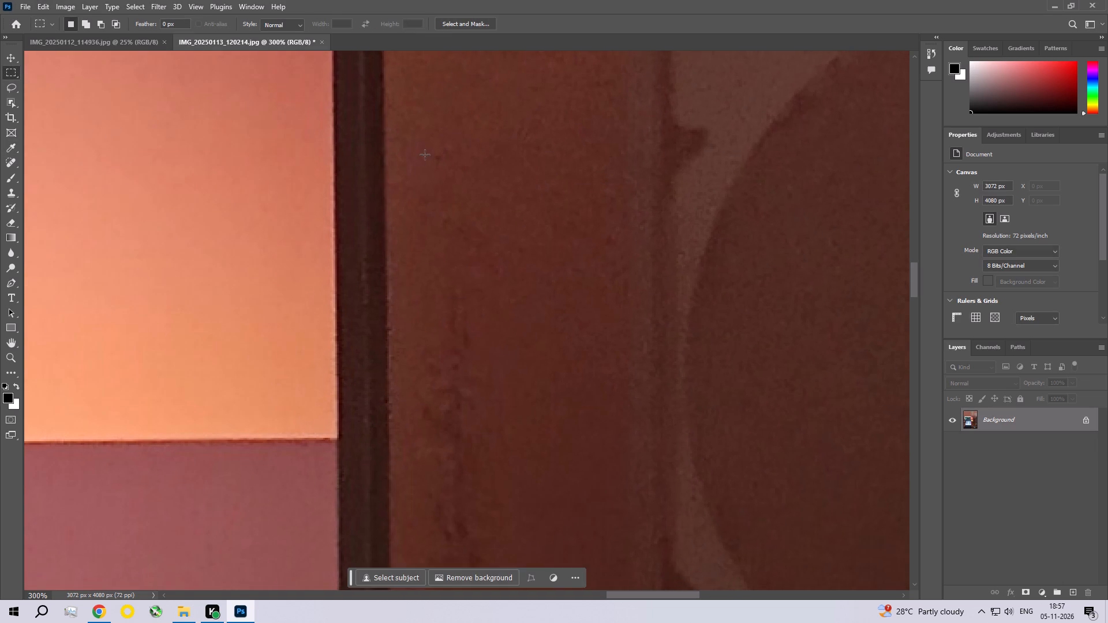
pyautogui.moveTo(425, 140); pyautogui.dragTo(455, 182)
pyautogui.click(46, 1)
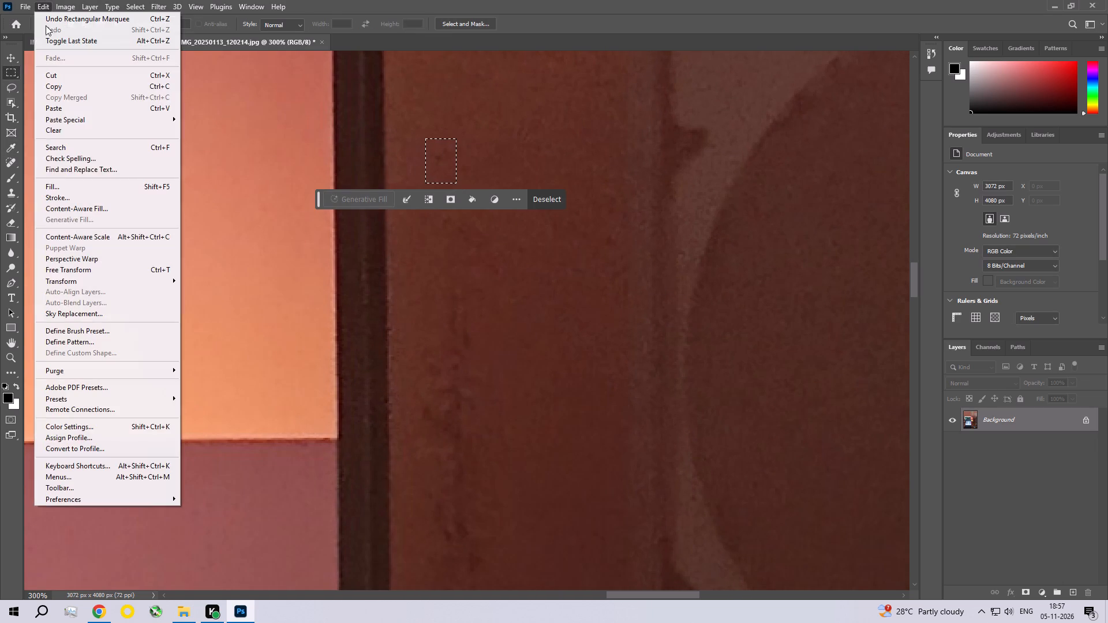
# Apply a Content-Aware fill to the selected faint dark spot above the vertical stain and deselect.
pyautogui.click(56, 191)
pyautogui.click(608, 155)
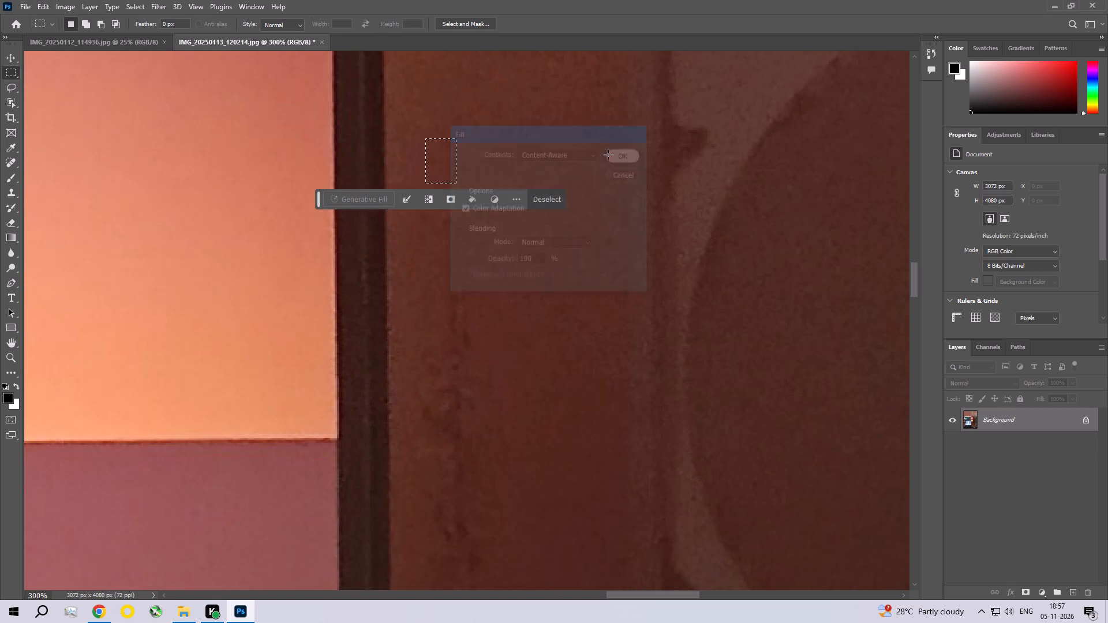
pyautogui.hotkey('ctrl', 'd')
# Remove the tiny faint speck on the wall strip, above and slightly right of the vertical stain, with a Content-Aware fill and deselect.
pyautogui.press('space')
pyautogui.press('space')
pyautogui.press('space')
pyautogui.press('space')
pyautogui.press('space')
pyautogui.press('space')
pyautogui.press('space')
pyautogui.press('space')
pyautogui.press('space')
pyautogui.press('space')
pyautogui.press('space')
pyautogui.moveTo(491, 229); pyautogui.dragTo(487, 192)
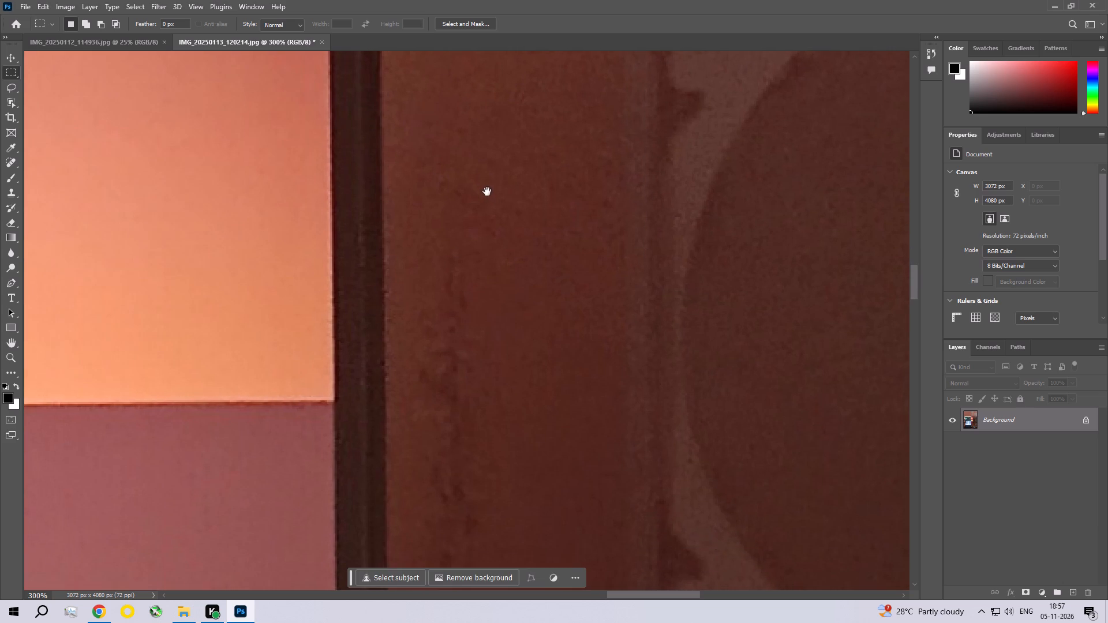
pyautogui.moveTo(482, 151); pyautogui.dragTo(499, 172)
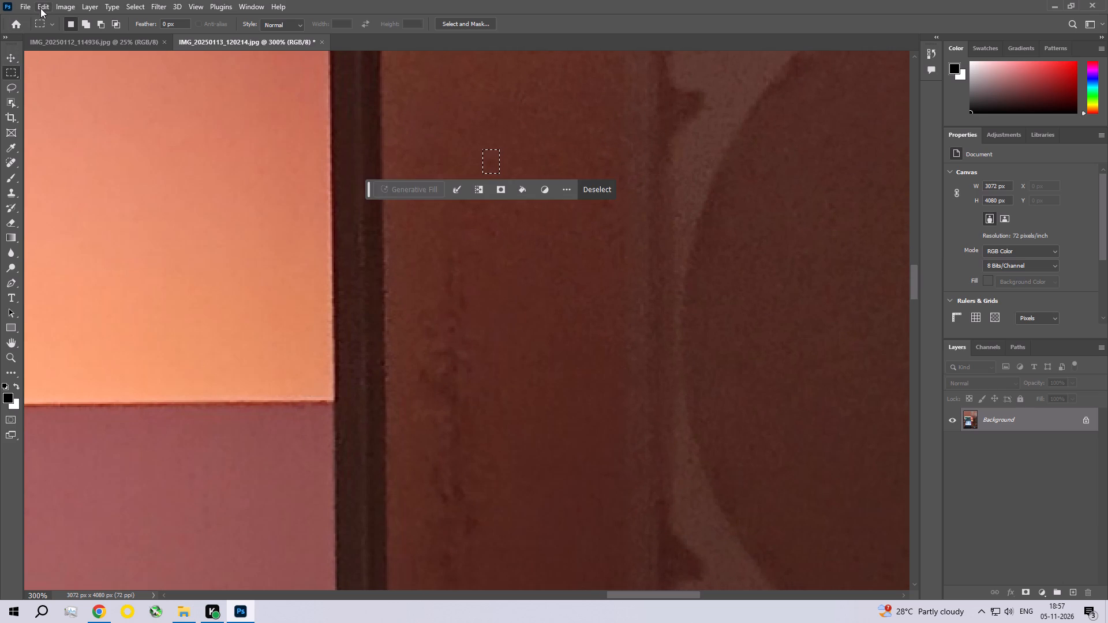
pyautogui.click(40, 8)
pyautogui.click(64, 189)
pyautogui.click(618, 154)
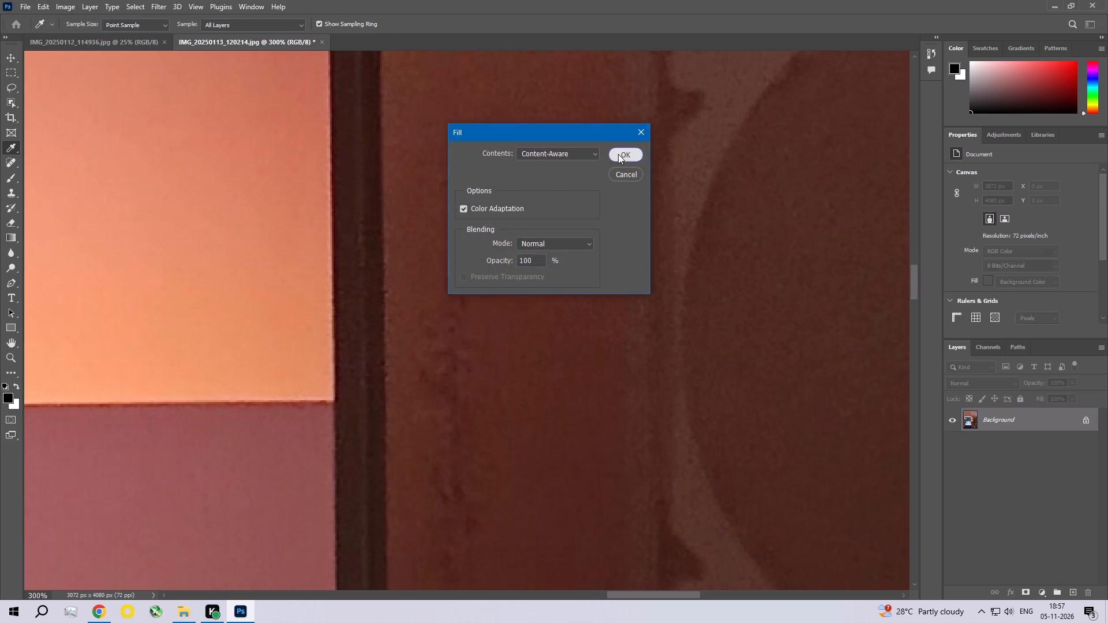
pyautogui.hotkey('ctrl', 'd')
# Remove the top end of the vertical stain beside the monitor's right bezel with a Content-Aware fill and deselect.
pyautogui.press('space')
pyautogui.press('space')
pyautogui.press('space')
pyautogui.press('space')
pyautogui.press('space')
pyautogui.press('space')
pyautogui.press('space')
pyautogui.press('space')
pyautogui.moveTo(476, 291); pyautogui.dragTo(511, 198)
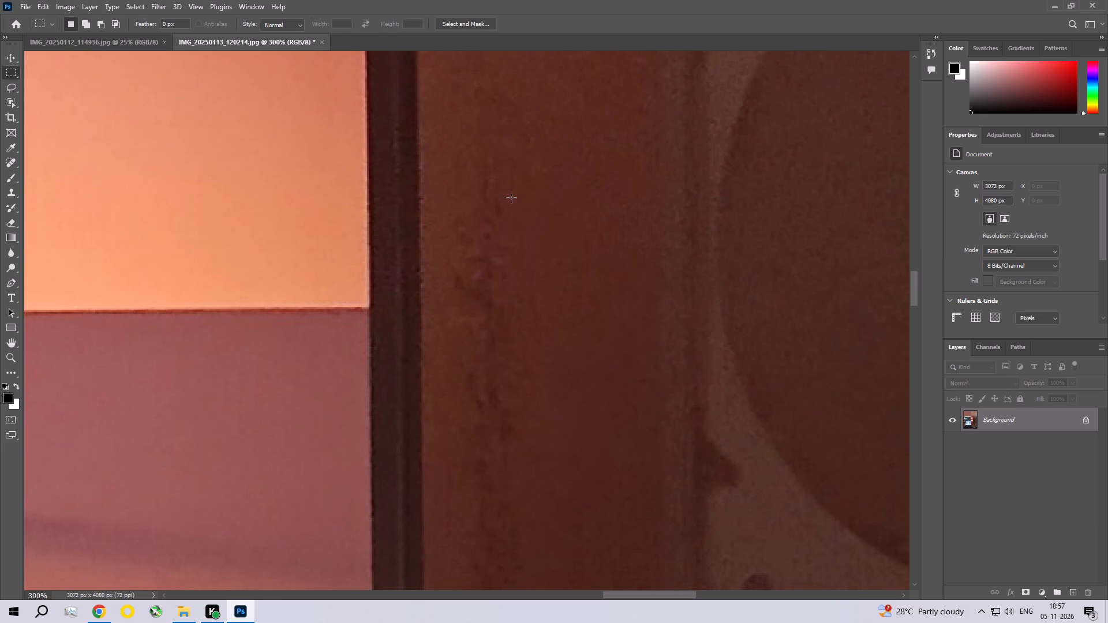
pyautogui.moveTo(463, 137); pyautogui.dragTo(510, 226)
pyautogui.moveTo(510, 226); pyautogui.dragTo(515, 226)
pyautogui.click(44, 3)
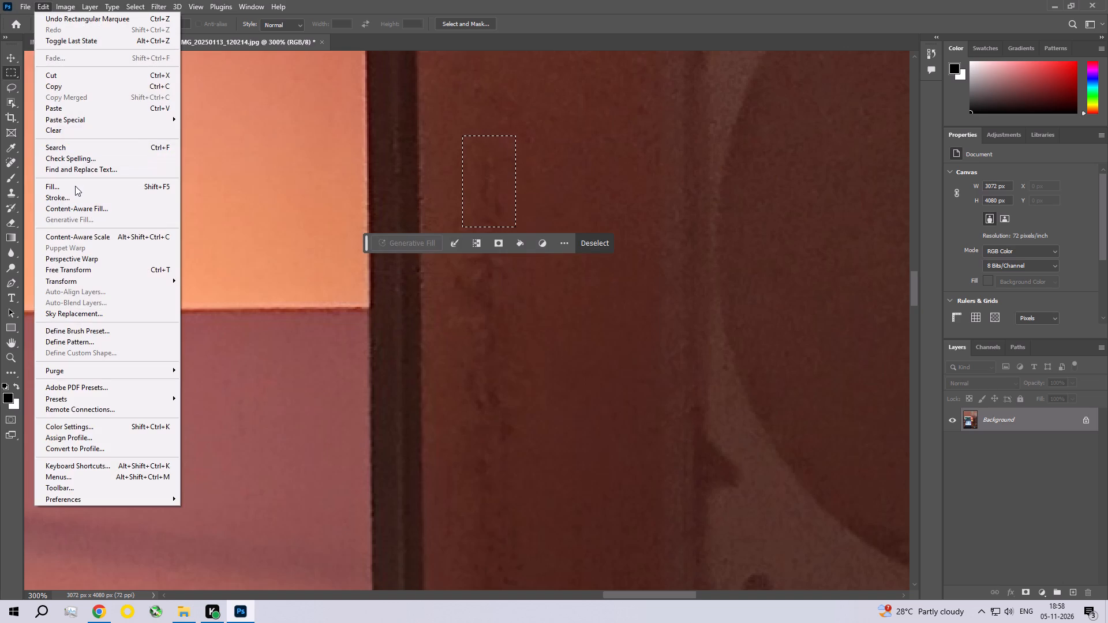
pyautogui.click(75, 186)
pyautogui.click(620, 153)
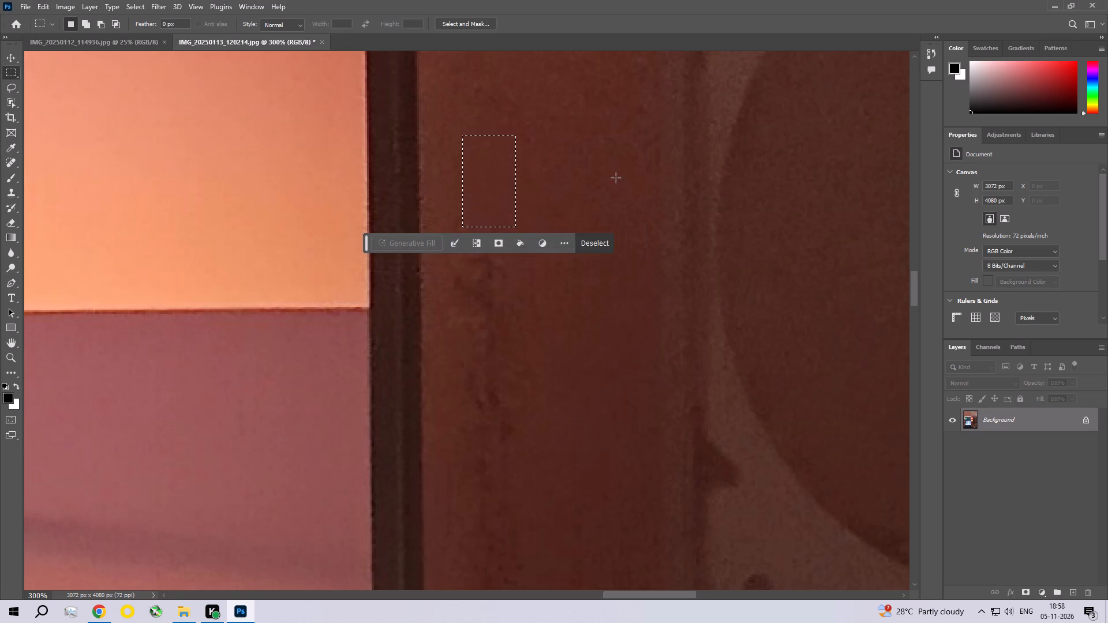
pyautogui.hotkey('ctrl', 'd')
# Remove the dense upper section of the remaining vertical stain beside the bezel with a Content-Aware fill and deselect.
pyautogui.press('space')
pyautogui.press('space')
pyautogui.press('space')
pyautogui.press('space')
pyautogui.press('space')
pyautogui.press('space')
pyautogui.press('space')
pyautogui.press('space')
pyautogui.moveTo(501, 302); pyautogui.dragTo(537, 200)
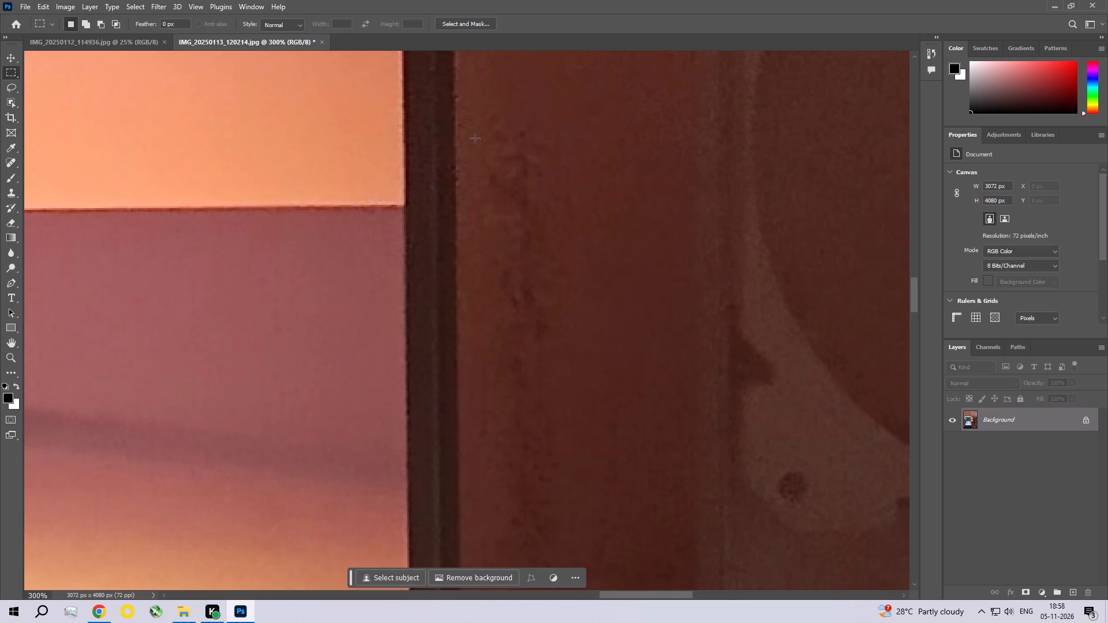
pyautogui.moveTo(472, 100); pyautogui.dragTo(560, 245)
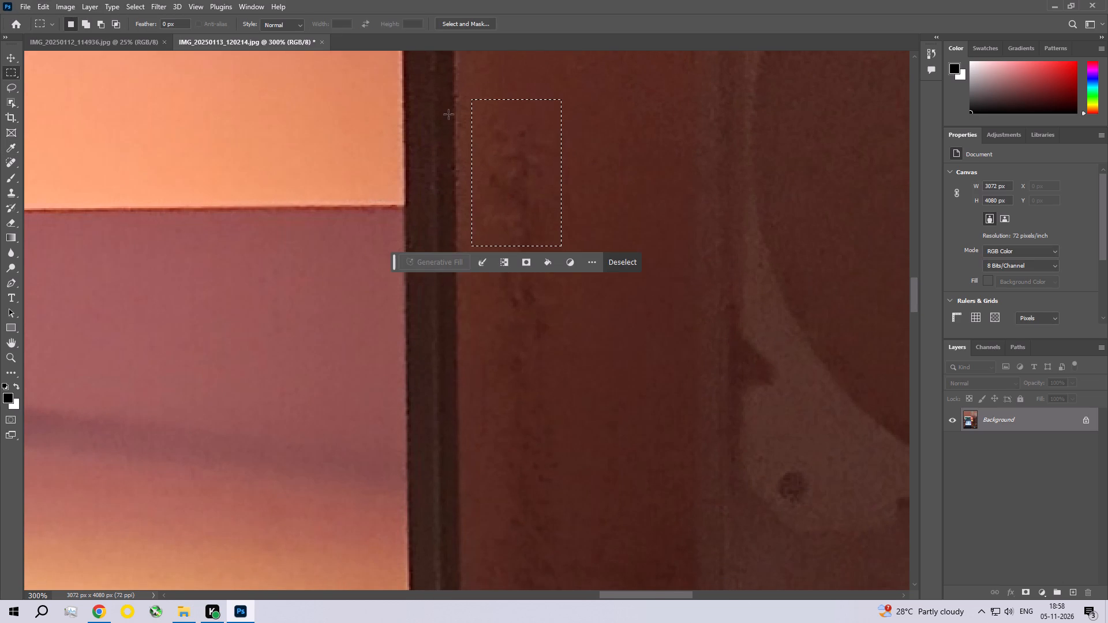
pyautogui.click(39, 3)
pyautogui.click(58, 189)
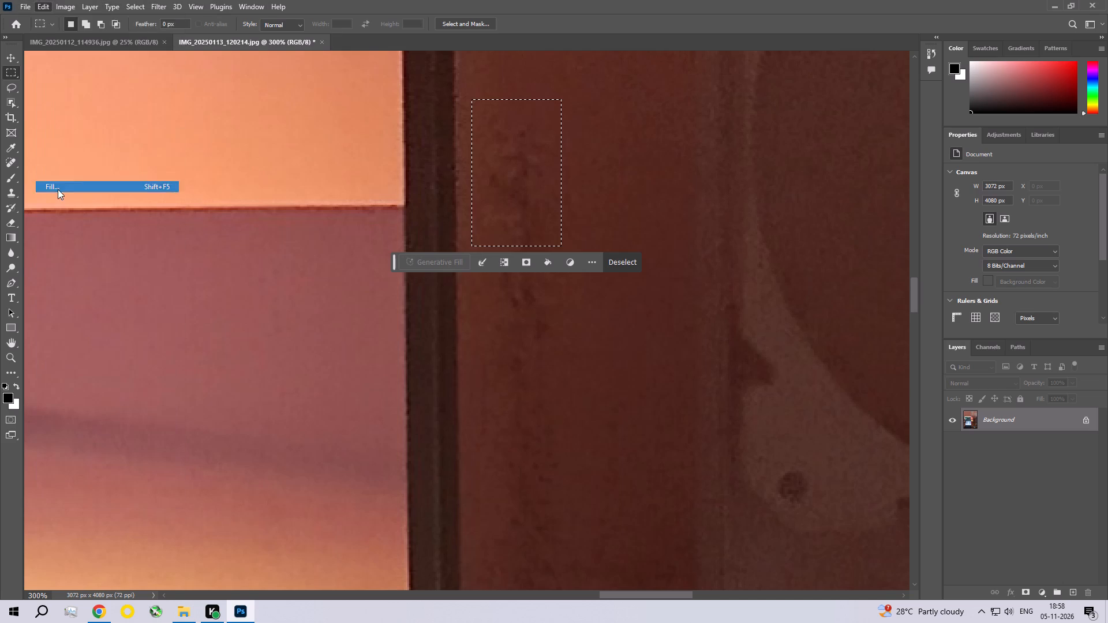
pyautogui.click(631, 157)
pyautogui.hotkey('ctrl', 'd')
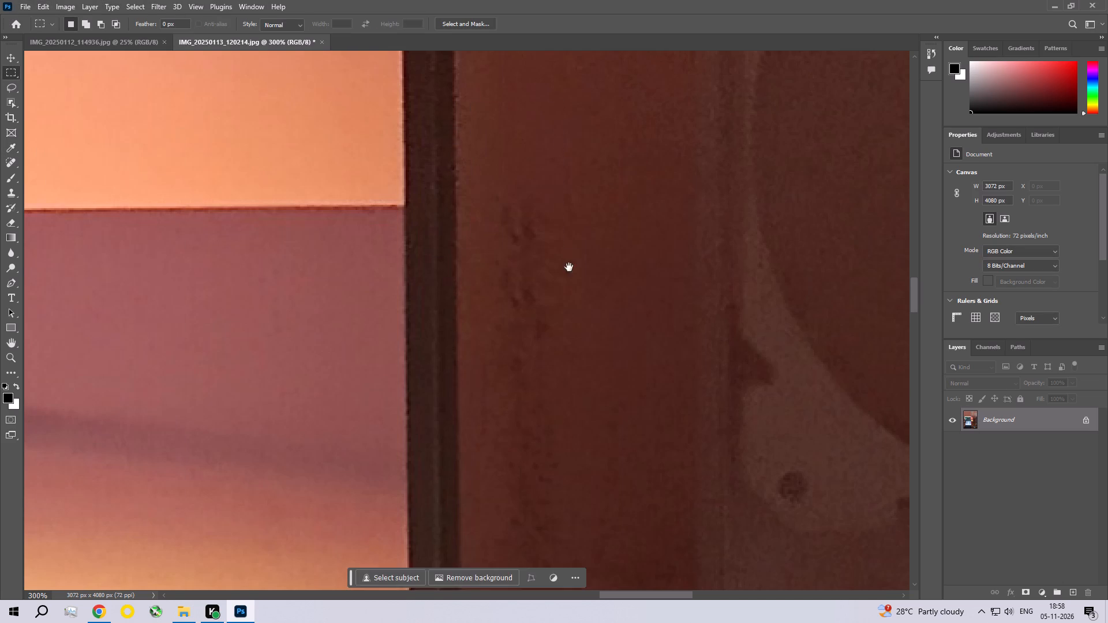
# Remove the paired dark smudges at the top of the remaining vertical stain with a Content-Aware fill and deselect.
pyautogui.press('space')
pyautogui.press('space')
pyautogui.press('space')
pyautogui.press('space')
pyautogui.press('space')
pyautogui.press('space')
pyautogui.press('space')
pyautogui.press('space')
pyautogui.press('space')
pyautogui.press('space')
pyautogui.press('space')
pyautogui.press('space')
pyautogui.press('space')
pyautogui.press('space')
pyautogui.press('space')
pyautogui.press('space')
pyautogui.press('space')
pyautogui.press('space')
pyautogui.press('space')
pyautogui.press('space')
pyautogui.moveTo(560, 287); pyautogui.dragTo(578, 163)
pyautogui.moveTo(583, 190); pyautogui.dragTo(587, 306)
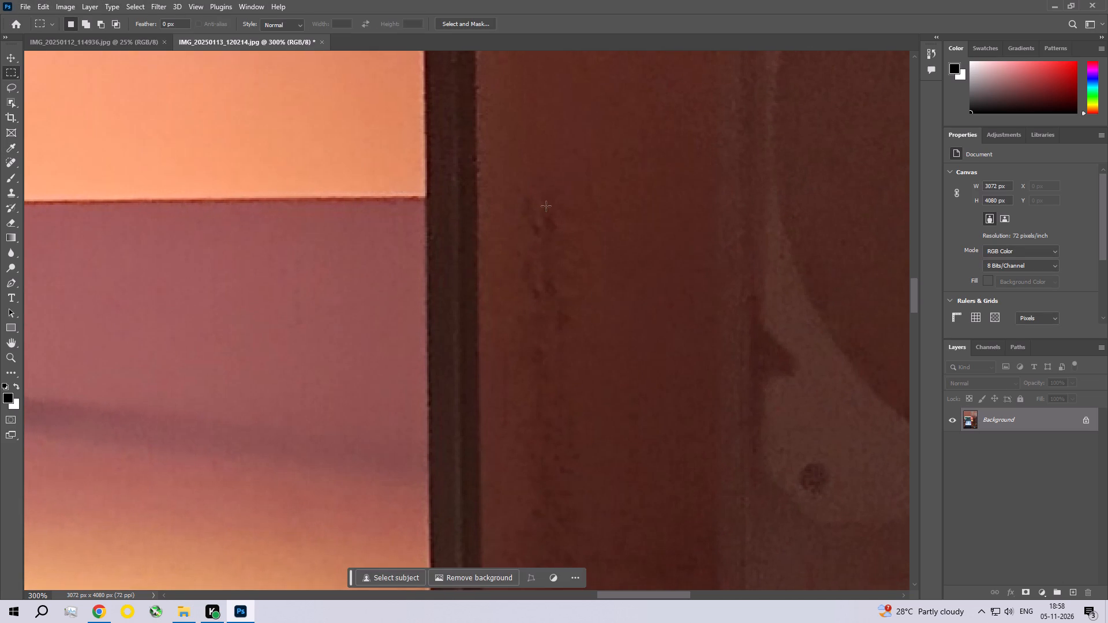
pyautogui.moveTo(506, 177); pyautogui.dragTo(598, 329)
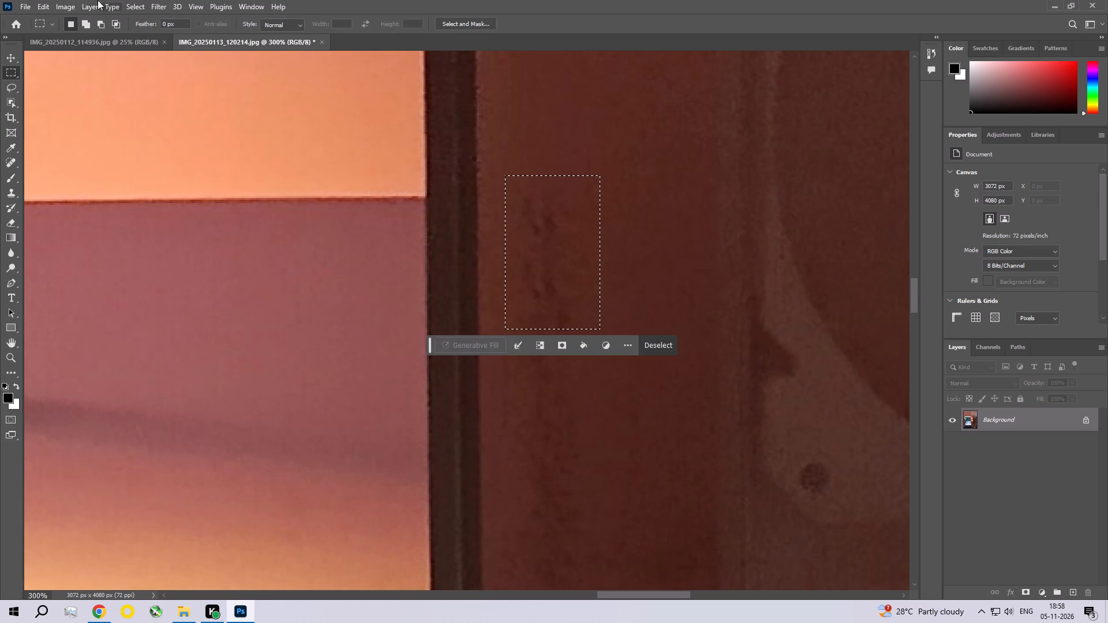
pyautogui.click(43, 4)
pyautogui.click(57, 187)
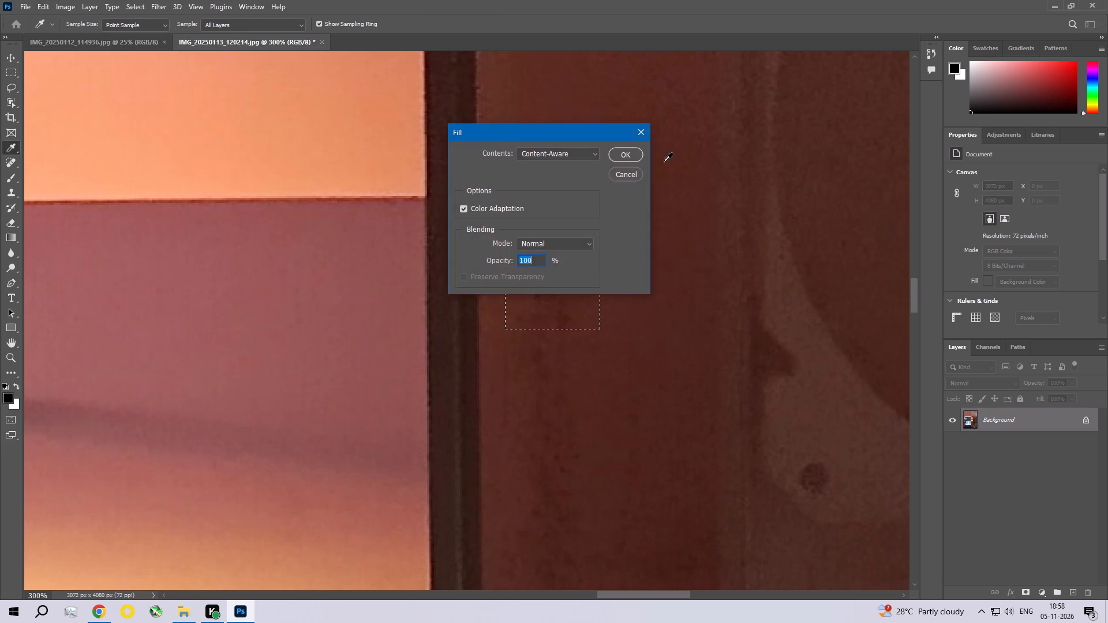
pyautogui.click(613, 152)
pyautogui.hotkey('ctrl', 'd')
# Remove the next faint stretch of the vertical stain, below the cleaned smudges, with a Content-Aware fill and deselect.
pyautogui.press('space')
pyautogui.press('space')
pyautogui.press('space')
pyautogui.press('space')
pyautogui.press('space')
pyautogui.press('space')
pyautogui.press('space')
pyautogui.press('space')
pyautogui.press('space')
pyautogui.press('space')
pyautogui.press('space')
pyautogui.press('space')
pyautogui.press('space')
pyautogui.moveTo(570, 260); pyautogui.dragTo(592, 103)
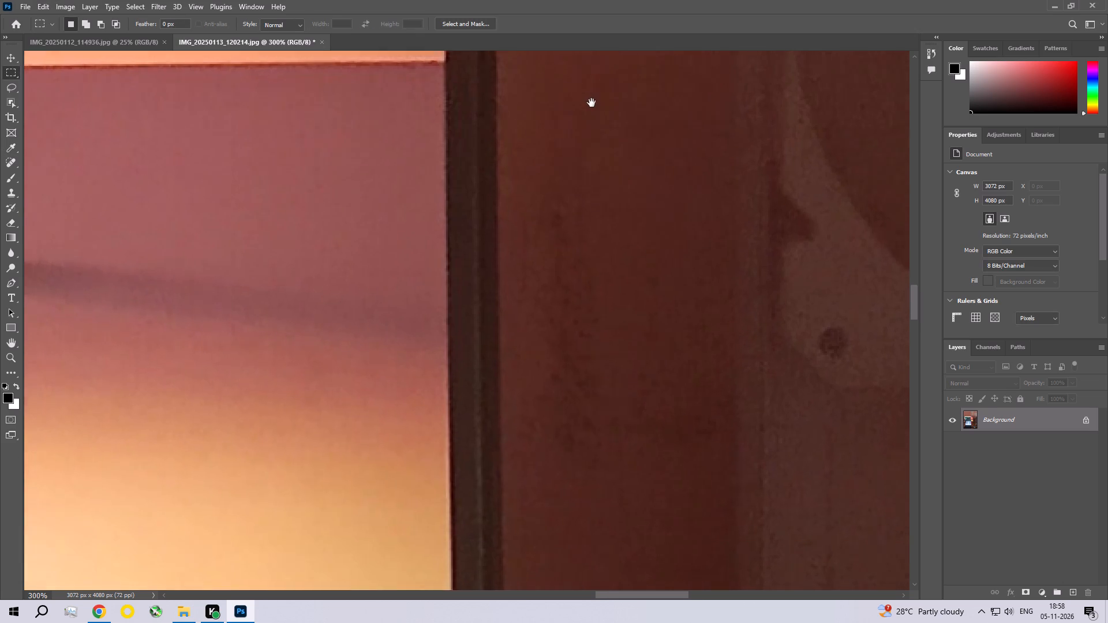
pyautogui.moveTo(592, 103); pyautogui.dragTo(592, 97)
pyautogui.moveTo(532, 148); pyautogui.dragTo(619, 266)
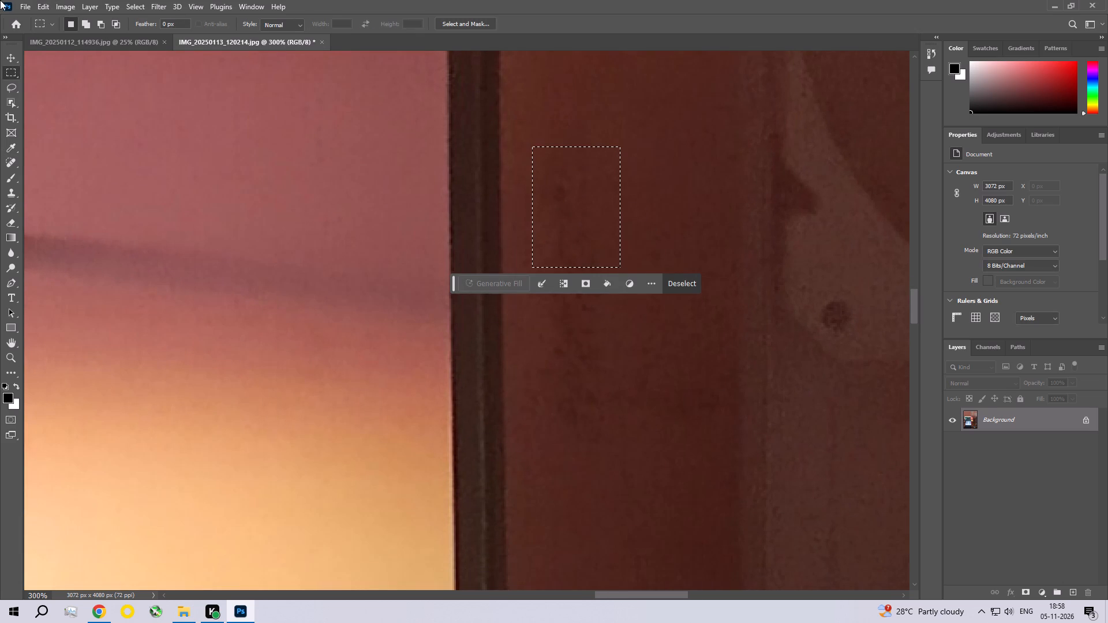
pyautogui.click(44, 5)
pyautogui.click(72, 191)
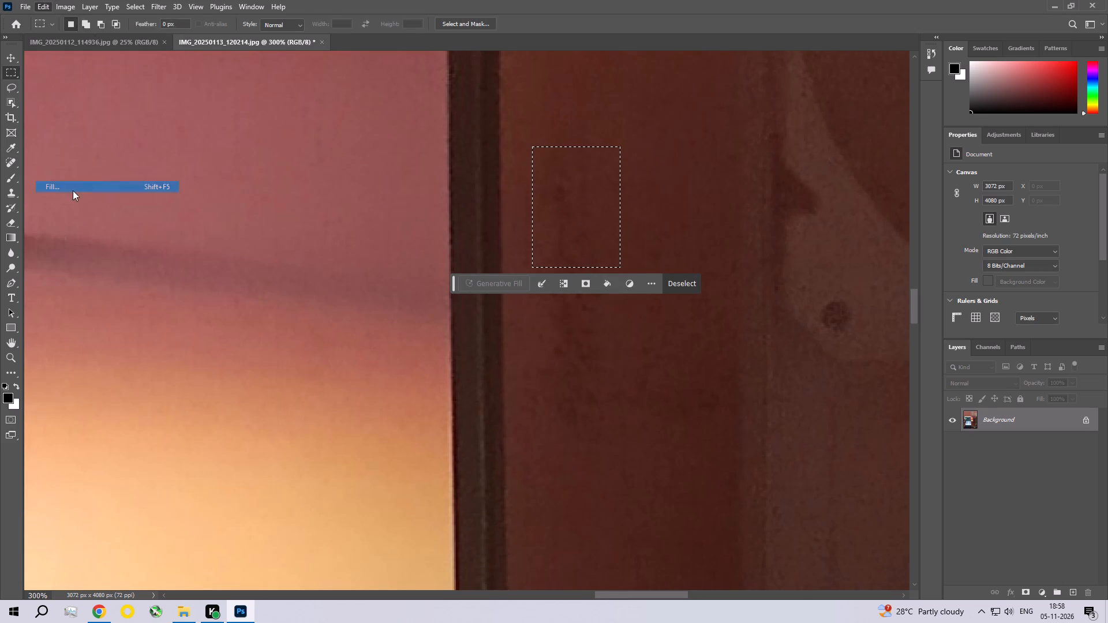
pyautogui.click(631, 155)
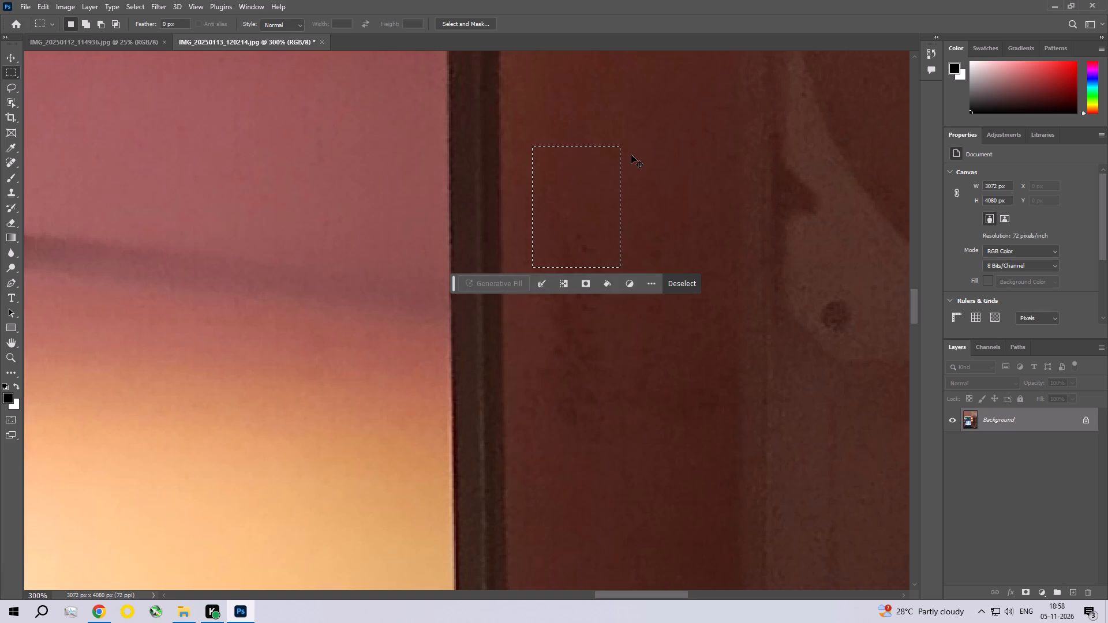
pyautogui.hotkey('ctrl', 'd')
# Remove the small dark specks just above the stain's lower end with a Content-Aware fill and deselect.
pyautogui.press('space')
pyautogui.press('space')
pyautogui.press('space')
pyautogui.press('space')
pyautogui.press('space')
pyautogui.press('space')
pyautogui.press('space')
pyautogui.press('space')
pyautogui.press('space')
pyautogui.press('space')
pyautogui.press('space')
pyautogui.press('space')
pyautogui.press('space')
pyautogui.press('space')
pyautogui.press('space')
pyautogui.moveTo(582, 238); pyautogui.dragTo(589, 174)
pyautogui.moveTo(545, 147); pyautogui.dragTo(598, 247)
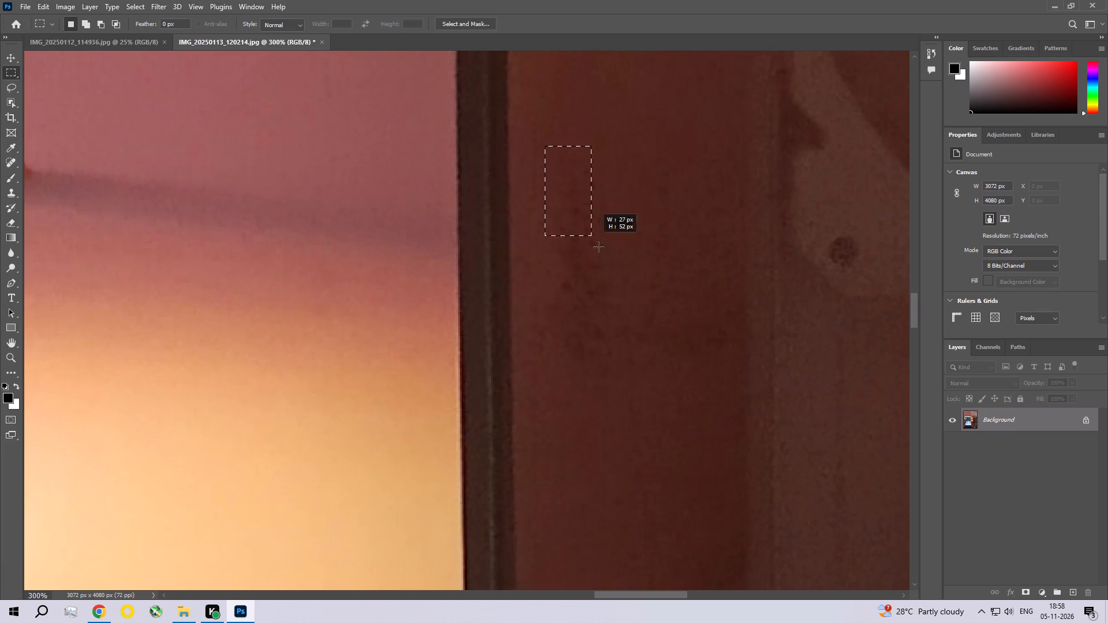
pyautogui.moveTo(598, 247); pyautogui.dragTo(620, 273)
pyautogui.click(38, 8)
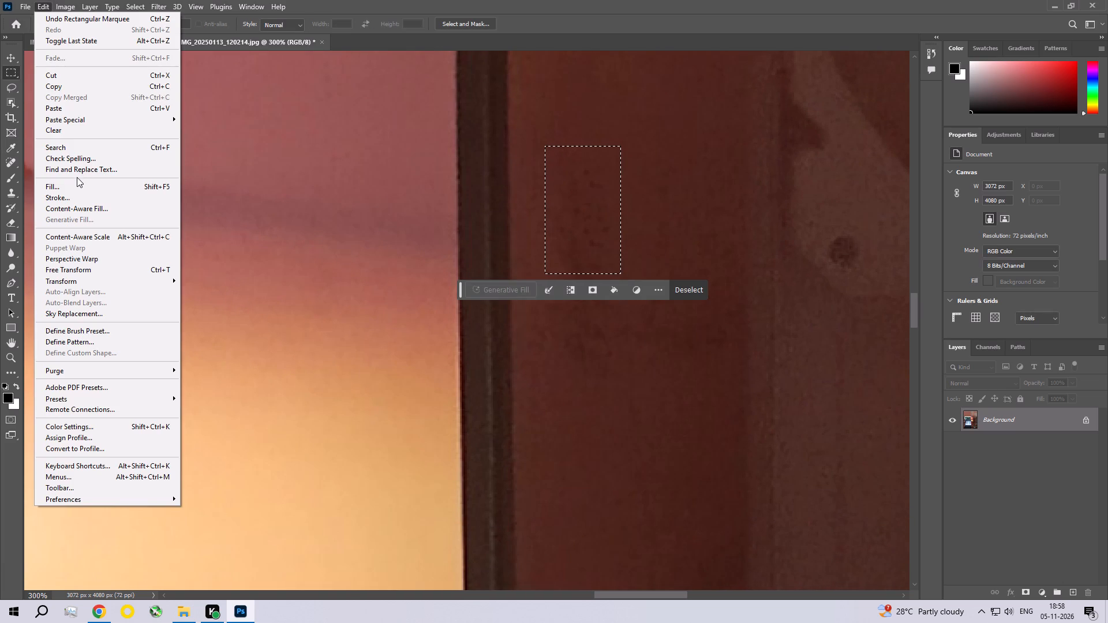
pyautogui.click(76, 181)
pyautogui.click(76, 185)
pyautogui.click(627, 150)
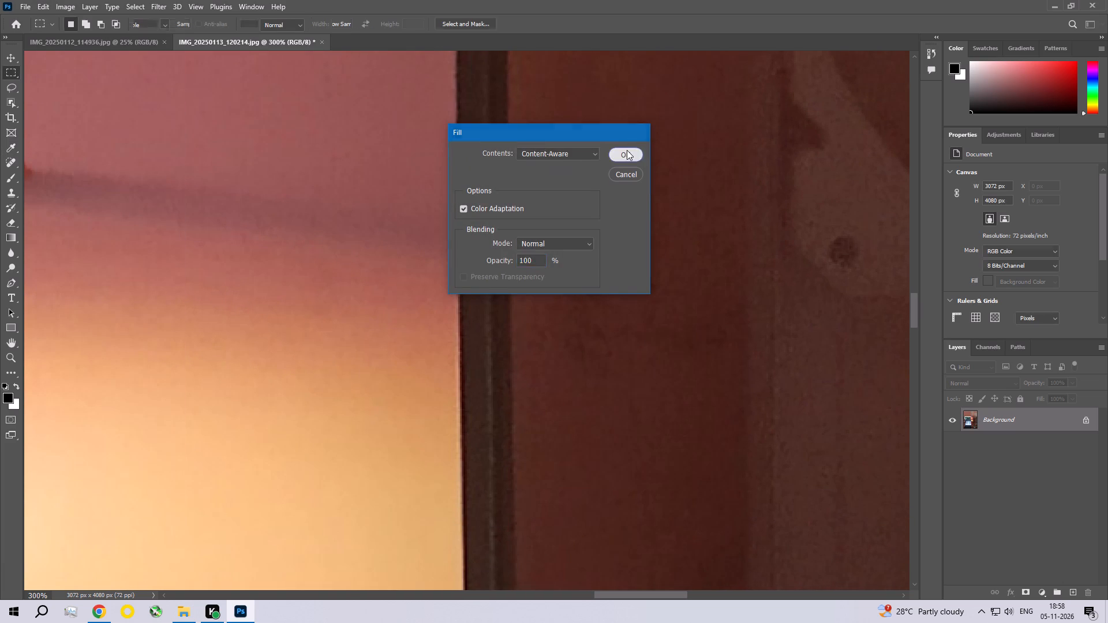
pyautogui.hotkey('ctrl', 'd')
# Remove the last dark patch at the lower end of the vertical stain with a Content-Aware fill and deselect.
pyautogui.press('space')
pyautogui.press('space')
pyautogui.press('space')
pyautogui.press('space')
pyautogui.press('space')
pyautogui.press('space')
pyautogui.press('space')
pyautogui.press('space')
pyautogui.press('space')
pyautogui.press('space')
pyautogui.press('space')
pyautogui.press('space')
pyautogui.press('space')
pyautogui.moveTo(621, 307); pyautogui.dragTo(621, 270)
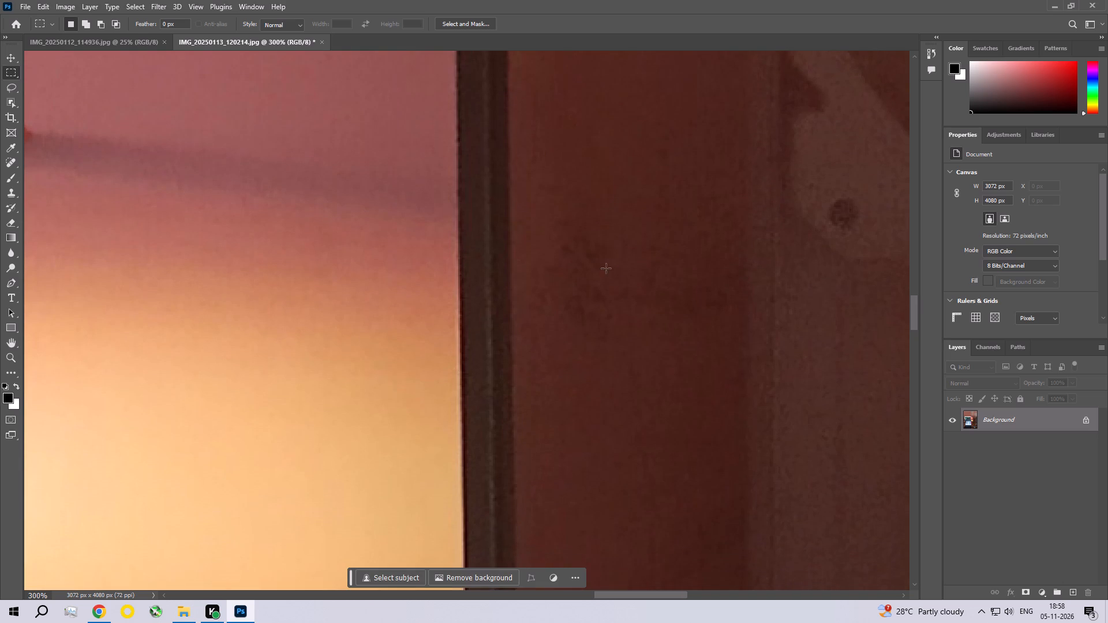
pyautogui.moveTo(534, 169); pyautogui.dragTo(642, 348)
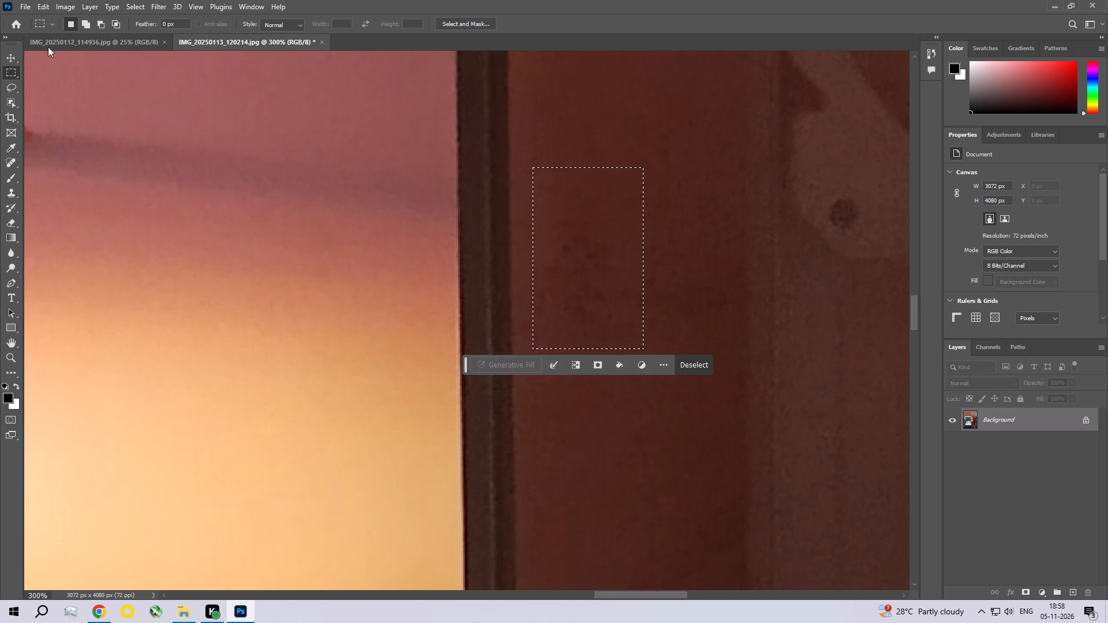
pyautogui.click(47, 5)
pyautogui.click(66, 186)
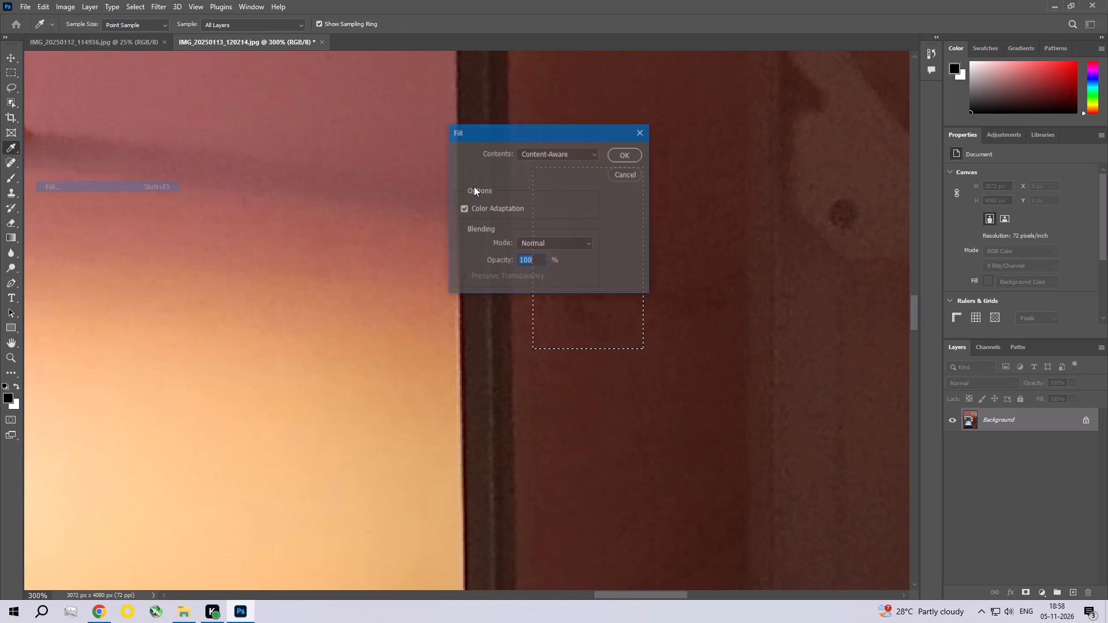
pyautogui.click(612, 157)
pyautogui.hotkey('ctrl', 'd')
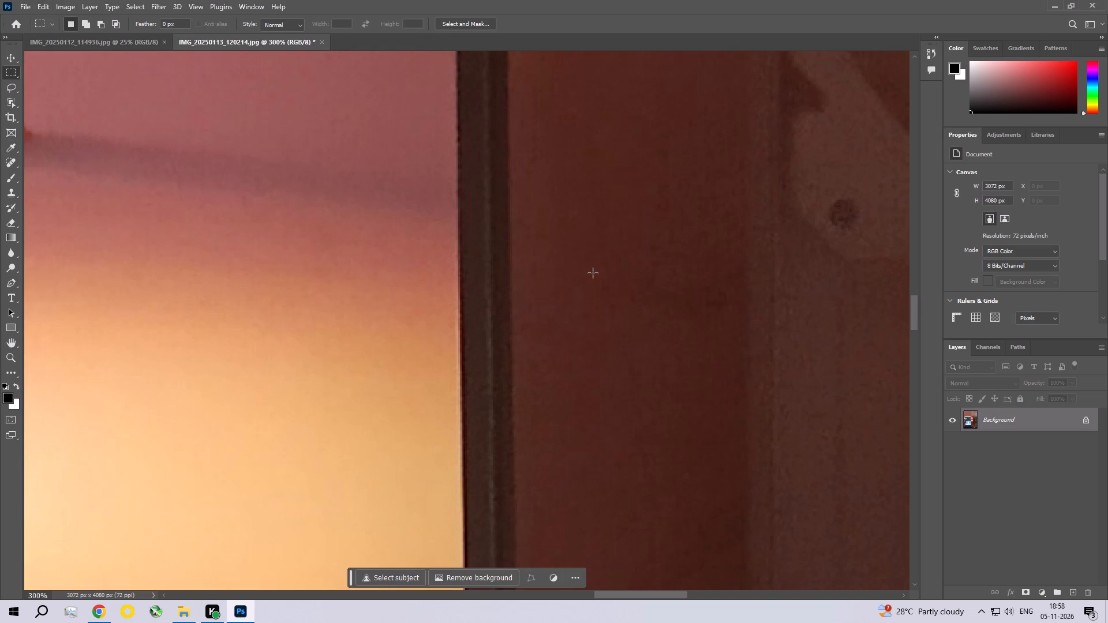
# Smooth the faint blotches in the middle of the wall strip with a Content-Aware fill, deselect, and fit the whole photo in view.
pyautogui.moveTo(571, 224); pyautogui.dragTo(714, 347)
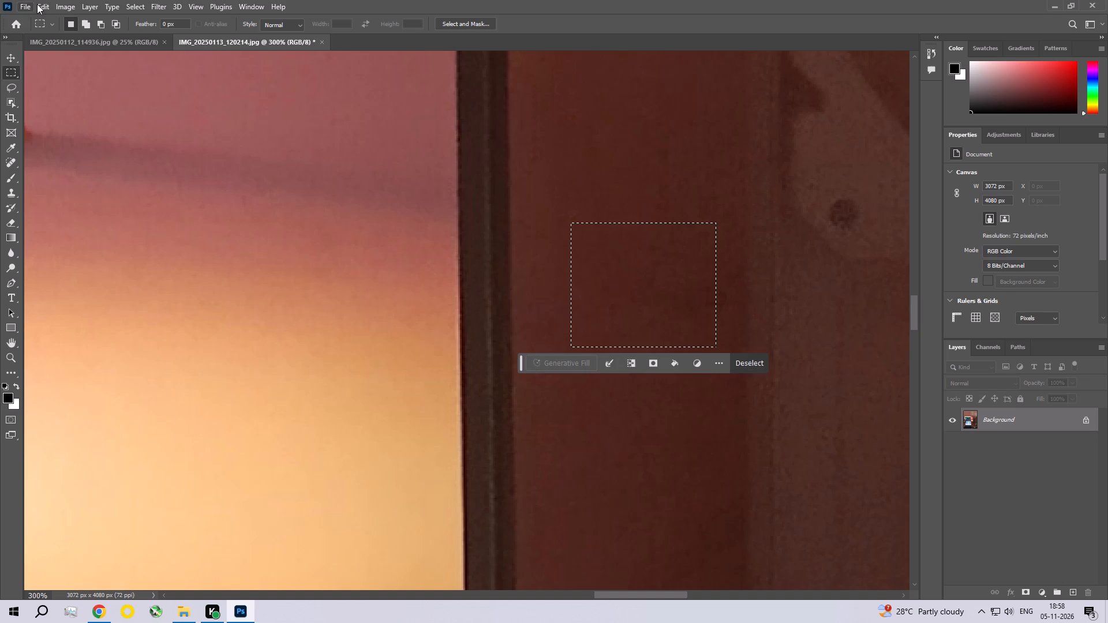
pyautogui.click(42, 2)
pyautogui.click(56, 179)
pyautogui.click(56, 183)
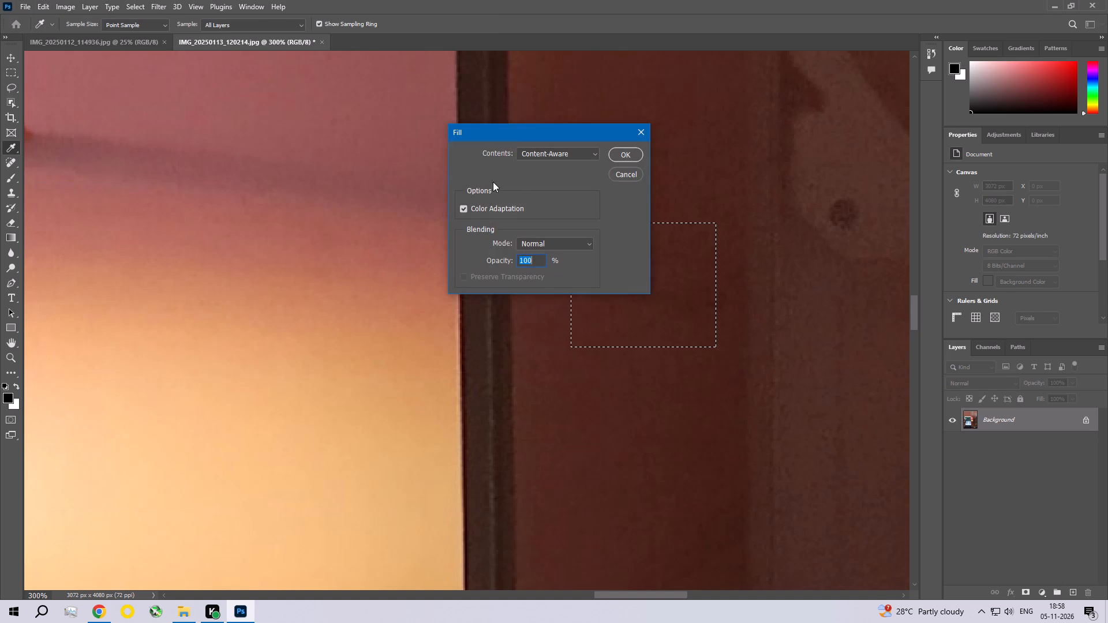
pyautogui.click(619, 154)
pyautogui.hotkey('ctrl', 'd')
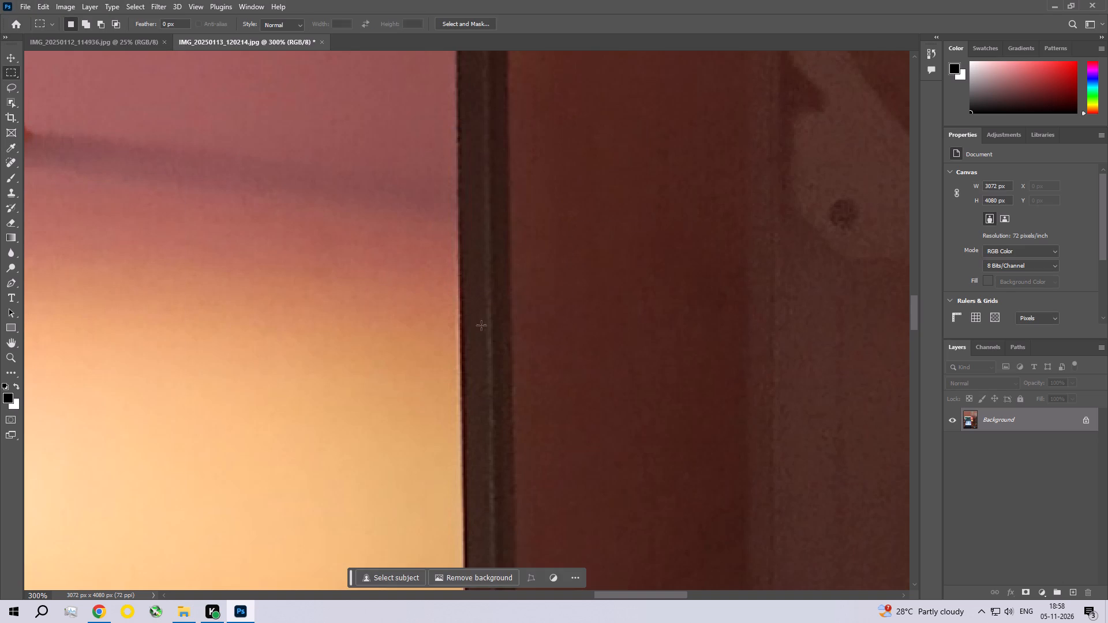
pyautogui.press('space')
pyautogui.hotkey('ctrl', '0')
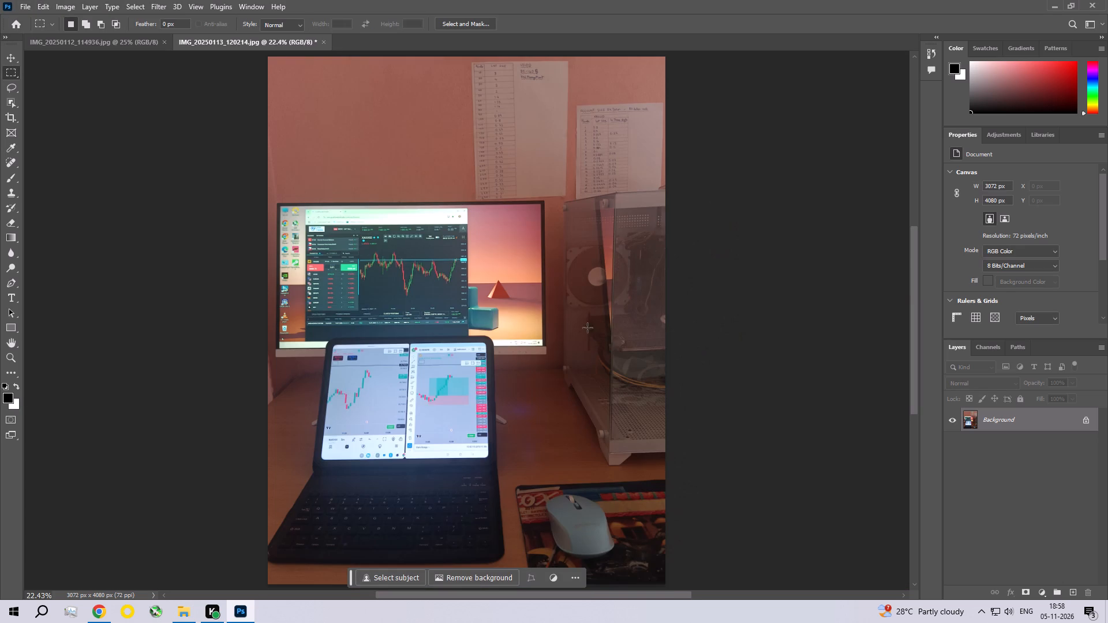
# Remove the dark speck on the wall beside the tall lot-size sheet, level with its 150 row, with a Content-Aware fill and deselect.
pyautogui.hotkey('ctrl', 'space')
pyautogui.hotkey('ctrl', 'space')
pyautogui.hotkey('ctrl', 'space')
pyautogui.hotkey('ctrl', 'space')
pyautogui.hotkey('ctrl', 'space')
pyautogui.hotkey('ctrl', 'space')
pyautogui.hotkey('ctrl', 'space')
pyautogui.hotkey('ctrl', 'space')
pyautogui.hotkey('ctrl', 'space')
pyautogui.hotkey('ctrl', 'space')
pyautogui.hotkey('ctrl', 'space')
pyautogui.hotkey('ctrl', 'space')
pyautogui.hotkey('ctrl', 'space')
pyautogui.hotkey('ctrl', 'space')
pyautogui.hotkey('ctrl', 'space')
pyautogui.hotkey('ctrl', 'space')
pyautogui.hotkey('ctrl', 'space')
pyautogui.hotkey('ctrl', 'space')
pyautogui.hotkey('ctrl', 'space')
pyautogui.hotkey('ctrl', 'space')
pyautogui.keyDown('ctrl'); pyautogui.tripleClick(551, 105); pyautogui.keyUp('ctrl')
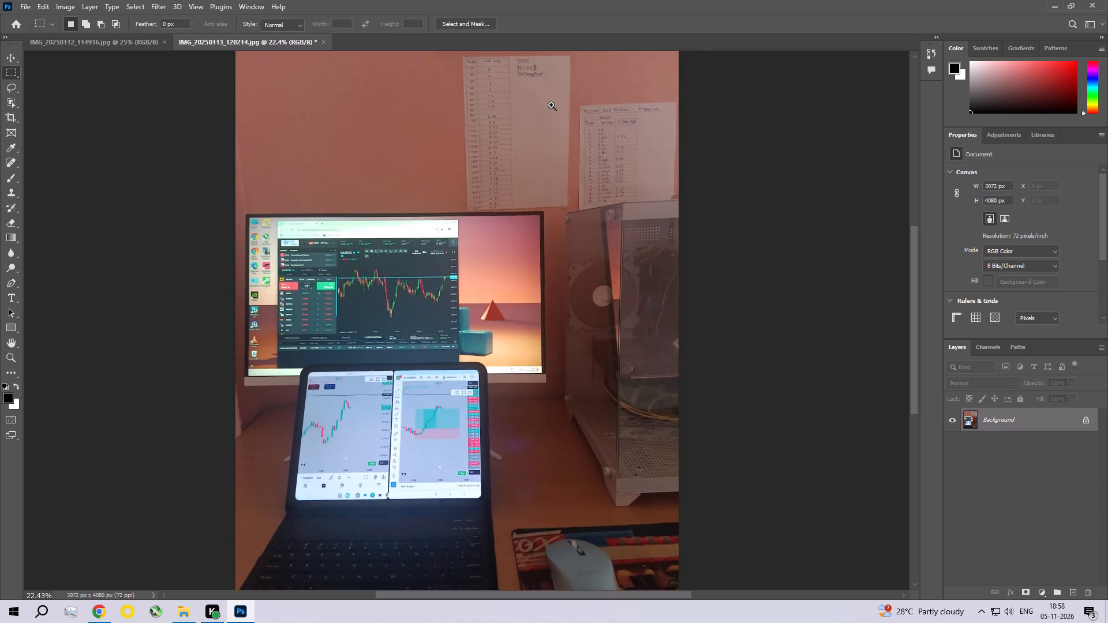
pyautogui.keyDown('ctrl'); pyautogui.click(552, 105); pyautogui.keyUp('ctrl')
pyautogui.moveTo(544, 114); pyautogui.dragTo(540, 256)
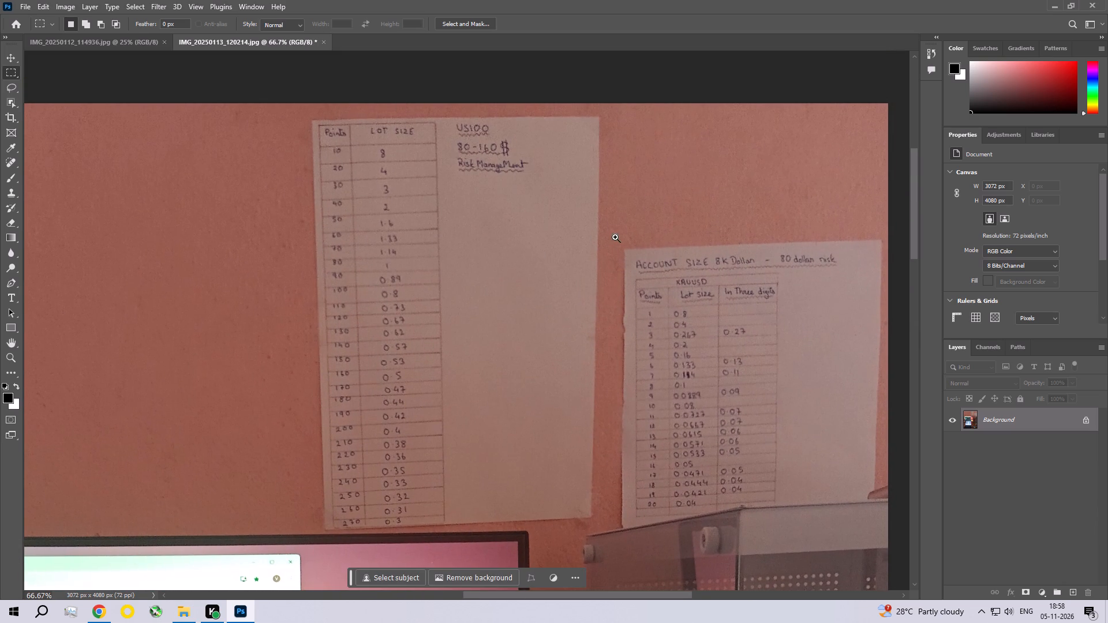
pyautogui.keyDown('ctrl'); pyautogui.doubleClick(291, 355); pyautogui.keyUp('ctrl')
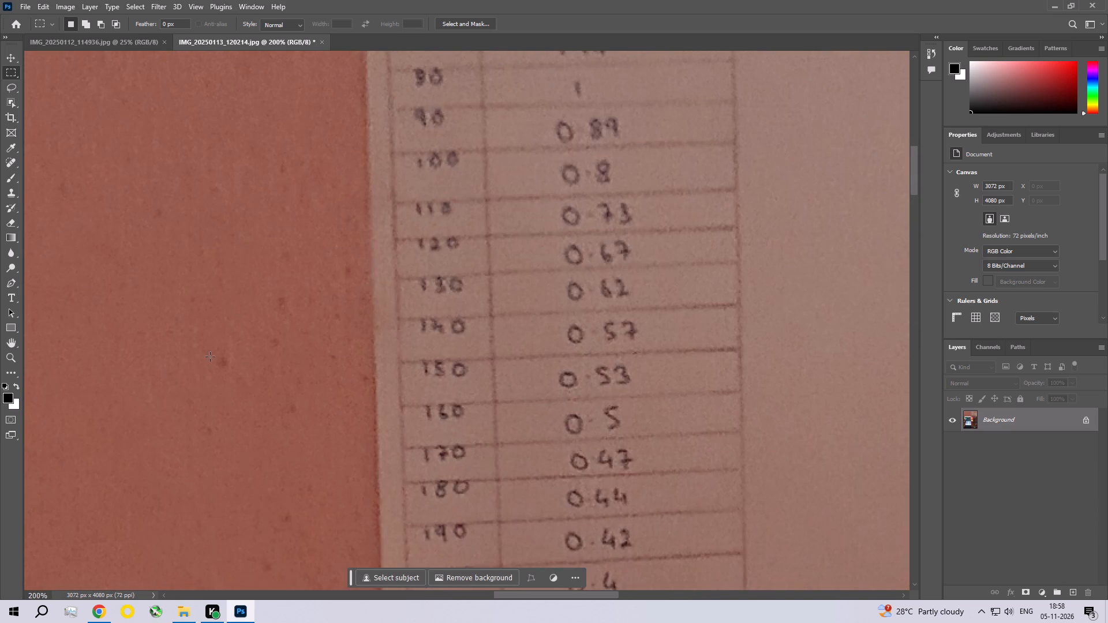
pyautogui.hotkey('alt', 'space')
pyautogui.hotkey('alt', 'space')
pyautogui.hotkey('alt', 'space')
pyautogui.hotkey('alt', 'space')
pyautogui.hotkey('alt', 'space')
pyautogui.hotkey('alt', 'space')
pyautogui.hotkey('alt', 'space')
pyautogui.hotkey('alt', 'space')
pyautogui.keyDown('alt'); pyautogui.click(275, 359); pyautogui.keyUp('alt')
pyautogui.press('space')
pyautogui.press('space')
pyautogui.press('space')
pyautogui.press('space')
pyautogui.press('space')
pyautogui.press('space')
pyautogui.press('space')
pyautogui.press('space')
pyautogui.press('space')
pyautogui.press('space')
pyautogui.press('space')
pyautogui.press('space')
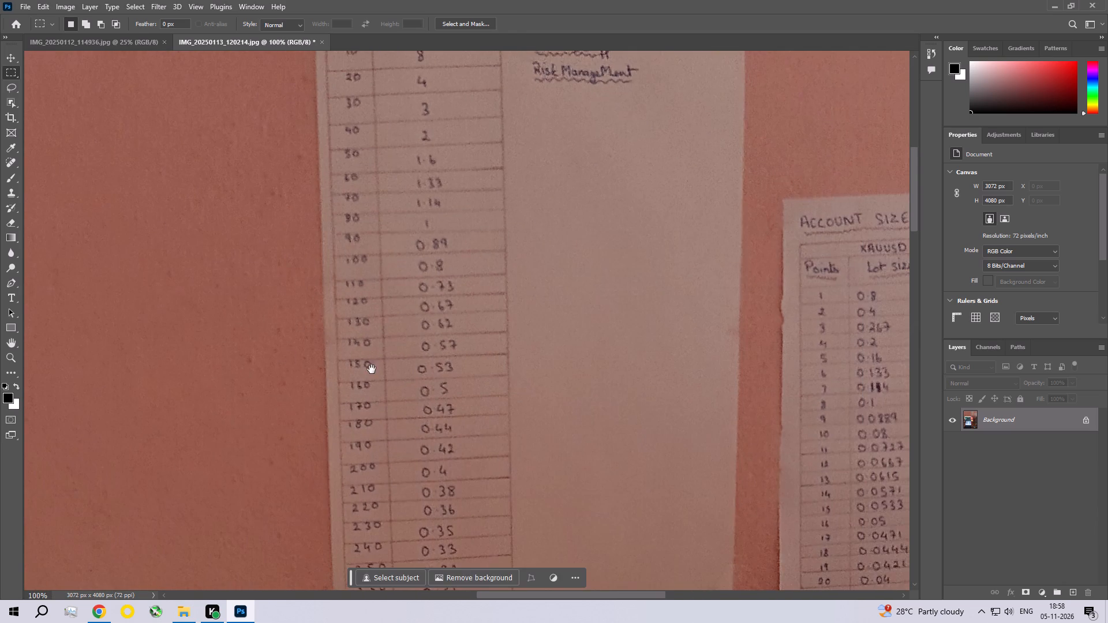
pyautogui.moveTo(383, 369); pyautogui.dragTo(504, 291)
pyautogui.moveTo(358, 271); pyautogui.dragTo(373, 291)
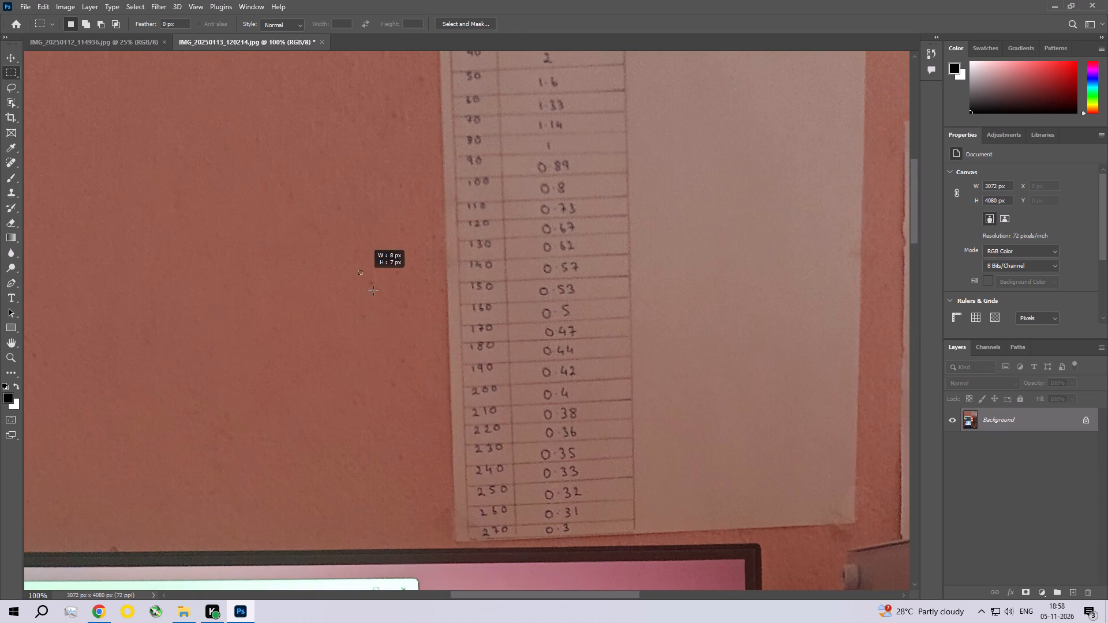
pyautogui.moveTo(373, 291); pyautogui.dragTo(380, 296)
pyautogui.click(39, 0)
pyautogui.click(92, 189)
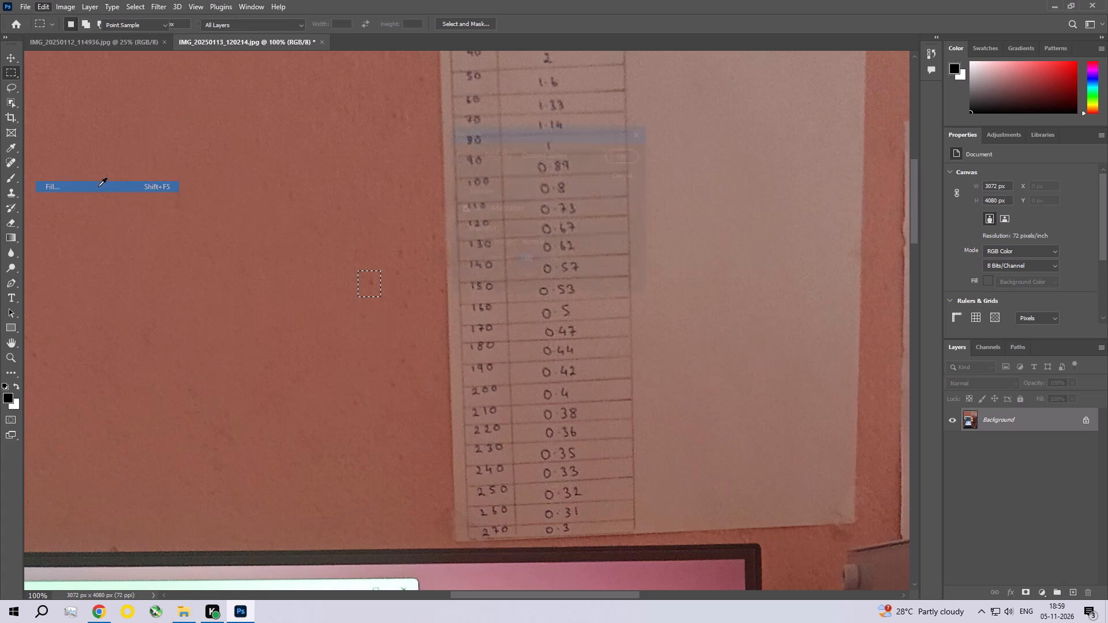
pyautogui.click(616, 159)
pyautogui.hotkey('ctrl', 'd')
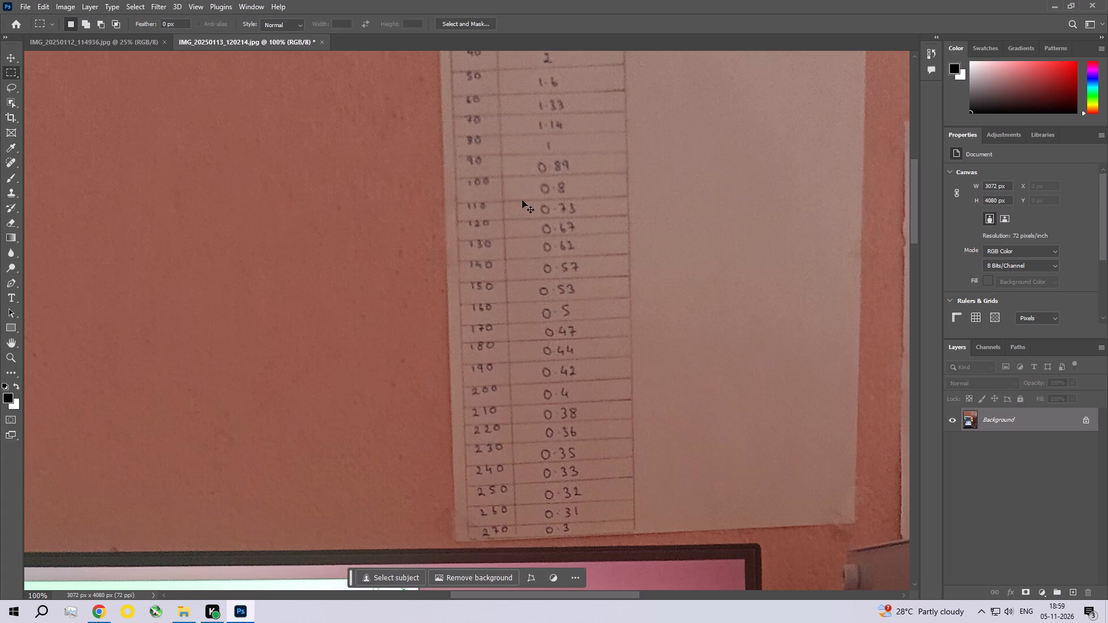
# Remove the vertical group of specks on the wall beside the tall sheet's 130 and 140 rows with a Content-Aware fill.
pyautogui.hotkey('ctrl', 'space')
pyautogui.hotkey('ctrl', 'space')
pyautogui.hotkey('ctrl', 'space')
pyautogui.hotkey('ctrl', 'space')
pyautogui.hotkey('ctrl', 'space')
pyautogui.hotkey('ctrl', 'space')
pyautogui.hotkey('ctrl', 'space')
pyautogui.hotkey('ctrl', 'space')
pyautogui.hotkey('ctrl', 'space')
pyautogui.hotkey('ctrl', 'space')
pyautogui.keyDown('ctrl'); pyautogui.click(402, 266); pyautogui.keyUp('ctrl')
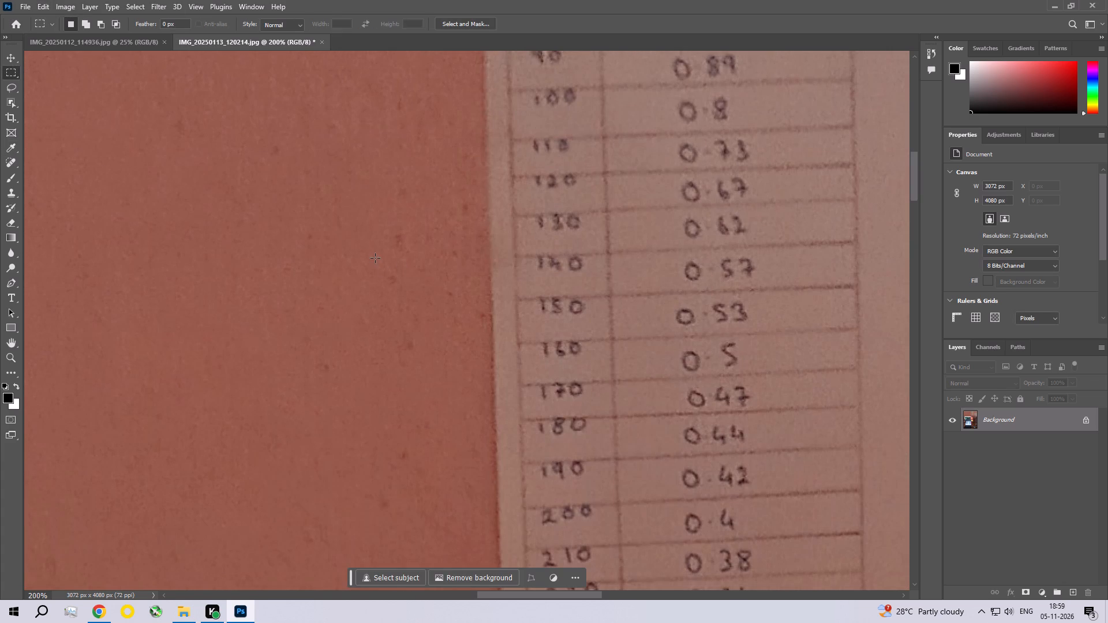
pyautogui.moveTo(385, 222); pyautogui.dragTo(416, 308)
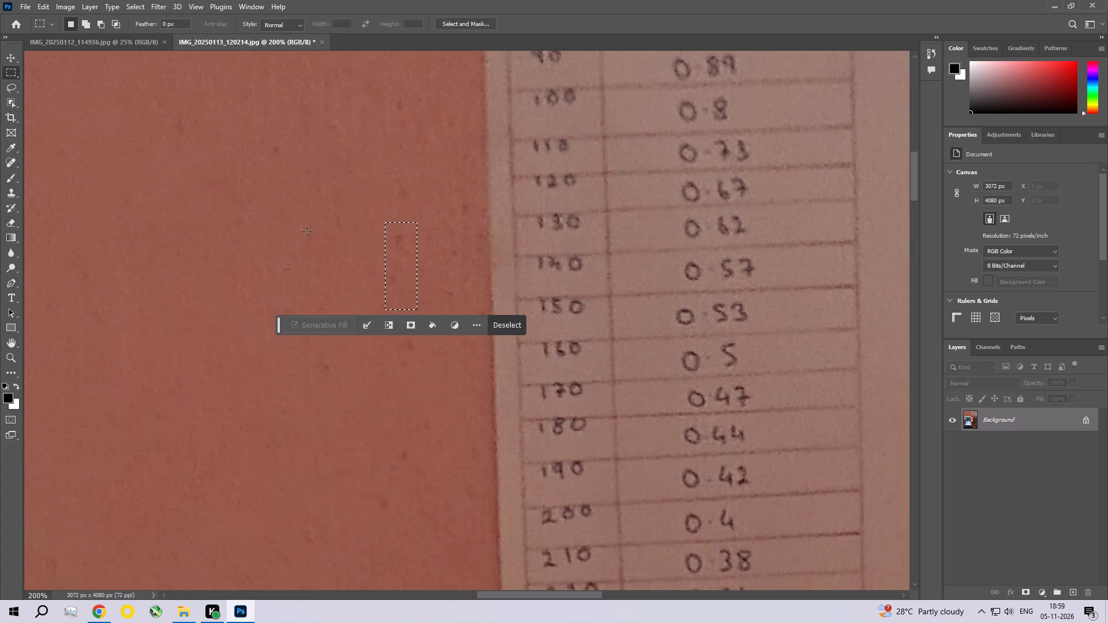
pyautogui.click(39, 2)
pyautogui.click(63, 189)
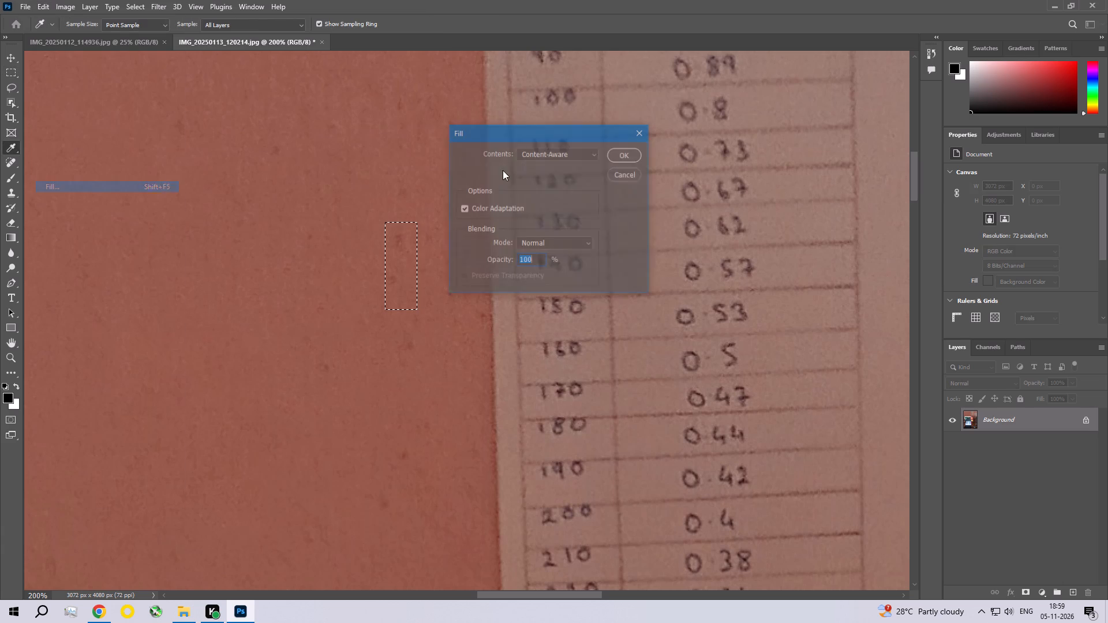
pyautogui.click(612, 149)
# Remove the speck just above that group, level with the sheet's 120 row, with a Content-Aware fill and deselect.
pyautogui.moveTo(387, 174); pyautogui.dragTo(414, 216)
pyautogui.click(43, 16)
pyautogui.click(45, 9)
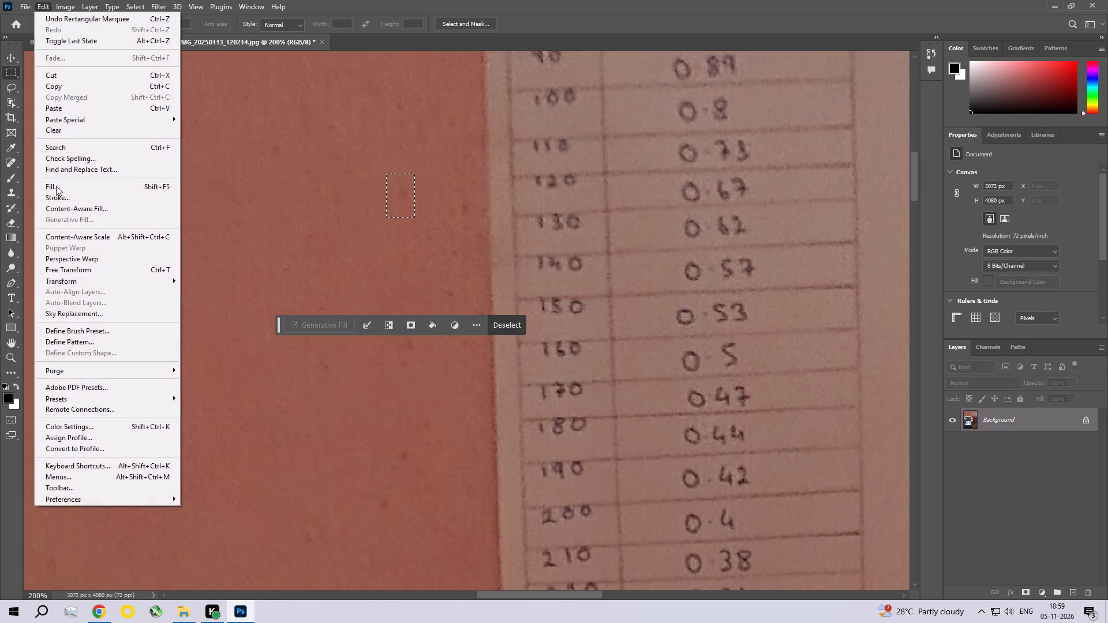
pyautogui.click(56, 186)
pyautogui.click(616, 152)
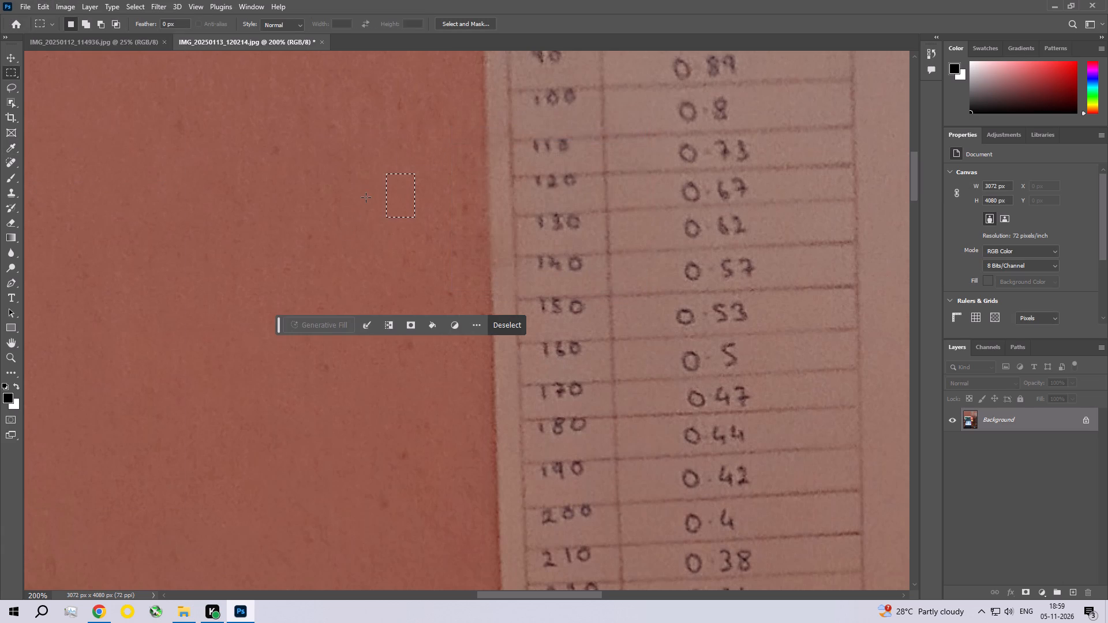
pyautogui.hotkey('ctrl', 'd')
# Remove the small speck farther from the sheet, level with its 110 row, with a Content-Aware fill and deselect.
pyautogui.moveTo(263, 132); pyautogui.dragTo(291, 163)
pyautogui.click(39, 6)
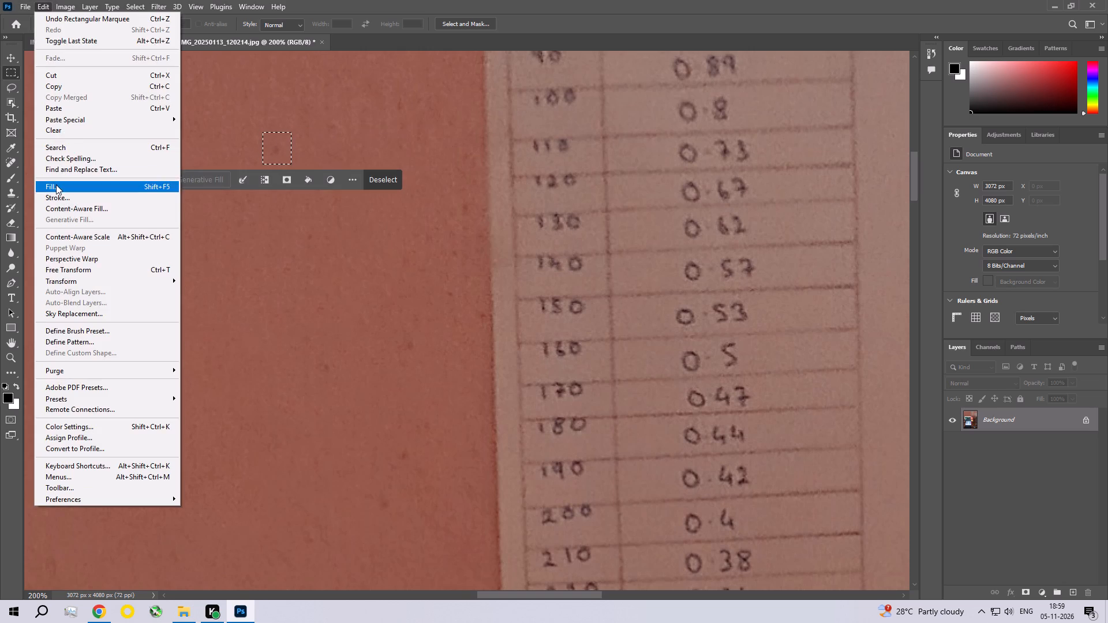
pyautogui.click(56, 185)
pyautogui.click(639, 154)
pyautogui.hotkey('ctrl', 'd')
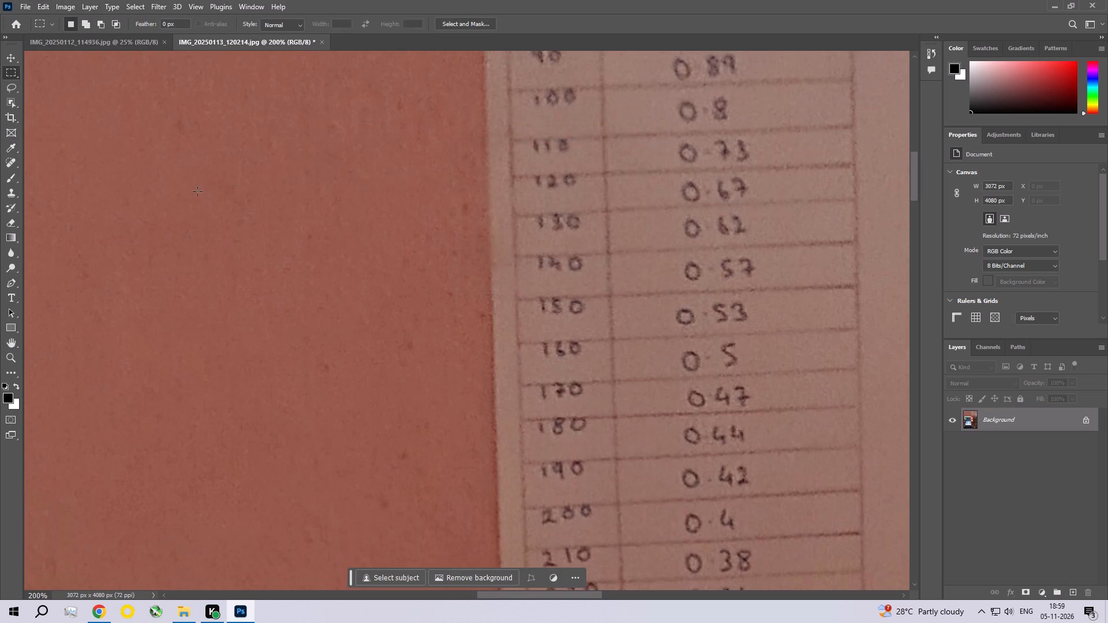
# Remove the faint speck still farther out on the wall, level with the sheet's 100 row, with a Content-Aware fill and deselect.
pyautogui.moveTo(166, 106); pyautogui.dragTo(194, 144)
pyautogui.click(38, 0)
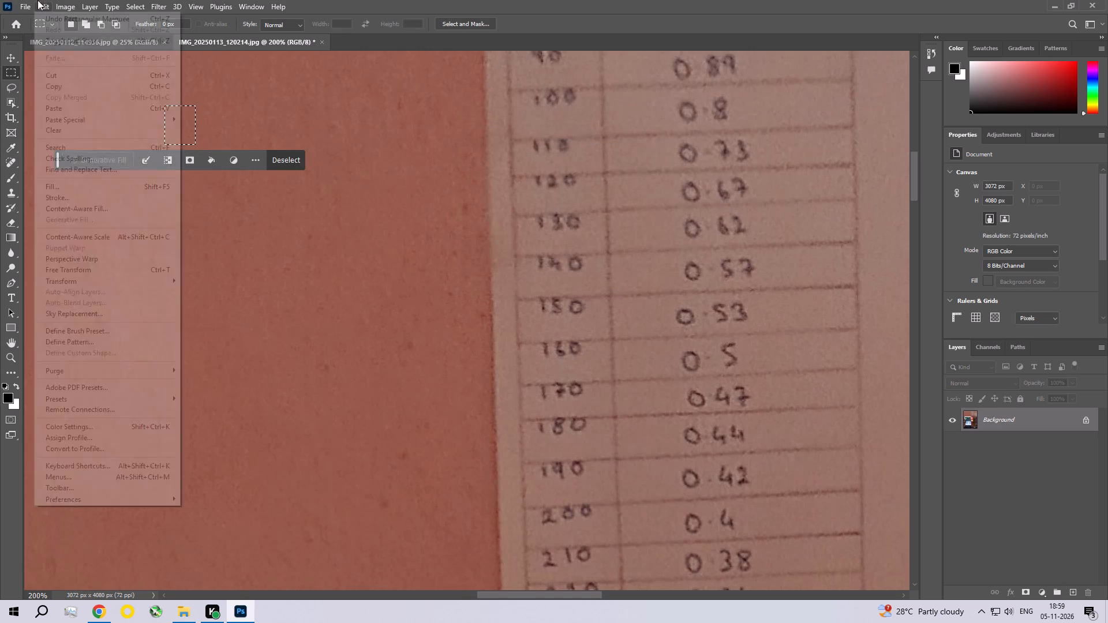
pyautogui.click(56, 191)
pyautogui.click(628, 153)
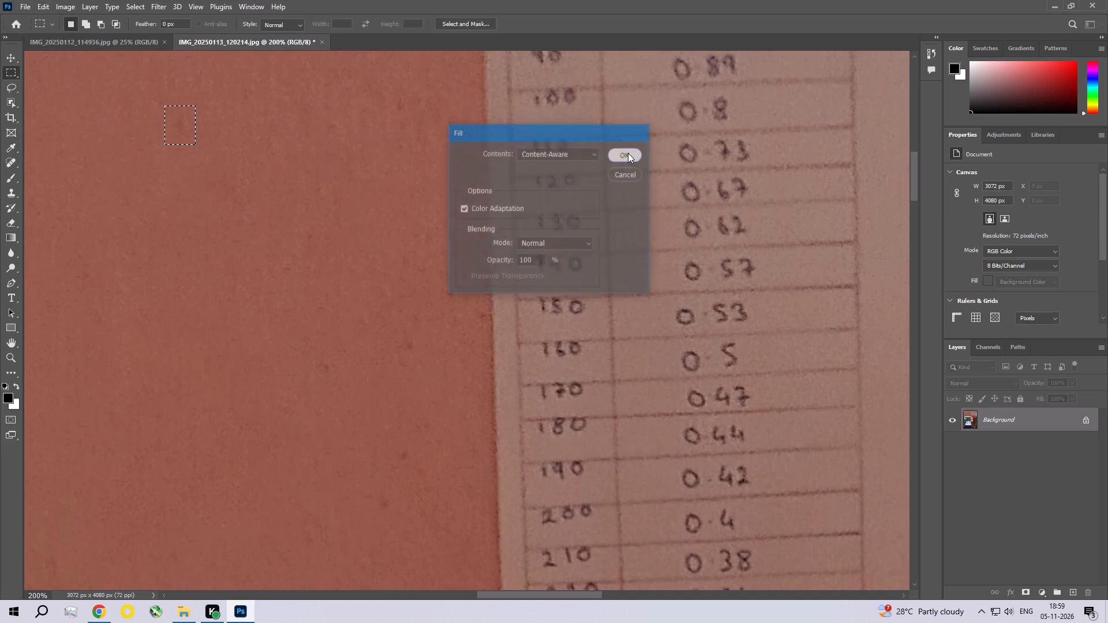
pyautogui.hotkey('ctrl', 'd')
# Remove the pair of specks lower on the wall, between the sheet's 160 and 170 rows, with a Content-Aware fill and deselect.
pyautogui.press('space')
pyautogui.press('space')
pyautogui.press('space')
pyautogui.press('space')
pyautogui.press('space')
pyautogui.press('space')
pyautogui.press('space')
pyautogui.press('space')
pyautogui.press('space')
pyautogui.moveTo(340, 299); pyautogui.dragTo(318, 168)
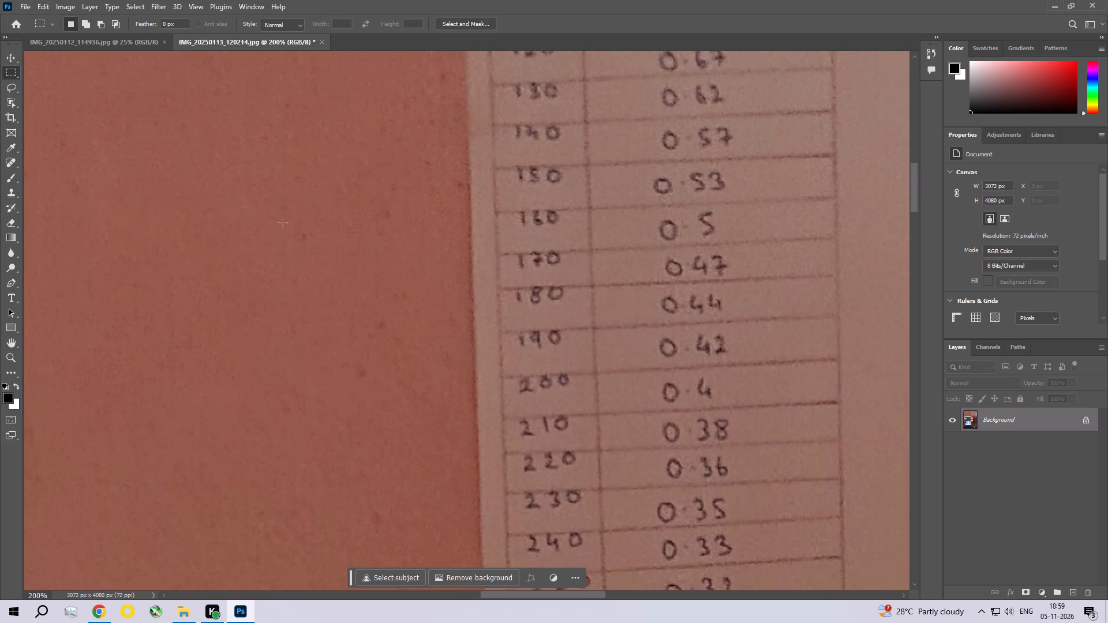
pyautogui.moveTo(284, 224); pyautogui.dragTo(327, 258)
pyautogui.click(44, 0)
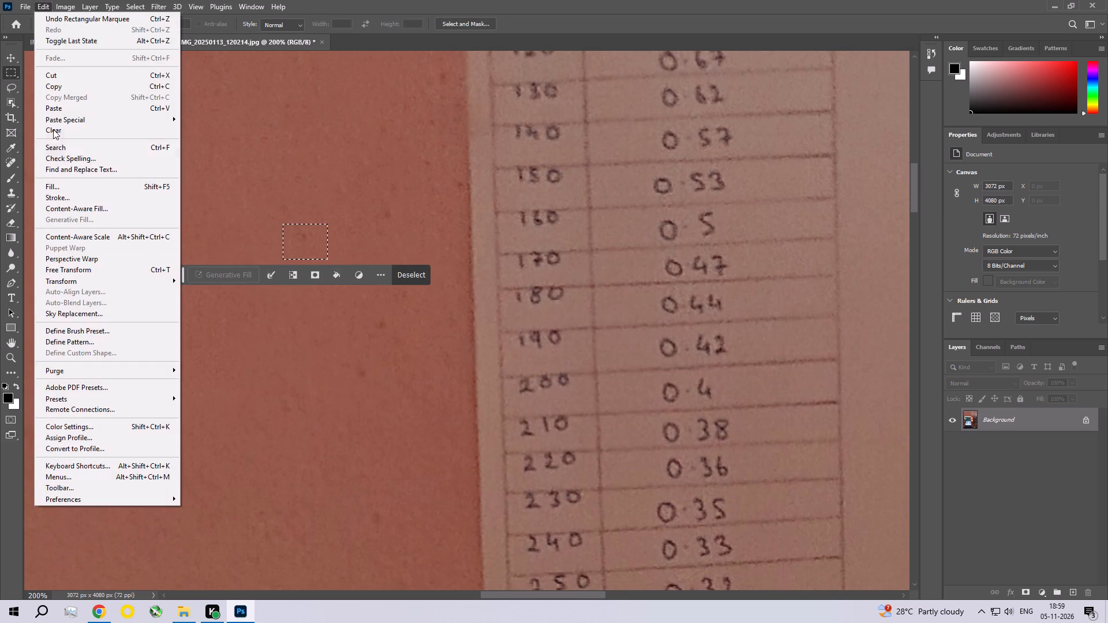
pyautogui.click(61, 186)
pyautogui.click(623, 153)
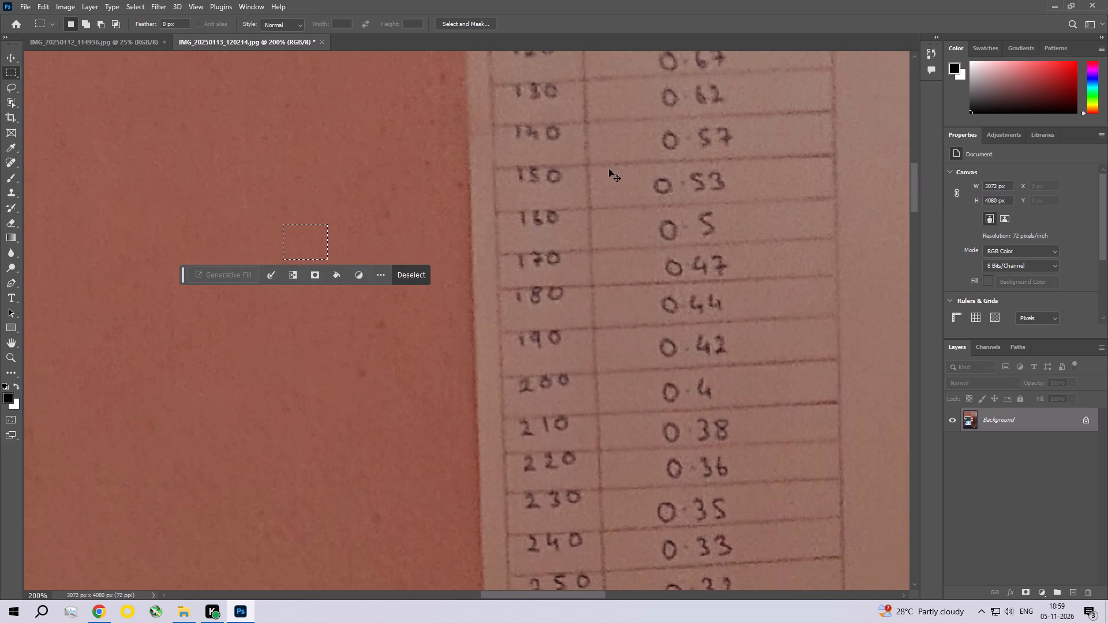
pyautogui.hotkey('ctrl', 'd')
# Remove the dark speck on the wall near the sheet's 190 row with a Content-Aware fill, deselect, and fit the photo in view.
pyautogui.press('space')
pyautogui.press('space')
pyautogui.press('space')
pyautogui.press('space')
pyautogui.press('space')
pyautogui.press('space')
pyautogui.press('space')
pyautogui.moveTo(360, 269); pyautogui.dragTo(343, 213)
pyautogui.moveTo(350, 254); pyautogui.dragTo(369, 265)
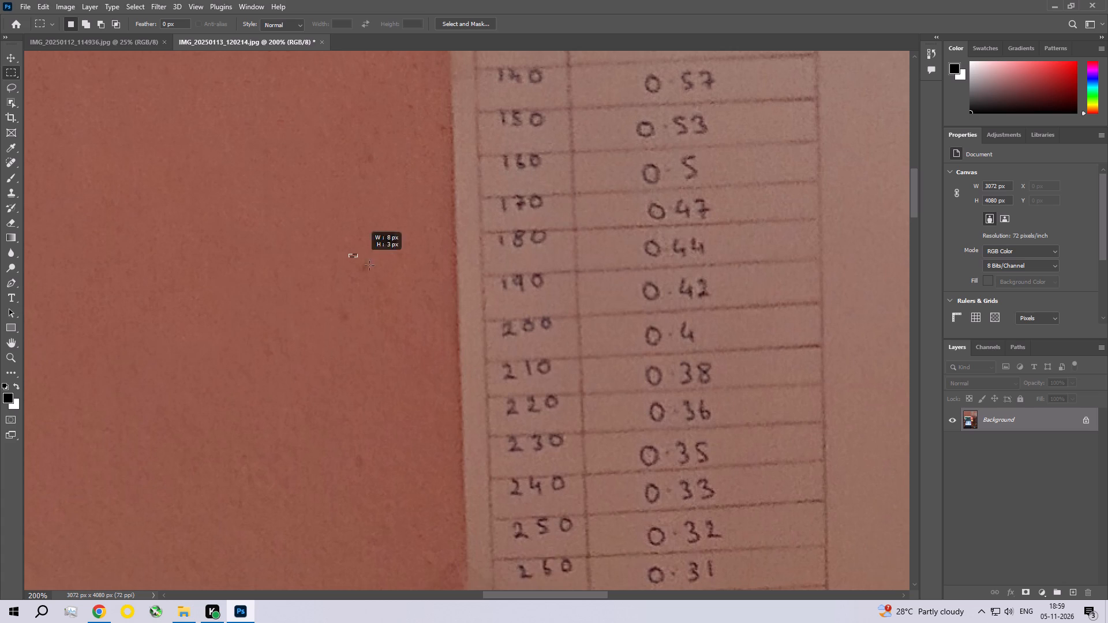
pyautogui.moveTo(369, 265); pyautogui.dragTo(379, 279)
pyautogui.click(39, 0)
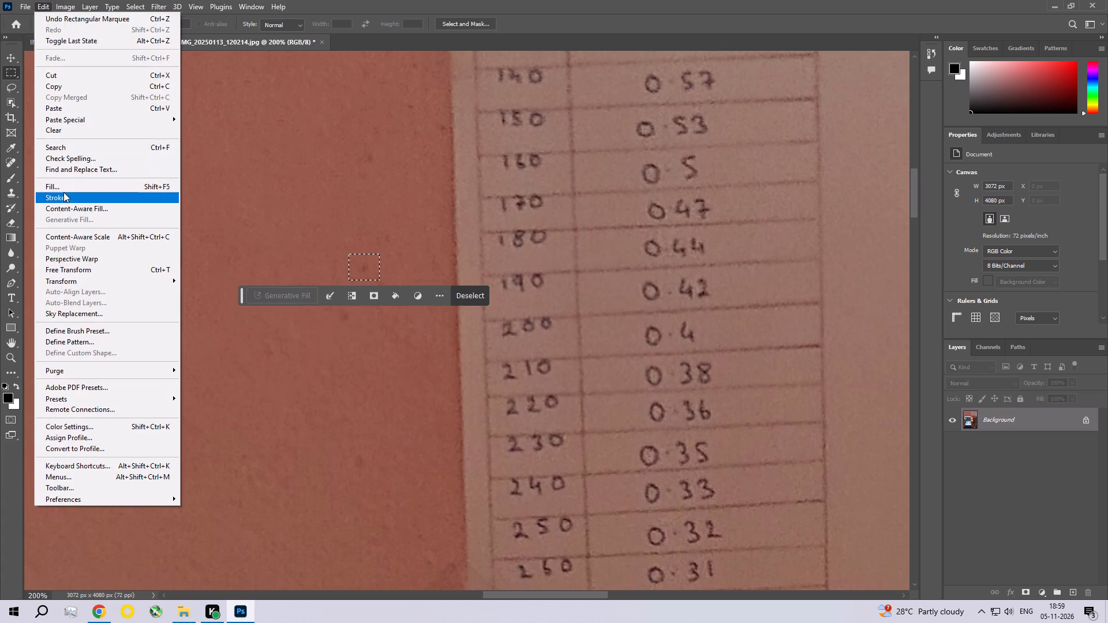
pyautogui.click(63, 192)
pyautogui.click(630, 172)
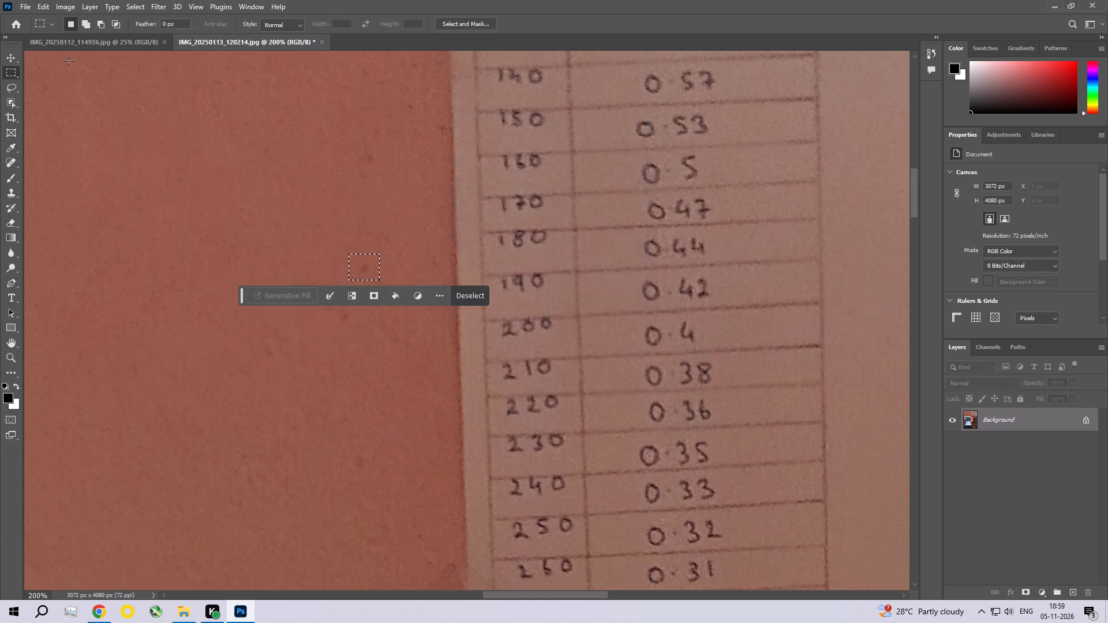
pyautogui.click(35, 3)
pyautogui.click(61, 182)
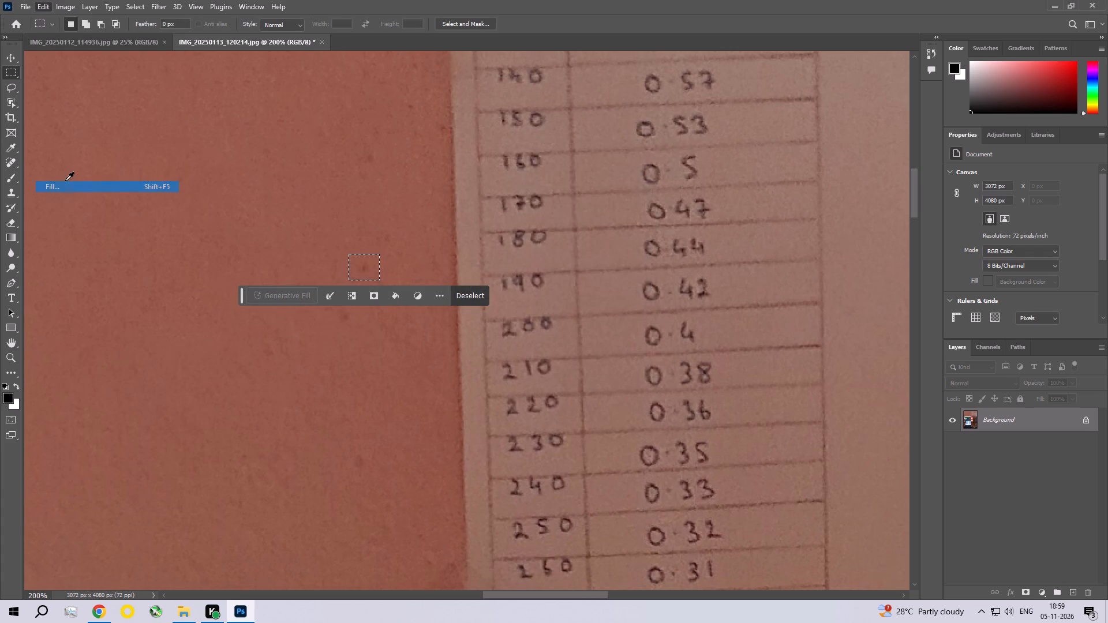
pyautogui.click(612, 151)
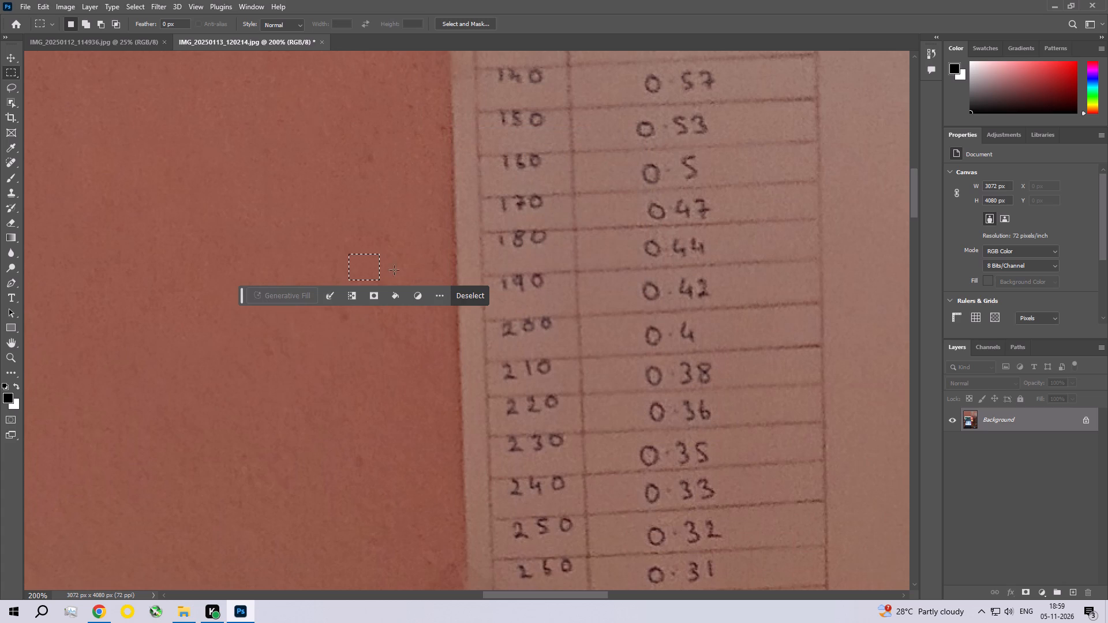
pyautogui.hotkey('ctrl', 'd')
pyautogui.hotkey('ctrl', '0')
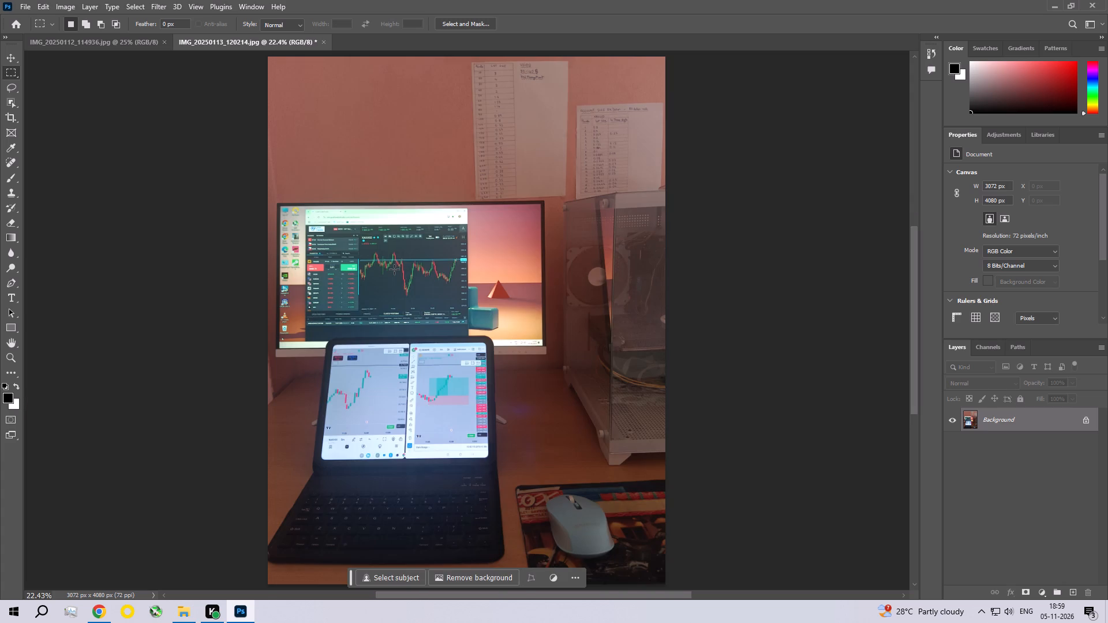
# Examine the wall above the smaller account-size sheet for remaining blemishes.
pyautogui.hotkey('ctrl', 'space')
pyautogui.hotkey('ctrl', 'space')
pyautogui.hotkey('ctrl', 'space')
pyautogui.hotkey('ctrl', 'space')
pyautogui.hotkey('ctrl', 'space')
pyautogui.hotkey('ctrl', 'space')
pyautogui.hotkey('ctrl', 'space')
pyautogui.hotkey('ctrl', 'space')
pyautogui.hotkey('ctrl', 'space')
pyautogui.hotkey('ctrl', 'space')
pyautogui.hotkey('ctrl', 'space')
pyautogui.hotkey('ctrl', 'space')
pyautogui.hotkey('ctrl', 'space')
pyautogui.hotkey('ctrl', 'space')
pyautogui.hotkey('ctrl', 'space')
pyautogui.hotkey('ctrl', 'space')
pyautogui.hotkey('ctrl', 'space')
pyautogui.hotkey('ctrl', 'space')
pyautogui.hotkey('ctrl', 'space')
pyautogui.hotkey('ctrl', 'space')
pyautogui.keyDown('ctrl'); pyautogui.click(646, 82); pyautogui.keyUp('ctrl')
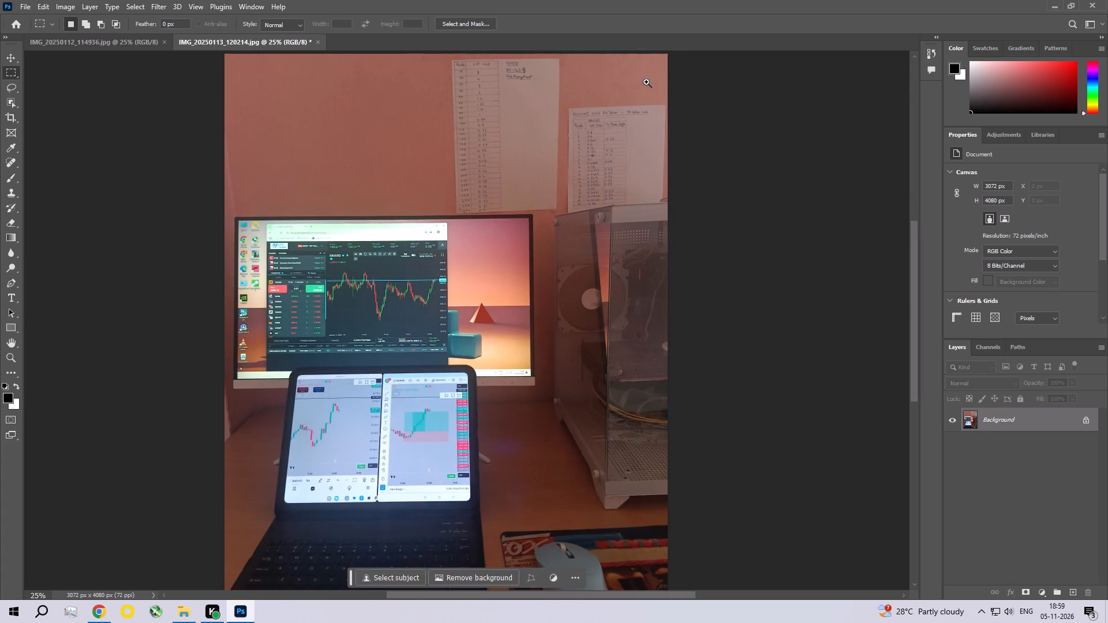
pyautogui.keyDown('ctrl'); pyautogui.click(646, 82); pyautogui.keyUp('ctrl')
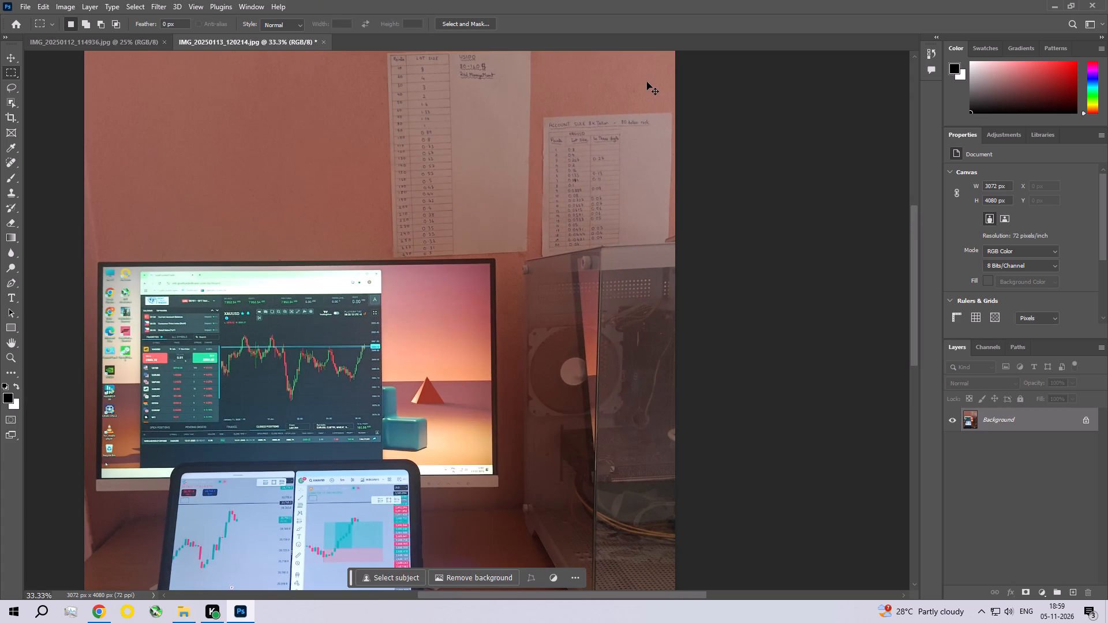
pyautogui.hotkey('ctrl', '0')
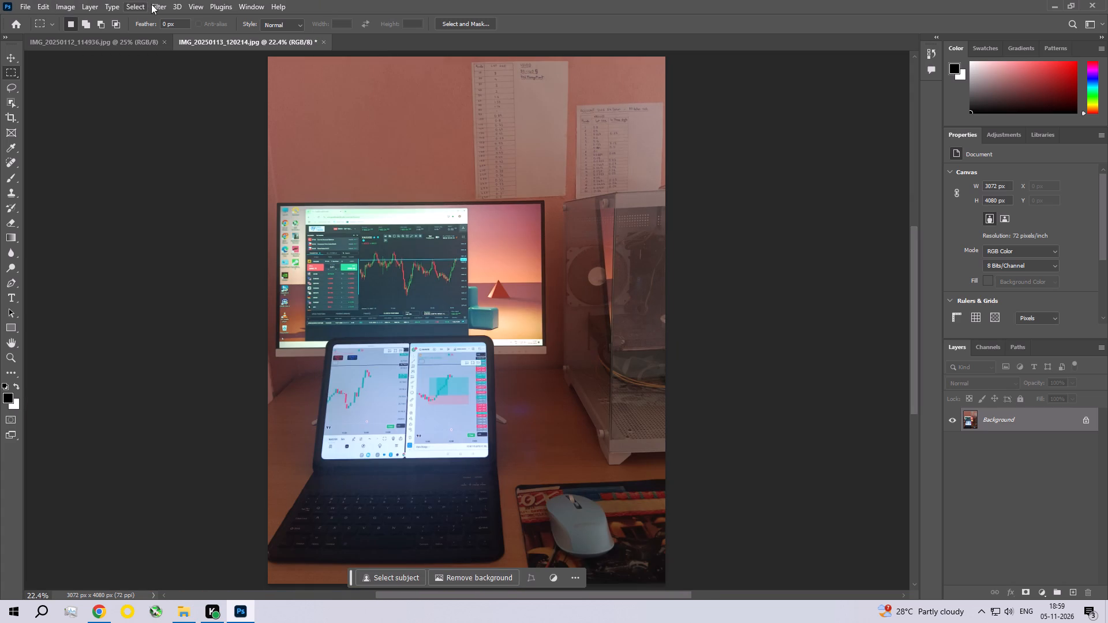
# In the Camera Raw filter, set Contrast +18, Highlights -27, Shadows +22, Exposure +0.30 and Whites -9.
pyautogui.click(155, 4)
pyautogui.click(224, 92)
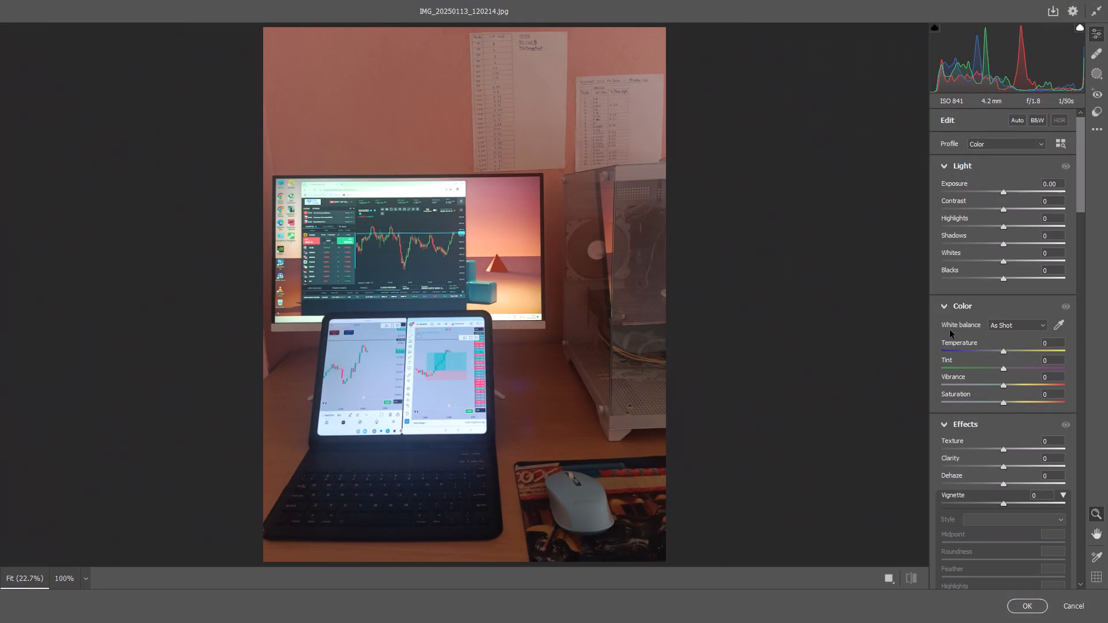
pyautogui.moveTo(1003, 210); pyautogui.dragTo(1012, 208)
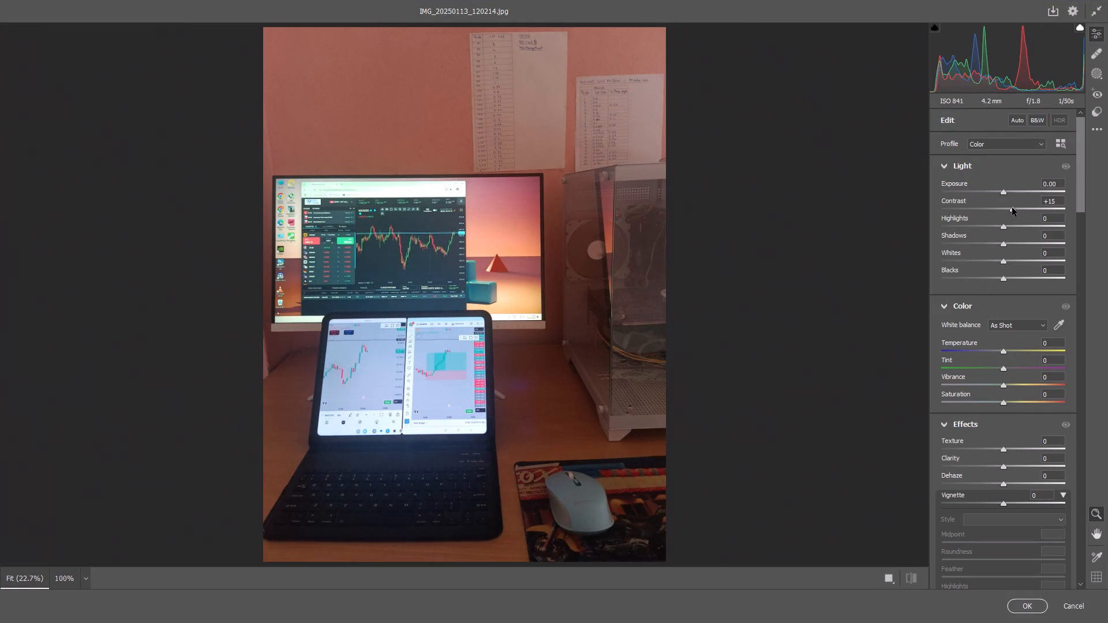
pyautogui.moveTo(1012, 208); pyautogui.dragTo(1014, 207)
pyautogui.moveTo(1004, 227); pyautogui.dragTo(992, 225)
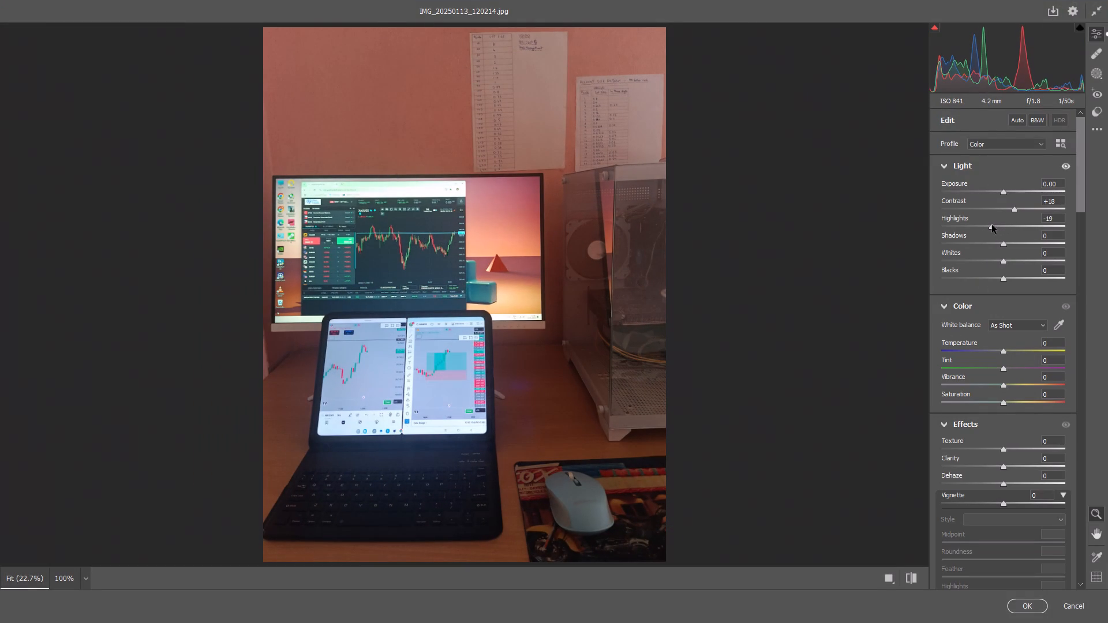
pyautogui.moveTo(992, 225); pyautogui.dragTo(987, 226)
pyautogui.moveTo(1003, 245); pyautogui.dragTo(1016, 243)
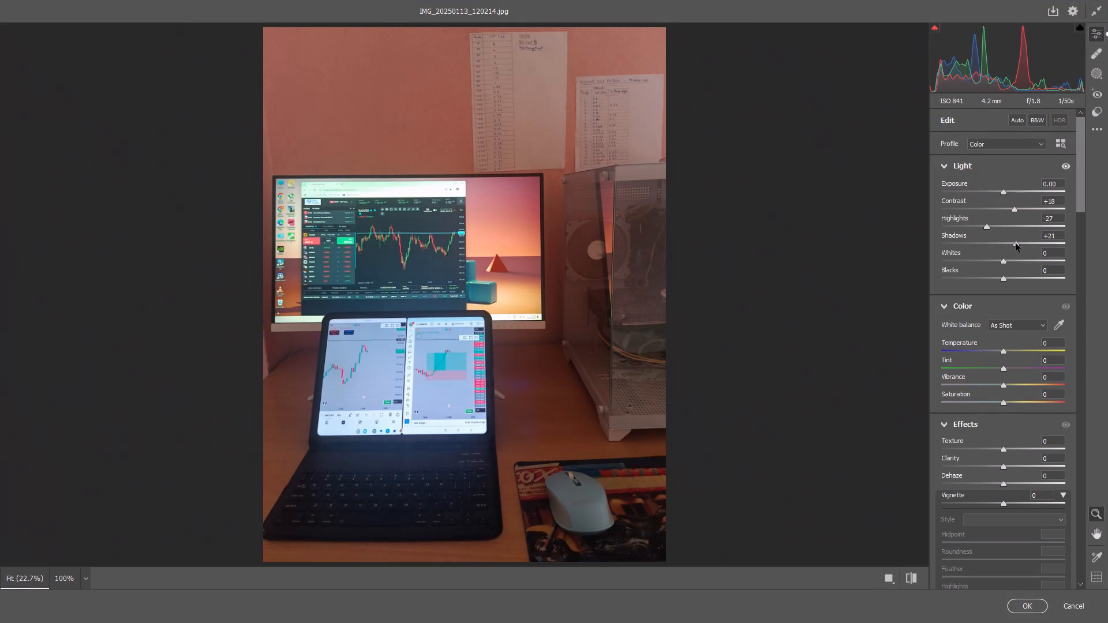
pyautogui.moveTo(1016, 243); pyautogui.dragTo(1017, 244)
pyautogui.click(1004, 192)
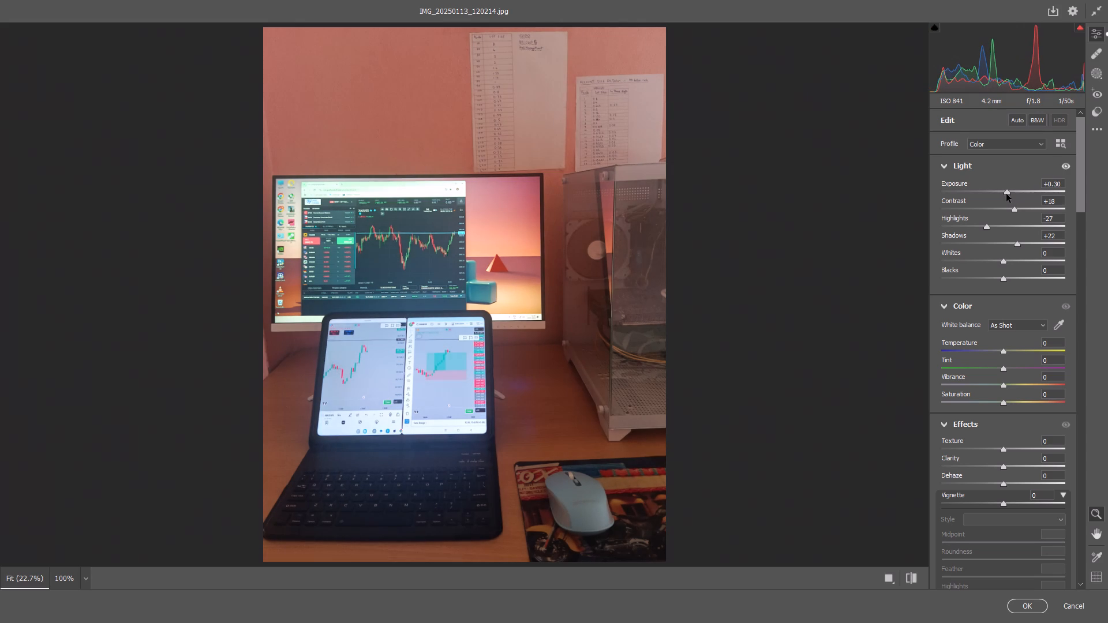
pyautogui.moveTo(1004, 260); pyautogui.dragTo(998, 261)
# Set Clarity +10 and Texture +10 in the Camera Raw effects.
pyautogui.moveTo(1080, 182); pyautogui.dragTo(1080, 205)
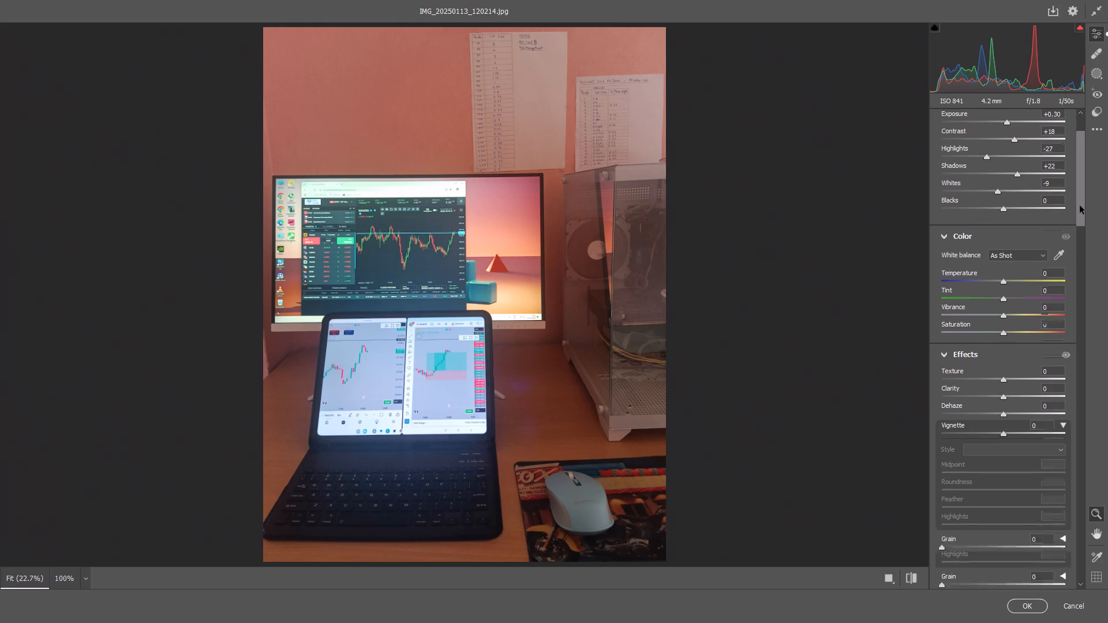
pyautogui.moveTo(1080, 205); pyautogui.dragTo(1080, 208)
pyautogui.moveTo(1002, 340); pyautogui.dragTo(1005, 340)
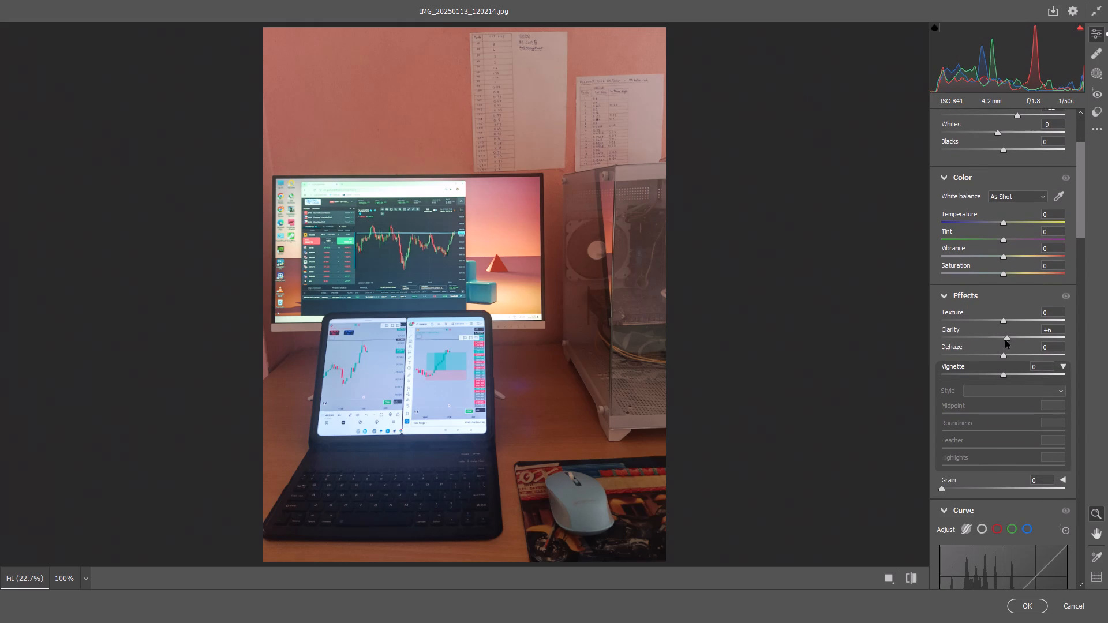
pyautogui.moveTo(1005, 340); pyautogui.dragTo(1008, 340)
pyautogui.moveTo(1002, 321); pyautogui.dragTo(1009, 321)
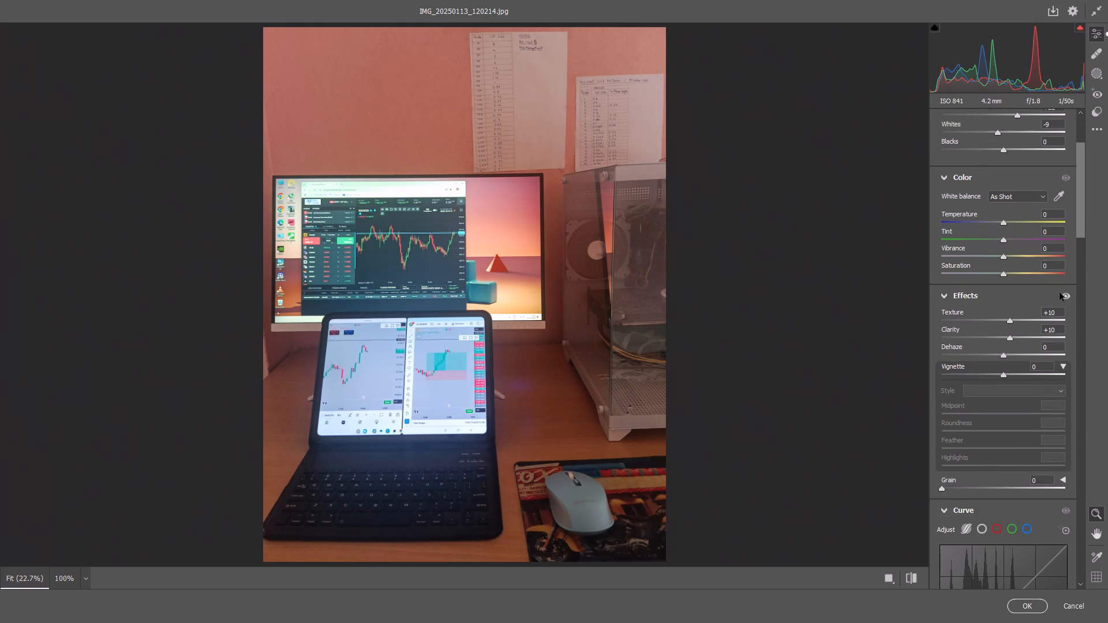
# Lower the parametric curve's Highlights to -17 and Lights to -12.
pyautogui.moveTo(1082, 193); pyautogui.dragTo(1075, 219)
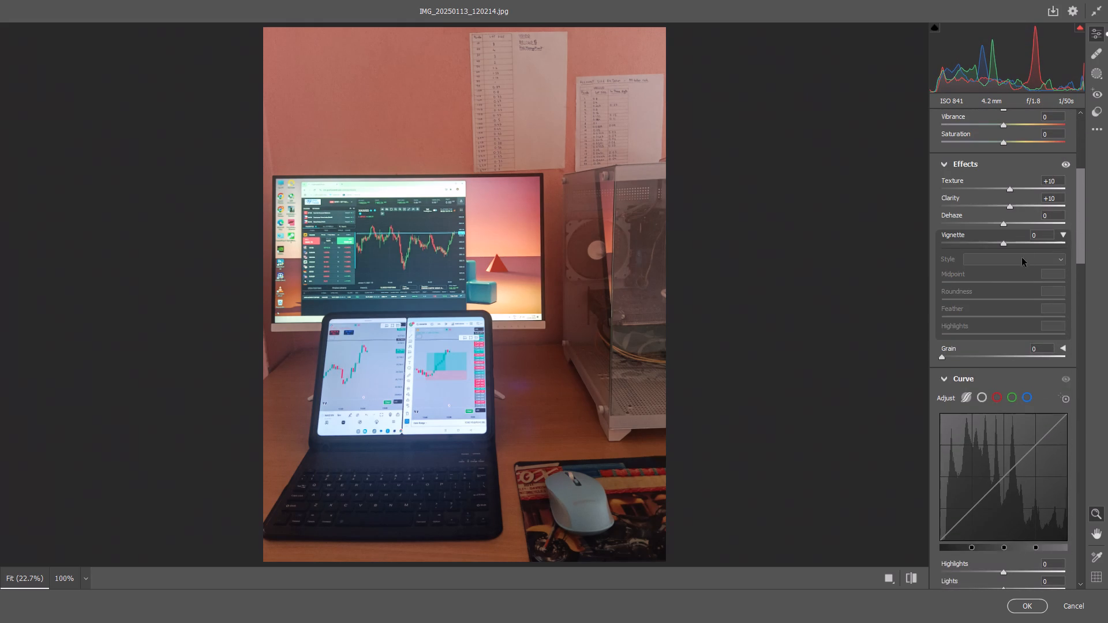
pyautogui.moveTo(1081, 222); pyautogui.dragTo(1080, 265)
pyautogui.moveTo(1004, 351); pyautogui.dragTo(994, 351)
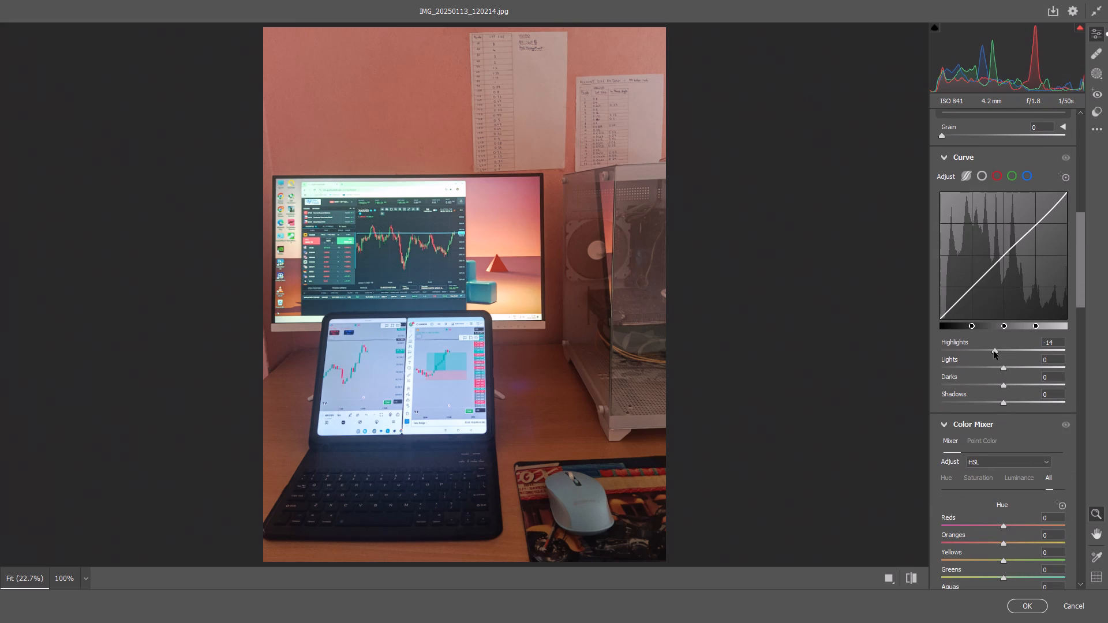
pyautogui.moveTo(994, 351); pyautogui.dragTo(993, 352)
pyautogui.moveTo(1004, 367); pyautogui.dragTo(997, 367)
# Set the detail values to Sharpening 18, Noise Reduction 13 and Color Noise Reduction 13.
pyautogui.moveTo(1080, 237); pyautogui.dragTo(1065, 330)
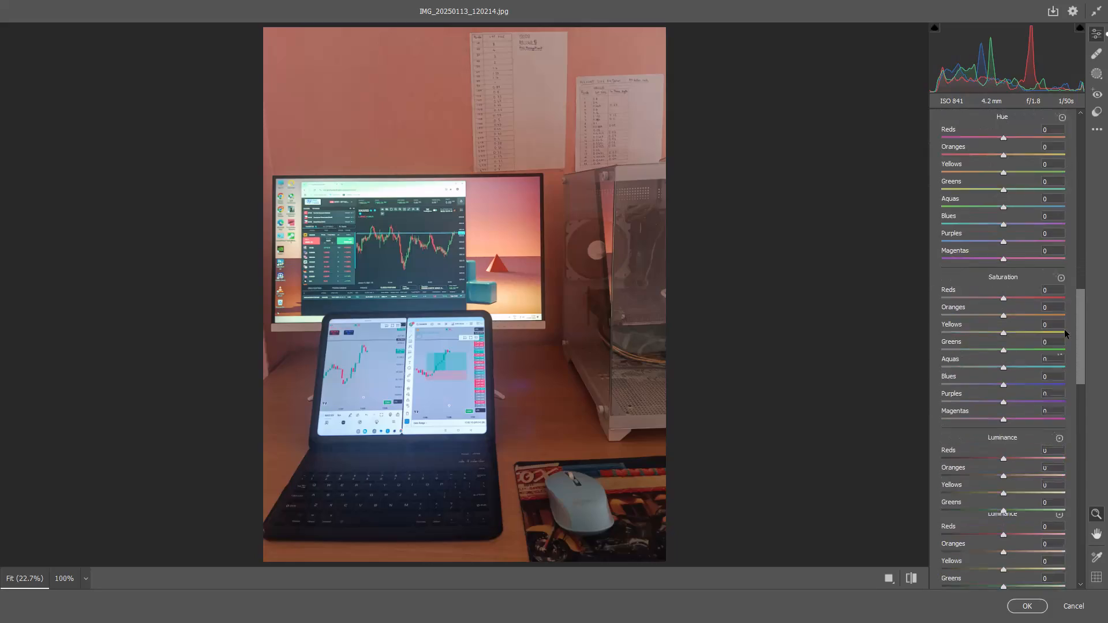
pyautogui.moveTo(1065, 330); pyautogui.dragTo(1061, 424)
pyautogui.moveTo(951, 353); pyautogui.dragTo(954, 353)
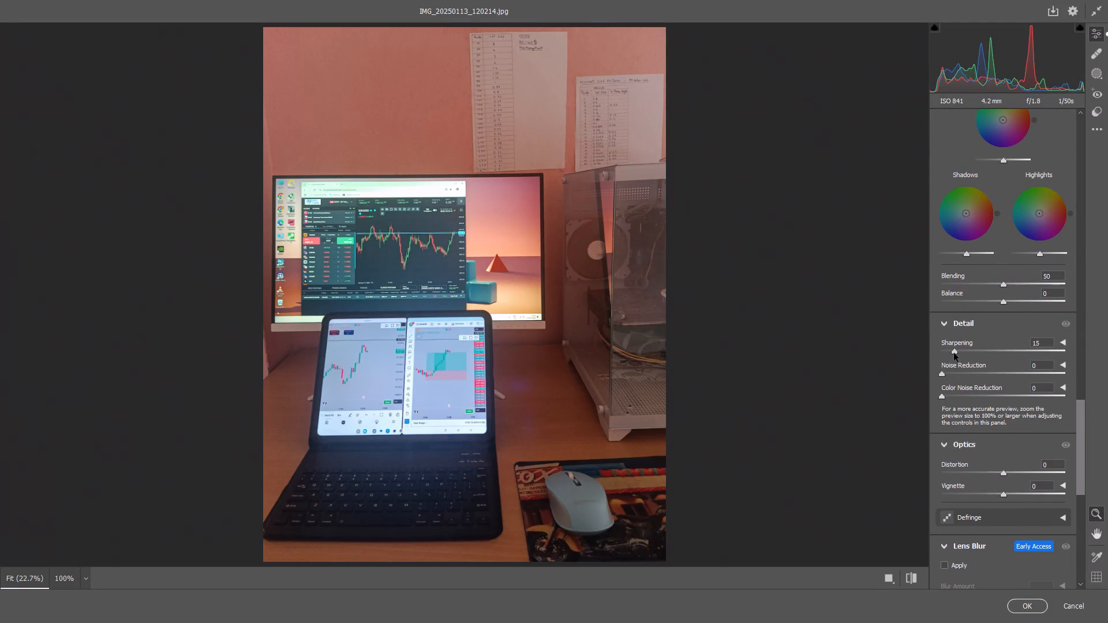
pyautogui.moveTo(954, 353); pyautogui.dragTo(956, 354)
pyautogui.click(953, 374)
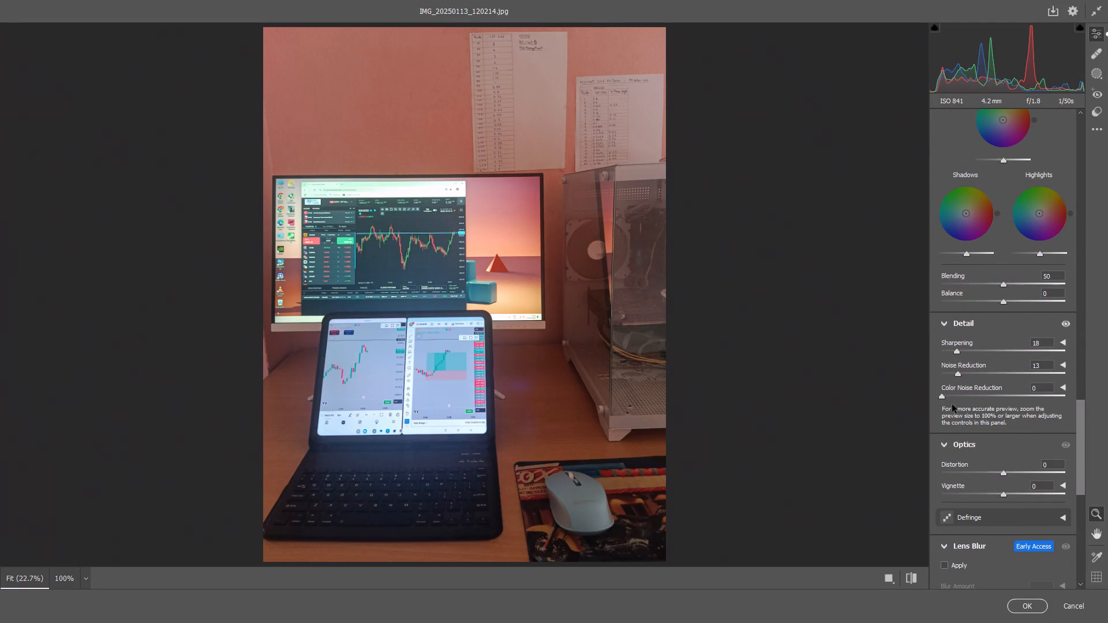
pyautogui.click(953, 401)
pyautogui.click(956, 398)
# Browse the Modern profiles, apply Modern 04 to the photo, and return to the edit settings.
pyautogui.moveTo(1080, 456); pyautogui.dragTo(1082, 531)
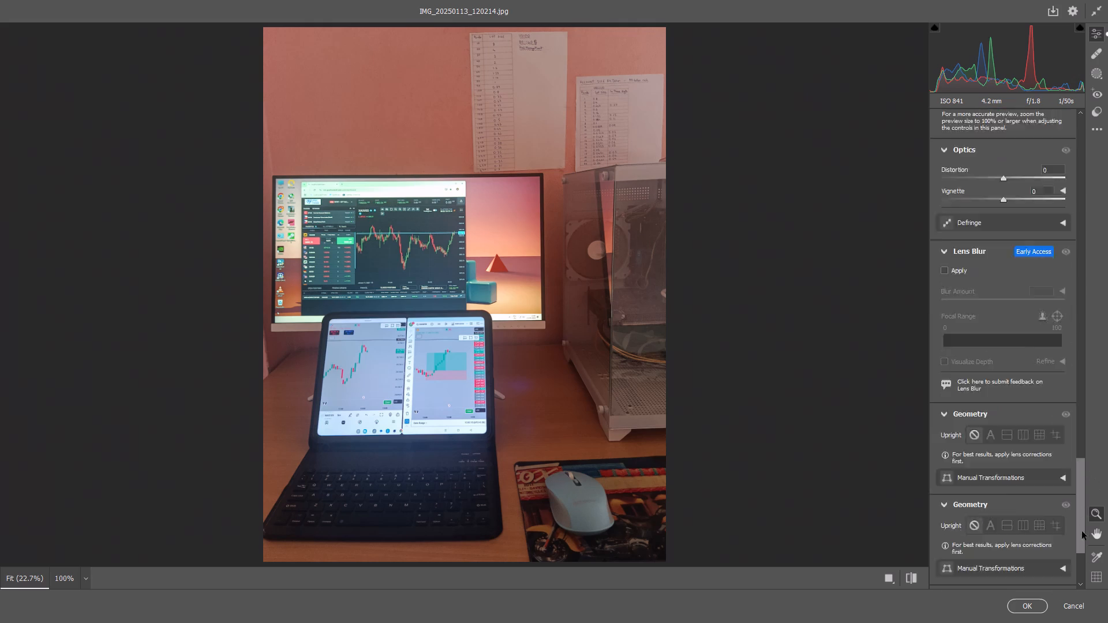
pyautogui.moveTo(1082, 531); pyautogui.dragTo(1088, 174)
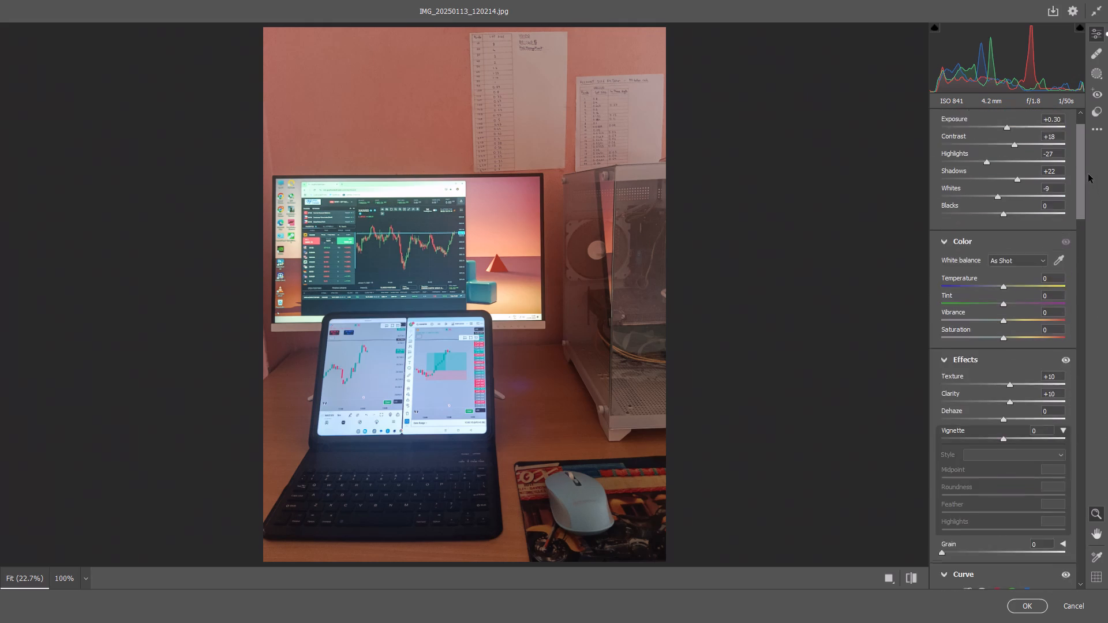
pyautogui.moveTo(1088, 174); pyautogui.dragTo(1085, 157)
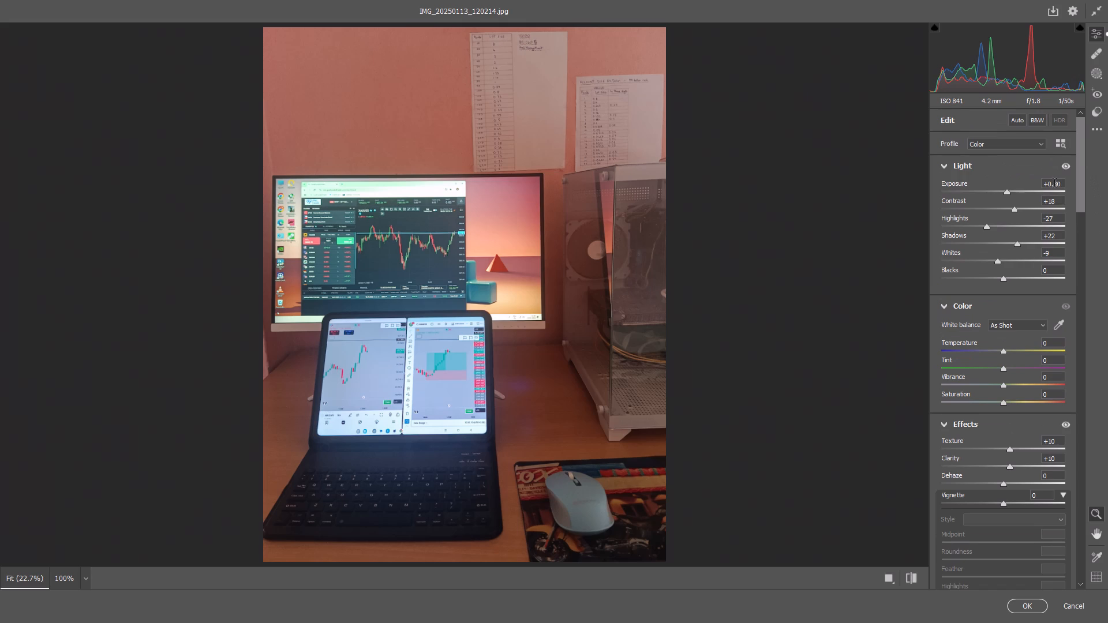
pyautogui.click(1043, 144)
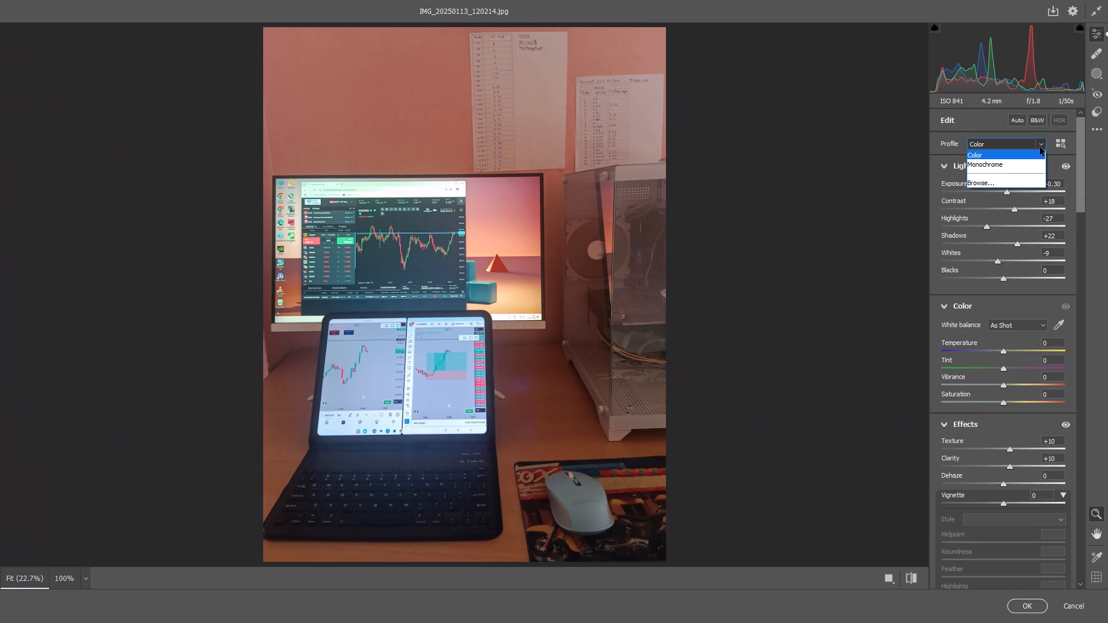
pyautogui.click(1061, 141)
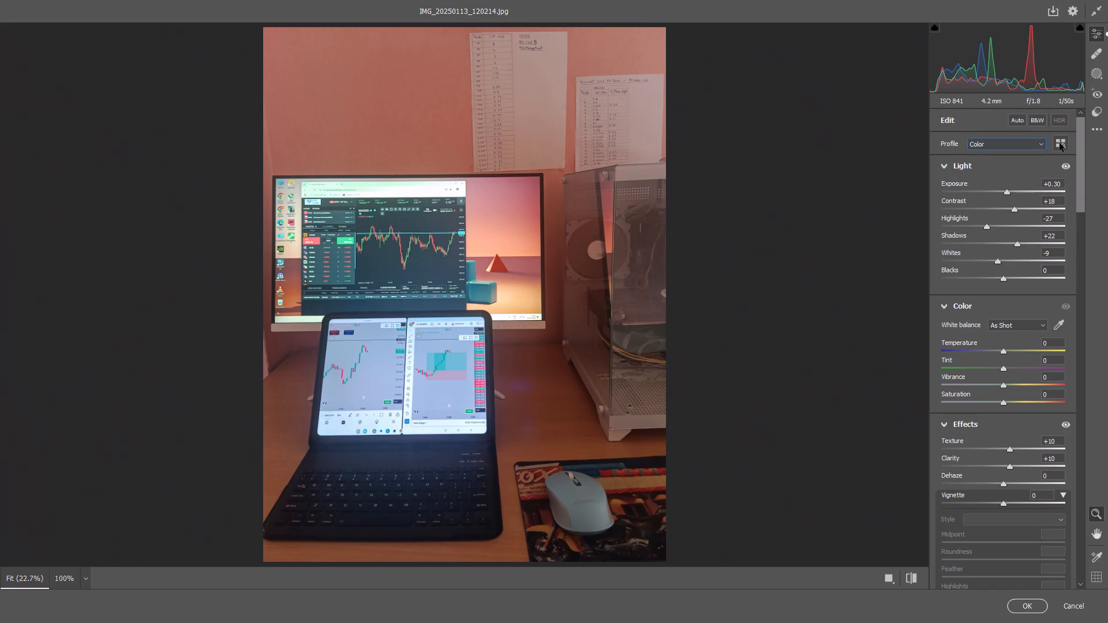
pyautogui.click(1059, 144)
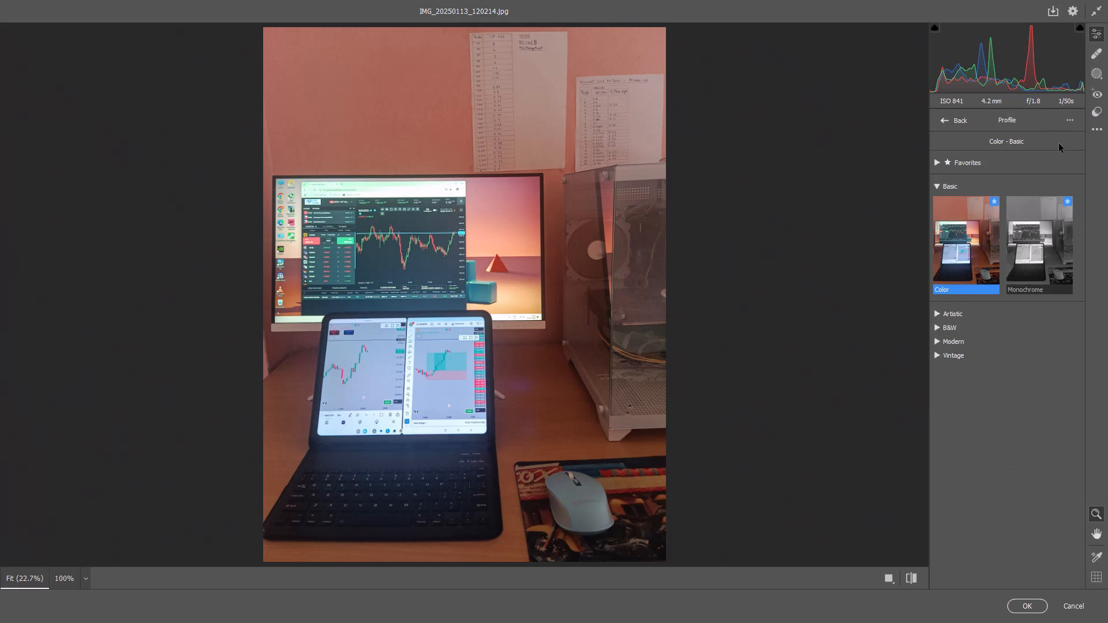
pyautogui.click(937, 340)
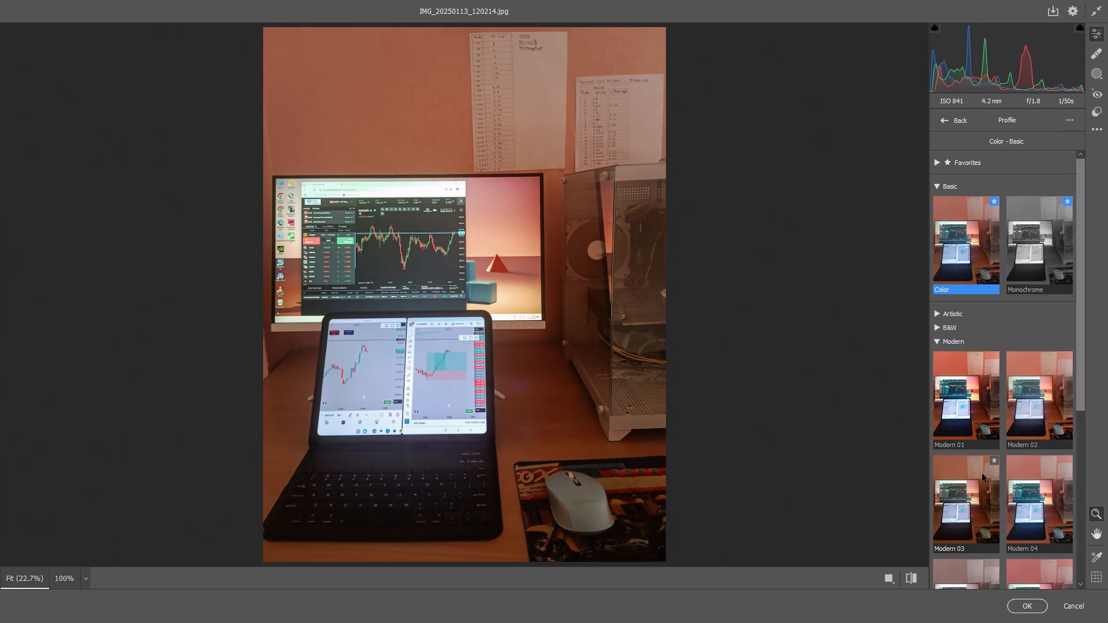
pyautogui.scroll(-1, 988, 471)
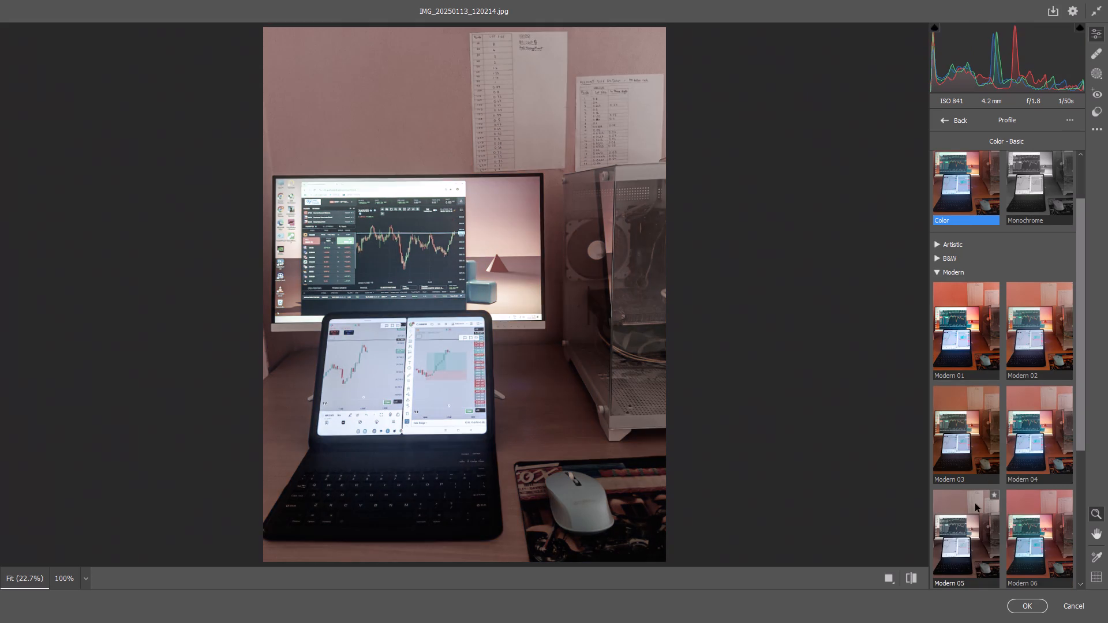
pyautogui.scroll(-1, 1037, 516)
pyautogui.scroll(4, 1037, 516)
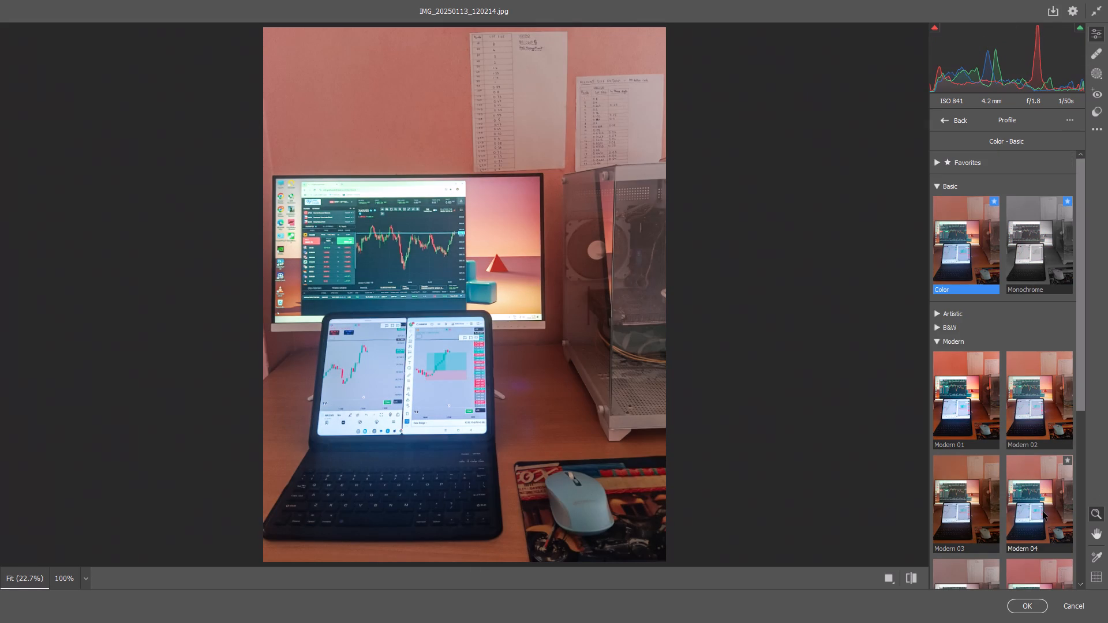
pyautogui.click(1043, 512)
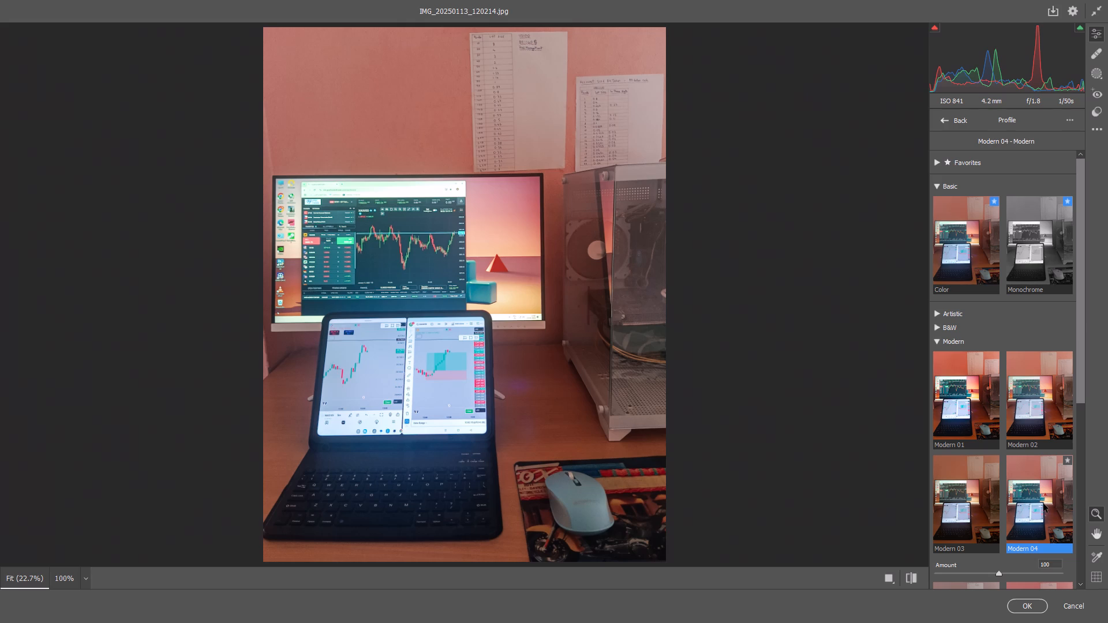
pyautogui.click(944, 122)
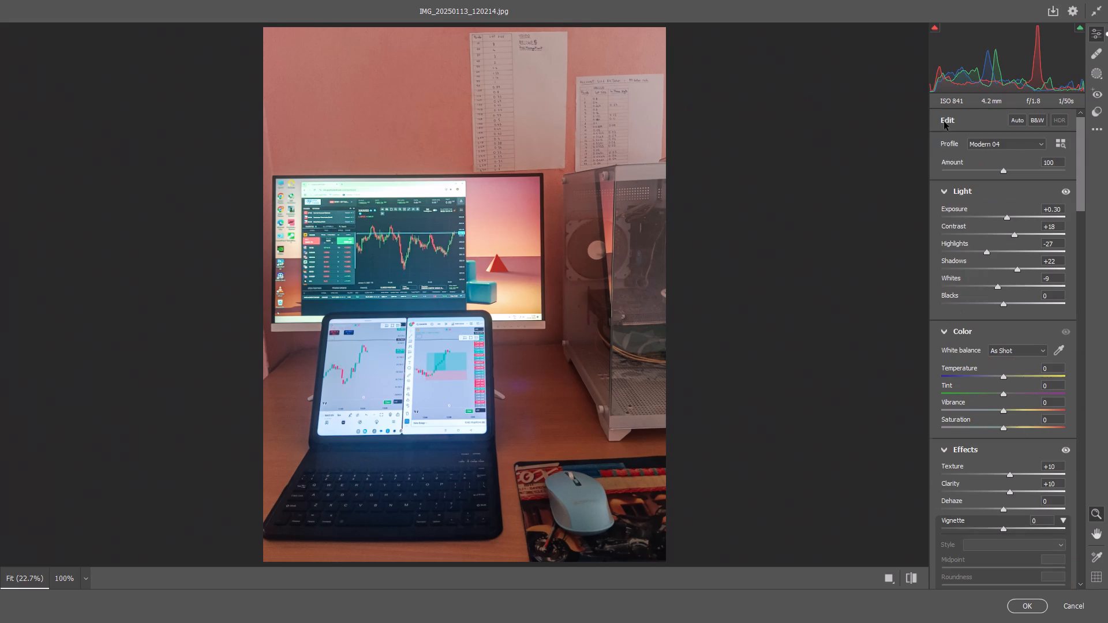
# Set the parametric curve's Highlights to -37 and Lights to -30, and commit the Camera Raw filter.
pyautogui.moveTo(1078, 162); pyautogui.dragTo(1081, 253)
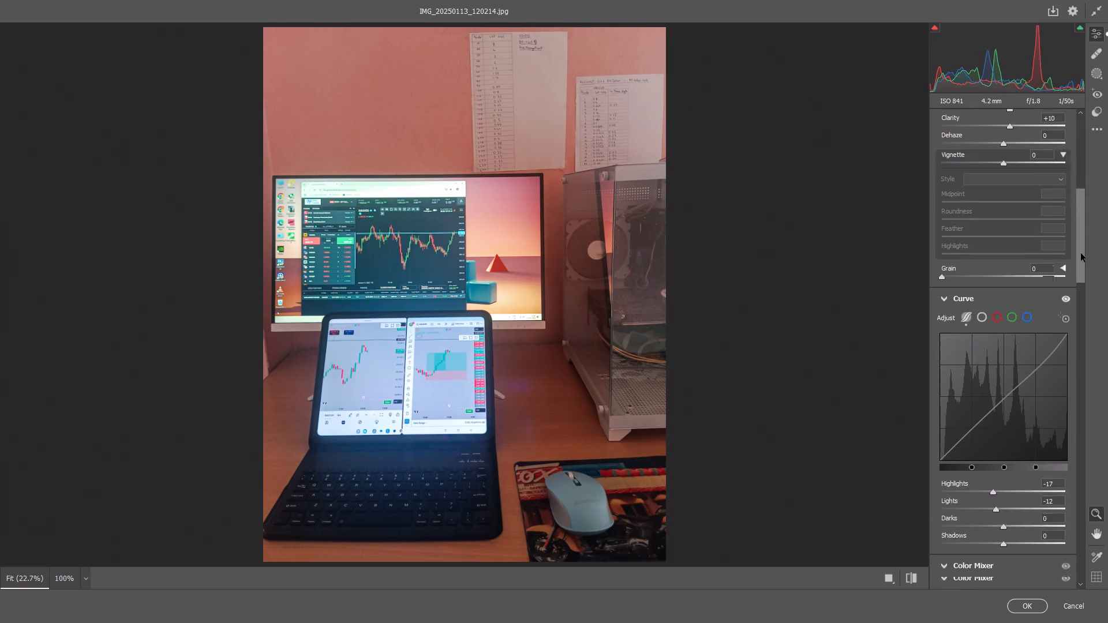
pyautogui.moveTo(1081, 253); pyautogui.dragTo(1081, 269)
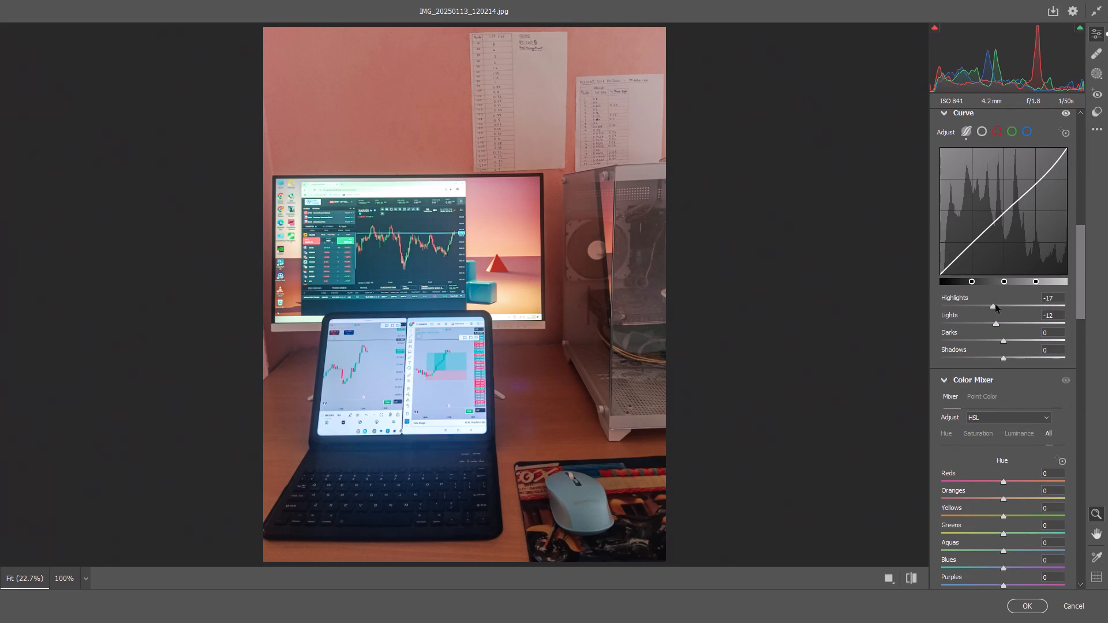
pyautogui.moveTo(995, 304); pyautogui.dragTo(982, 307)
pyautogui.moveTo(997, 322); pyautogui.dragTo(986, 323)
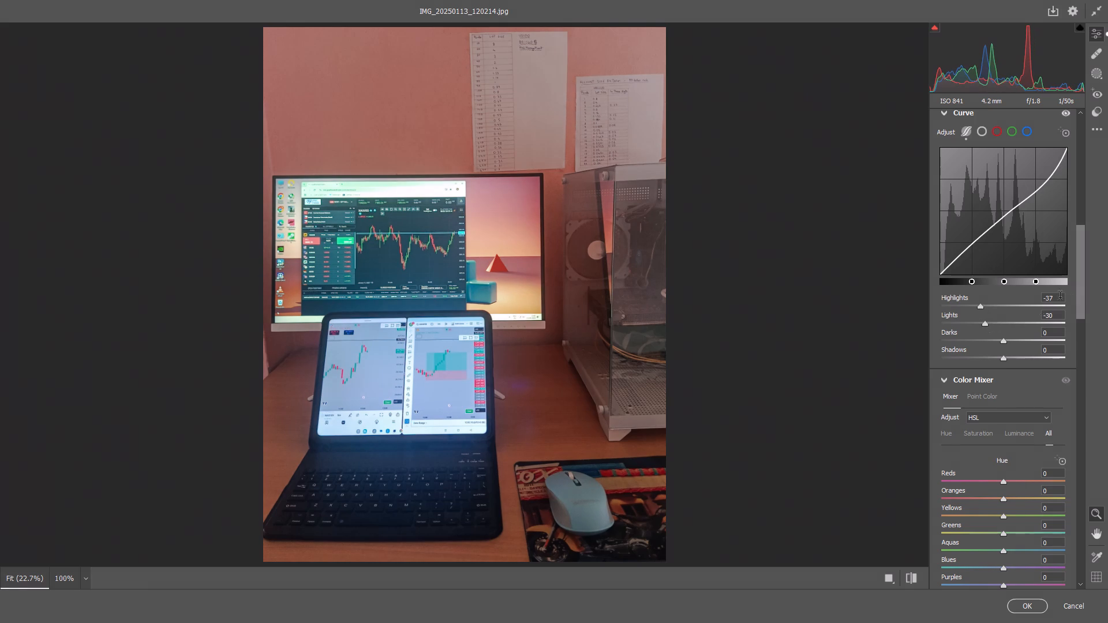
pyautogui.moveTo(1079, 269); pyautogui.dragTo(1080, 448)
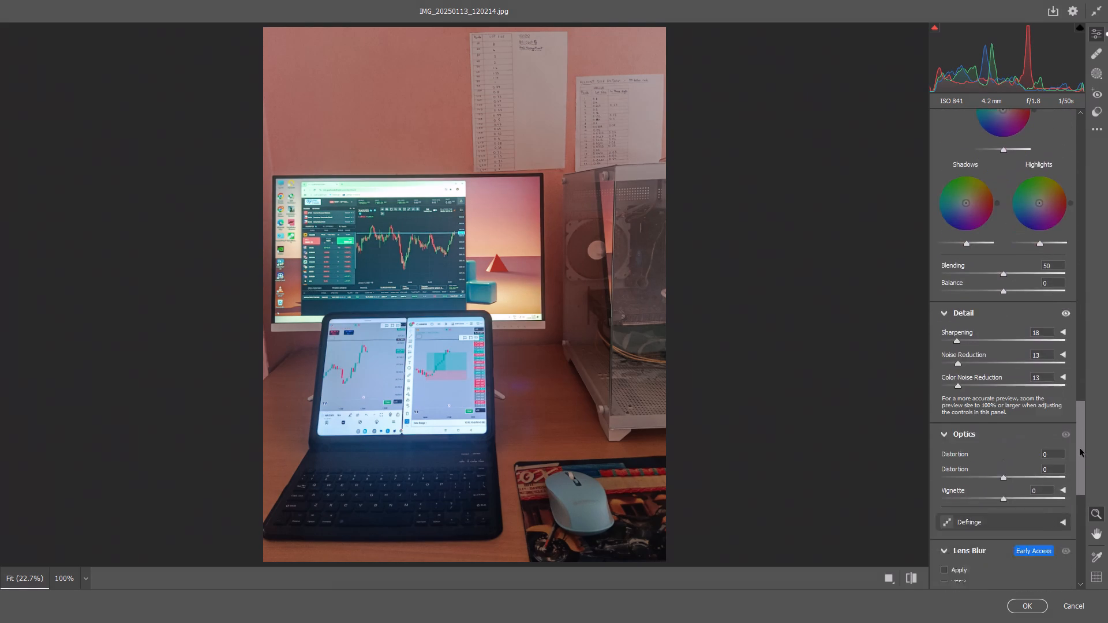
pyautogui.moveTo(1080, 448); pyautogui.dragTo(1079, 483)
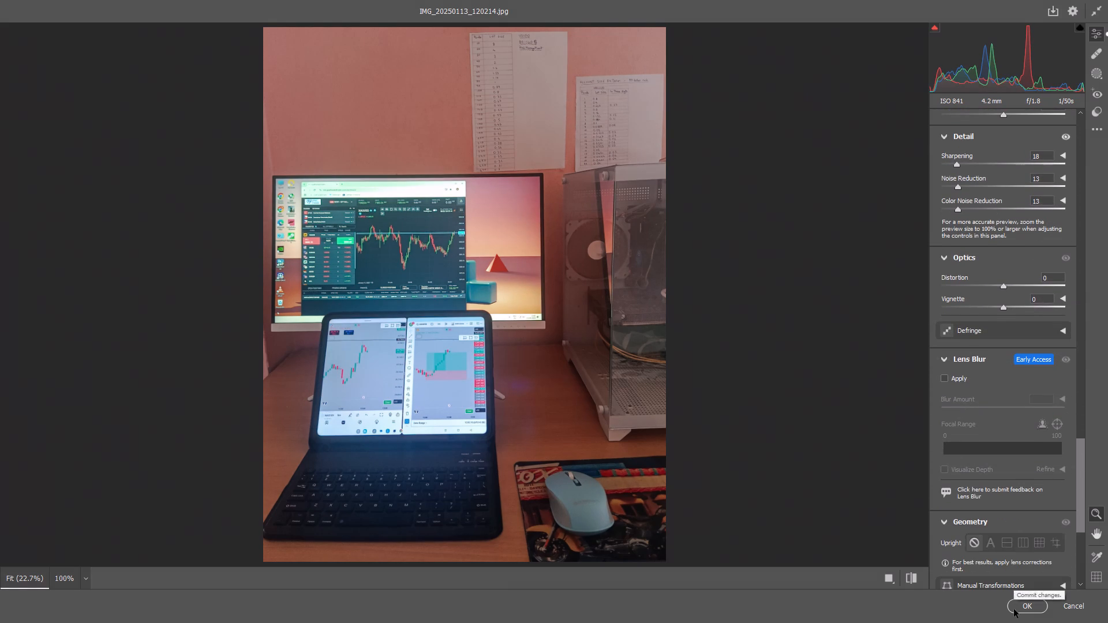
pyautogui.click(1014, 609)
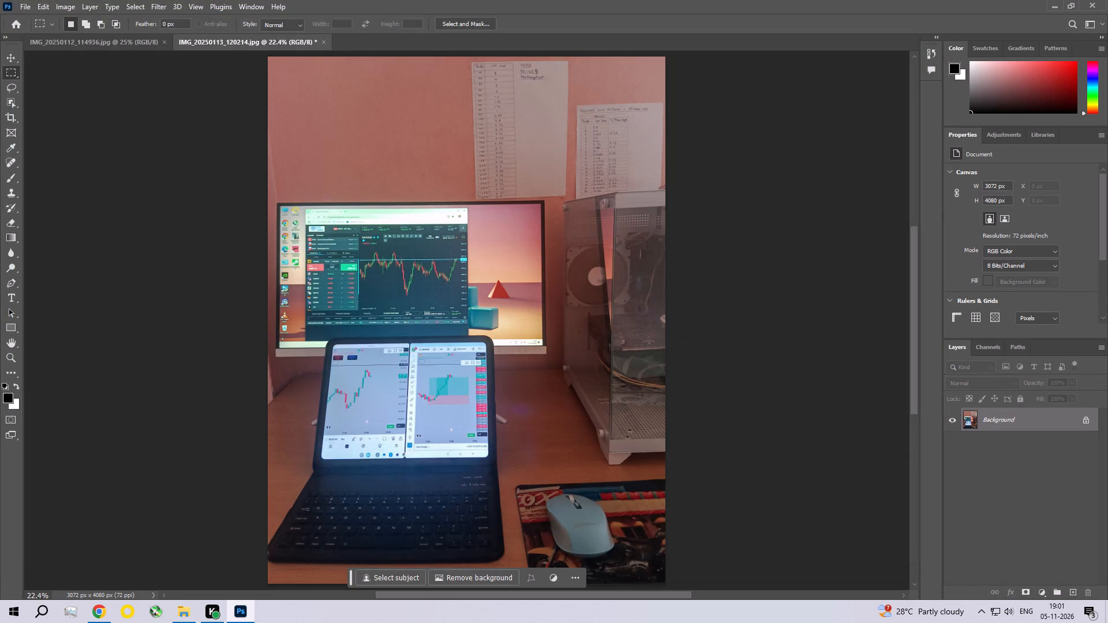
# Examine the monitor and tablet screens in the filtered photo up close.
pyautogui.hotkey('ctrl', 'space')
pyautogui.hotkey('ctrl', 'space')
pyautogui.hotkey('ctrl', 'space')
pyautogui.hotkey('ctrl', 'space')
pyautogui.hotkey('ctrl', 'space')
pyautogui.hotkey('ctrl', 'space')
pyautogui.hotkey('ctrl', 'space')
pyautogui.hotkey('ctrl', 'space')
pyautogui.hotkey('ctrl', 'space')
pyautogui.hotkey('ctrl', 'space')
pyautogui.hotkey('ctrl', 'space')
pyautogui.hotkey('ctrl', 'space')
pyautogui.hotkey('ctrl', 'space')
pyautogui.hotkey('ctrl', 'space')
pyautogui.hotkey('ctrl', 'space')
pyautogui.hotkey('ctrl', 'space')
pyautogui.hotkey('ctrl', 'space')
pyautogui.hotkey('ctrl', 'space')
pyautogui.hotkey('ctrl', 'space')
pyautogui.hotkey('ctrl', 'space')
pyautogui.keyDown('ctrl'); pyautogui.tripleClick(486, 316); pyautogui.keyUp('ctrl')
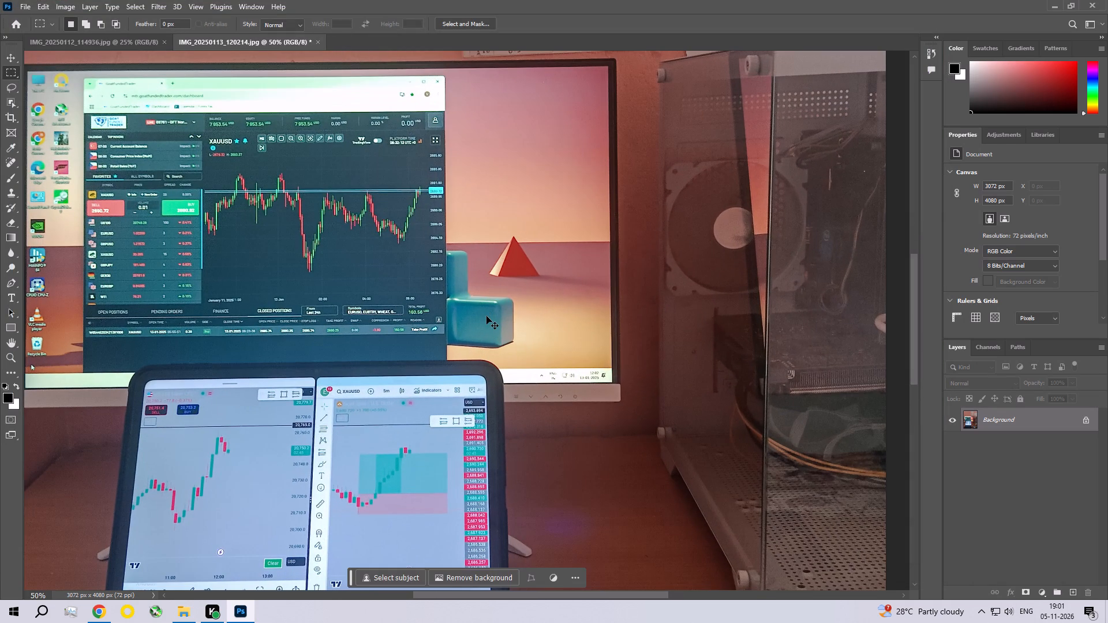
pyautogui.hotkey('ctrl', '0')
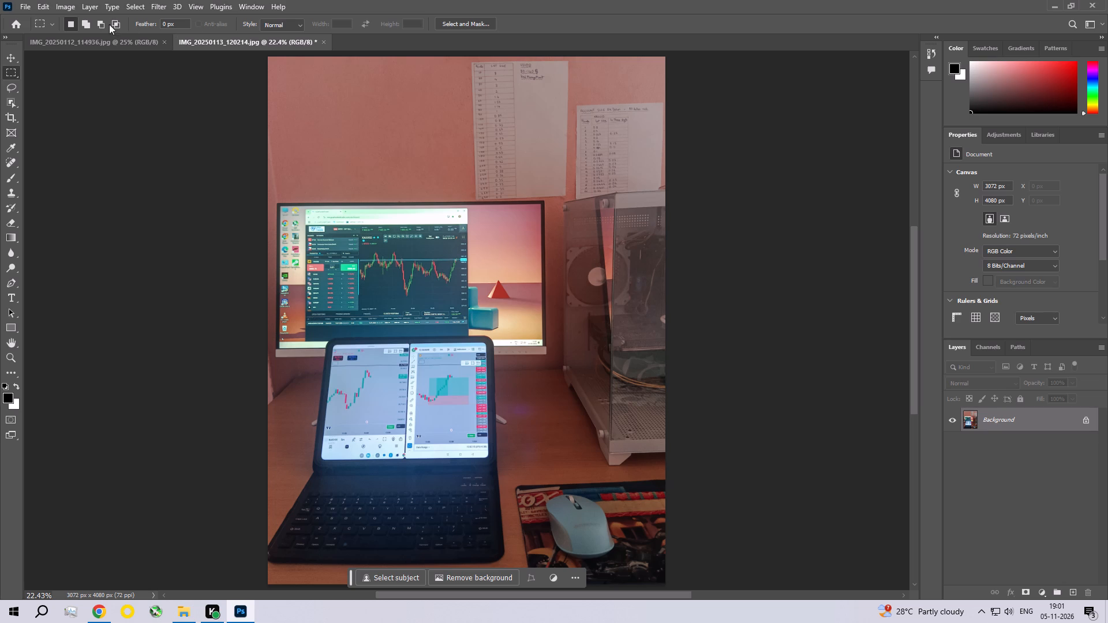
# Apply a Photo Filter adjustment with Warming Filter (85) at 25% density, preserving luminosity.
pyautogui.click(74, 4)
pyautogui.click(84, 39)
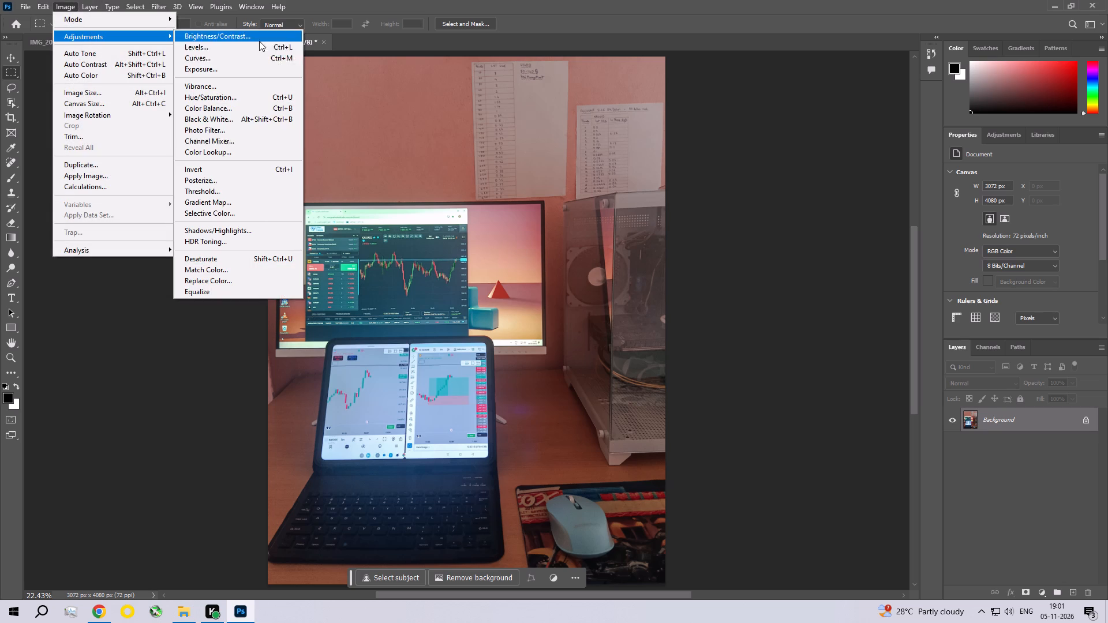
pyautogui.click(247, 129)
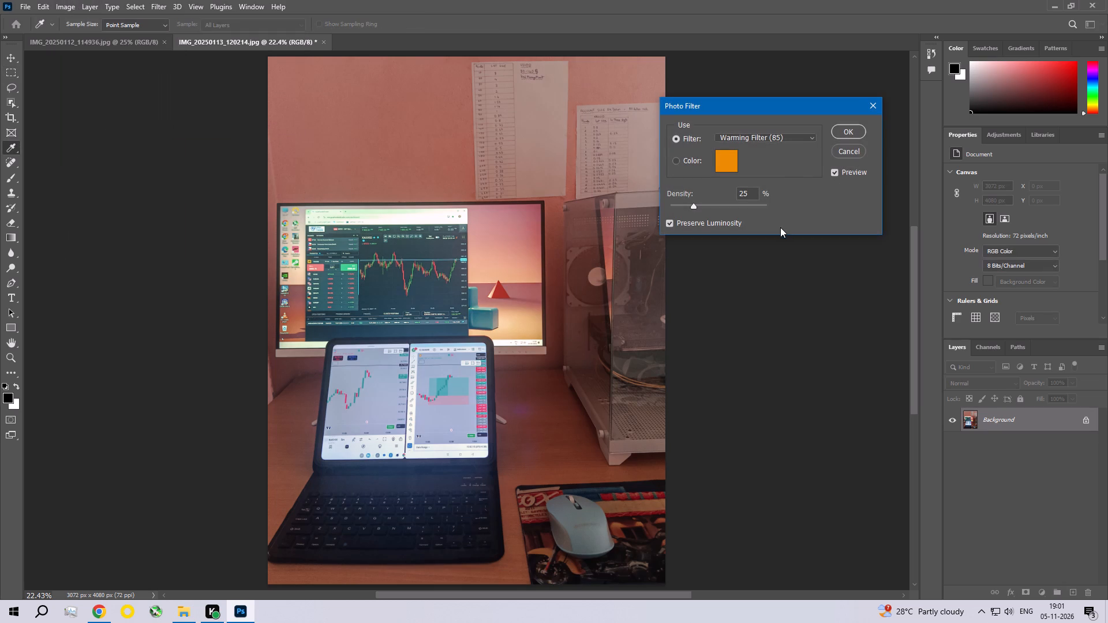
pyautogui.click(837, 132)
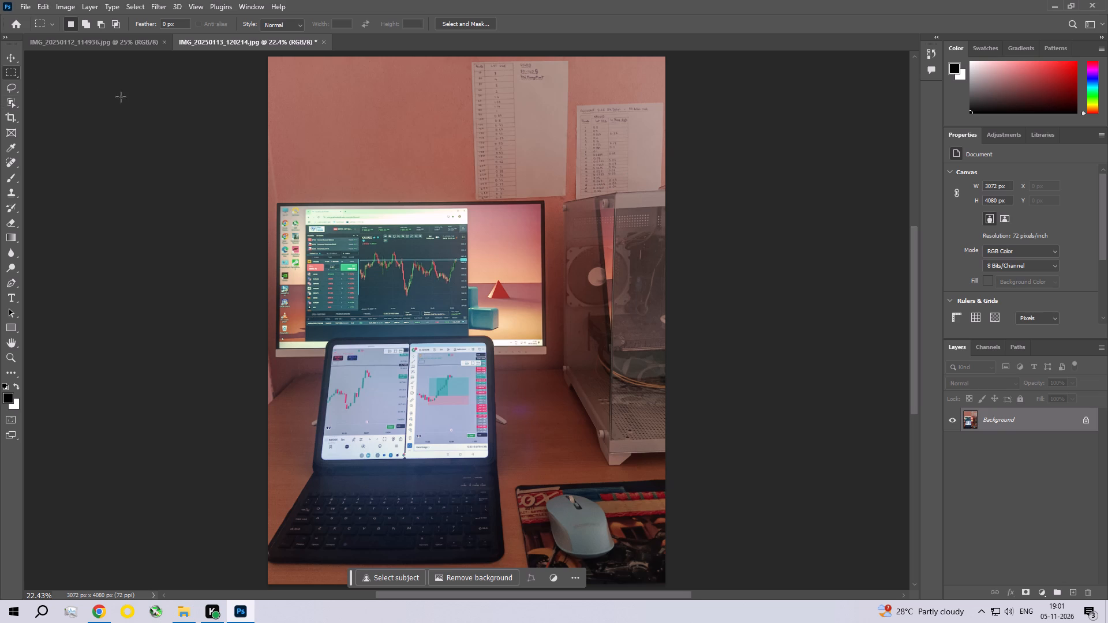
# Apply an Exposure adjustment with the Offset set to +0.0050.
pyautogui.click(65, 7)
pyautogui.click(75, 34)
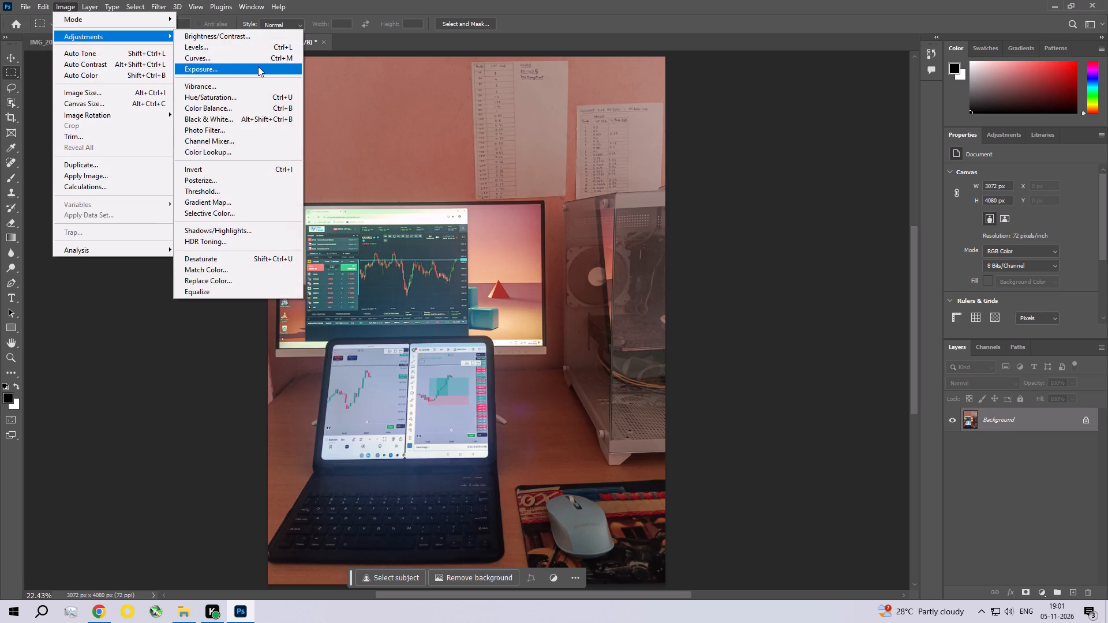
pyautogui.click(258, 66)
pyautogui.click(920, 211)
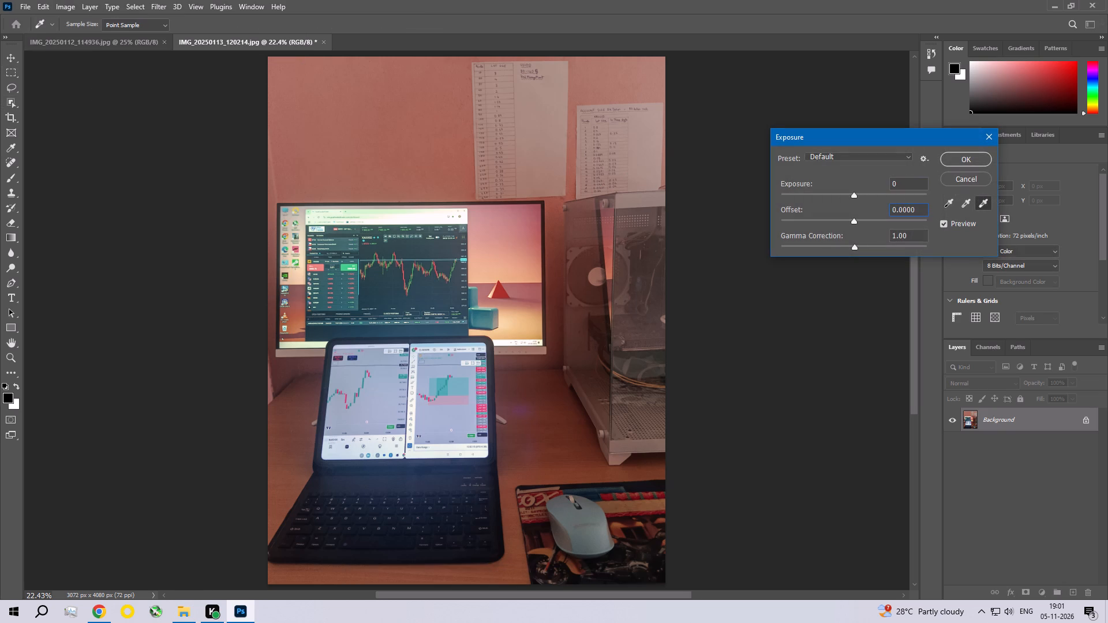
pyautogui.press('BackSpace')
pyautogui.press('BackSpace')
pyautogui.write('50')
pyautogui.press('Return')
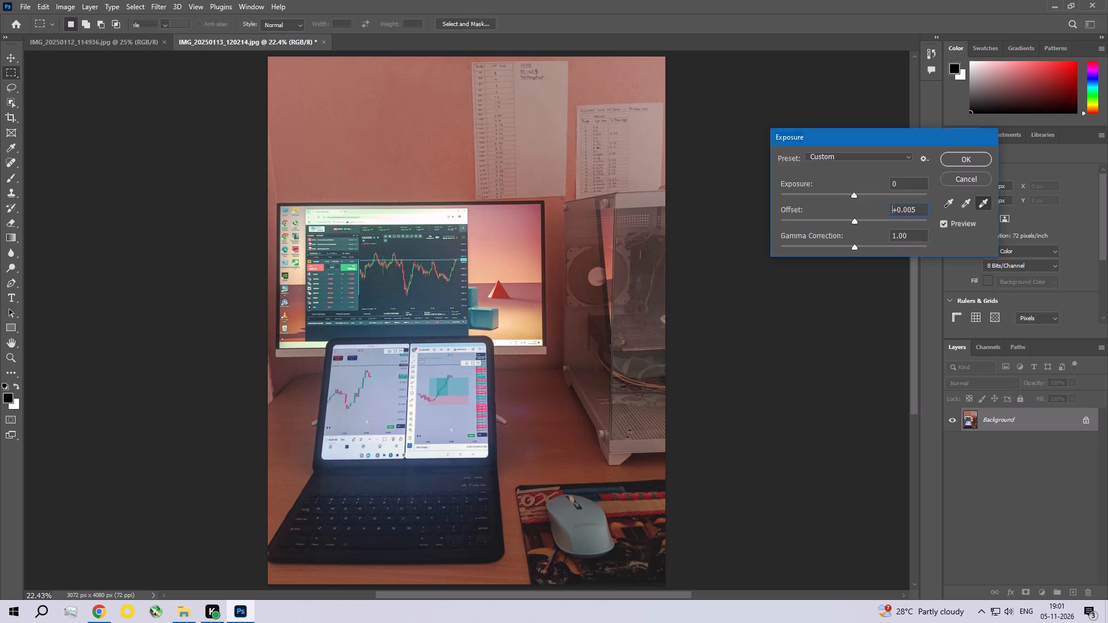
# Save IMG_20250113_120214.jpg.
pyautogui.hotkey('ctrl', 's')
pyautogui.press('Return')
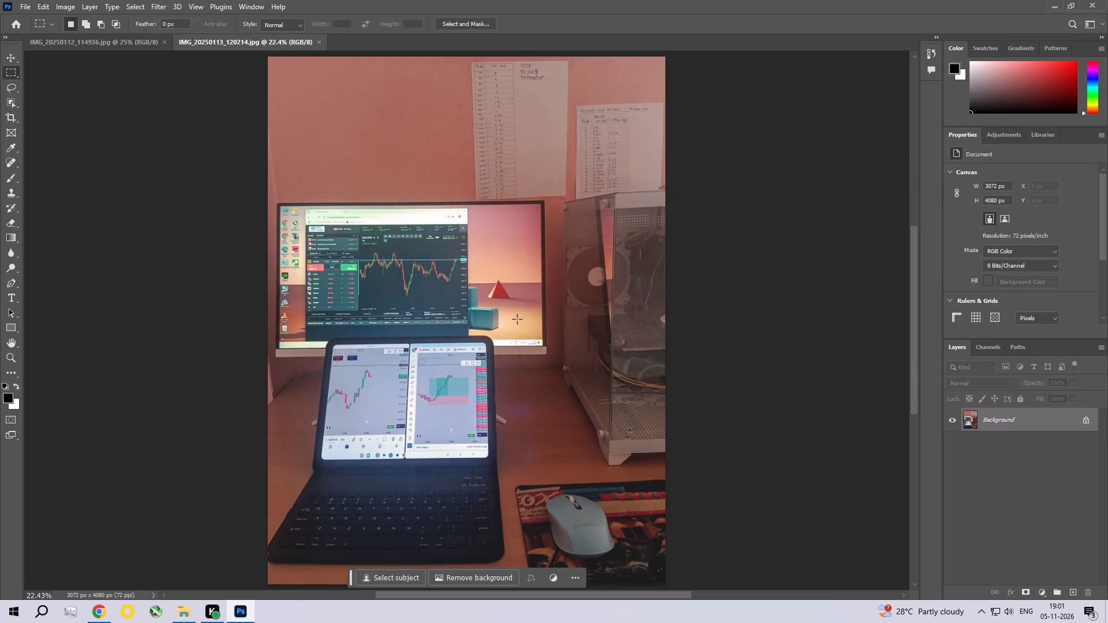
# Examine the monitor and tablet screens in the saved photo up close.
pyautogui.hotkey('ctrl', 'space')
pyautogui.hotkey('ctrl', 'space')
pyautogui.hotkey('ctrl', 'space')
pyautogui.hotkey('ctrl', 'space')
pyautogui.hotkey('ctrl', 'space')
pyautogui.hotkey('ctrl', 'space')
pyautogui.hotkey('ctrl', 'space')
pyautogui.hotkey('ctrl', 'space')
pyautogui.hotkey('ctrl', 'space')
pyautogui.hotkey('ctrl', 'space')
pyautogui.hotkey('ctrl', 'space')
pyautogui.hotkey('ctrl', 'space')
pyautogui.hotkey('ctrl', 'space')
pyautogui.hotkey('ctrl', 'space')
pyautogui.hotkey('ctrl', 'space')
pyautogui.hotkey('ctrl', 'space')
pyautogui.hotkey('ctrl', 'space')
pyautogui.hotkey('ctrl', 'space')
pyautogui.hotkey('ctrl', 'space')
pyautogui.hotkey('ctrl', 'space')
pyautogui.keyDown('ctrl'); pyautogui.tripleClick(430, 339); pyautogui.keyUp('ctrl')
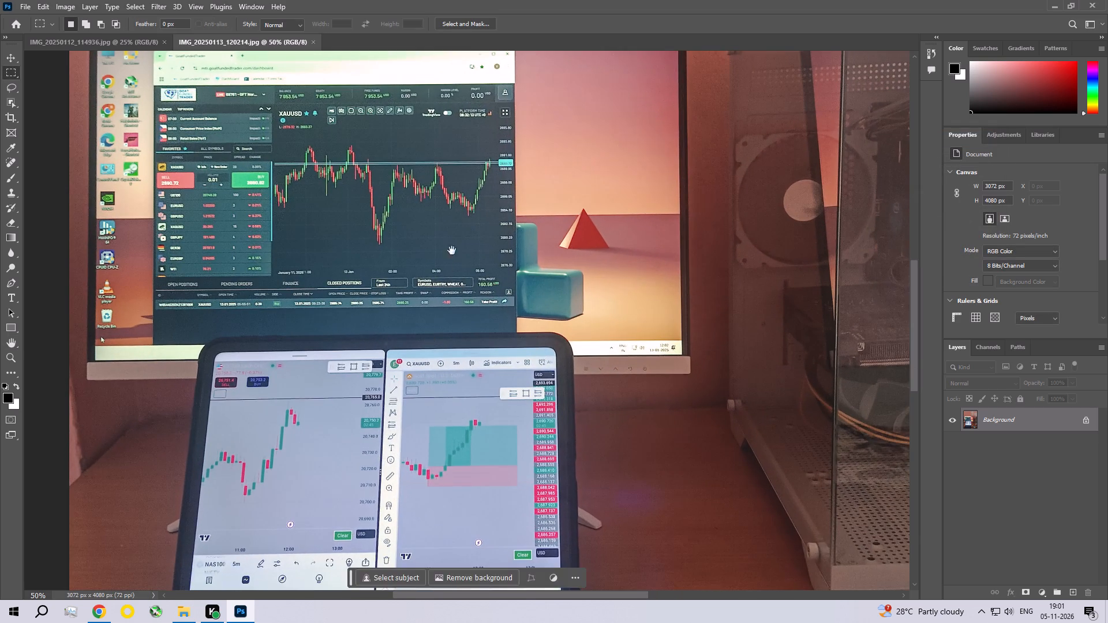
pyautogui.moveTo(457, 242); pyautogui.dragTo(482, 362)
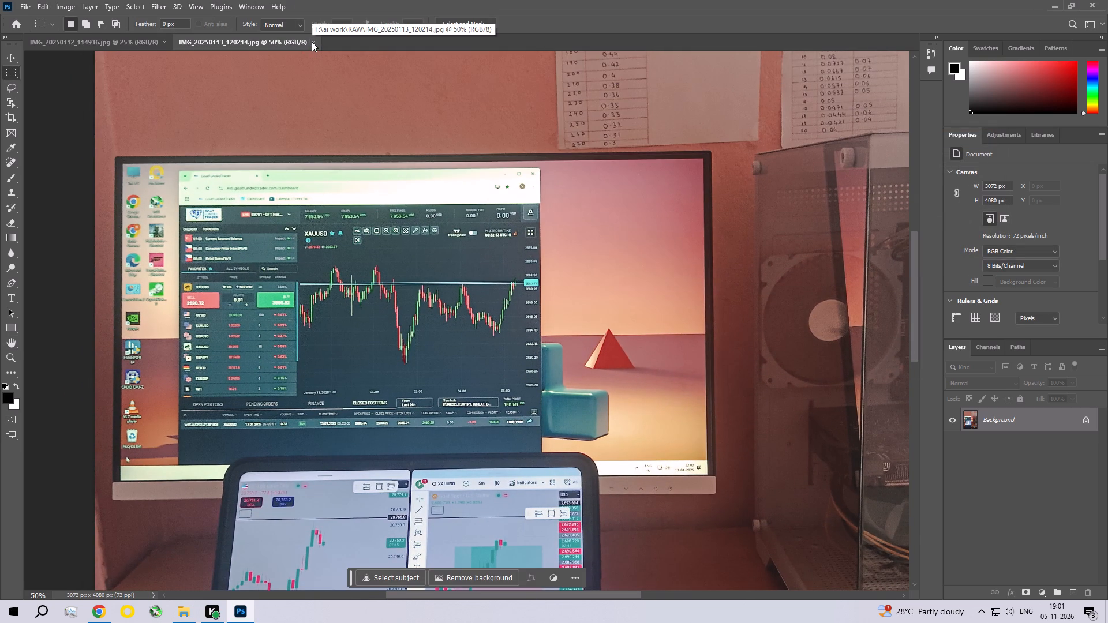
# Close the finished photo IMG_20250113_120214.jpg.
pyautogui.click(312, 42)
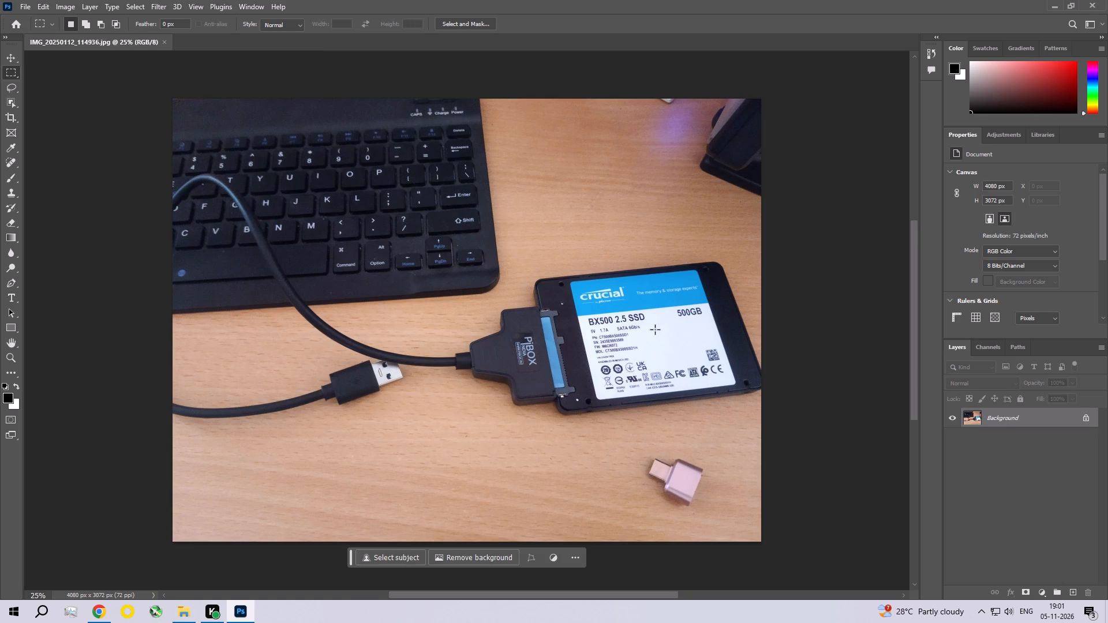
# Remove the speck on the desk beside the keyboard's Delete key with a Content-Aware fill at 100% opacity.
pyautogui.hotkey('ctrl', 'space')
pyautogui.hotkey('ctrl', 'space')
pyautogui.hotkey('ctrl', 'space')
pyautogui.hotkey('ctrl', 'space')
pyautogui.hotkey('ctrl', 'space')
pyautogui.hotkey('ctrl', 'space')
pyautogui.hotkey('ctrl', 'space')
pyautogui.hotkey('ctrl', 'space')
pyautogui.hotkey('ctrl', 'space')
pyautogui.hotkey('ctrl', 'space')
pyautogui.hotkey('ctrl', 'space')
pyautogui.hotkey('ctrl', 'space')
pyautogui.hotkey('ctrl', 'space')
pyautogui.hotkey('ctrl', 'space')
pyautogui.hotkey('ctrl', 'space')
pyautogui.hotkey('ctrl', 'space')
pyautogui.hotkey('ctrl', 'space')
pyautogui.hotkey('ctrl', 'space')
pyautogui.hotkey('ctrl', 'space')
pyautogui.hotkey('ctrl', 'space')
pyautogui.keyDown('ctrl'); pyautogui.doubleClick(554, 148); pyautogui.keyUp('ctrl')
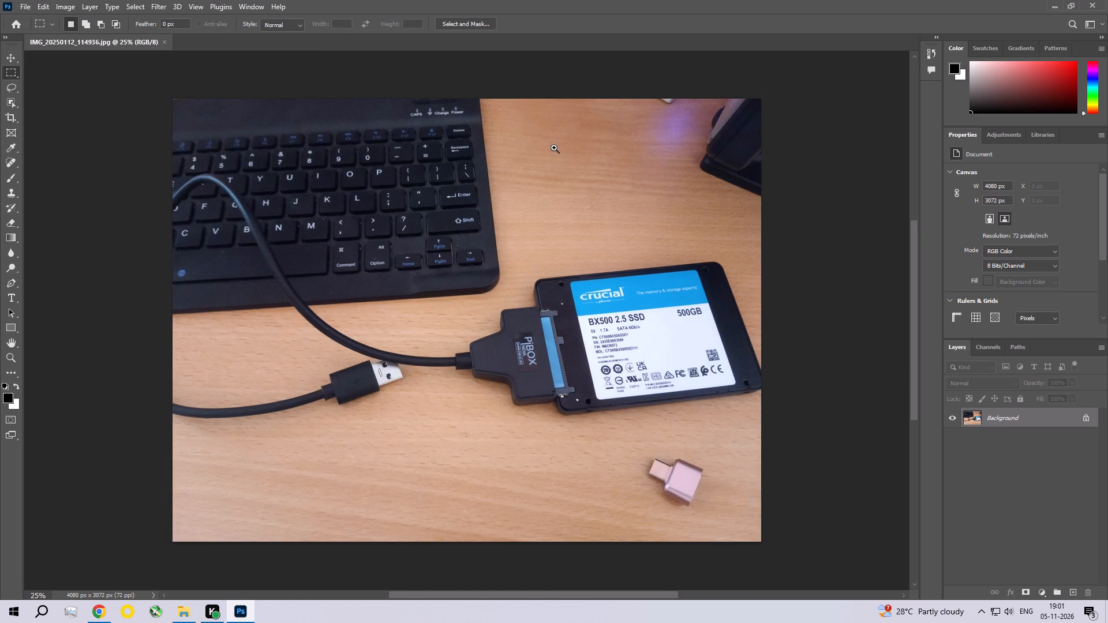
pyautogui.moveTo(549, 144); pyautogui.dragTo(552, 201)
pyautogui.moveTo(428, 151); pyautogui.dragTo(452, 171)
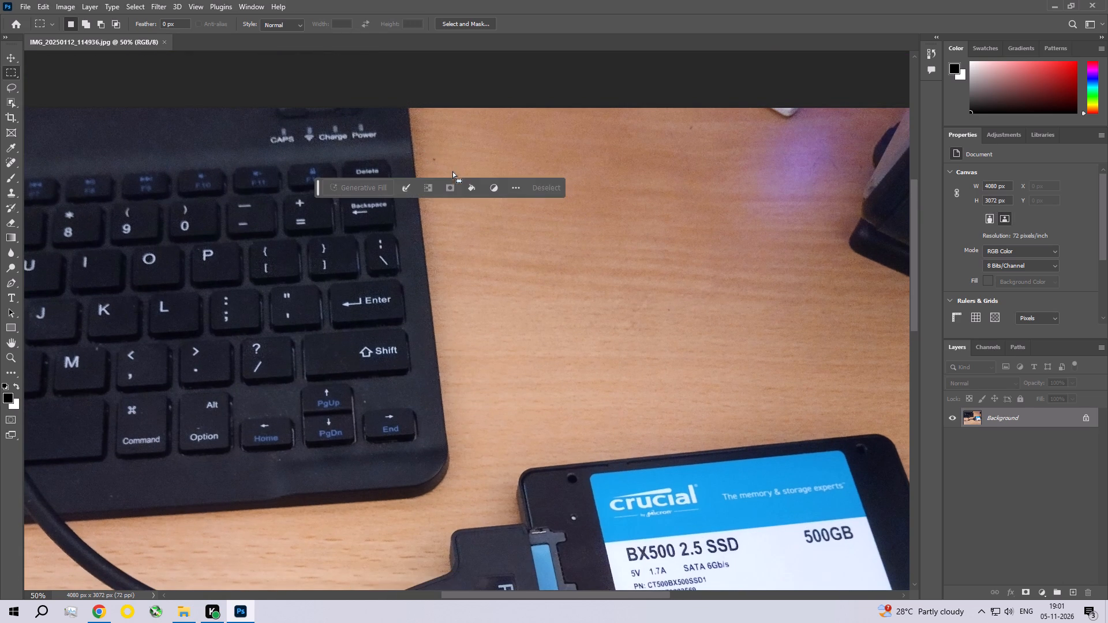
pyautogui.click(40, 1)
pyautogui.click(72, 185)
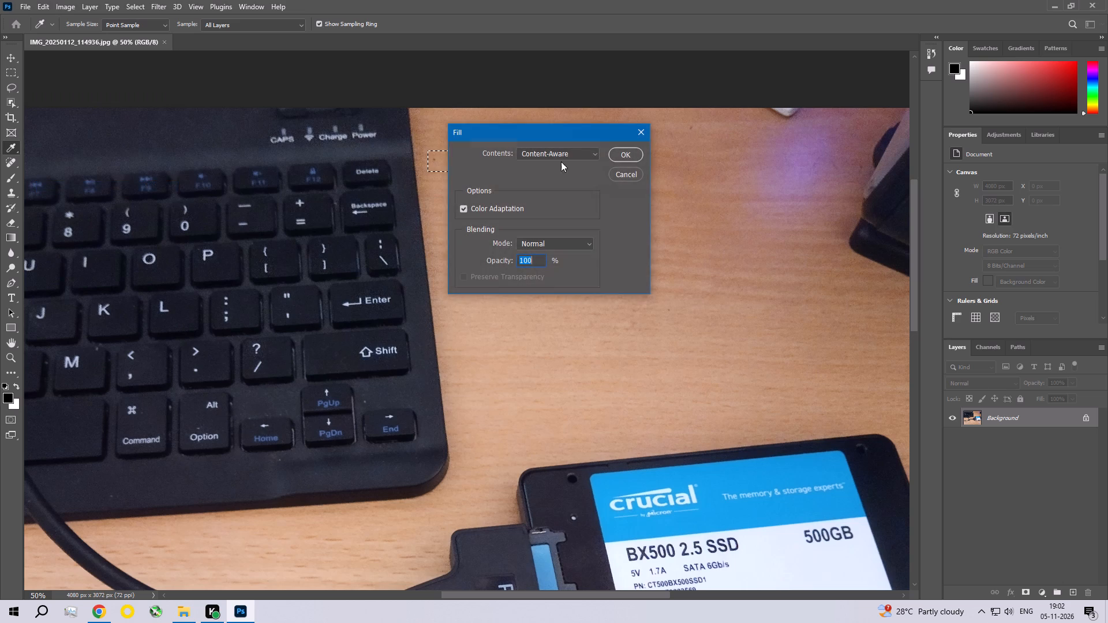
pyautogui.click(622, 155)
# Remove the speck near the photo's upper edge, beside the purple glare, with a Content-Aware fill and clear the selection.
pyautogui.moveTo(682, 118); pyautogui.dragTo(702, 137)
pyautogui.click(40, 2)
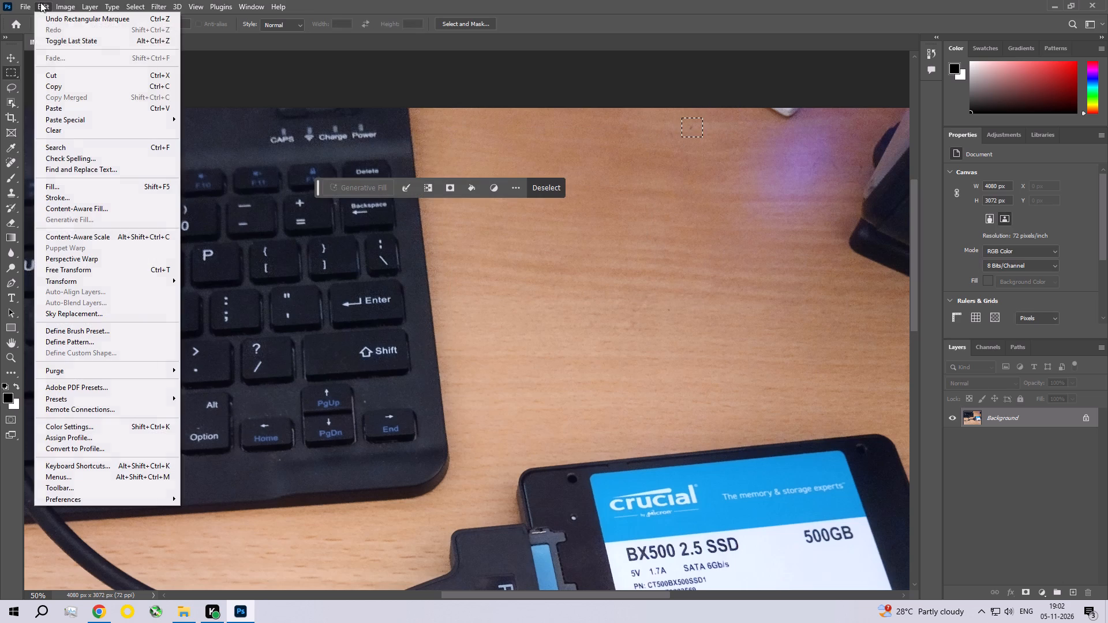
pyautogui.click(62, 181)
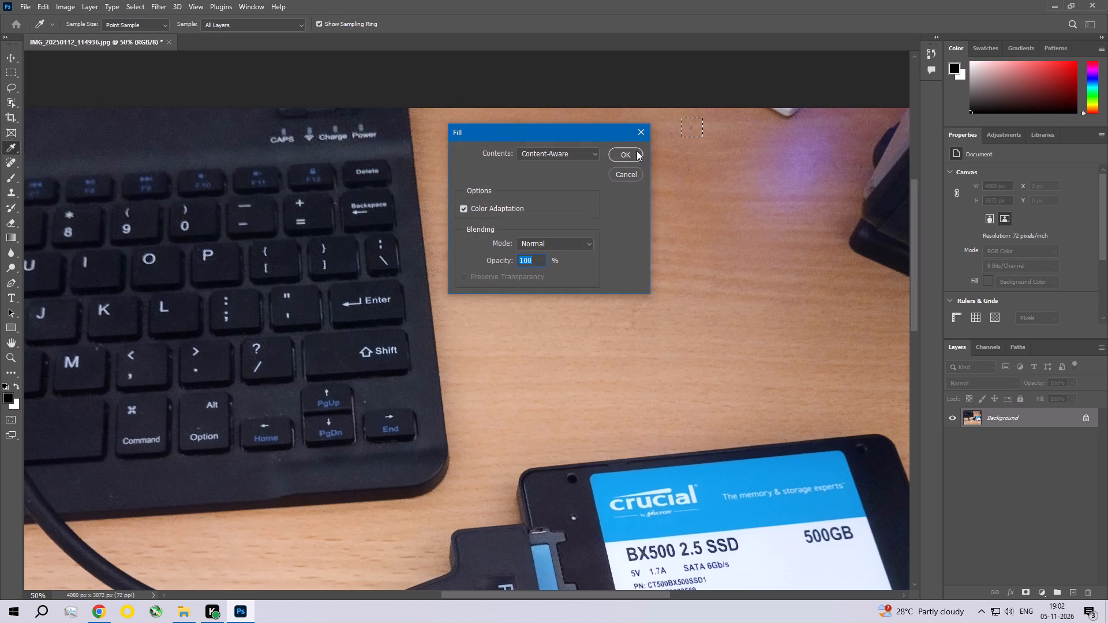
pyautogui.click(636, 150)
pyautogui.hotkey('ctrl', 'd')
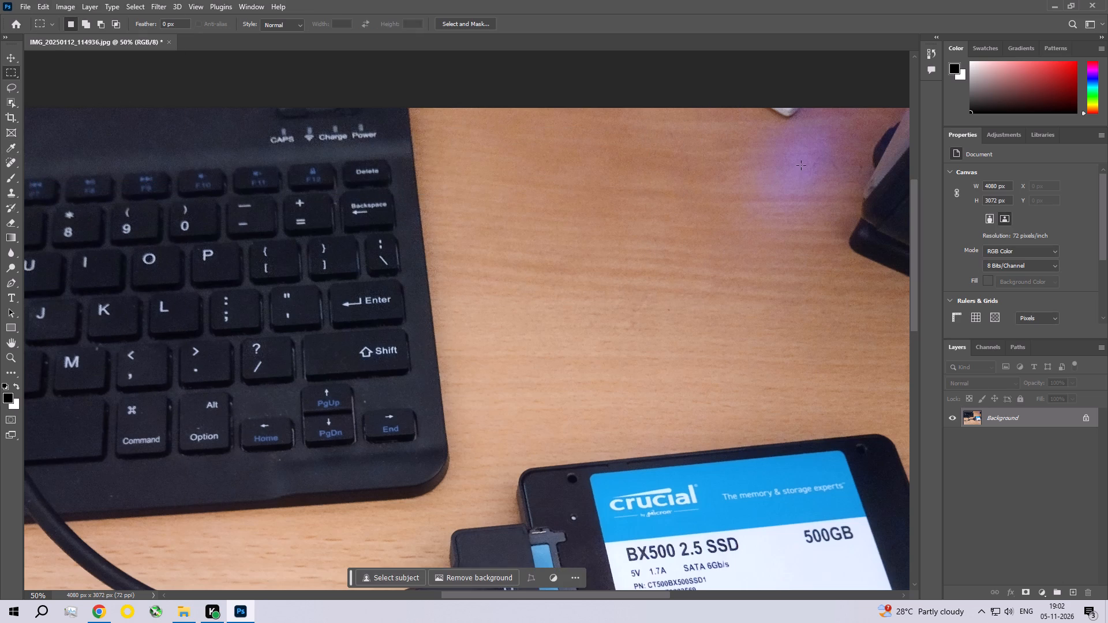
# Remove the mark on the desk above the SSD with a Content-Aware fill and clear the selection.
pyautogui.press('space')
pyautogui.press('space')
pyautogui.press('space')
pyautogui.press('space')
pyautogui.press('space')
pyautogui.press('space')
pyautogui.press('space')
pyautogui.press('space')
pyautogui.moveTo(541, 361); pyautogui.dragTo(515, 207)
pyautogui.moveTo(633, 142); pyautogui.dragTo(652, 171)
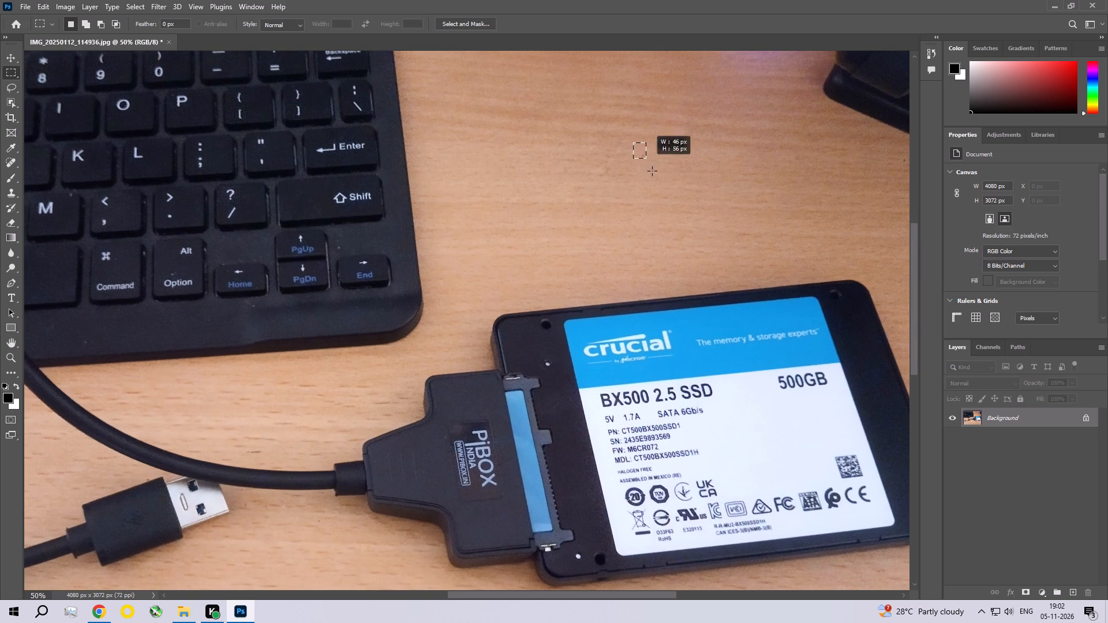
pyautogui.moveTo(652, 171); pyautogui.dragTo(654, 173)
pyautogui.click(43, 1)
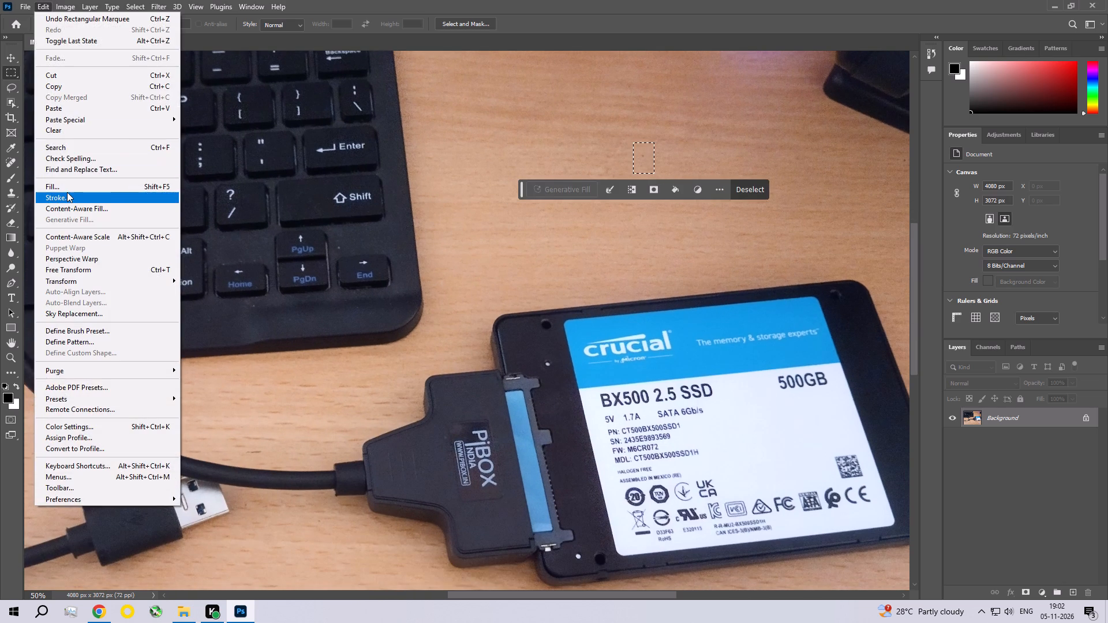
pyautogui.click(67, 192)
pyautogui.click(626, 164)
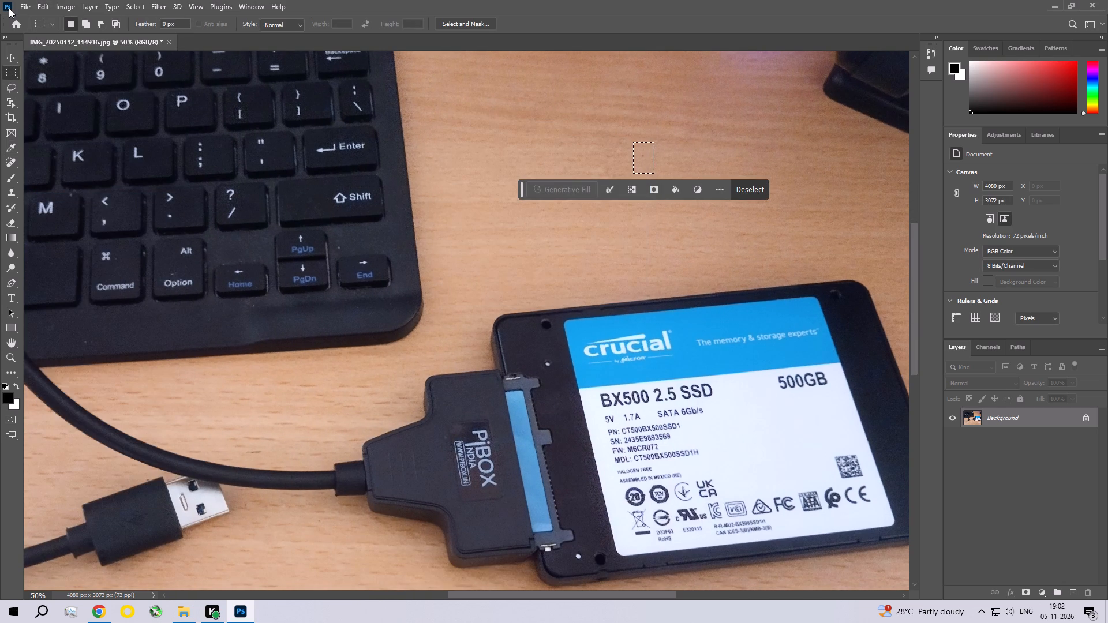
pyautogui.click(48, 3)
pyautogui.click(53, 182)
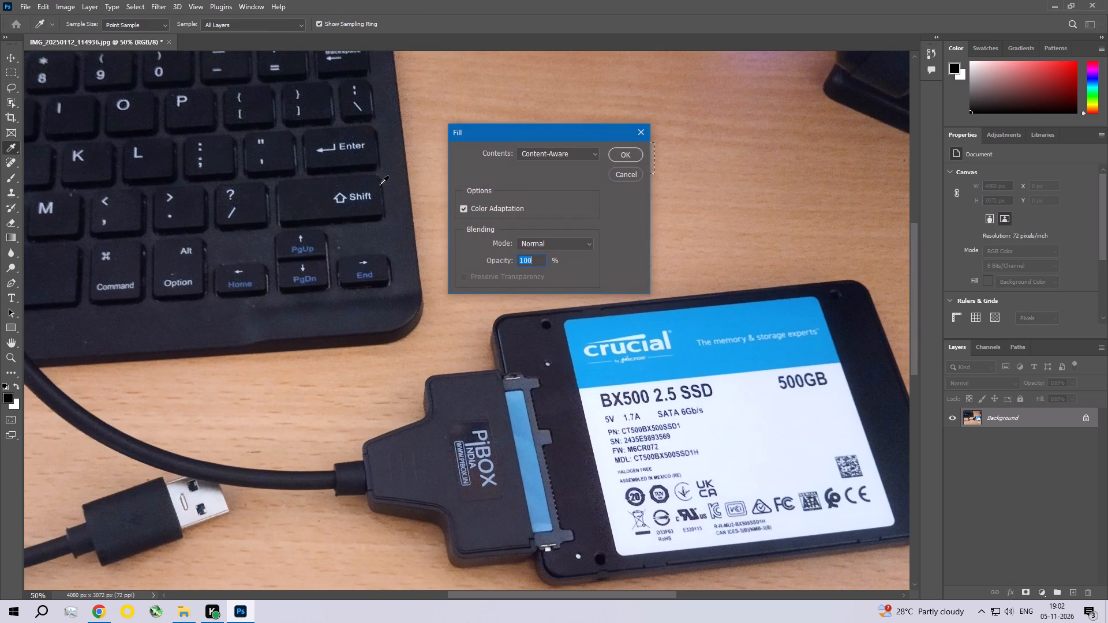
pyautogui.click(630, 150)
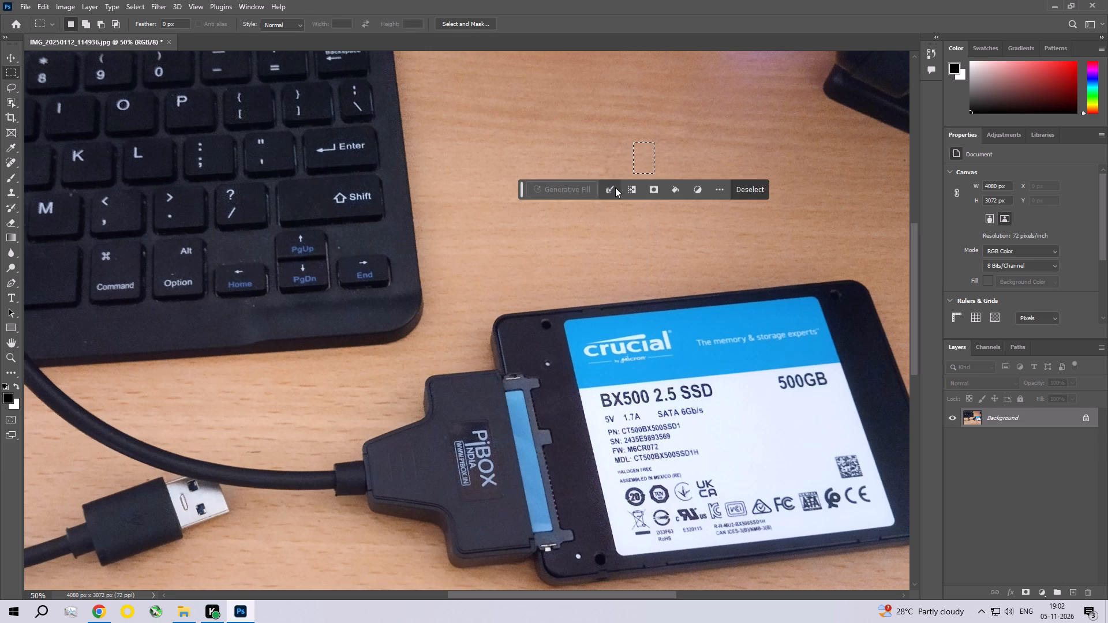
pyautogui.hotkey('ctrl', 'd')
# Remove the speck on the desk between the SSD and the pink USB adapter with a Content-Aware fill, clearing the selection.
pyautogui.press('space')
pyautogui.press('space')
pyautogui.press('space')
pyautogui.press('space')
pyautogui.press('space')
pyautogui.press('space')
pyautogui.press('space')
pyautogui.press('space')
pyautogui.press('space')
pyautogui.press('space')
pyautogui.press('space')
pyautogui.press('space')
pyautogui.press('space')
pyautogui.press('space')
pyautogui.press('space')
pyautogui.press('space')
pyautogui.press('space')
pyautogui.press('space')
pyautogui.press('space')
pyautogui.press('space')
pyautogui.moveTo(635, 415); pyautogui.dragTo(540, 198)
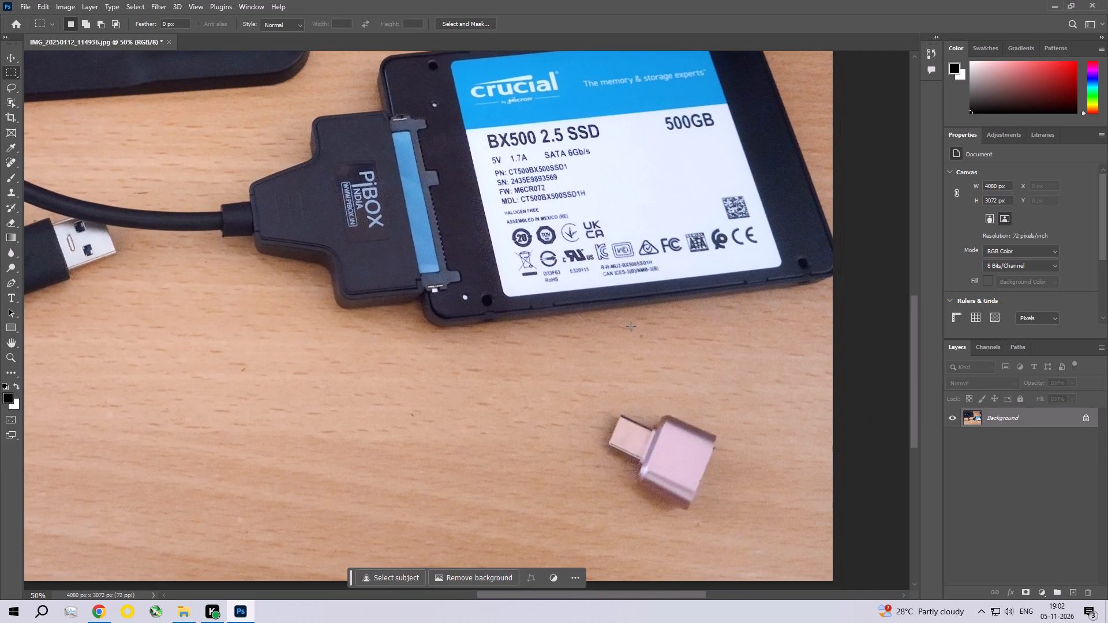
pyautogui.moveTo(632, 328); pyautogui.dragTo(649, 342)
pyautogui.click(42, 0)
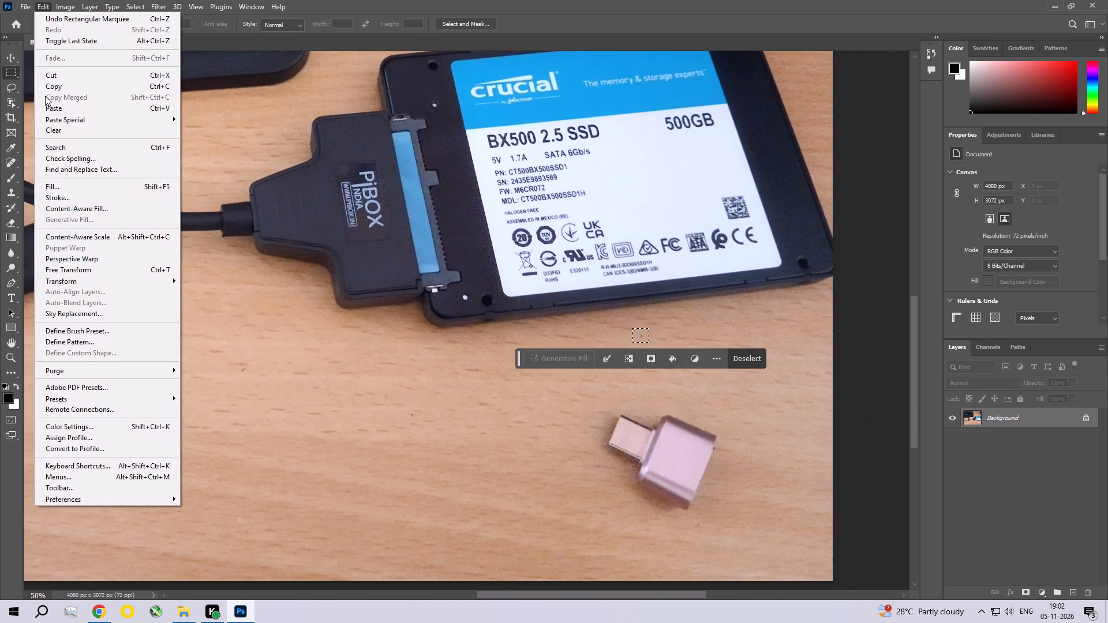
pyautogui.click(53, 187)
pyautogui.click(622, 152)
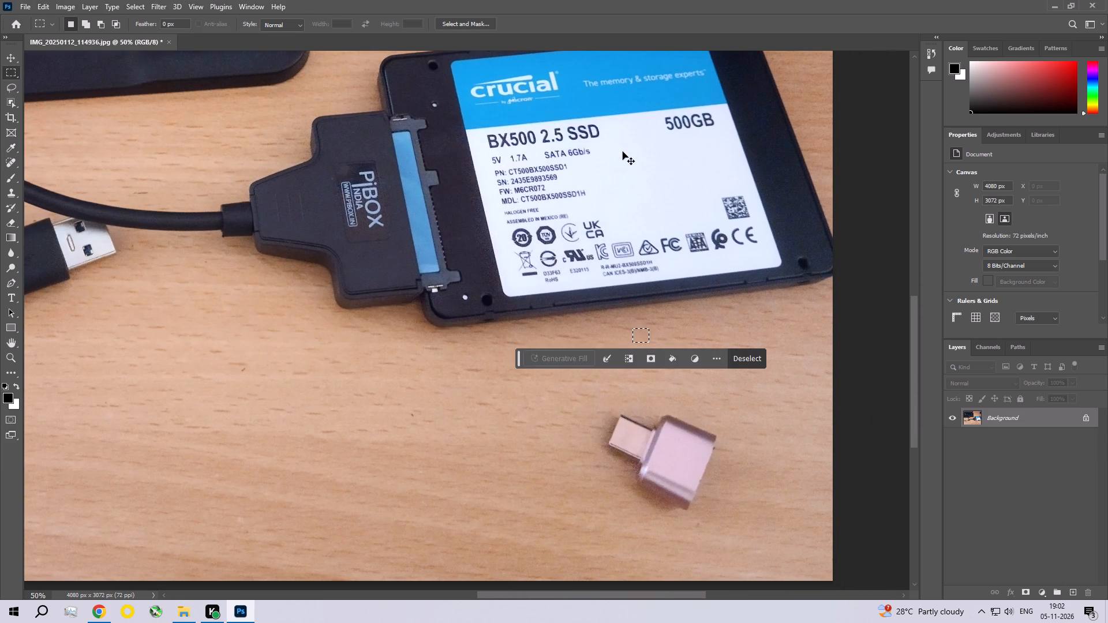
pyautogui.hotkey('ctrl', 'd')
# Remove the mark on the desk below the cable and USB plug with a Content-Aware fill.
pyautogui.press('space')
pyautogui.press('space')
pyautogui.press('space')
pyautogui.press('space')
pyautogui.press('space')
pyautogui.press('space')
pyautogui.press('space')
pyautogui.press('space')
pyautogui.press('space')
pyautogui.press('space')
pyautogui.press('space')
pyautogui.press('space')
pyautogui.press('space')
pyautogui.press('space')
pyautogui.press('space')
pyautogui.press('space')
pyautogui.press('space')
pyautogui.moveTo(300, 410); pyautogui.dragTo(356, 362)
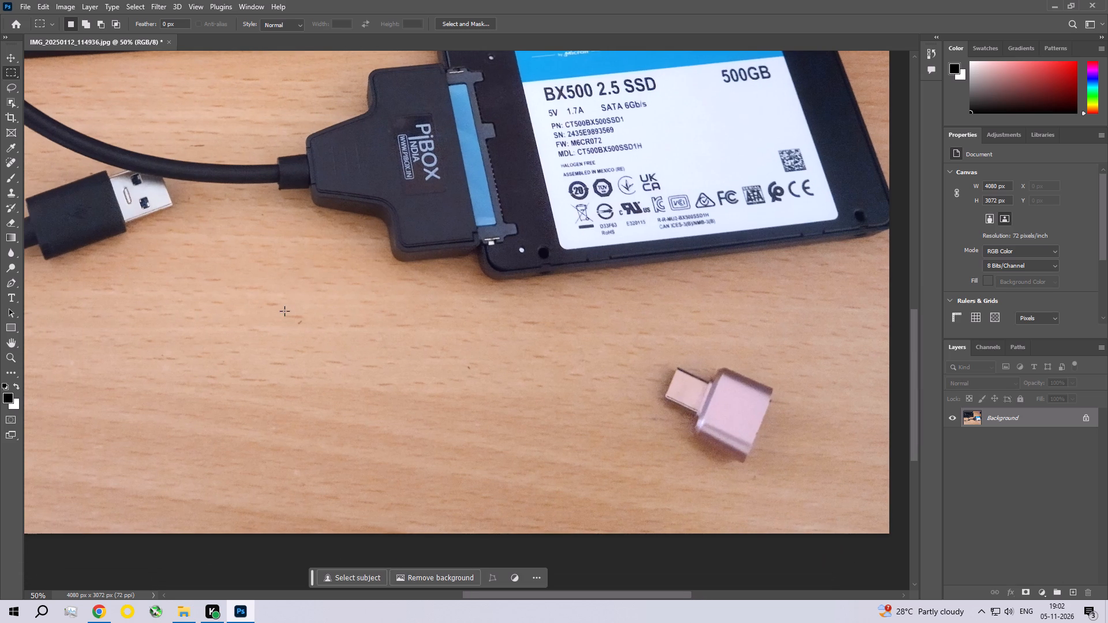
pyautogui.moveTo(285, 310); pyautogui.dragTo(313, 331)
pyautogui.click(46, 5)
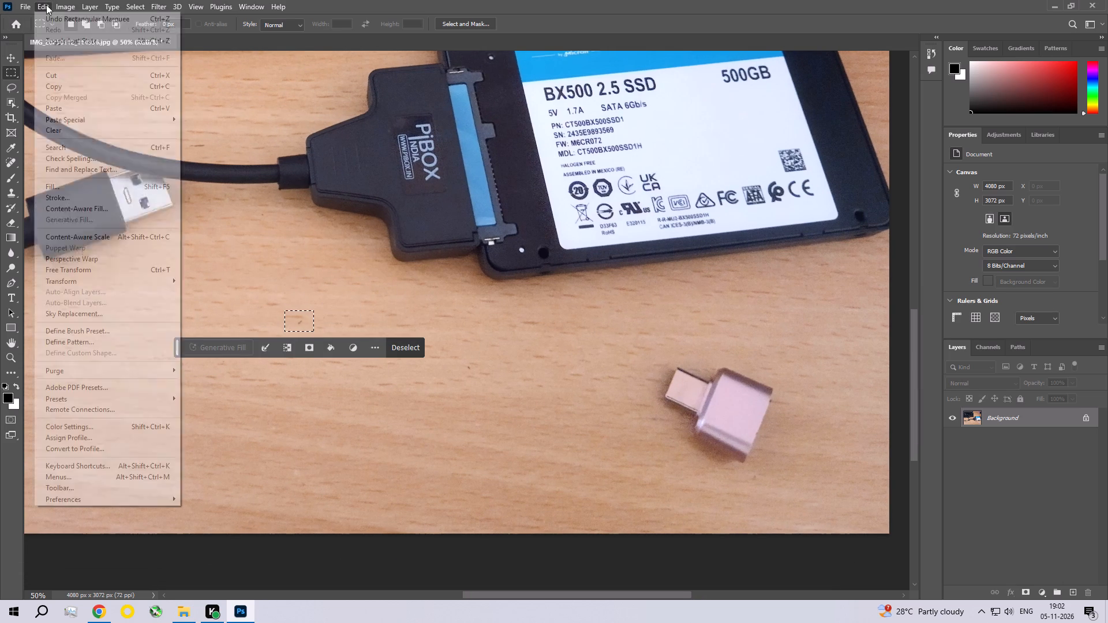
pyautogui.click(69, 188)
pyautogui.click(617, 152)
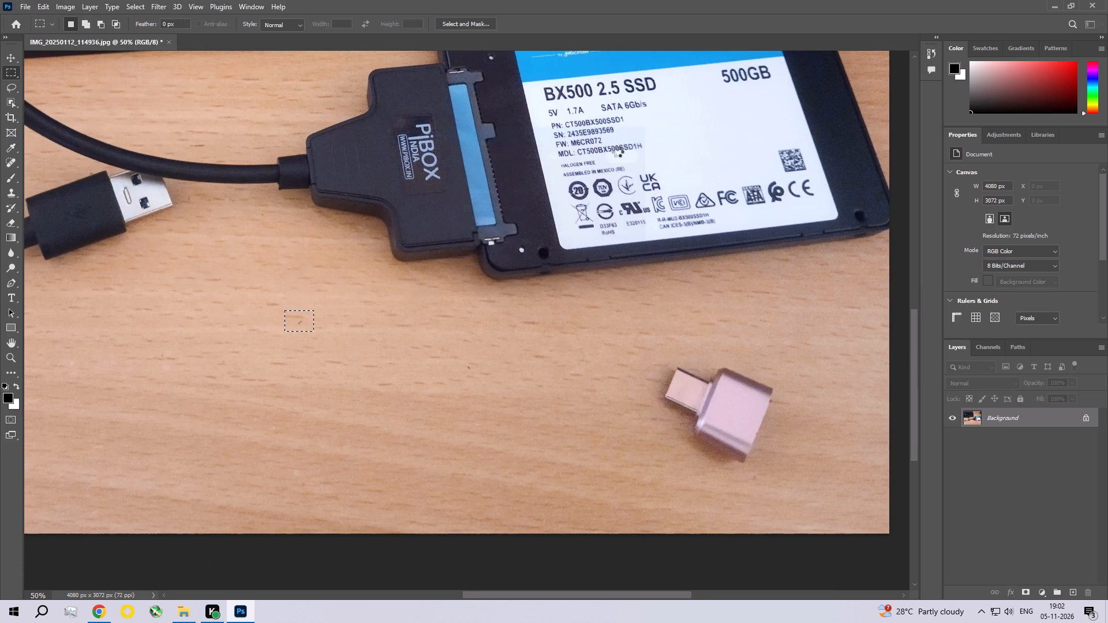
# Remove the dark speck on the desk below the PiBOX connector with a Content-Aware fill.
pyautogui.moveTo(459, 360); pyautogui.dragTo(480, 373)
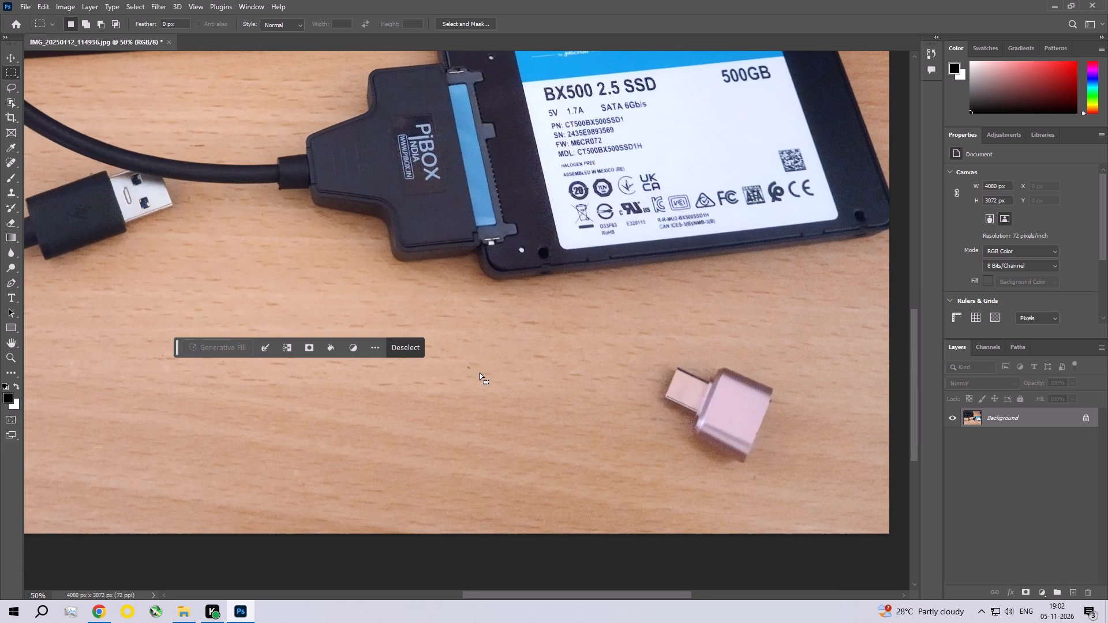
pyautogui.click(43, 2)
pyautogui.click(69, 190)
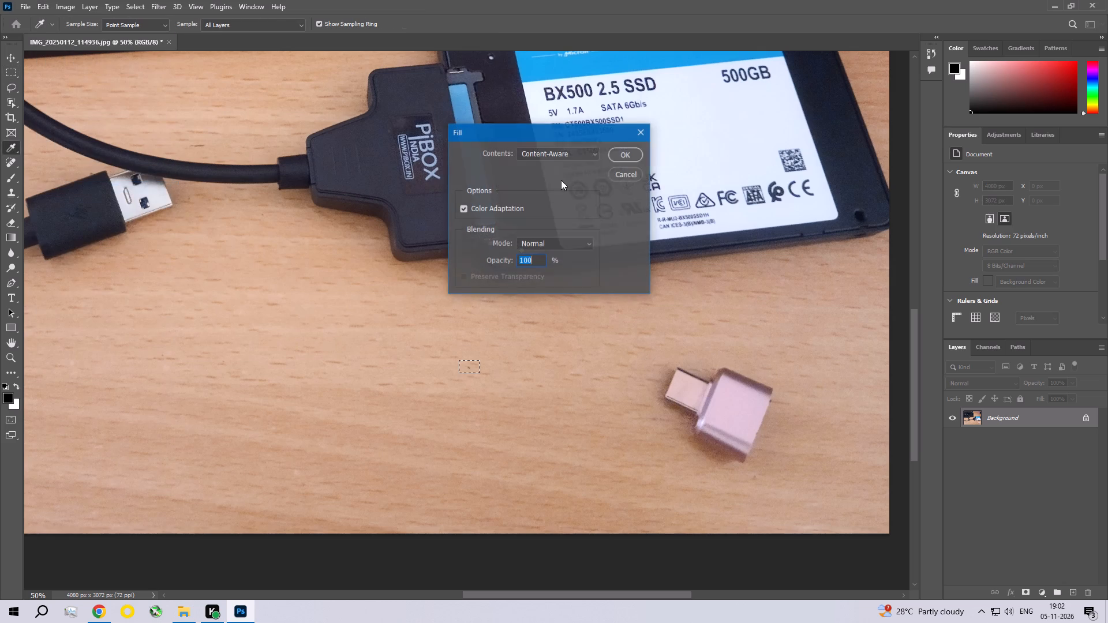
pyautogui.click(621, 153)
# Remove the speck on the keyboard's blank upper frame with a Content-Aware fill.
pyautogui.press('space')
pyautogui.press('space')
pyautogui.press('space')
pyautogui.press('space')
pyautogui.press('space')
pyautogui.press('space')
pyautogui.press('space')
pyautogui.press('space')
pyautogui.press('space')
pyautogui.press('space')
pyautogui.press('space')
pyautogui.press('space')
pyautogui.press('space')
pyautogui.press('space')
pyautogui.press('space')
pyautogui.press('space')
pyautogui.press('space')
pyautogui.press('space')
pyautogui.press('space')
pyautogui.press('space')
pyautogui.moveTo(206, 448); pyautogui.dragTo(521, 316)
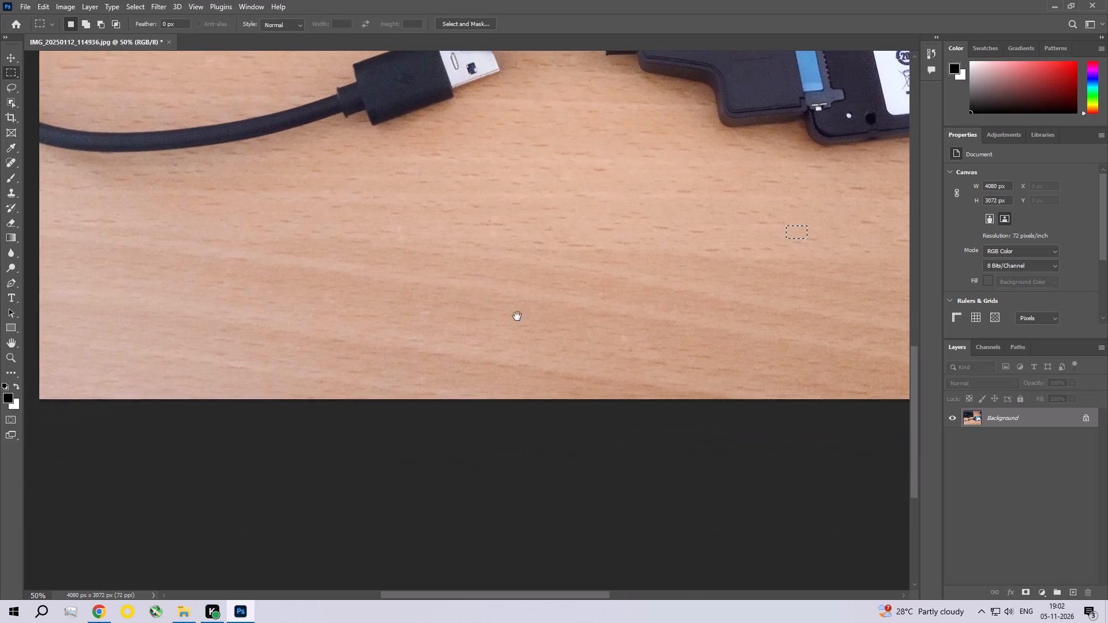
pyautogui.moveTo(265, 280); pyautogui.dragTo(317, 465)
pyautogui.moveTo(315, 326); pyautogui.dragTo(196, 472)
pyautogui.moveTo(244, 382); pyautogui.dragTo(261, 426)
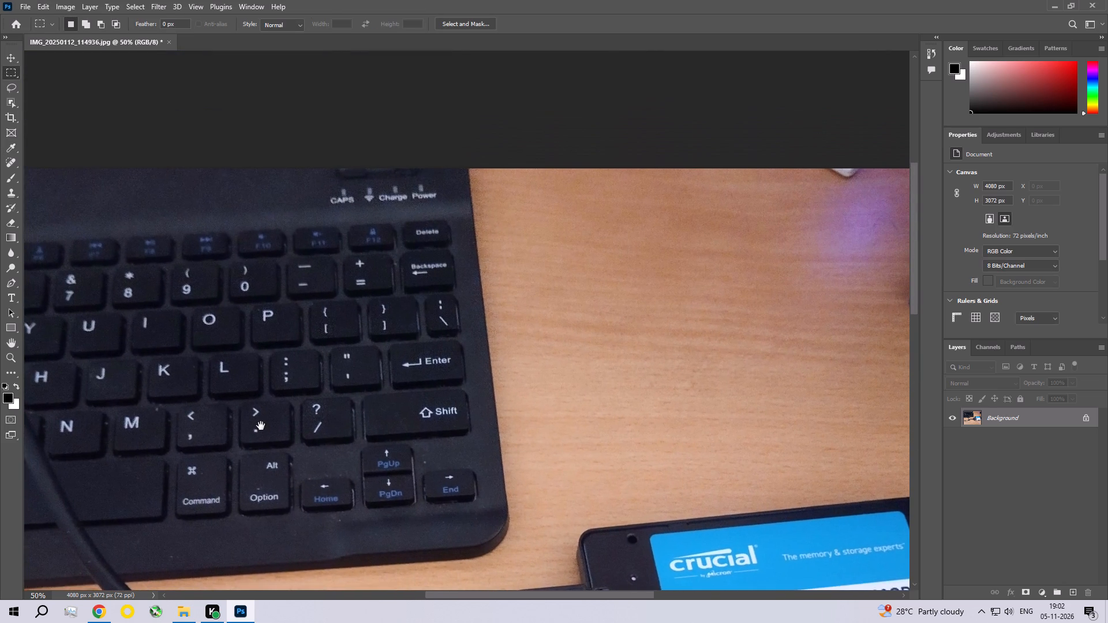
pyautogui.moveTo(261, 426); pyautogui.dragTo(608, 436)
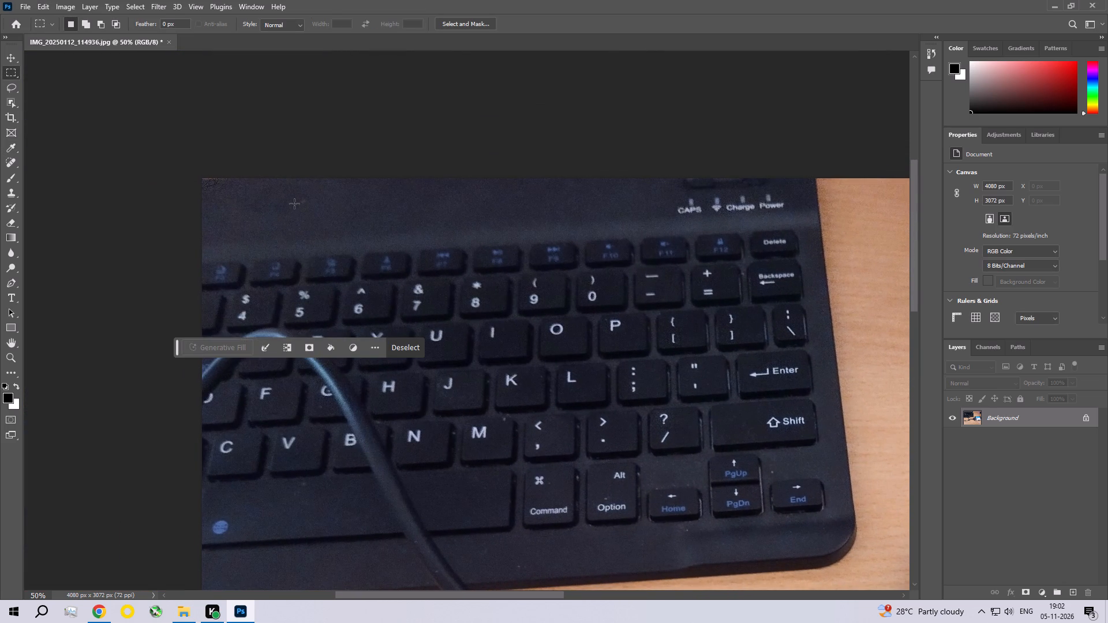
pyautogui.moveTo(296, 196); pyautogui.dragTo(315, 209)
pyautogui.click(43, 0)
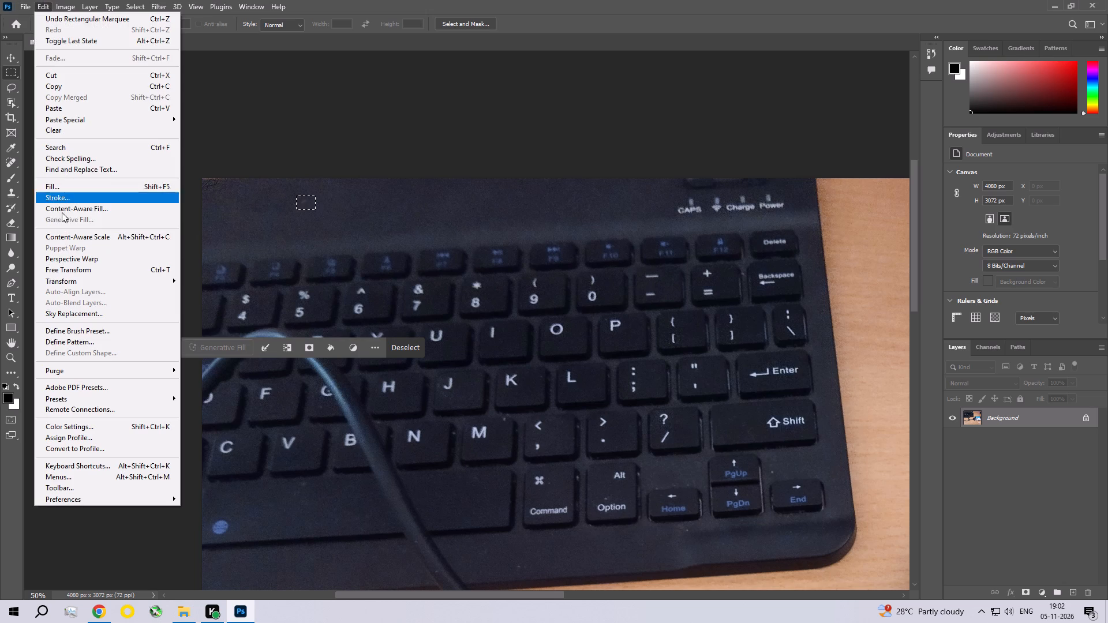
pyautogui.click(85, 185)
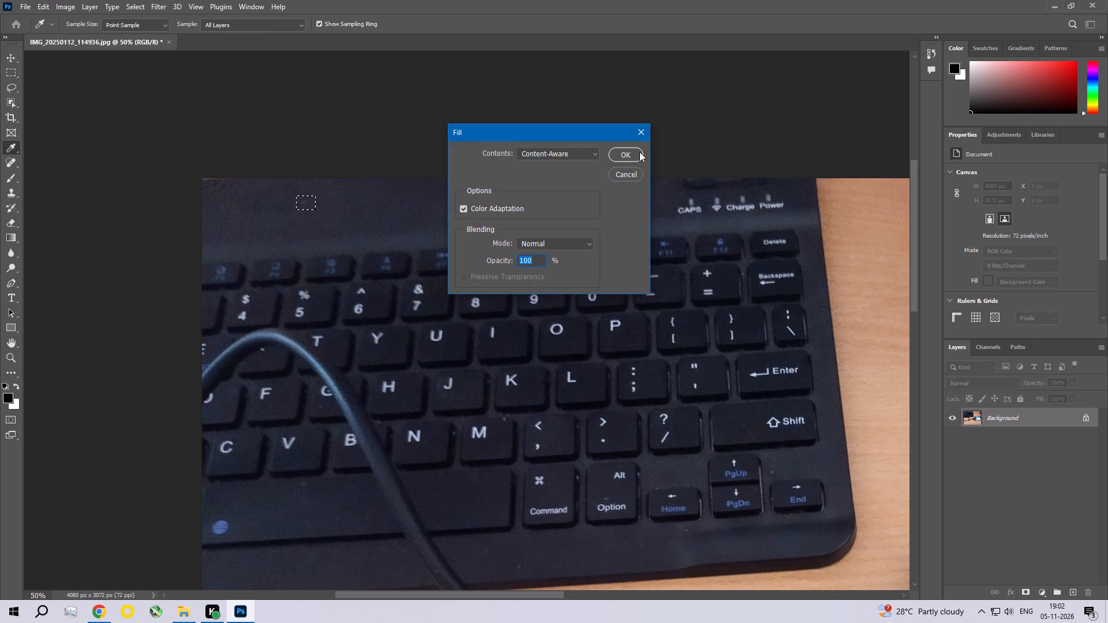
pyautogui.click(639, 152)
# Clean the strip at the keyboard photo's upper-left corner with a Content-Aware fill and clear the selection.
pyautogui.moveTo(199, 198); pyautogui.dragTo(286, 156)
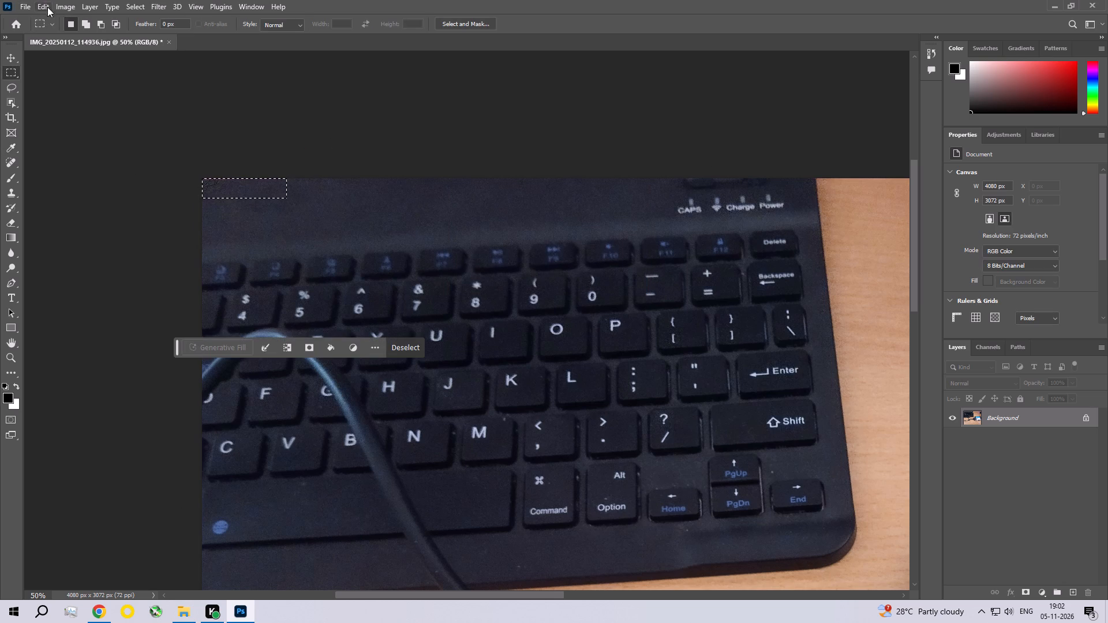
pyautogui.click(39, 1)
pyautogui.click(76, 187)
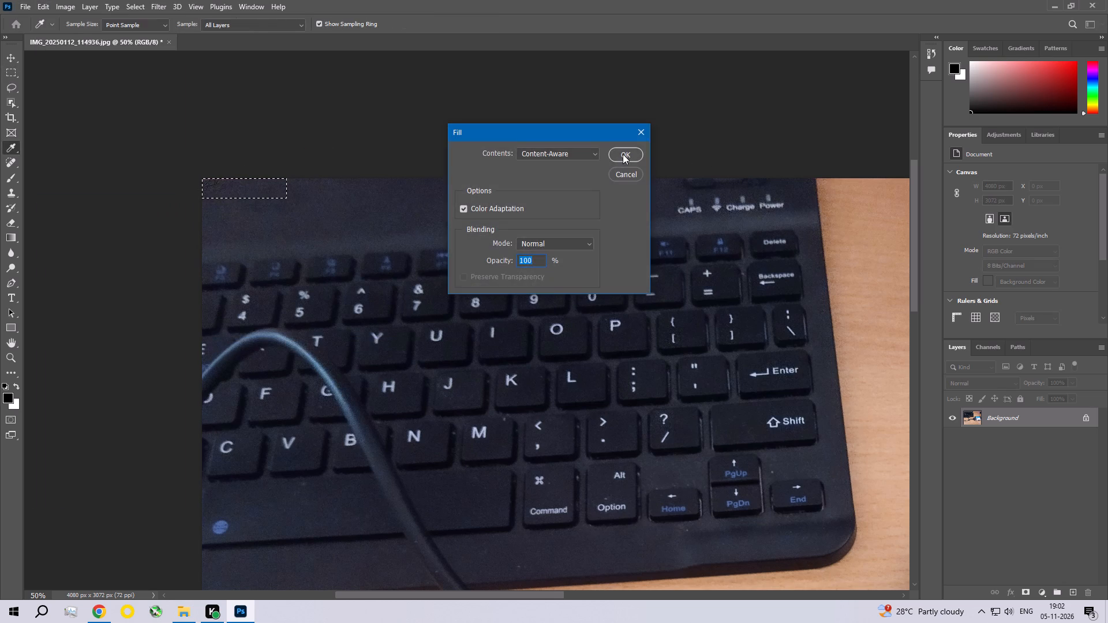
pyautogui.click(623, 154)
pyautogui.hotkey('ctrl', 'd')
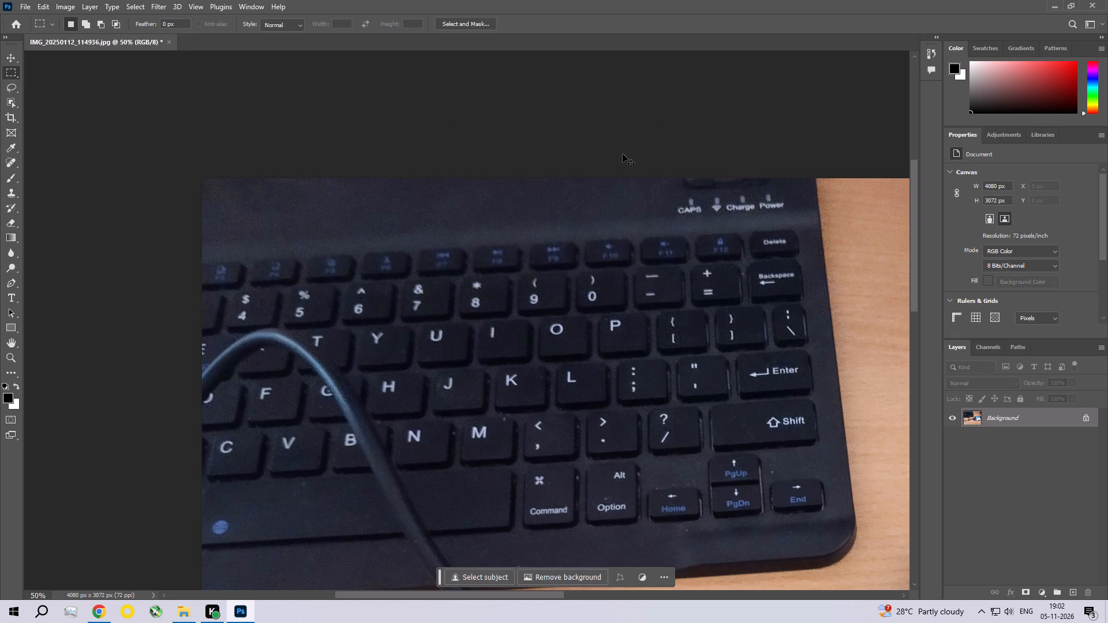
# Open the Camera Raw Filter and set Contrast to +20, Highlights -22, Shadows +21, Whites -25 and Blacks +11.
pyautogui.hotkey('ctrl', '0')
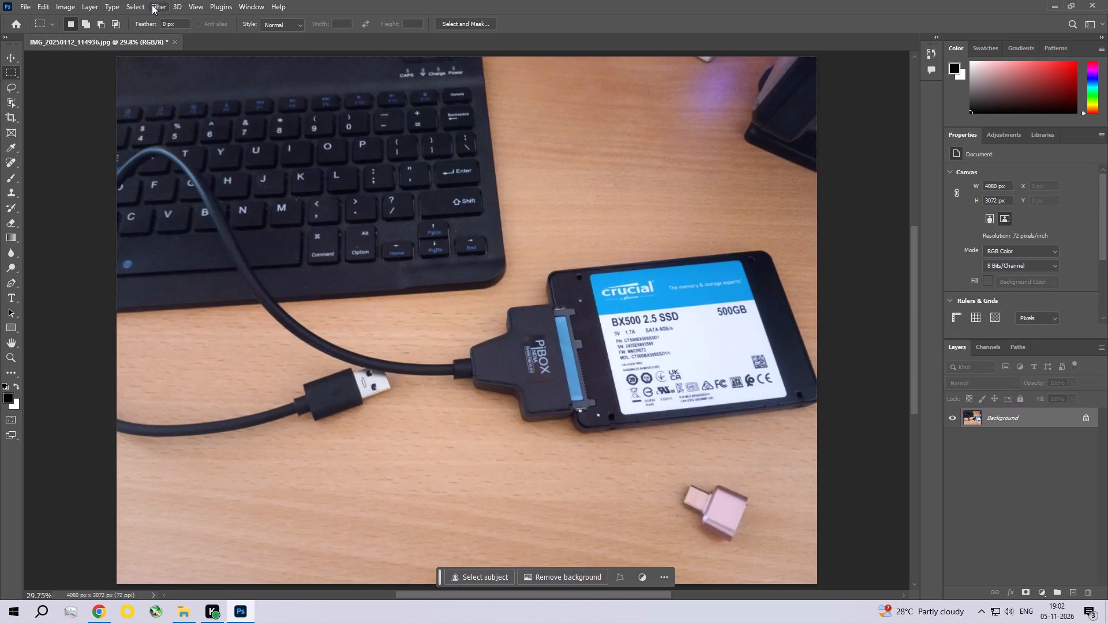
pyautogui.click(152, 5)
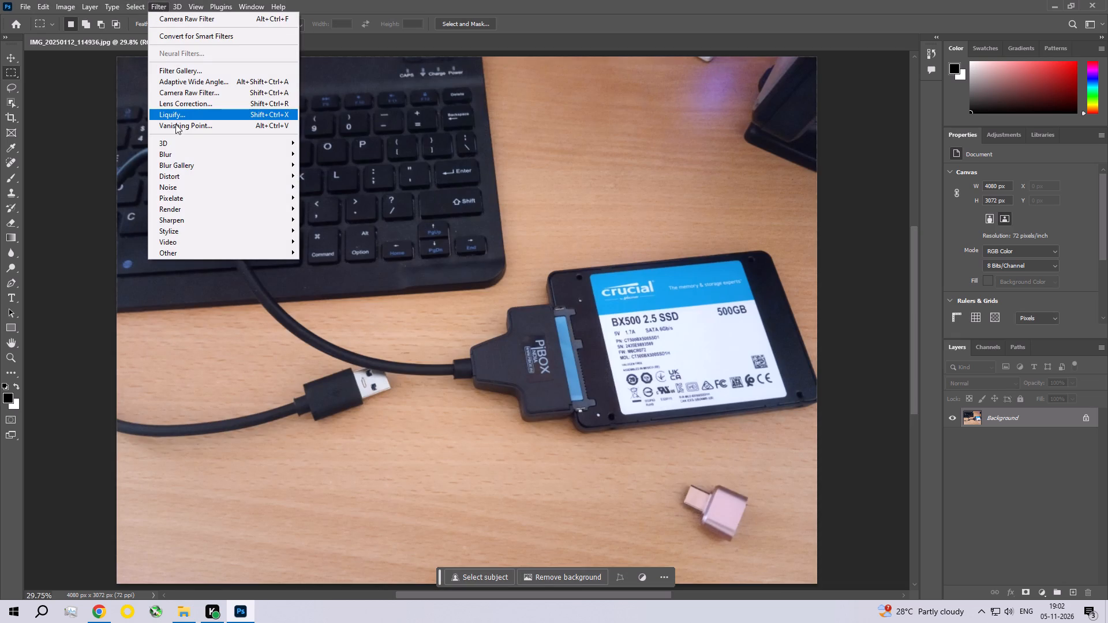
pyautogui.click(80, 33)
pyautogui.click(197, 95)
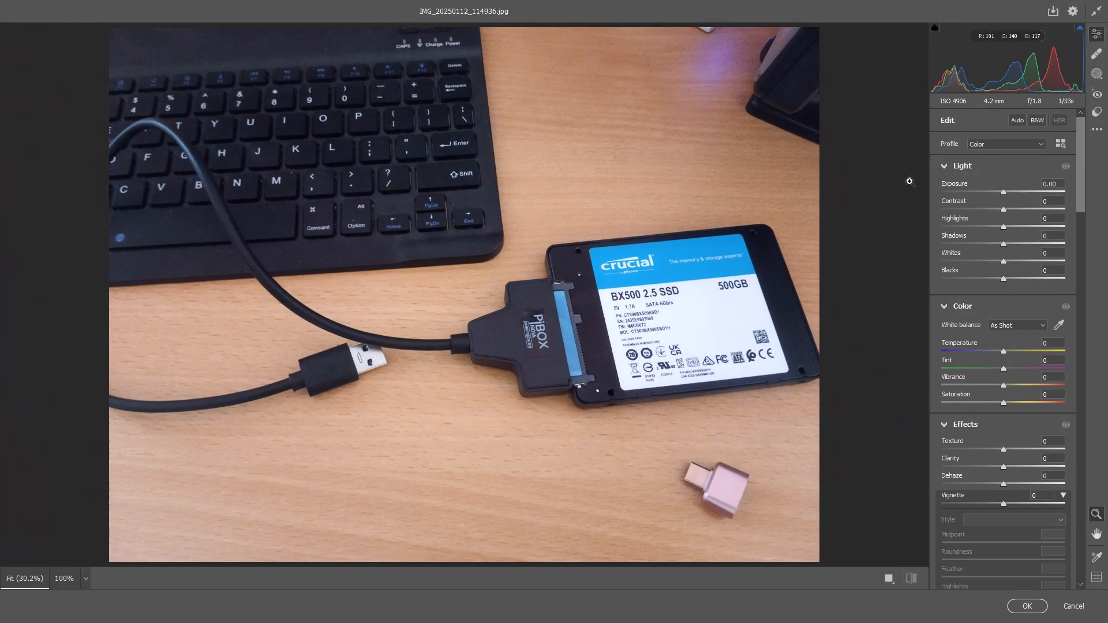
pyautogui.moveTo(1008, 211); pyautogui.dragTo(1012, 211)
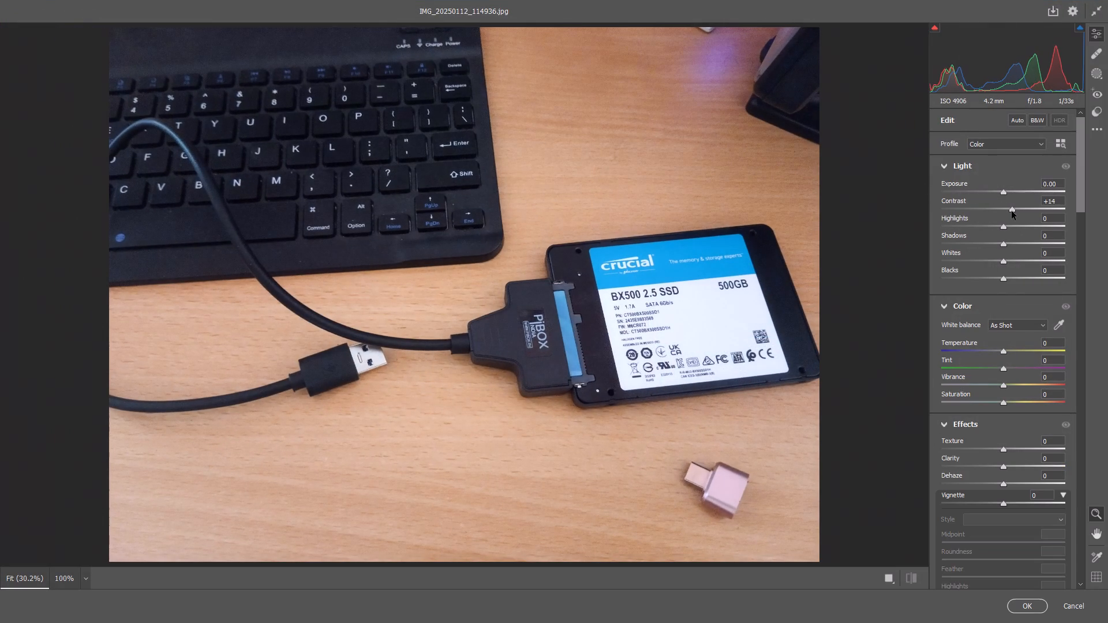
pyautogui.moveTo(1012, 211); pyautogui.dragTo(1015, 211)
pyautogui.moveTo(1002, 228); pyautogui.dragTo(991, 228)
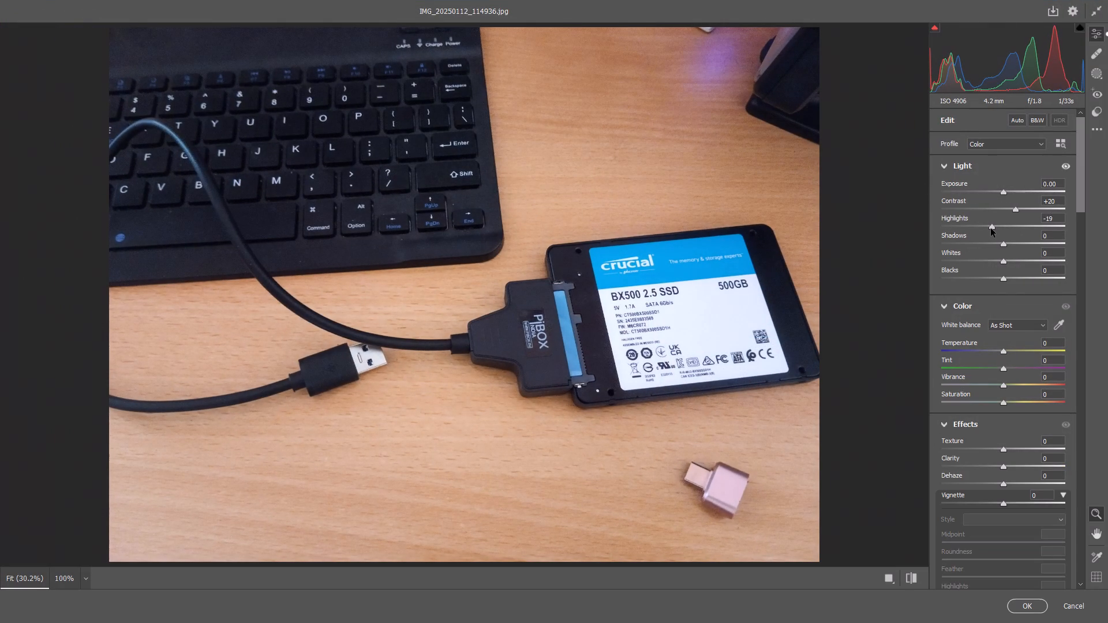
pyautogui.moveTo(991, 228); pyautogui.dragTo(989, 228)
pyautogui.moveTo(1003, 243); pyautogui.dragTo(1004, 243)
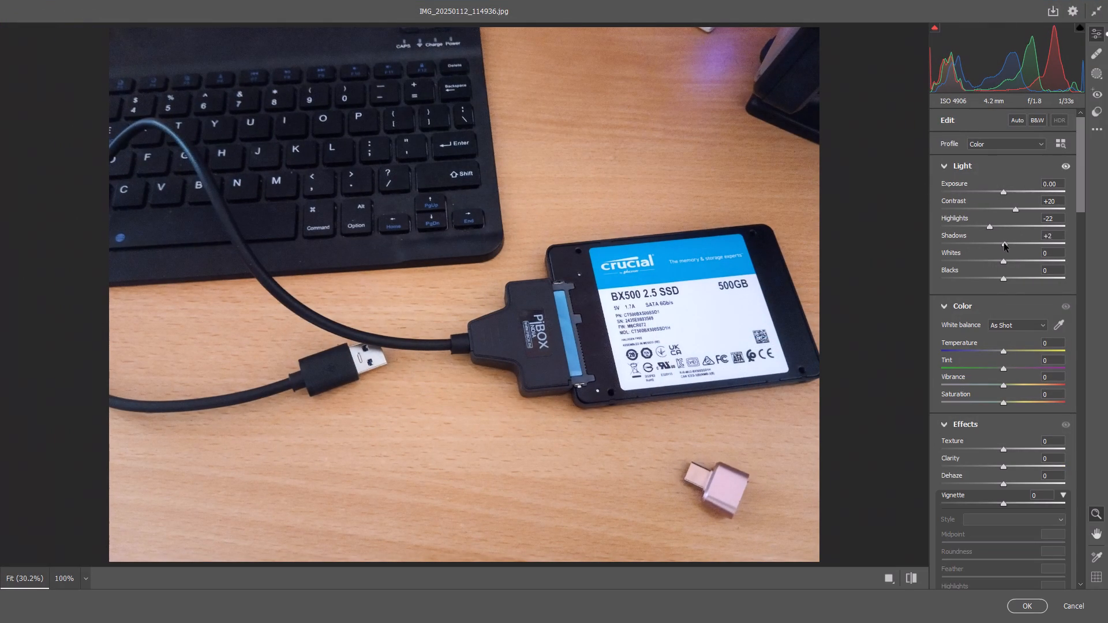
pyautogui.moveTo(1004, 243); pyautogui.dragTo(1016, 246)
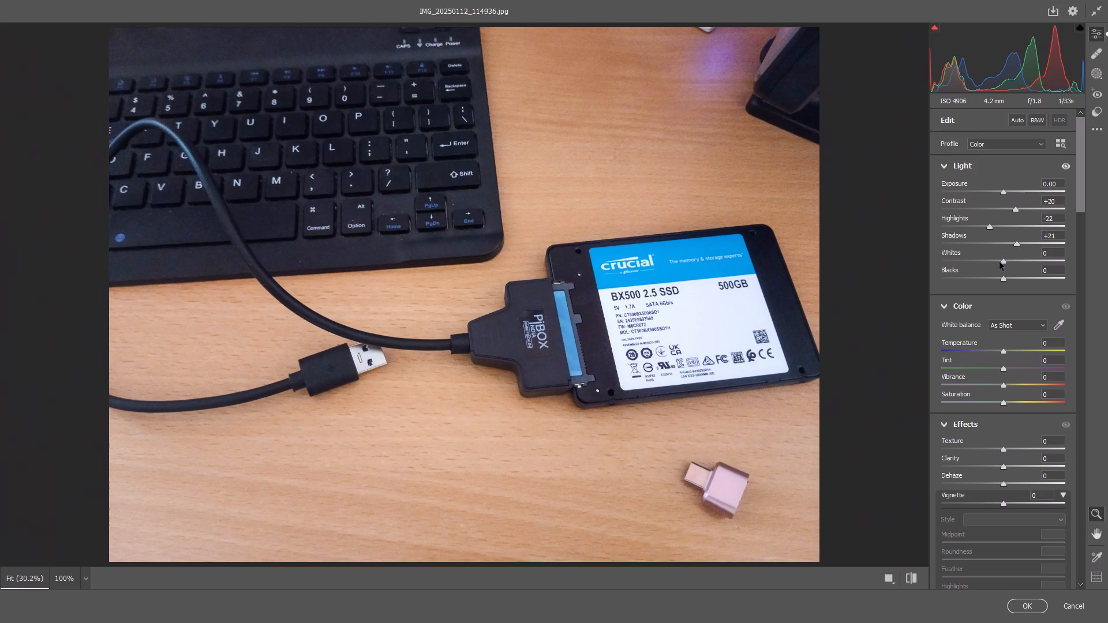
pyautogui.moveTo(1003, 261); pyautogui.dragTo(987, 260)
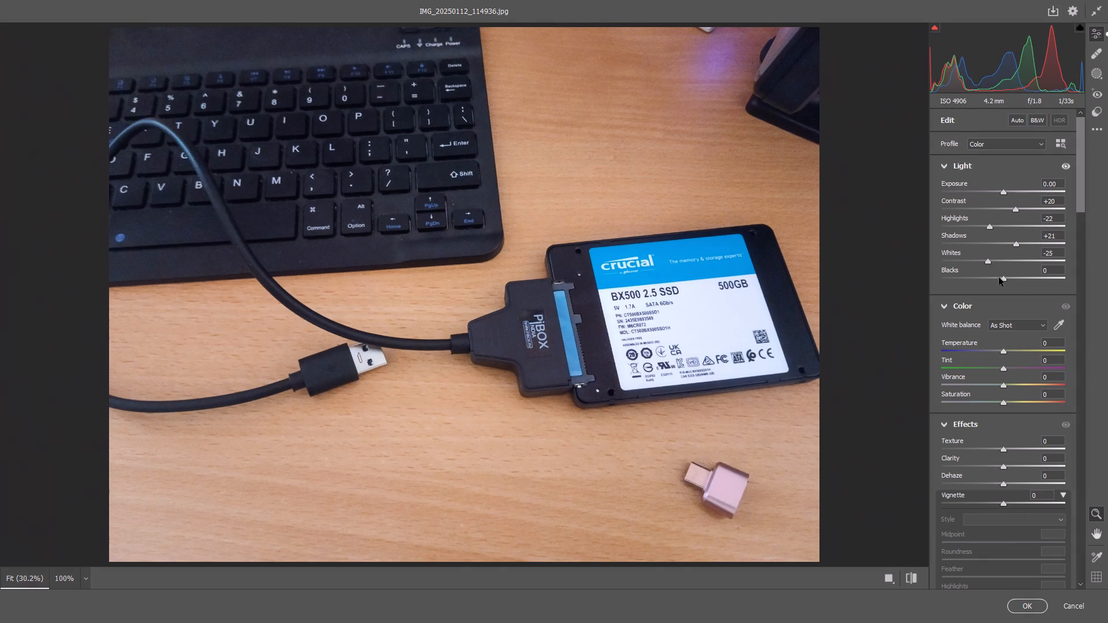
pyautogui.moveTo(1001, 279); pyautogui.dragTo(1008, 280)
# Set the photo's Vibrance to +10 and Saturation to +20 in the Camera Raw colour settings.
pyautogui.moveTo(1083, 194); pyautogui.dragTo(1083, 223)
pyautogui.moveTo(1004, 235); pyautogui.dragTo(1007, 235)
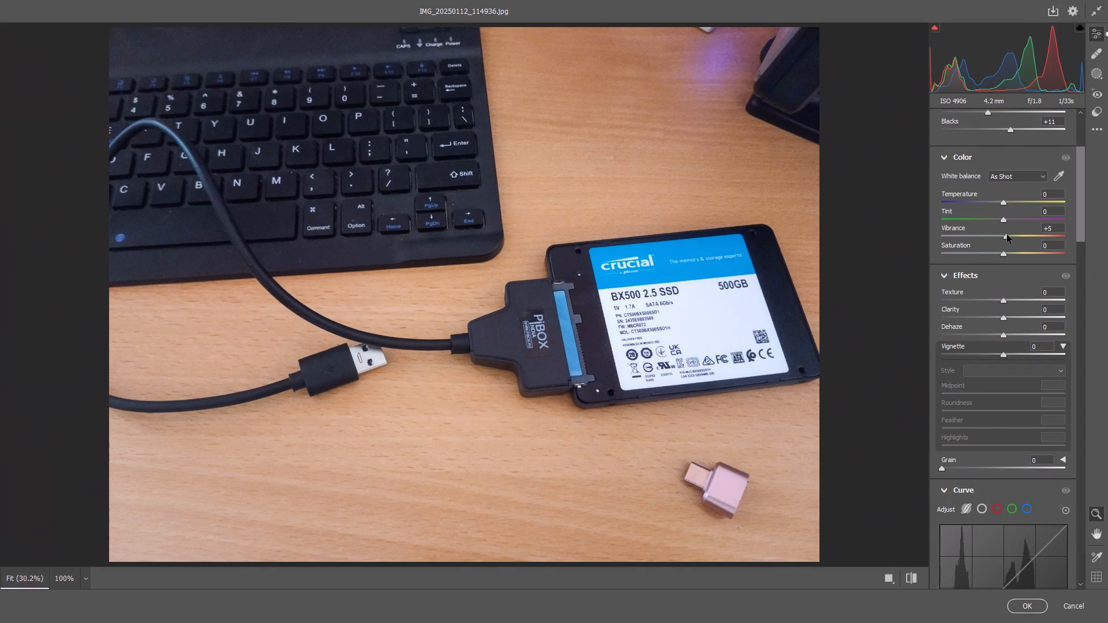
pyautogui.moveTo(1007, 235); pyautogui.dragTo(1010, 237)
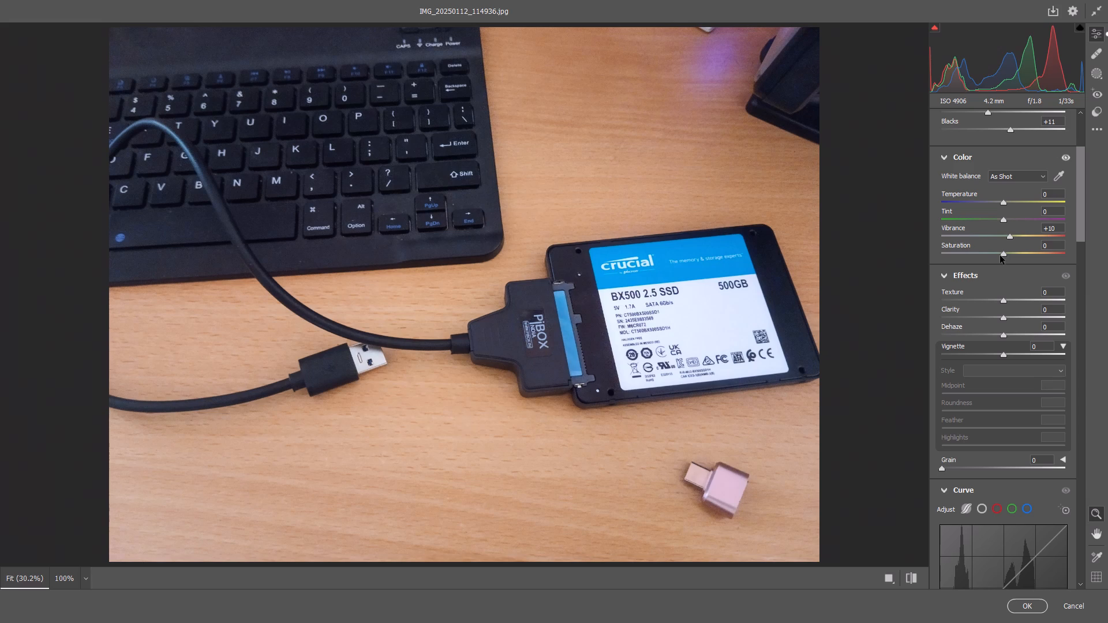
pyautogui.moveTo(1000, 256); pyautogui.dragTo(1012, 258)
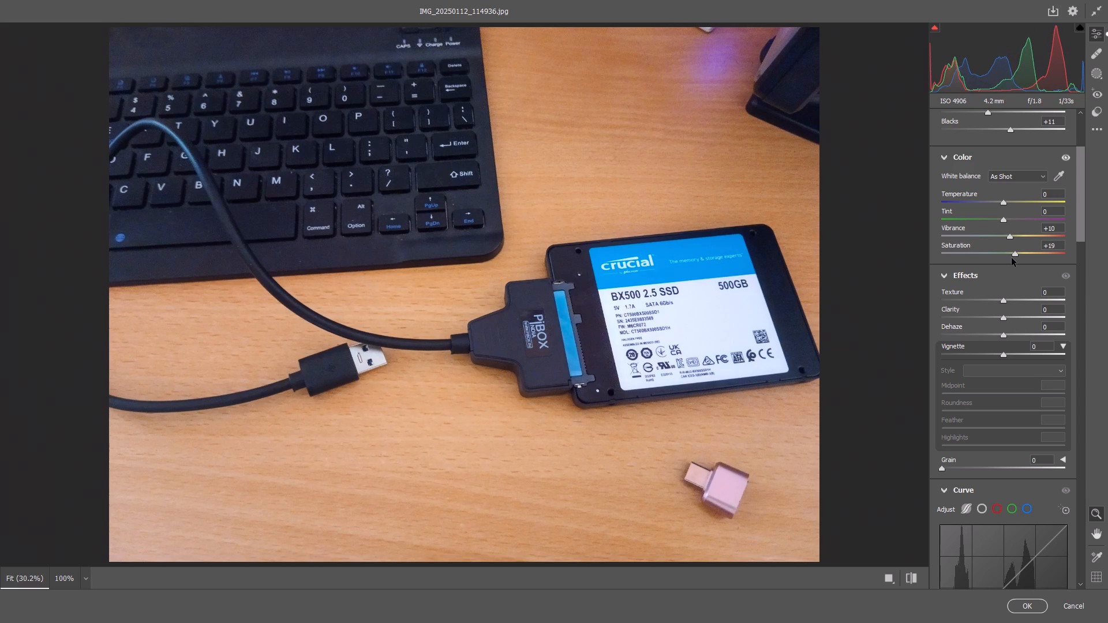
pyautogui.moveTo(1012, 258); pyautogui.dragTo(1012, 258)
# Set the Camera Raw effects to Texture +12, Clarity +15 and Dehaze -6.
pyautogui.moveTo(1081, 204); pyautogui.dragTo(1081, 222)
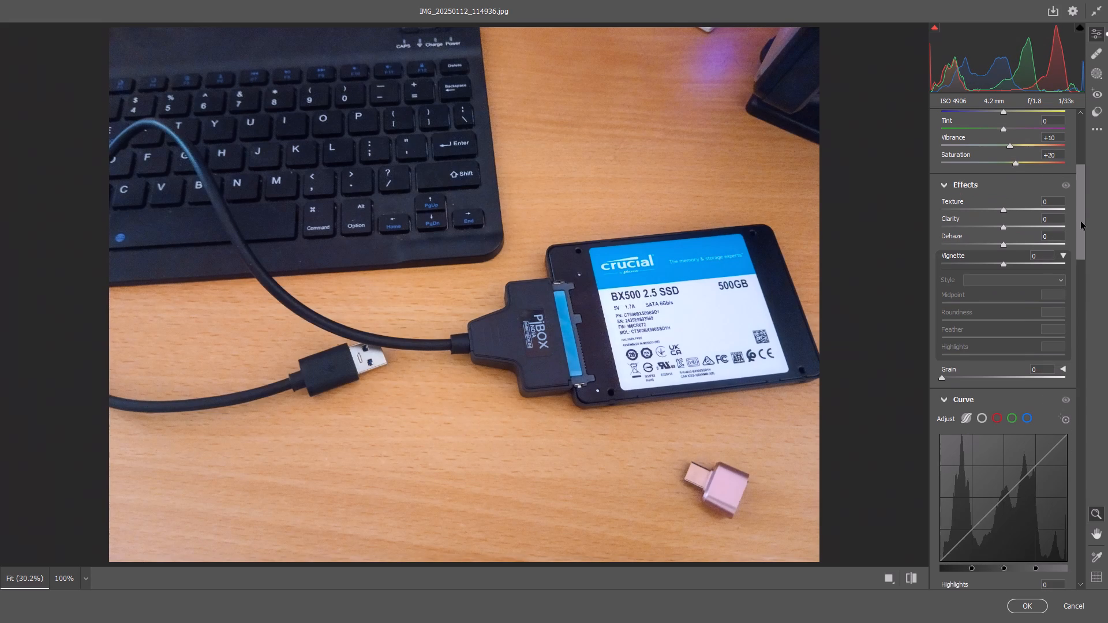
pyautogui.click(1007, 208)
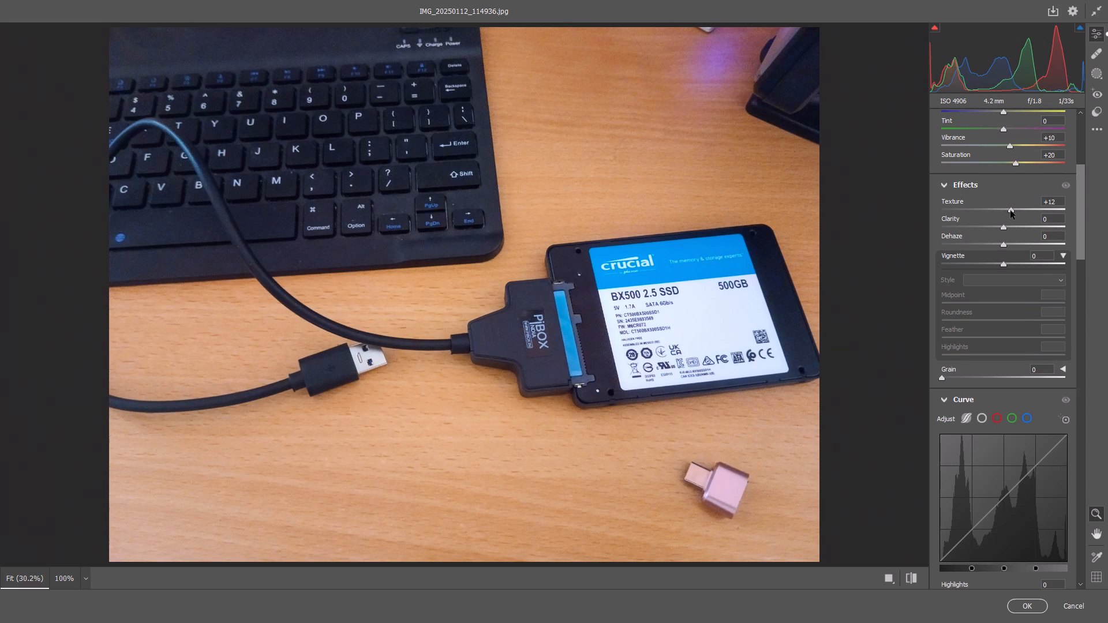
pyautogui.click(1002, 230)
pyautogui.moveTo(1002, 227); pyautogui.dragTo(1005, 228)
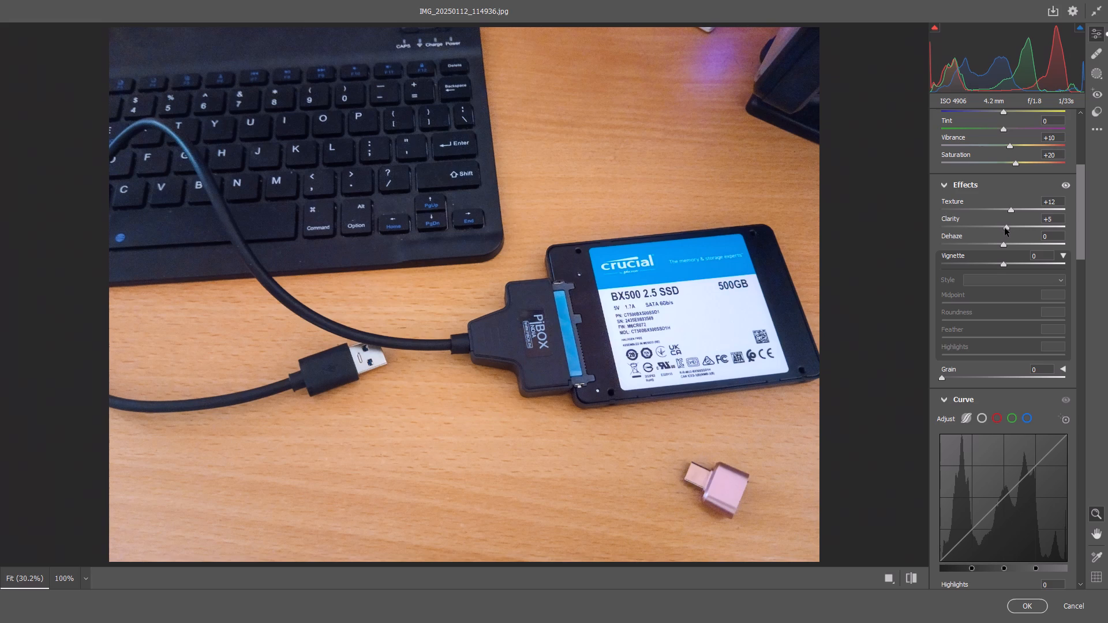
pyautogui.moveTo(1005, 228); pyautogui.dragTo(1010, 228)
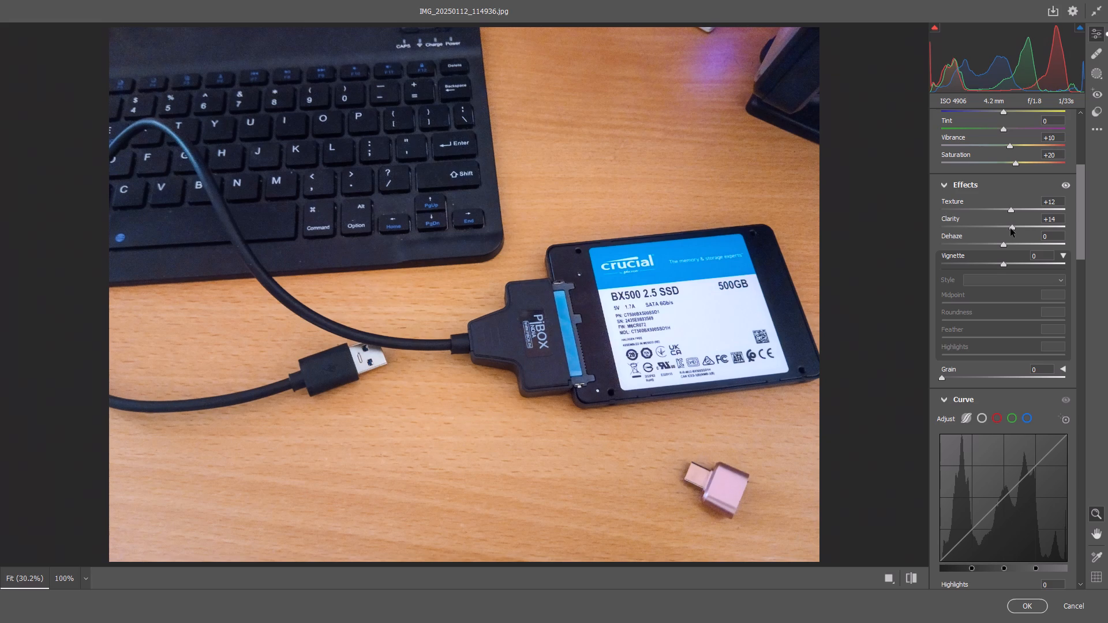
pyautogui.moveTo(1010, 228); pyautogui.dragTo(1011, 228)
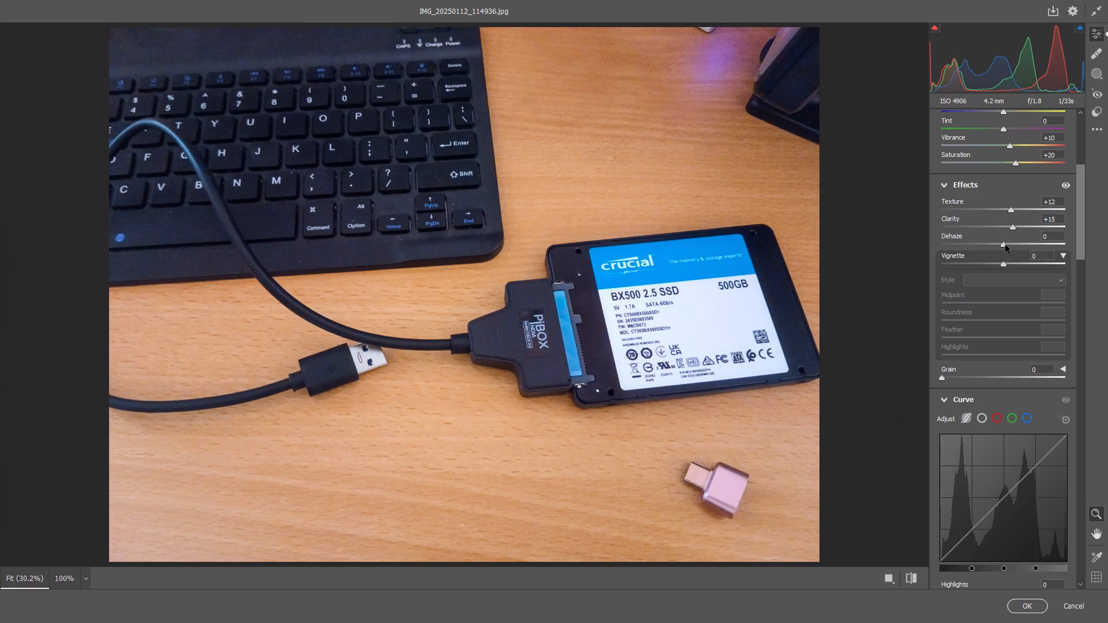
pyautogui.click(1005, 245)
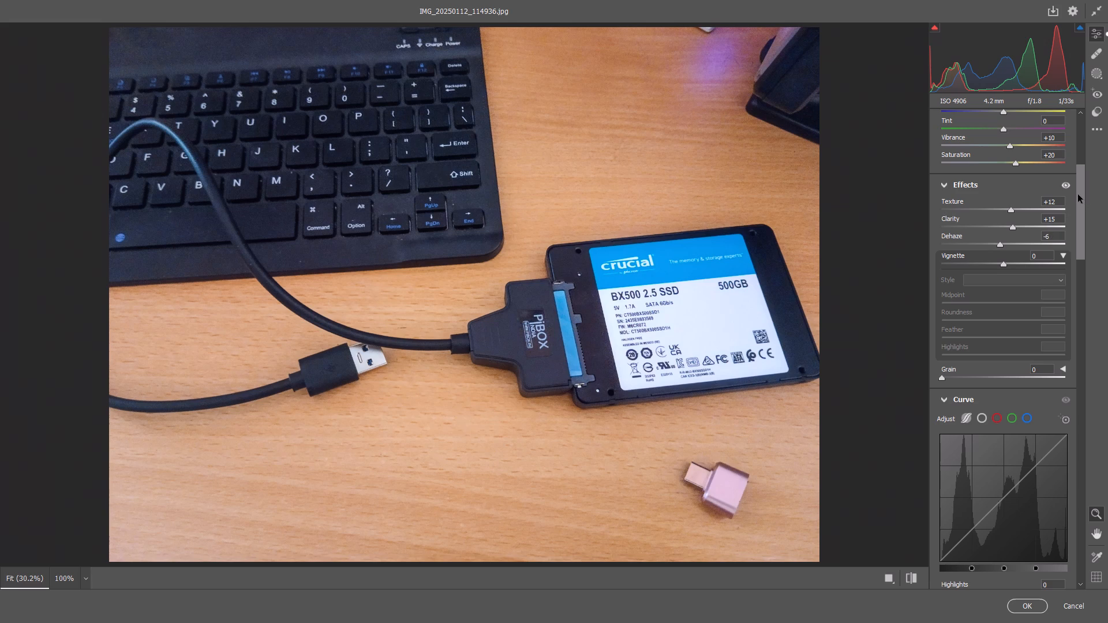
# Lower the parametric curve's Highlights to -32 and Lights to -16.
pyautogui.moveTo(1078, 194); pyautogui.dragTo(1078, 249)
pyautogui.moveTo(996, 314); pyautogui.dragTo(990, 316)
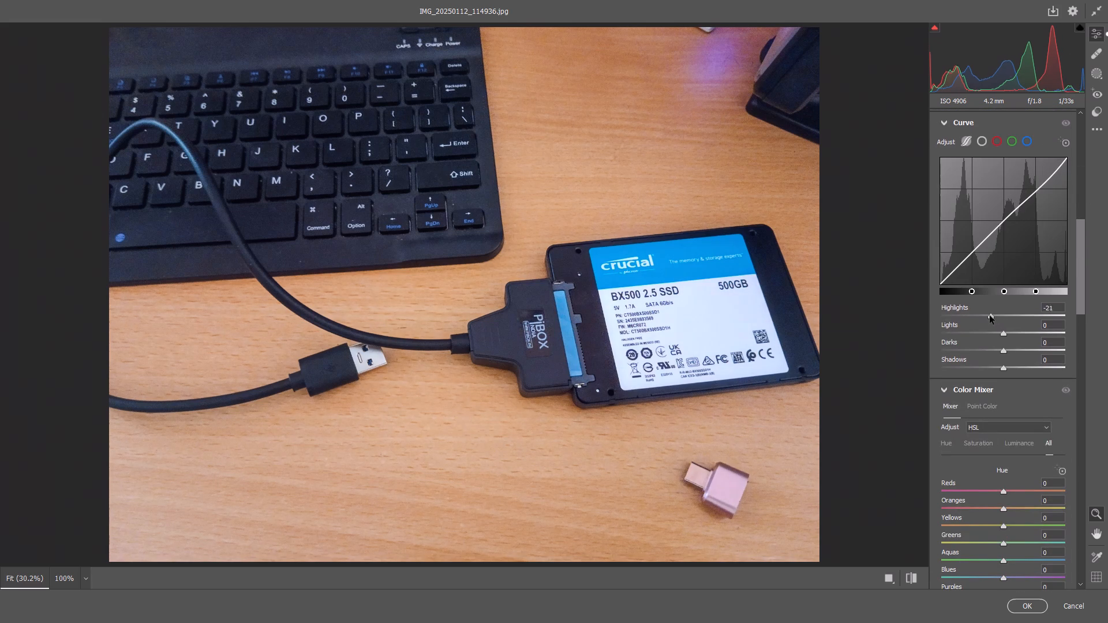
pyautogui.moveTo(990, 316); pyautogui.dragTo(983, 314)
pyautogui.click(995, 332)
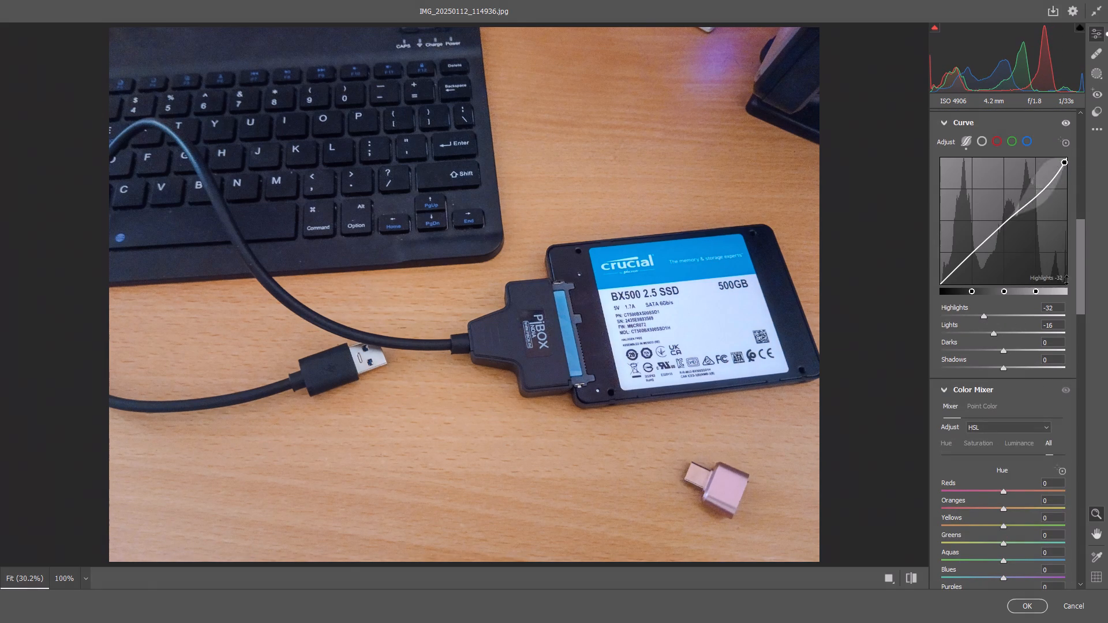
# Set Sharpening to 20, Noise Reduction to 15 and Color Noise Reduction to 17, and apply the Camera Raw filter.
pyautogui.moveTo(1079, 258); pyautogui.dragTo(1082, 444)
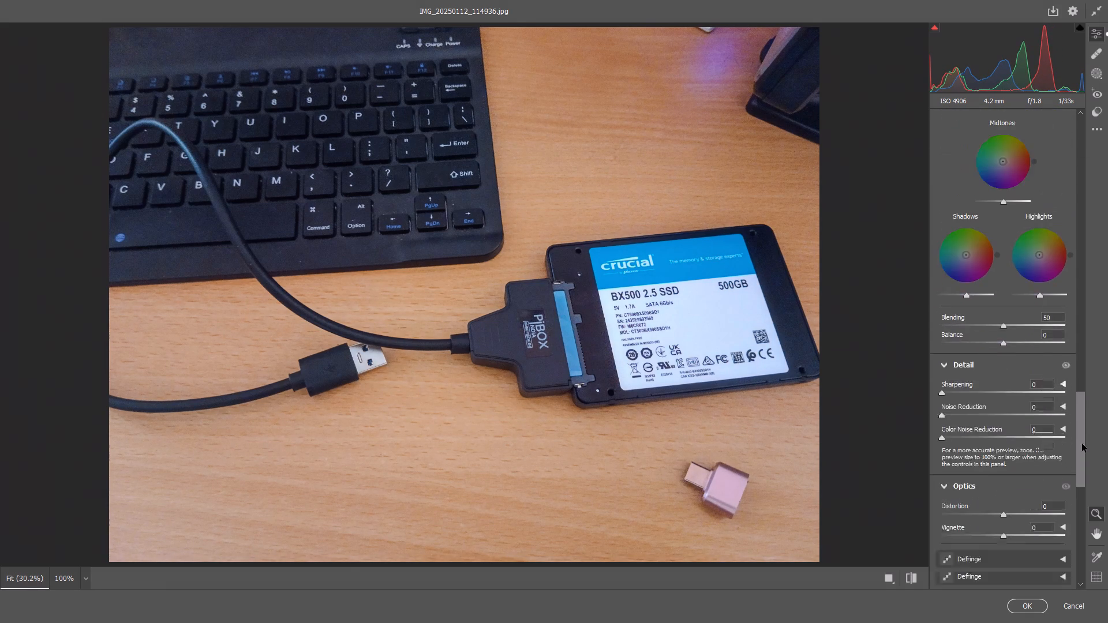
pyautogui.moveTo(1082, 444); pyautogui.dragTo(1080, 452)
pyautogui.moveTo(945, 286); pyautogui.dragTo(952, 288)
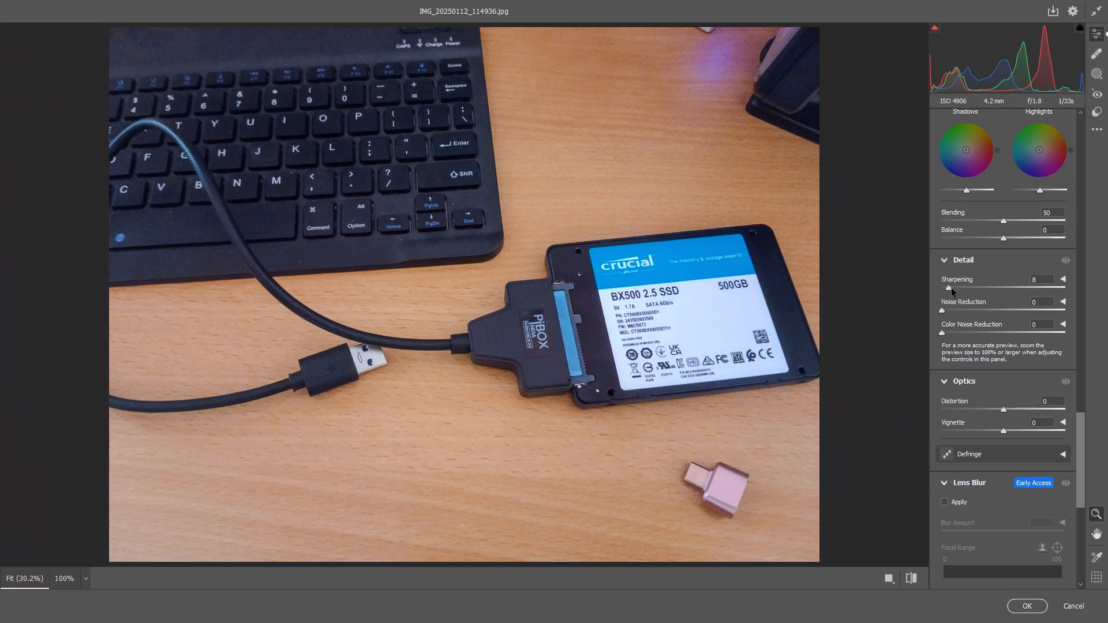
pyautogui.moveTo(952, 288); pyautogui.dragTo(961, 291)
pyautogui.moveTo(945, 311); pyautogui.dragTo(962, 314)
pyautogui.moveTo(962, 314); pyautogui.dragTo(964, 314)
pyautogui.moveTo(947, 335); pyautogui.dragTo(963, 336)
pyautogui.click(1030, 610)
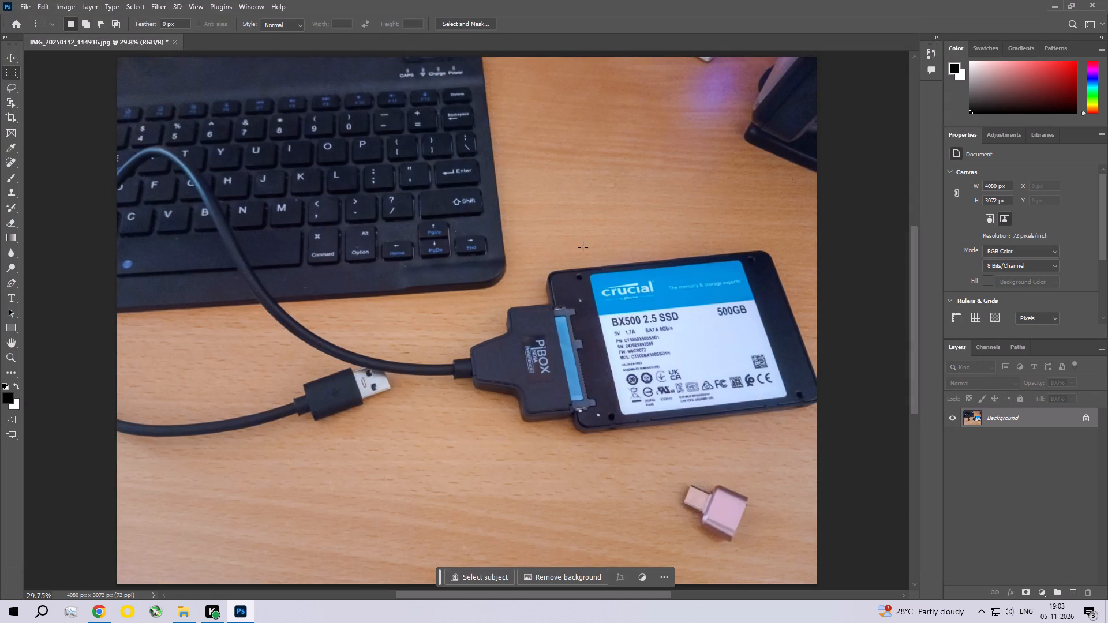
# Remove the speck on the keyboard's front frame below the space bar and Command key with a Content-Aware fill, and clear the selection.
pyautogui.hotkey('ctrl', 'space')
pyautogui.hotkey('ctrl', 'space')
pyautogui.hotkey('ctrl', 'space')
pyautogui.hotkey('ctrl', 'space')
pyautogui.hotkey('ctrl', 'space')
pyautogui.hotkey('ctrl', 'space')
pyautogui.hotkey('ctrl', 'space')
pyautogui.hotkey('ctrl', 'space')
pyautogui.hotkey('ctrl', 'space')
pyautogui.hotkey('ctrl', 'space')
pyautogui.hotkey('ctrl', 'space')
pyautogui.hotkey('ctrl', 'space')
pyautogui.hotkey('ctrl', 'space')
pyautogui.hotkey('ctrl', 'space')
pyautogui.hotkey('ctrl', 'space')
pyautogui.hotkey('ctrl', 'space')
pyautogui.hotkey('ctrl', 'space')
pyautogui.hotkey('ctrl', 'space')
pyautogui.hotkey('ctrl', 'space')
pyautogui.hotkey('ctrl', 'space')
pyautogui.keyDown('ctrl'); pyautogui.click(555, 158); pyautogui.keyUp('ctrl')
pyautogui.keyDown('ctrl'); pyautogui.doubleClick(555, 158); pyautogui.keyUp('ctrl')
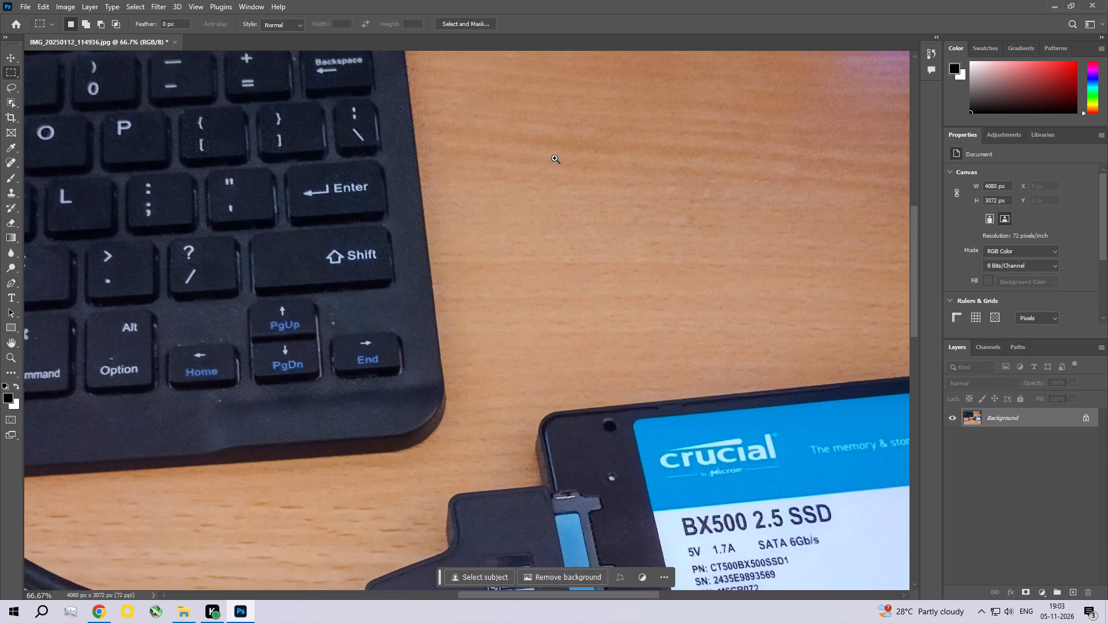
pyautogui.moveTo(600, 145); pyautogui.dragTo(744, 155)
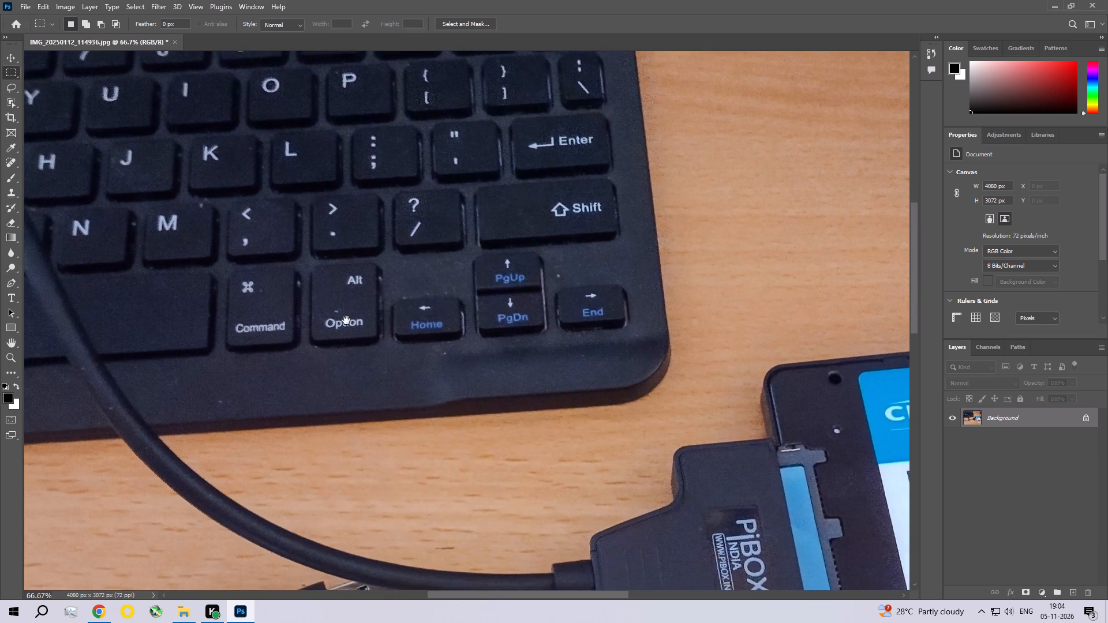
pyautogui.moveTo(346, 320); pyautogui.dragTo(628, 287)
pyautogui.moveTo(501, 351); pyautogui.dragTo(507, 355)
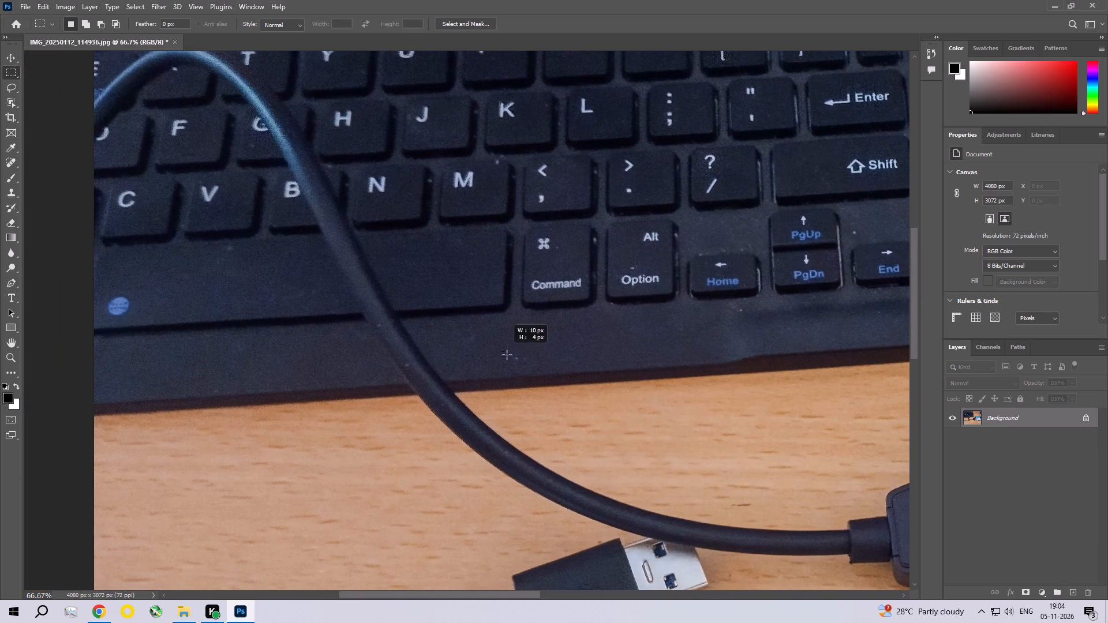
pyautogui.moveTo(507, 355); pyautogui.dragTo(529, 368)
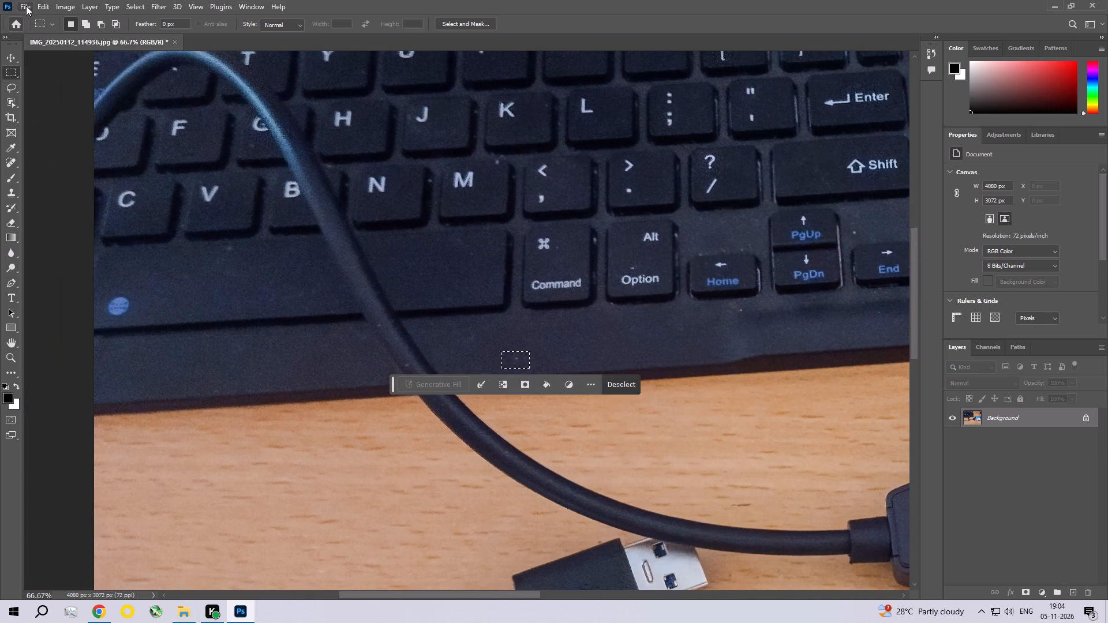
pyautogui.click(26, 6)
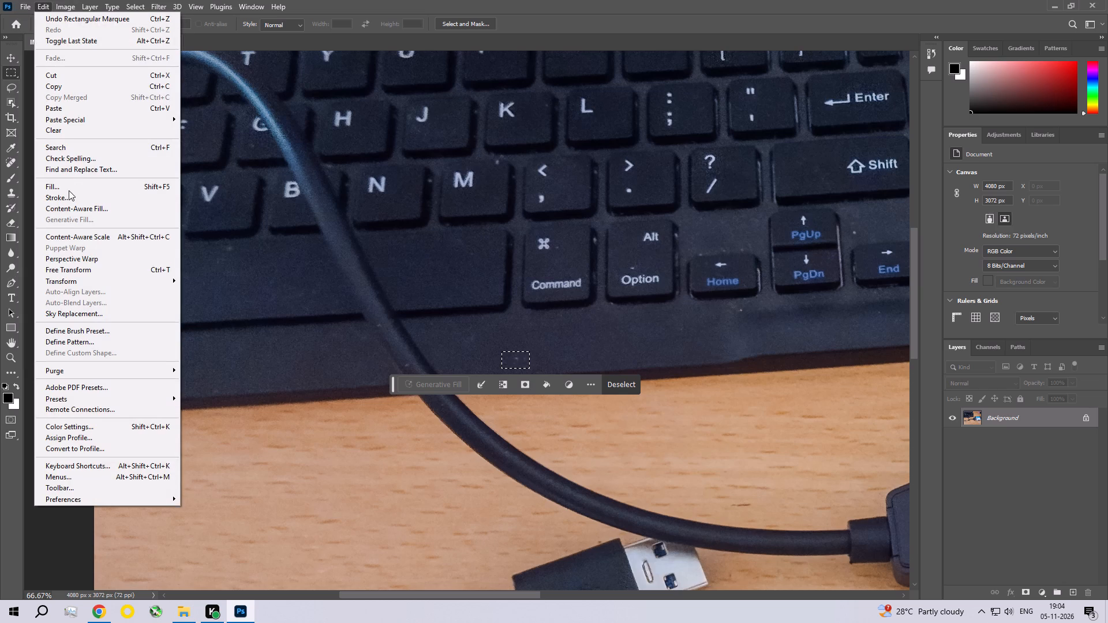
pyautogui.click(69, 190)
pyautogui.click(628, 155)
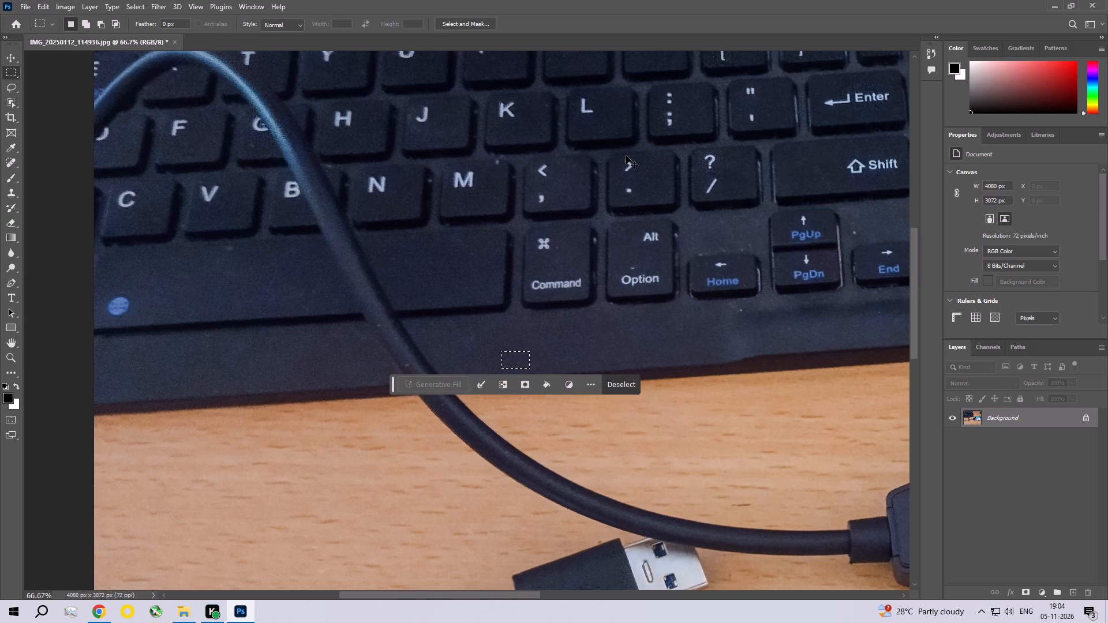
pyautogui.hotkey('ctrl', 'd')
# Remove the speck on the keyboard frame just below the Home key with a Content-Aware fill and clear the selection.
pyautogui.press('space')
pyautogui.press('space')
pyautogui.press('space')
pyautogui.press('space')
pyautogui.press('space')
pyautogui.press('space')
pyautogui.press('space')
pyautogui.press('space')
pyautogui.press('space')
pyautogui.press('space')
pyautogui.press('space')
pyautogui.press('space')
pyautogui.press('space')
pyautogui.press('space')
pyautogui.press('space')
pyautogui.press('space')
pyautogui.press('space')
pyautogui.press('space')
pyautogui.press('space')
pyautogui.press('space')
pyautogui.moveTo(430, 365); pyautogui.dragTo(538, 287)
pyautogui.moveTo(466, 297); pyautogui.dragTo(193, 340)
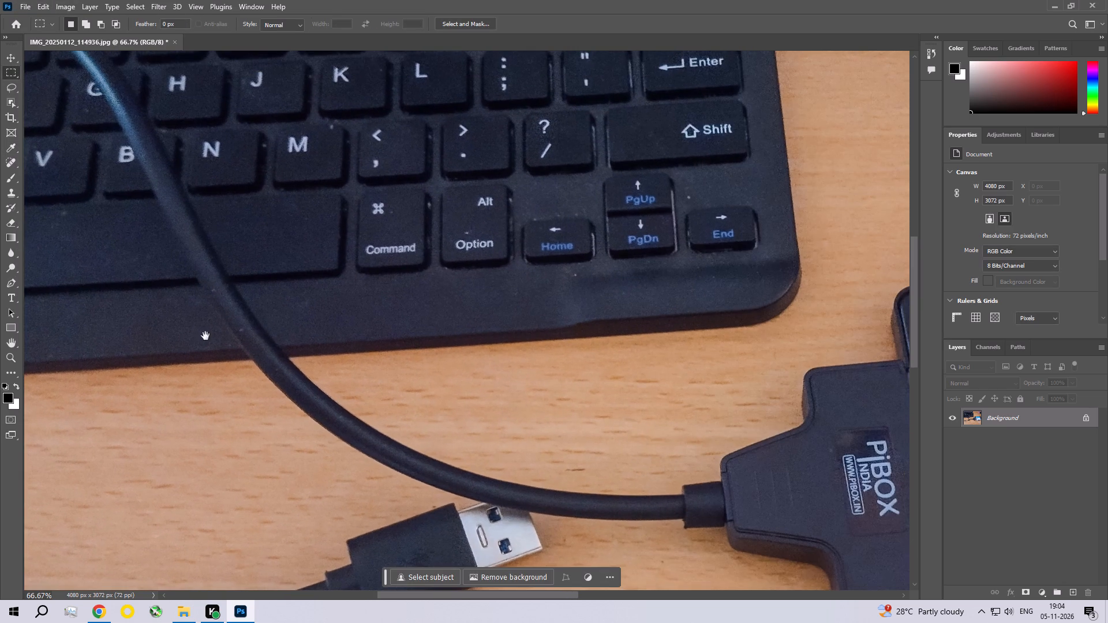
pyautogui.moveTo(564, 271); pyautogui.dragTo(583, 282)
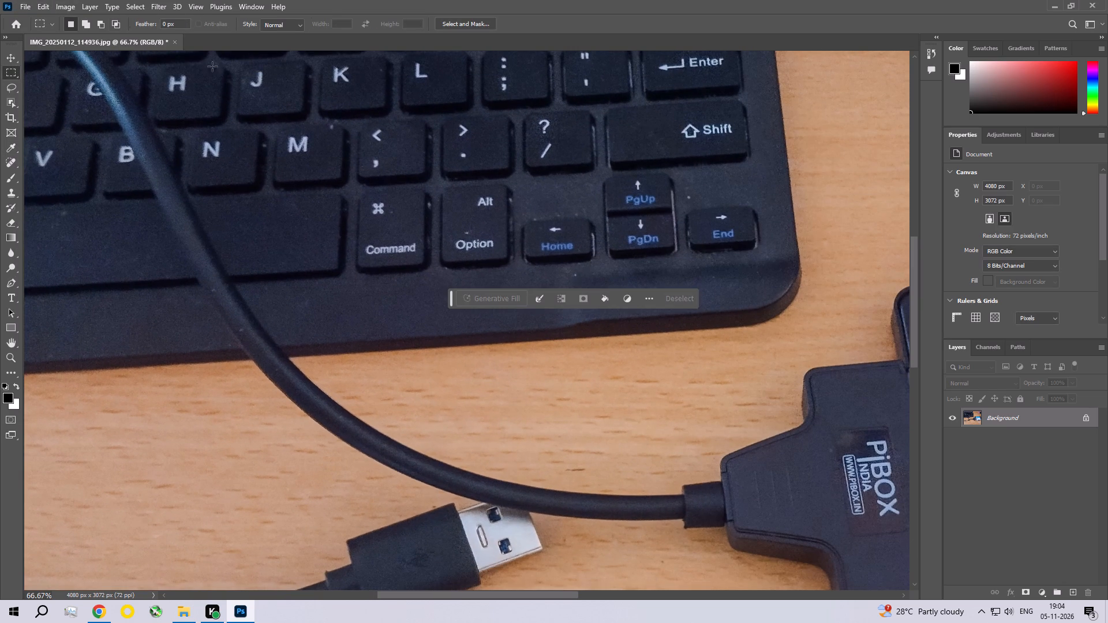
pyautogui.click(42, 4)
pyautogui.click(55, 188)
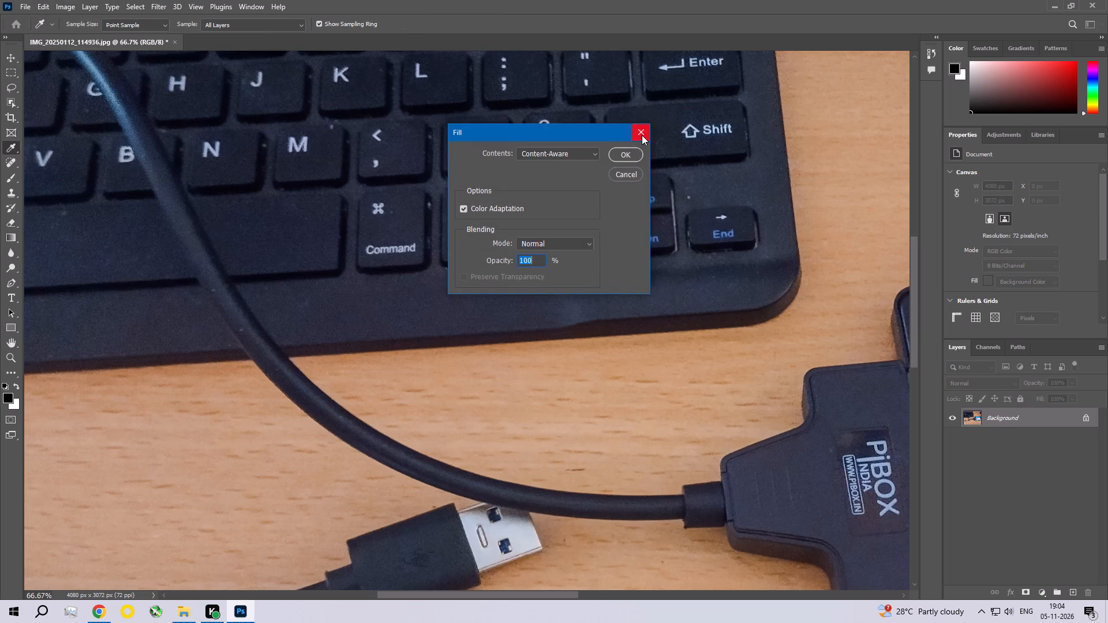
pyautogui.click(634, 153)
pyautogui.hotkey('ctrl', 'd')
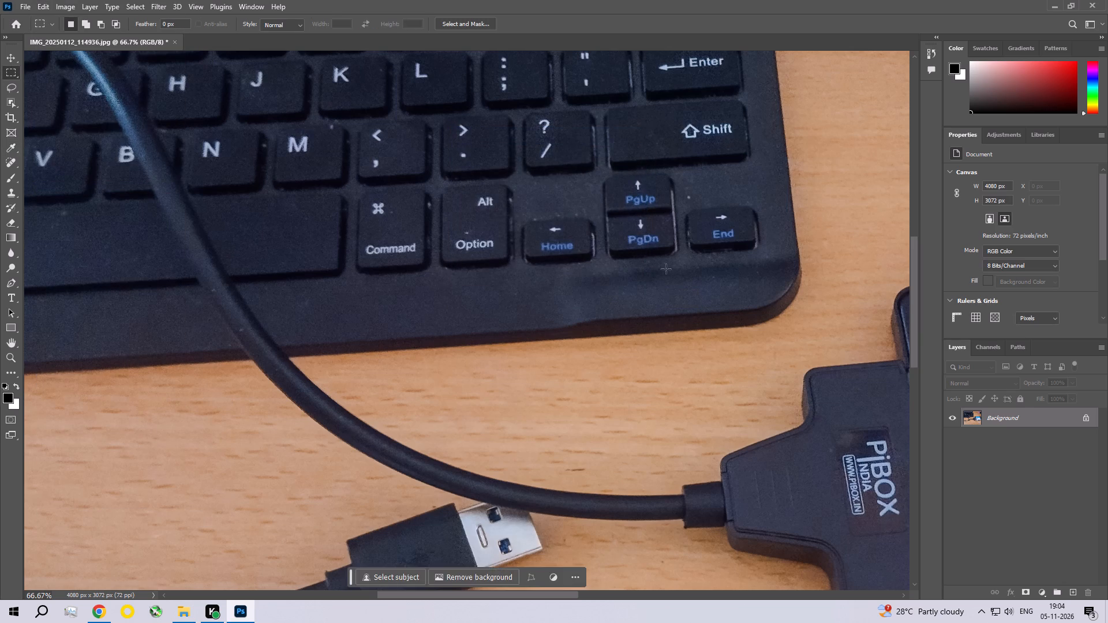
# Remove the speck on the keyboard frame just above the End key with a Content-Aware fill and clear the selection.
pyautogui.press('space')
pyautogui.press('space')
pyautogui.press('space')
pyautogui.press('space')
pyautogui.press('space')
pyautogui.press('space')
pyautogui.press('space')
pyautogui.press('space')
pyautogui.moveTo(724, 213); pyautogui.dragTo(664, 303)
pyautogui.keyDown('ctrl'); pyautogui.click(631, 283); pyautogui.keyUp('ctrl')
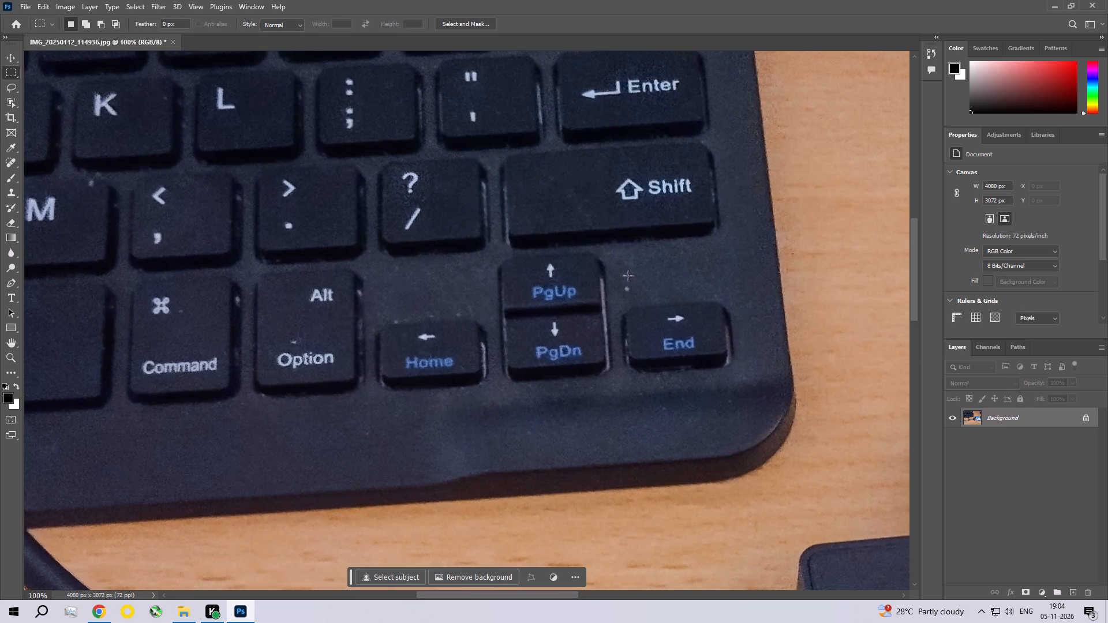
pyautogui.moveTo(619, 277); pyautogui.dragTo(636, 295)
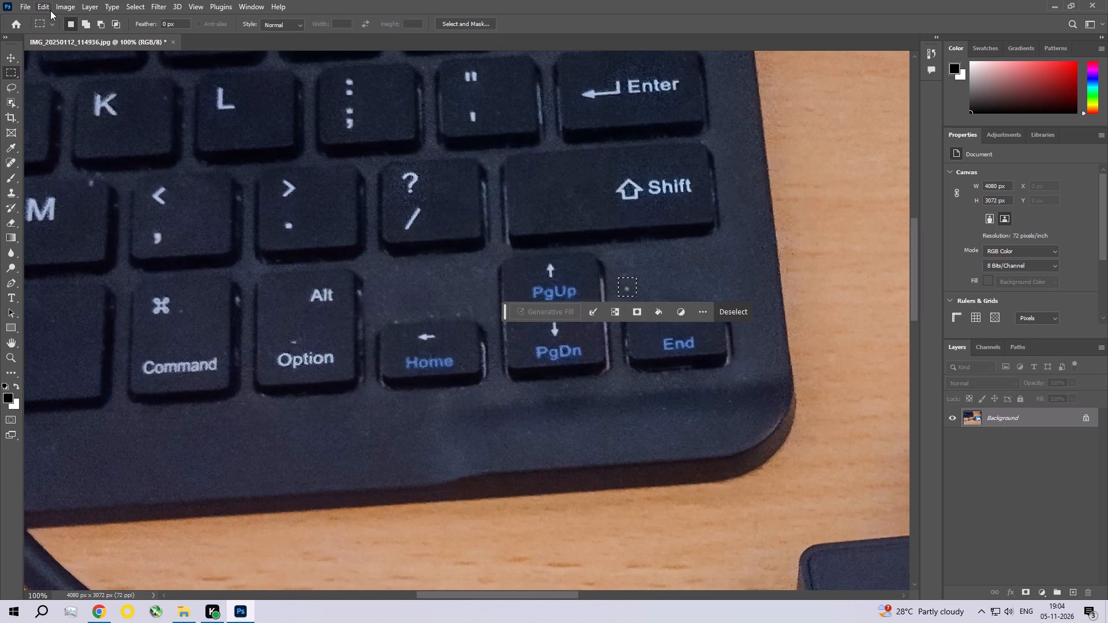
pyautogui.click(50, 10)
pyautogui.click(59, 182)
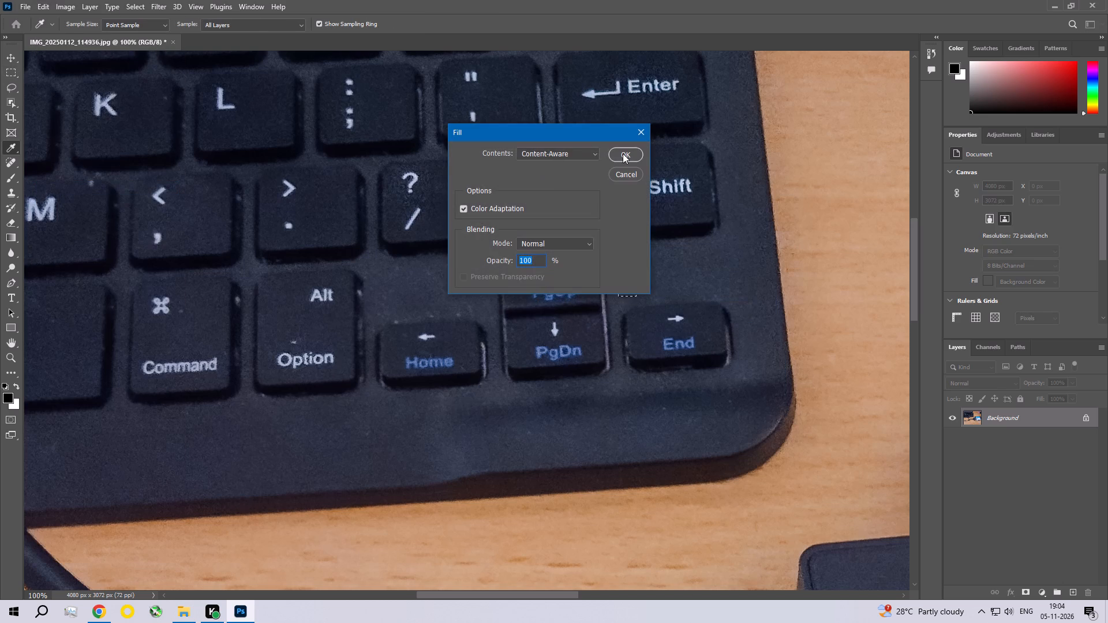
pyautogui.click(623, 153)
pyautogui.hotkey('ctrl', 'd')
# Save the retouched IMG_20250112_114936.jpg with the offered JPEG options and close it.
pyautogui.hotkey('ctrl', '0')
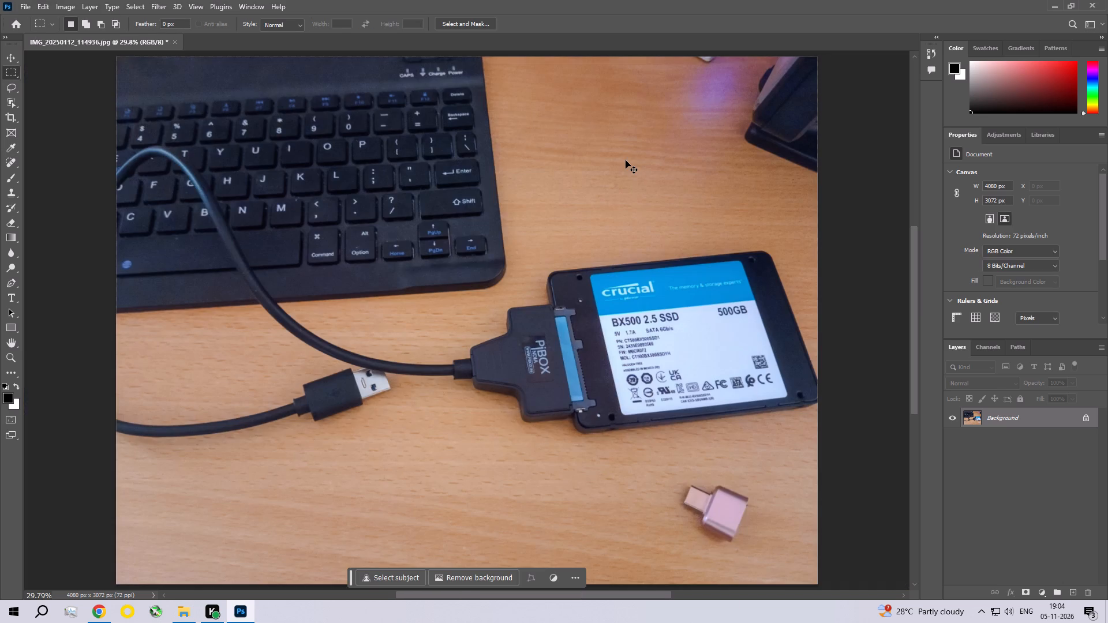
pyautogui.hotkey('ctrl', 's')
pyautogui.press('Return')
pyautogui.click(170, 43)
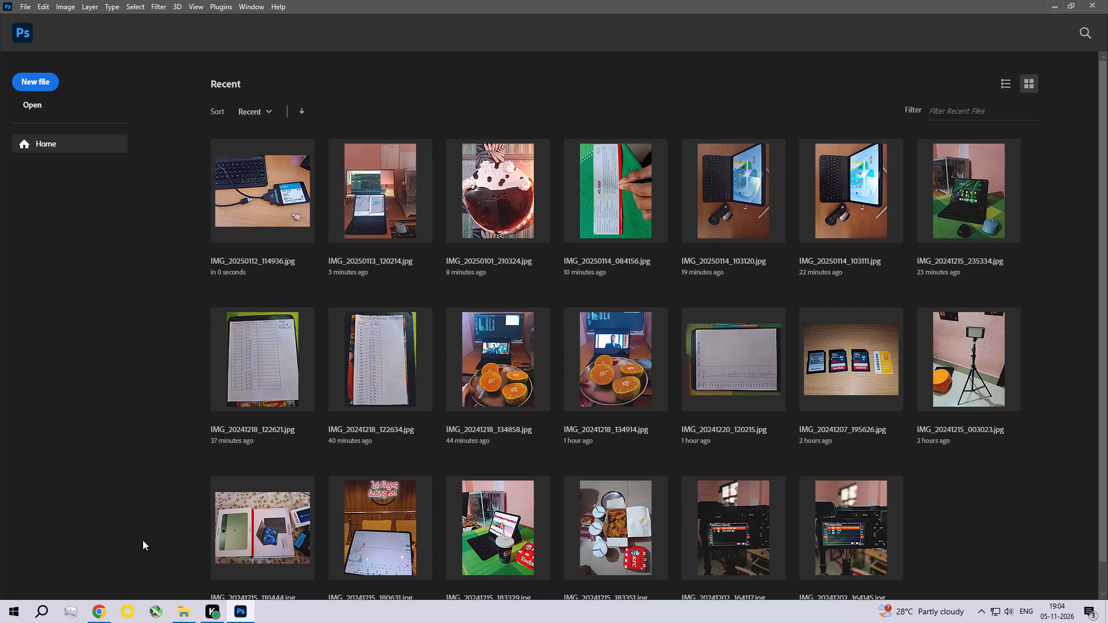
# Switch to File Explorer and delete the photo IMG_20250125_212652 from the RAW folder.
pyautogui.click(182, 622)
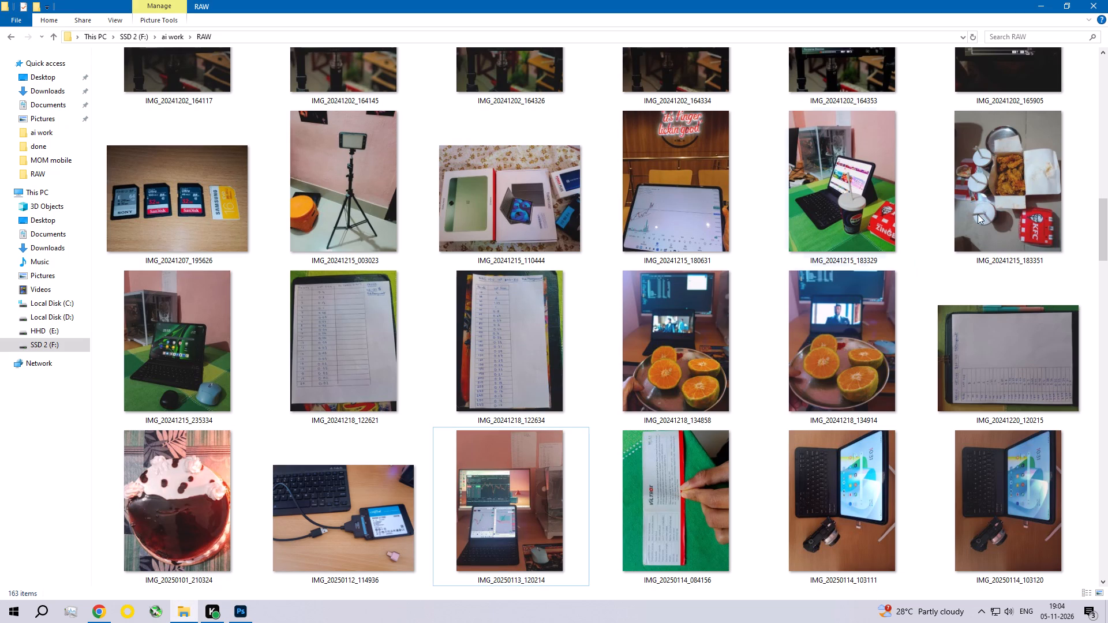
pyautogui.moveTo(1107, 209); pyautogui.dragTo(1107, 239)
pyautogui.click(367, 437)
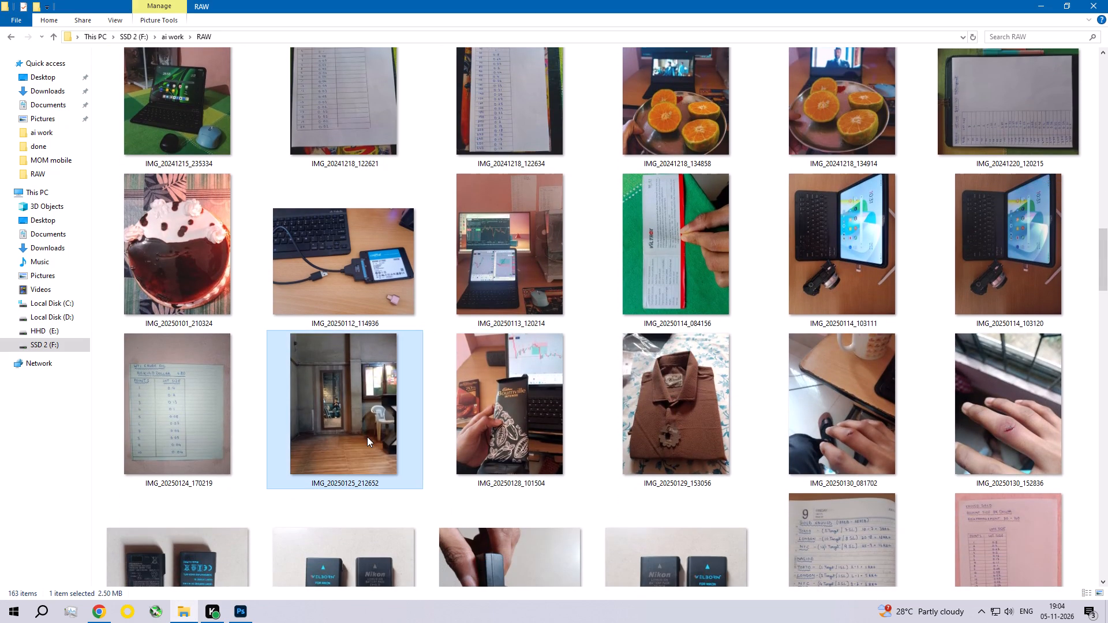
pyautogui.press('Delete')
# Open the six photos from IMG_20250124_170219 through IMG_20250223_113250 in Photoshop.
pyautogui.click(1012, 423)
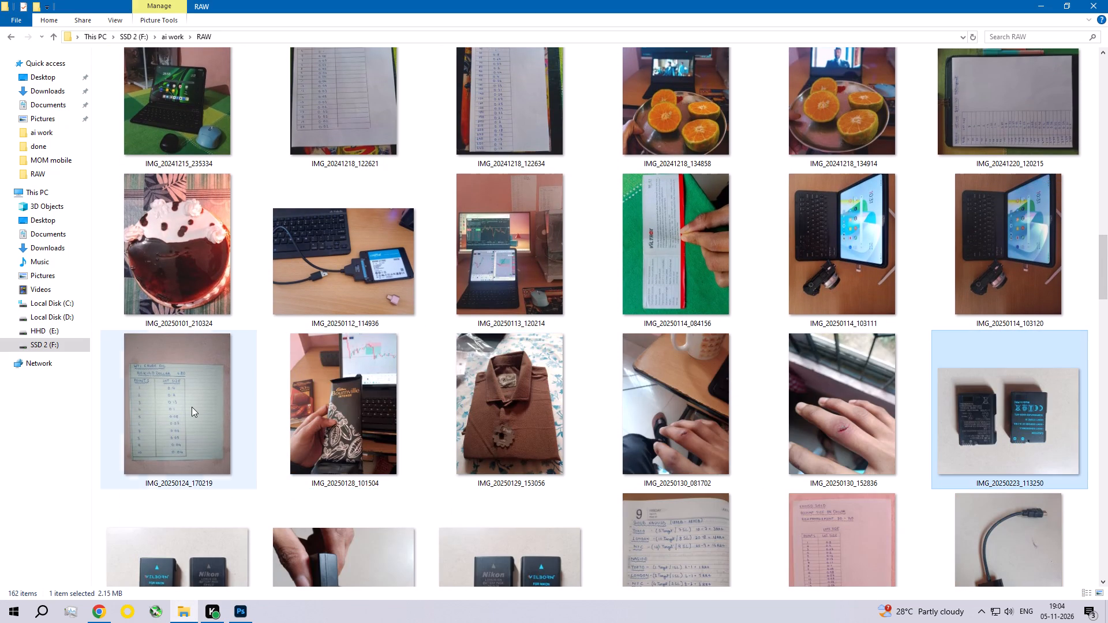
pyautogui.keyDown('shift'); pyautogui.click(194, 404); pyautogui.keyUp('shift')
pyautogui.moveTo(194, 405); pyautogui.dragTo(308, 416)
pyautogui.click(879, 93)
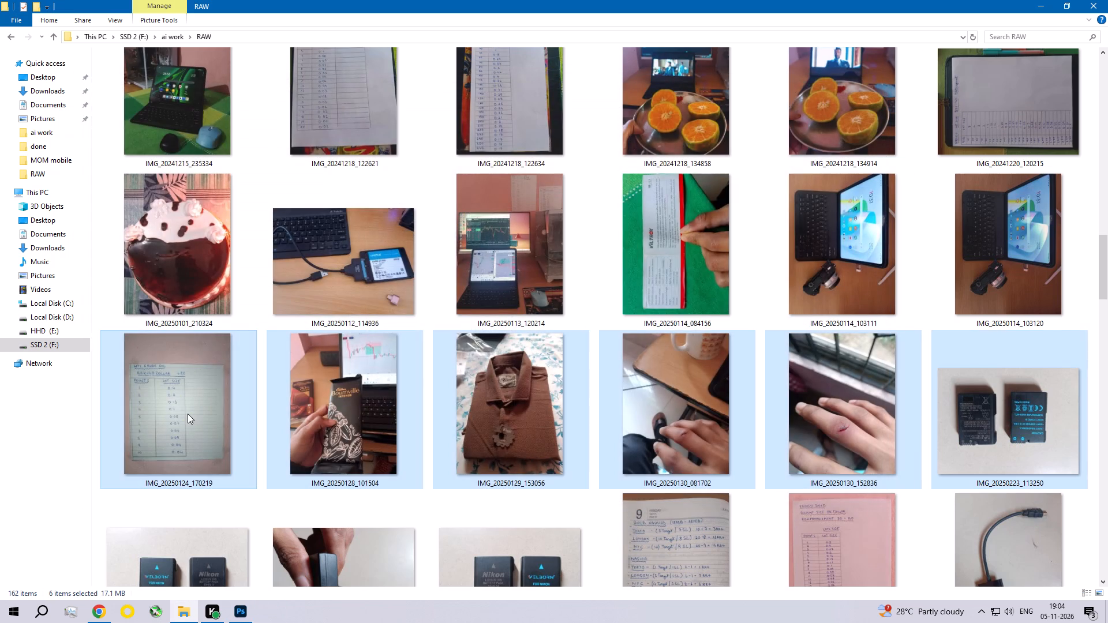
pyautogui.moveTo(173, 411); pyautogui.dragTo(297, 414)
pyautogui.hotkey('alt', 'Tab')
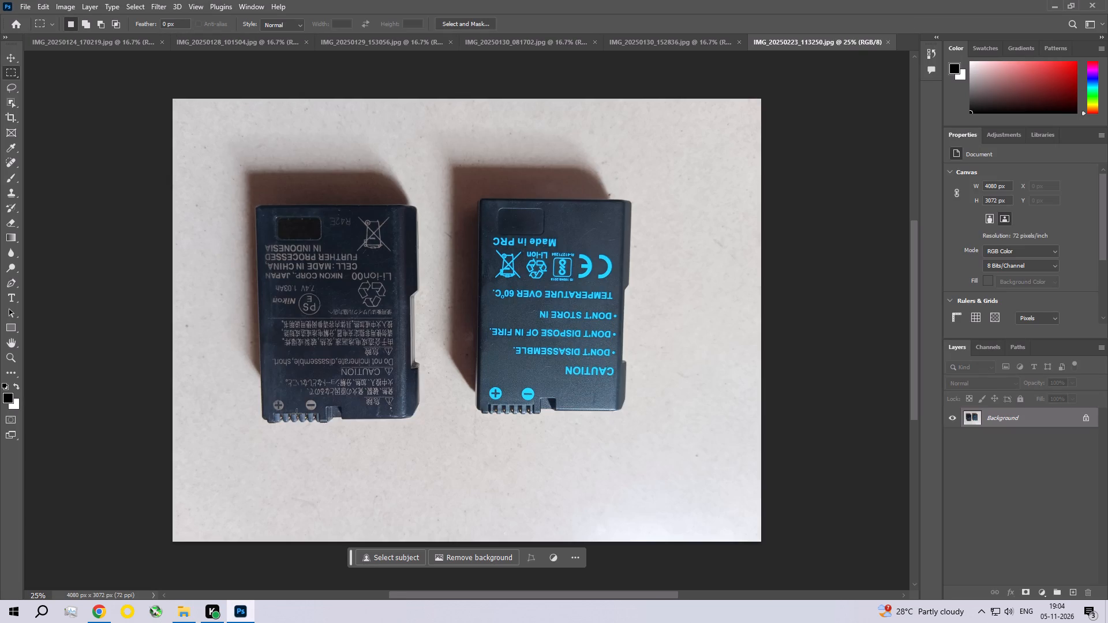
# Open the Camera Raw filter on IMG_20250223_113250.jpg and set Contrast +16, Highlights -23, Shadows +20 and Exposure -0.35.
pyautogui.click(203, 1)
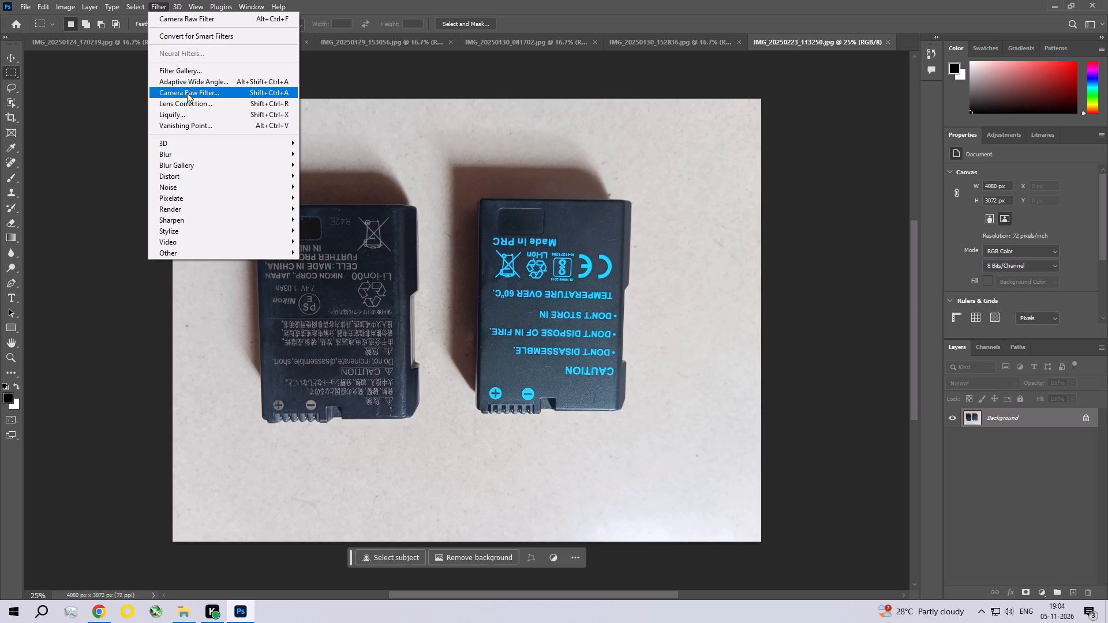
pyautogui.click(187, 93)
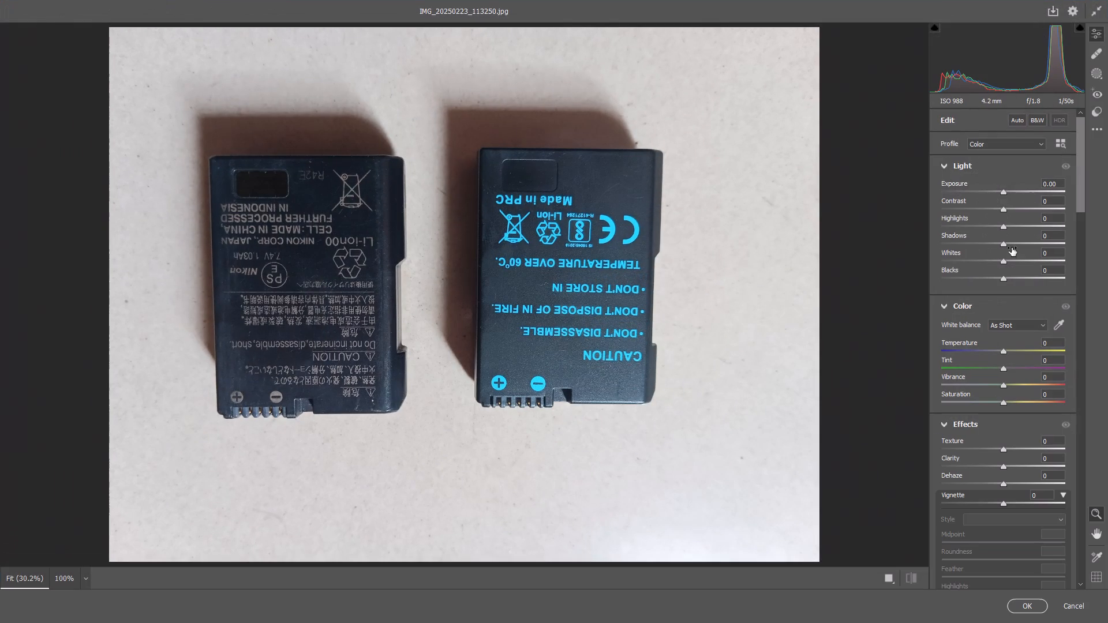
pyautogui.moveTo(1005, 211); pyautogui.dragTo(1015, 212)
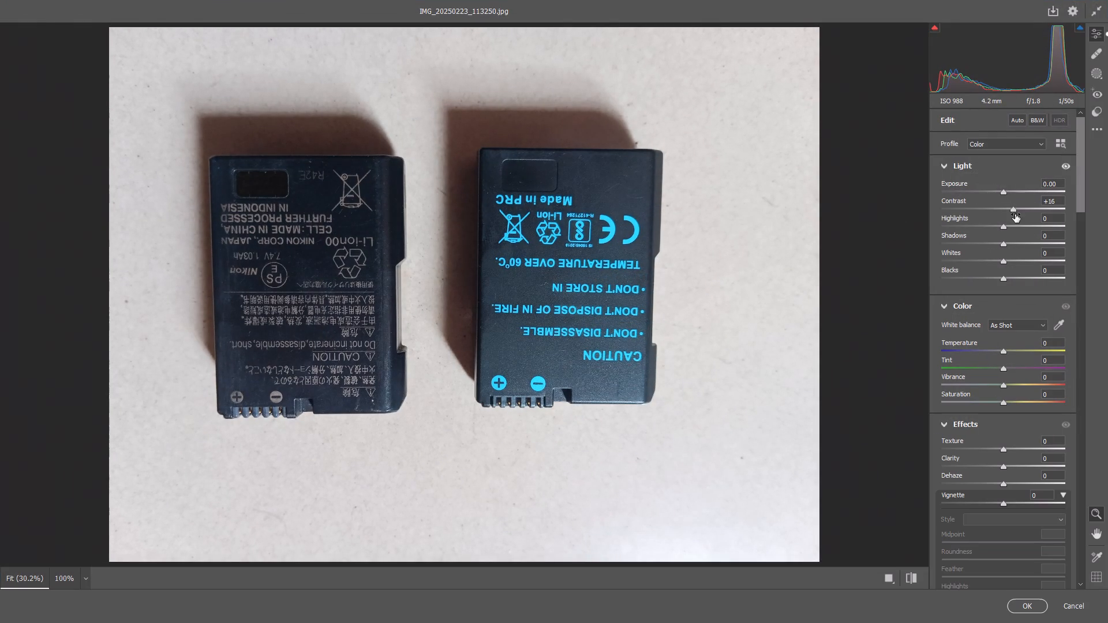
pyautogui.moveTo(1004, 224); pyautogui.dragTo(990, 224)
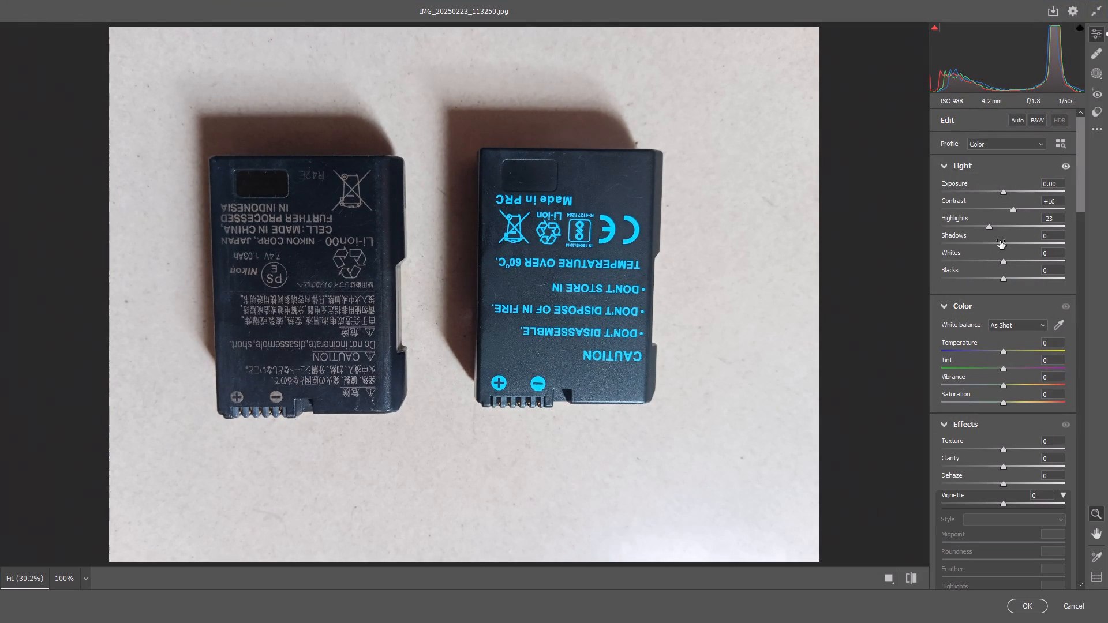
pyautogui.moveTo(1004, 244); pyautogui.dragTo(1016, 249)
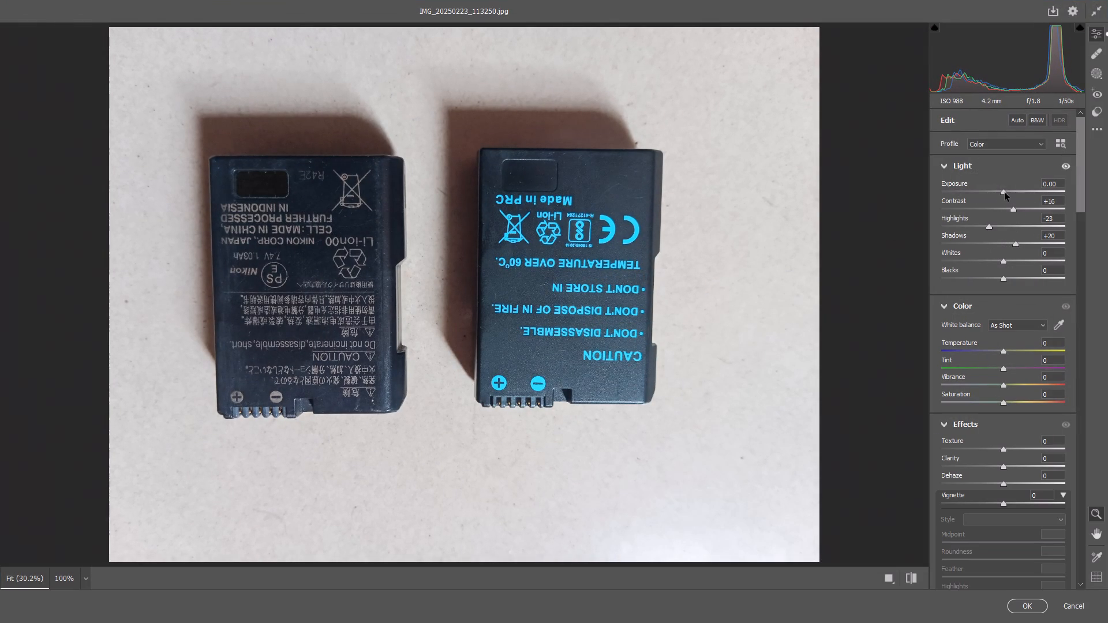
pyautogui.click(1005, 193)
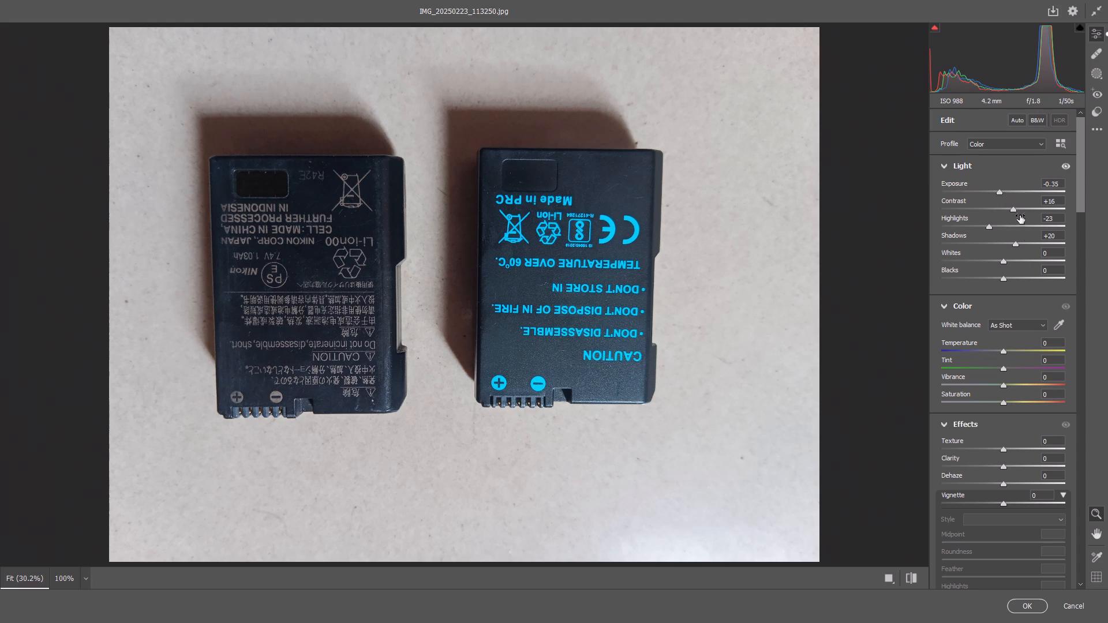
# Browse the Basic and Artistic profile groups for the battery photo and return to the edit settings.
pyautogui.click(1060, 141)
pyautogui.click(950, 273)
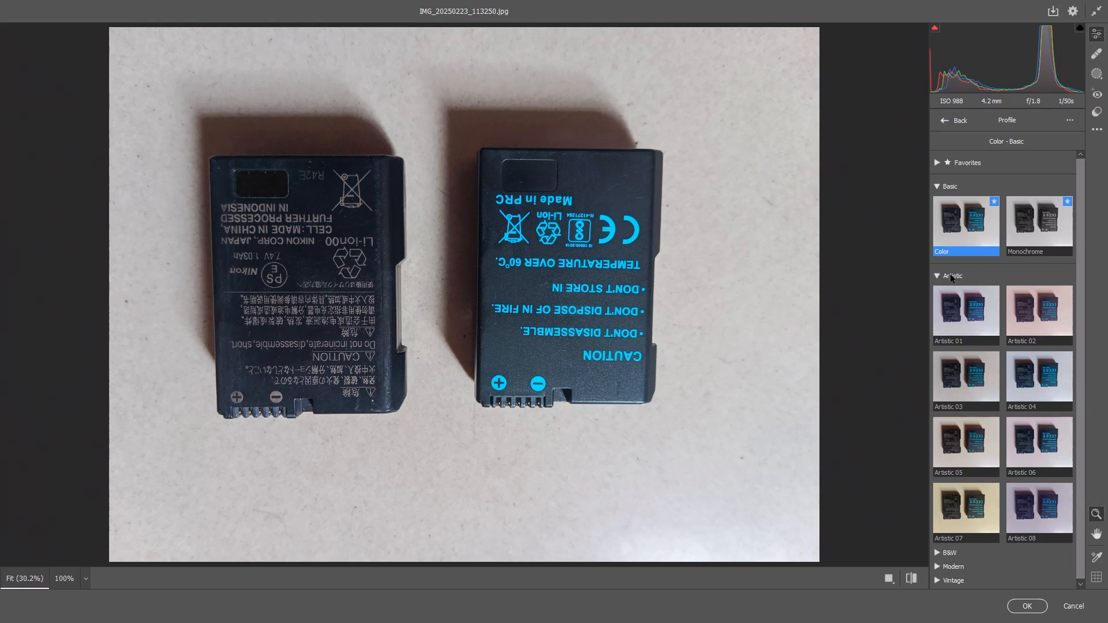
pyautogui.click(953, 215)
pyautogui.click(935, 187)
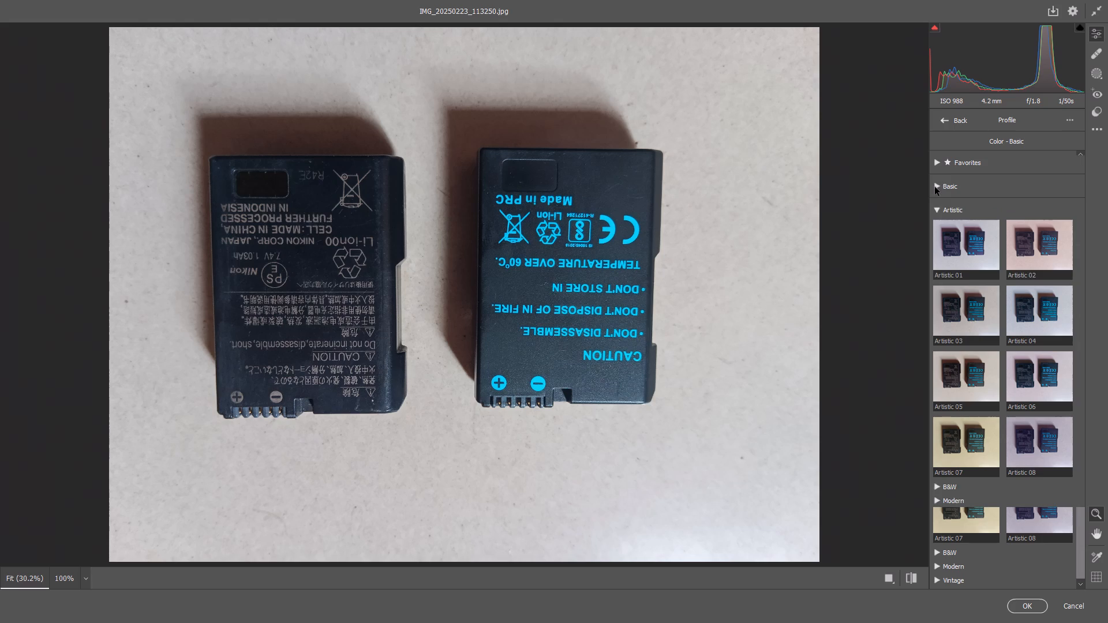
pyautogui.click(935, 187)
pyautogui.click(937, 159)
pyautogui.click(944, 117)
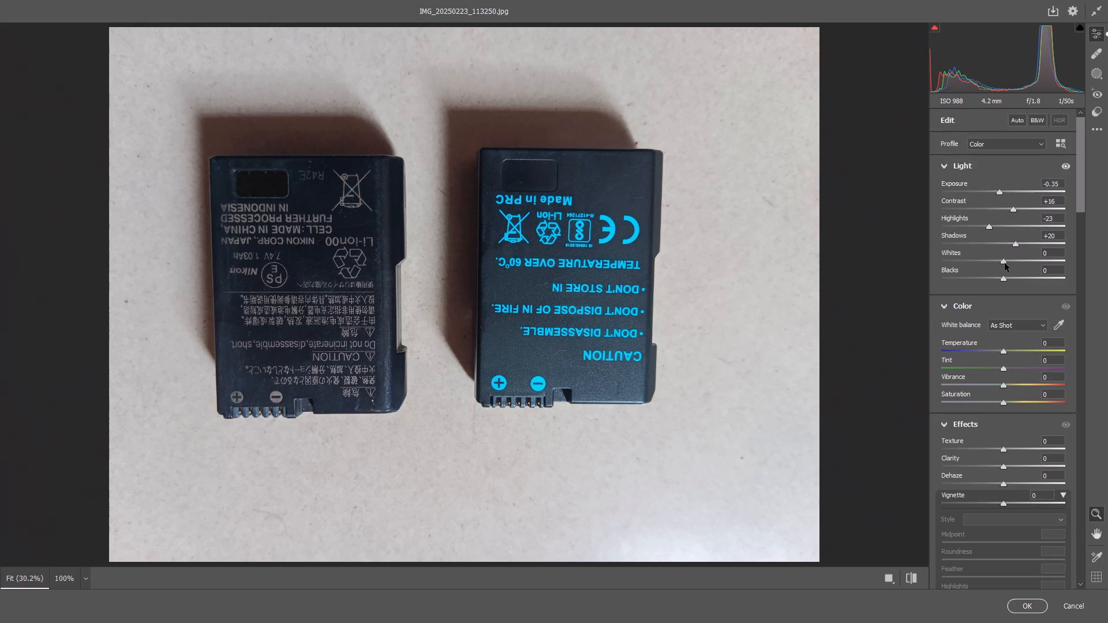
# Set Whites to -27 and Blacks to +18.
pyautogui.moveTo(1005, 263); pyautogui.dragTo(988, 258)
pyautogui.moveTo(1006, 279); pyautogui.dragTo(1011, 282)
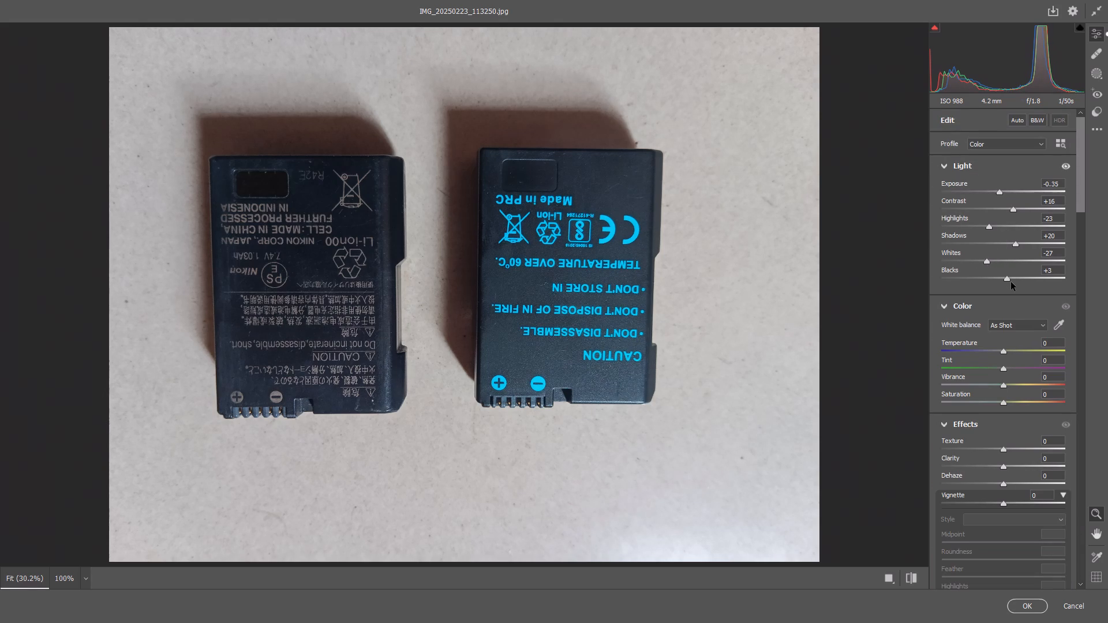
pyautogui.moveTo(1011, 282); pyautogui.dragTo(1017, 284)
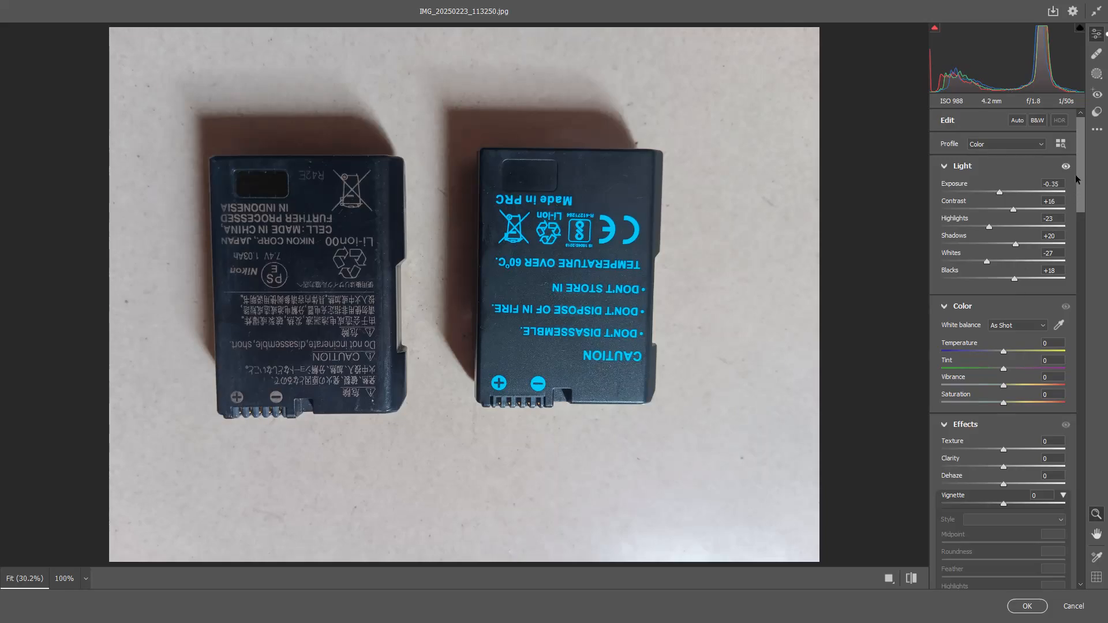
# Raise Vibrance to +13 and Saturation to +20.
pyautogui.moveTo(1079, 170); pyautogui.dragTo(1085, 202)
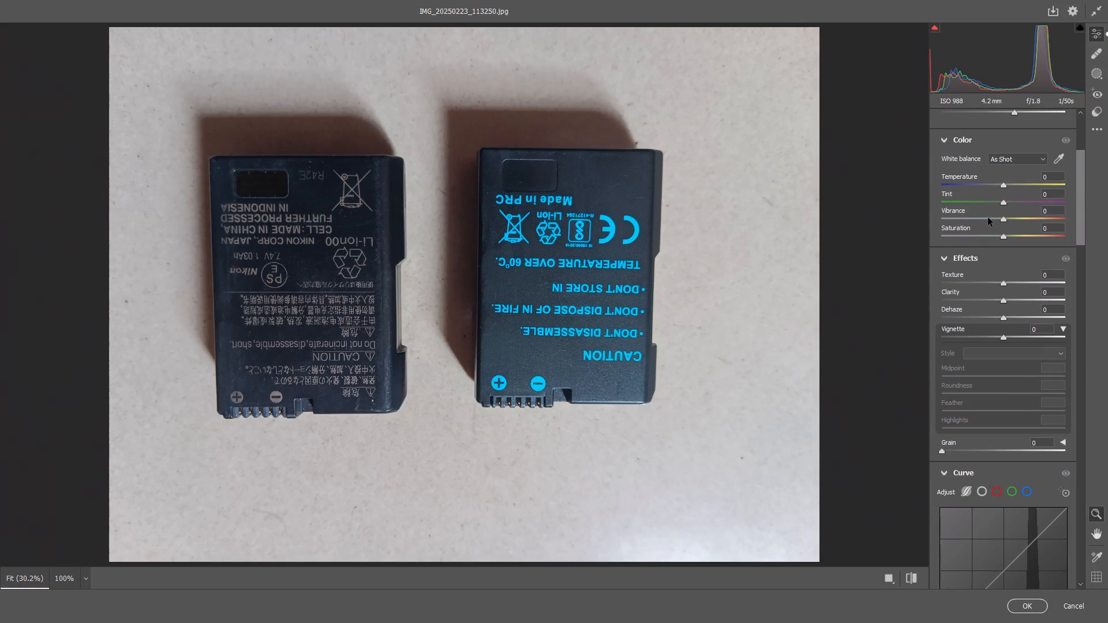
pyautogui.moveTo(1006, 219); pyautogui.dragTo(1014, 222)
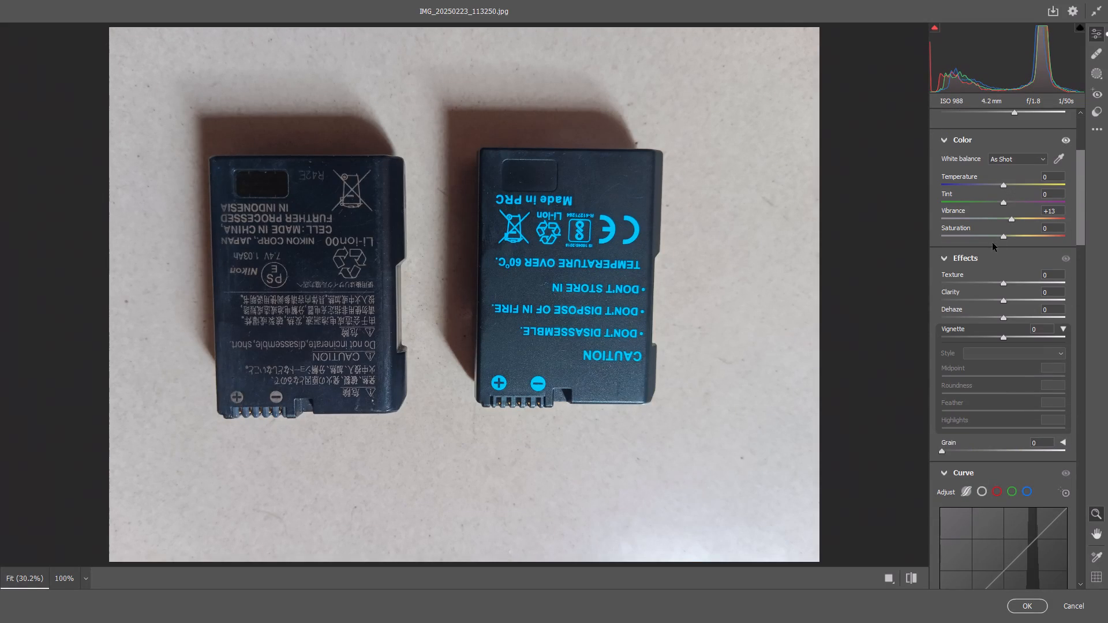
pyautogui.moveTo(1005, 238); pyautogui.dragTo(1017, 241)
# Set Texture to +13, Clarity to +12 and Dehaze to +5.
pyautogui.moveTo(1080, 209); pyautogui.dragTo(1079, 230)
pyautogui.moveTo(1005, 178); pyautogui.dragTo(1013, 183)
pyautogui.moveTo(1004, 198); pyautogui.dragTo(1012, 199)
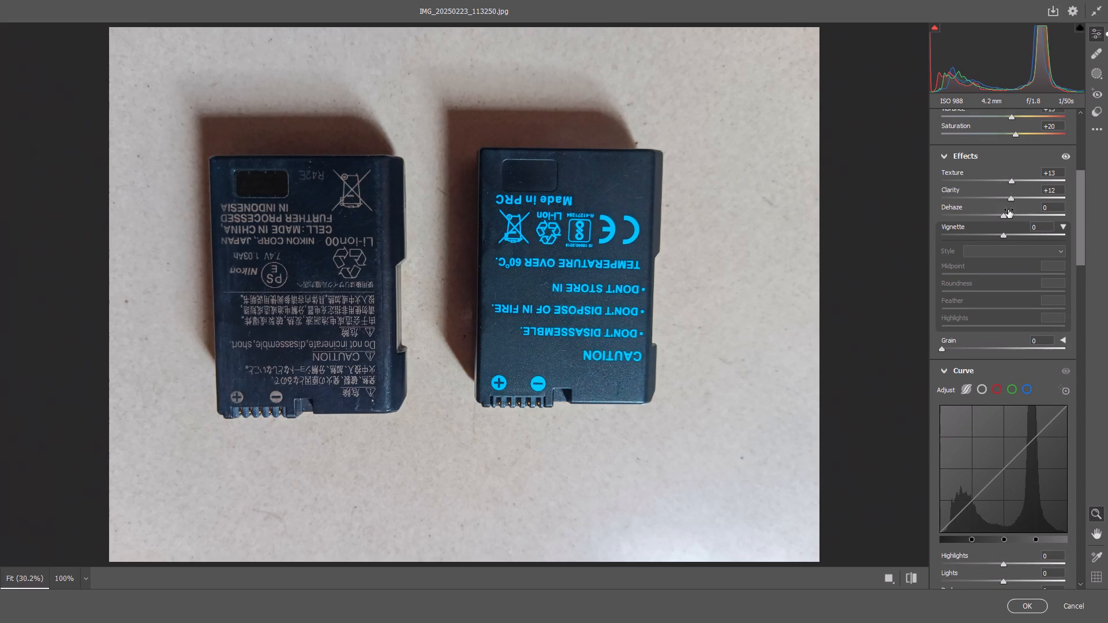
pyautogui.click(1002, 216)
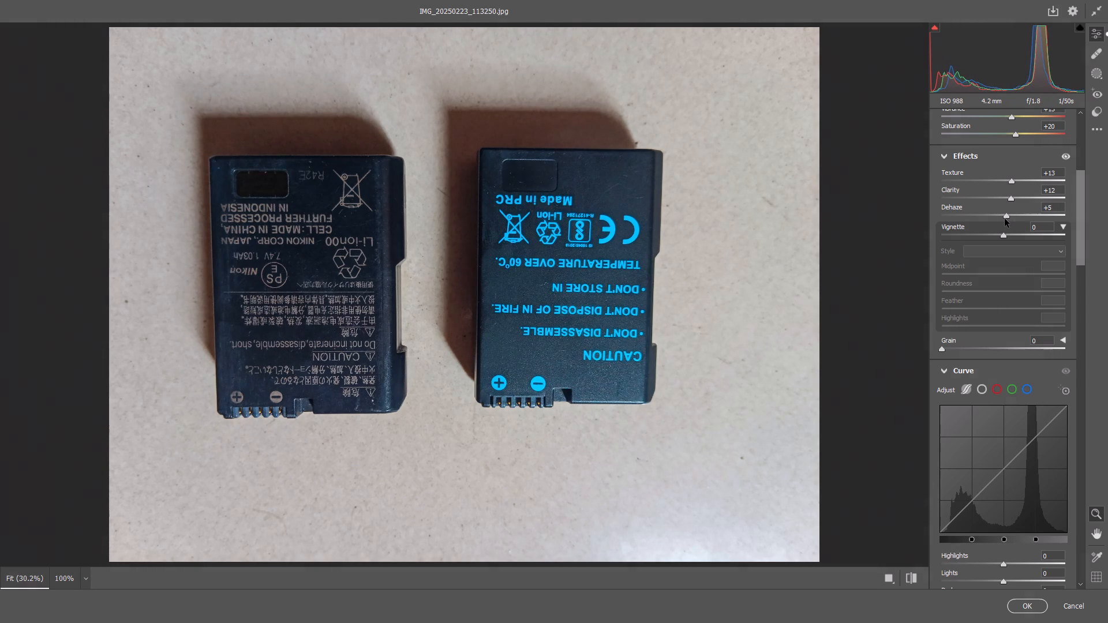
# Lower the parametric curve's Highlights to -32 and reduce its Lights slightly.
pyautogui.moveTo(1083, 209); pyautogui.dragTo(1079, 260)
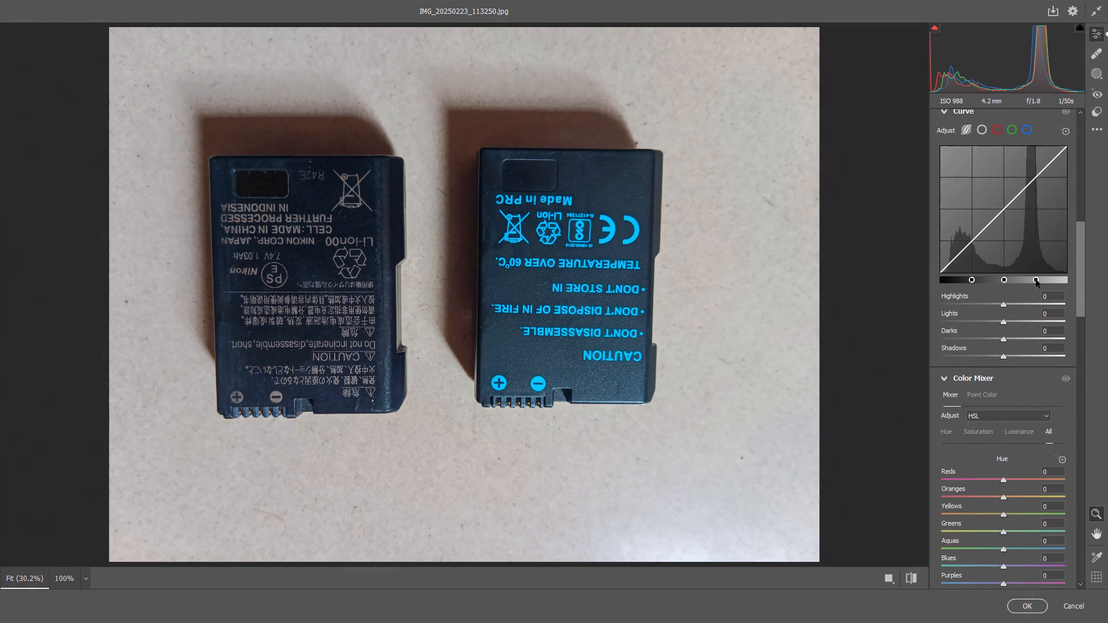
pyautogui.moveTo(992, 307); pyautogui.dragTo(983, 307)
pyautogui.click(994, 322)
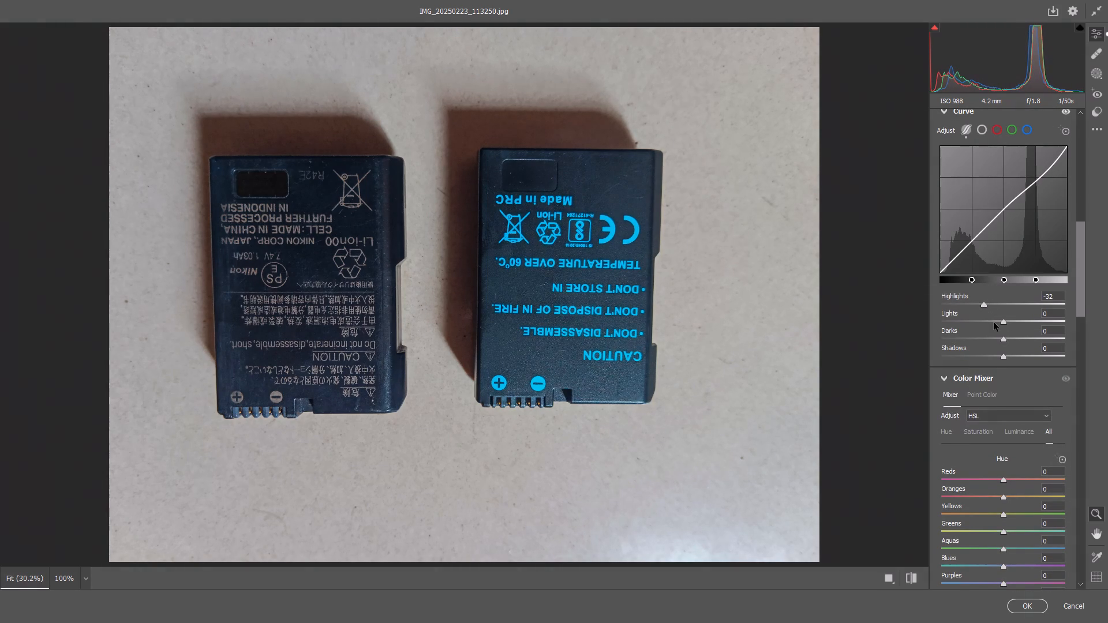
# Raise saturation with the Targeted Adjustment tool on the batteries and shadow: Aquas +6, Blues +24, Reds +2, Oranges +11.
pyautogui.moveTo(1077, 256); pyautogui.dragTo(1077, 376)
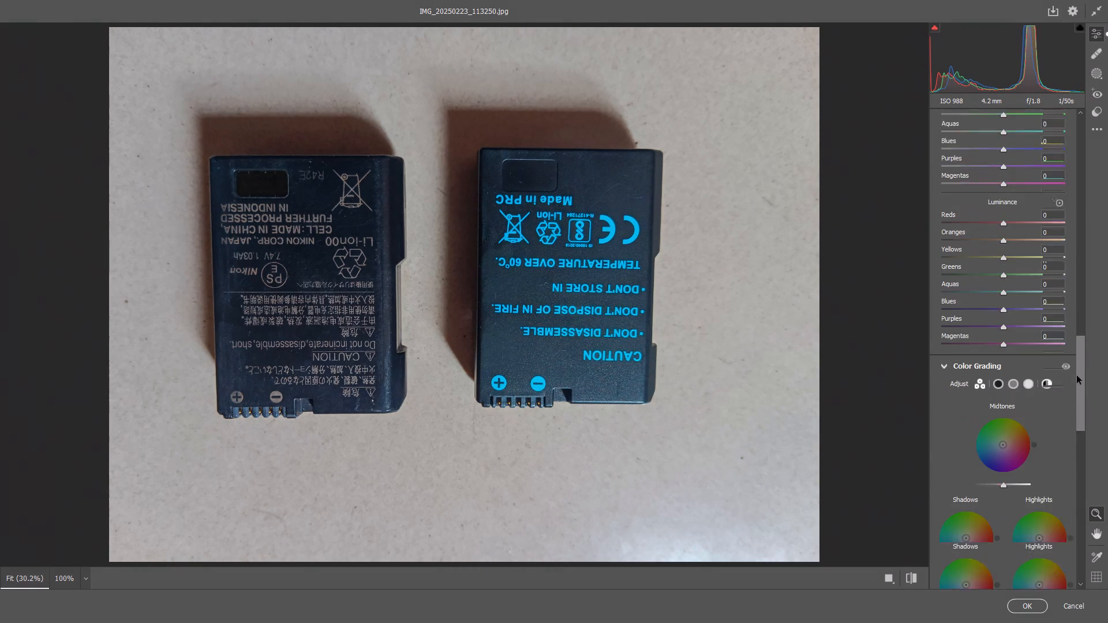
pyautogui.moveTo(1077, 376); pyautogui.dragTo(1088, 329)
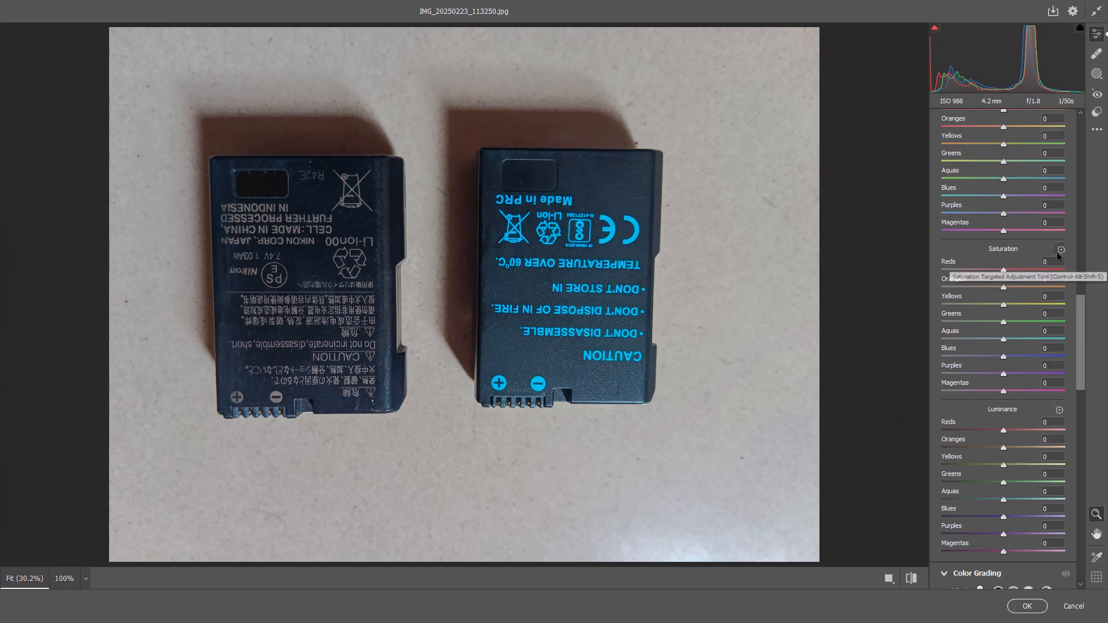
pyautogui.click(1058, 252)
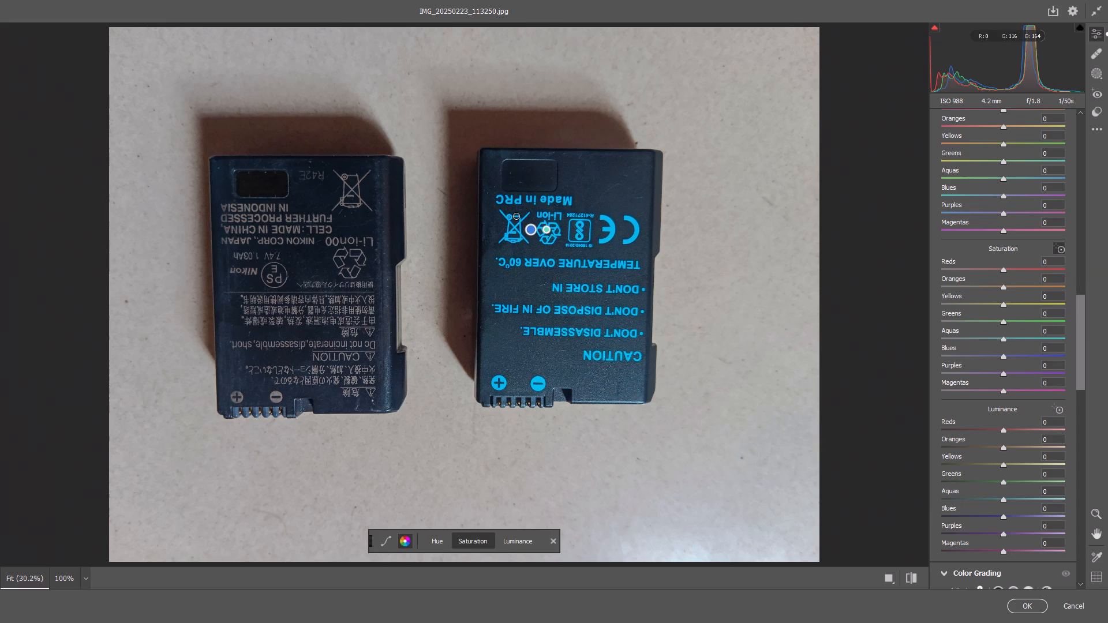
pyautogui.moveTo(511, 218); pyautogui.dragTo(525, 223)
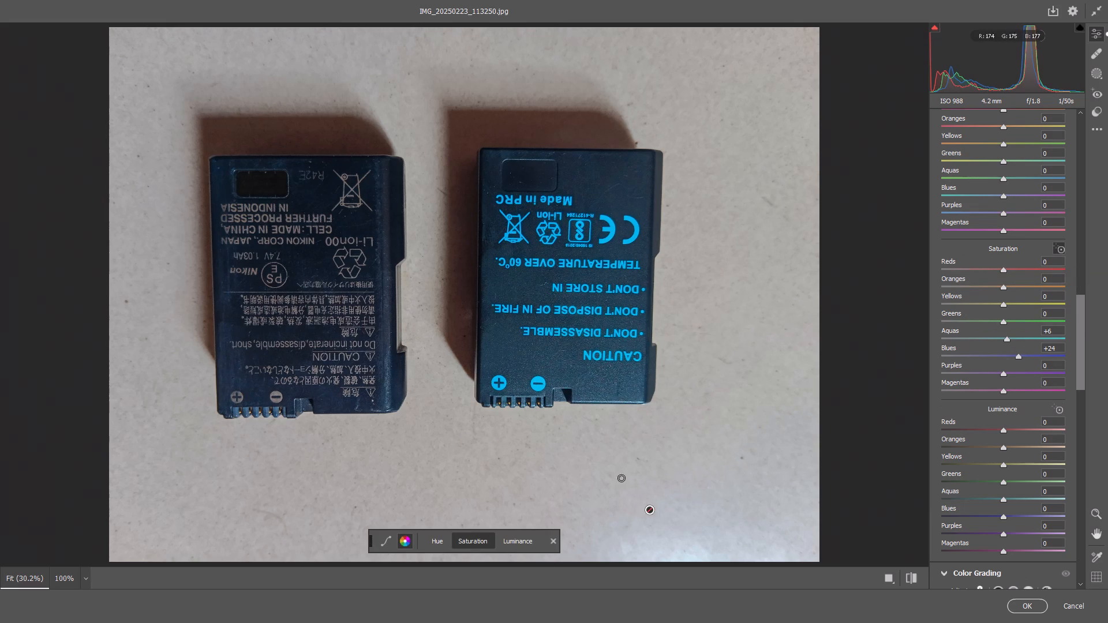
pyautogui.moveTo(607, 476); pyautogui.dragTo(620, 478)
pyautogui.click(554, 248)
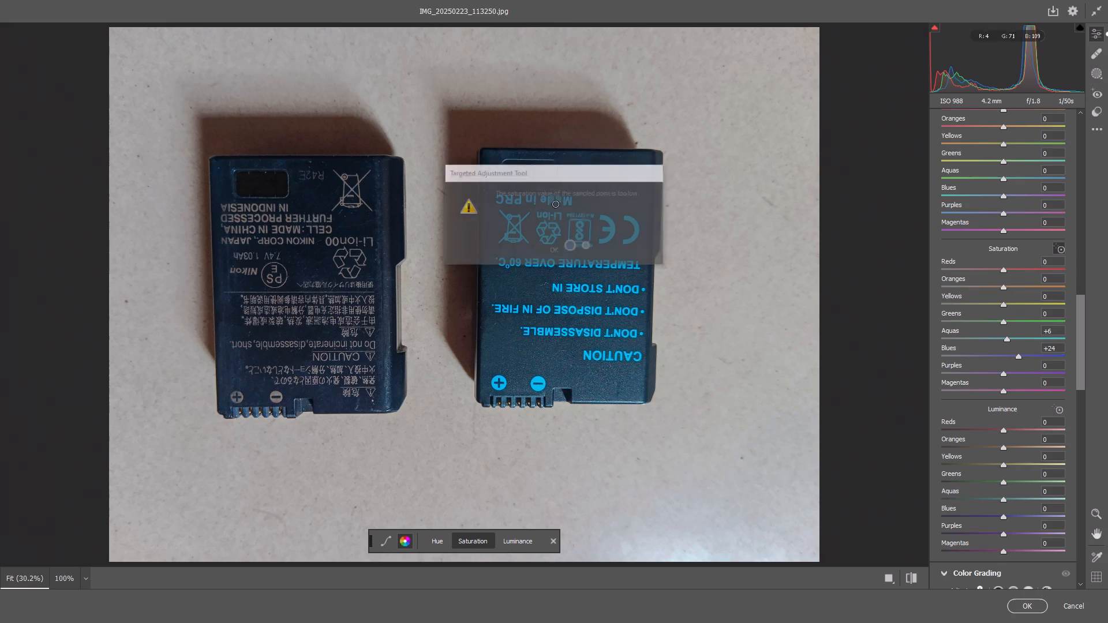
pyautogui.moveTo(567, 129); pyautogui.dragTo(573, 132)
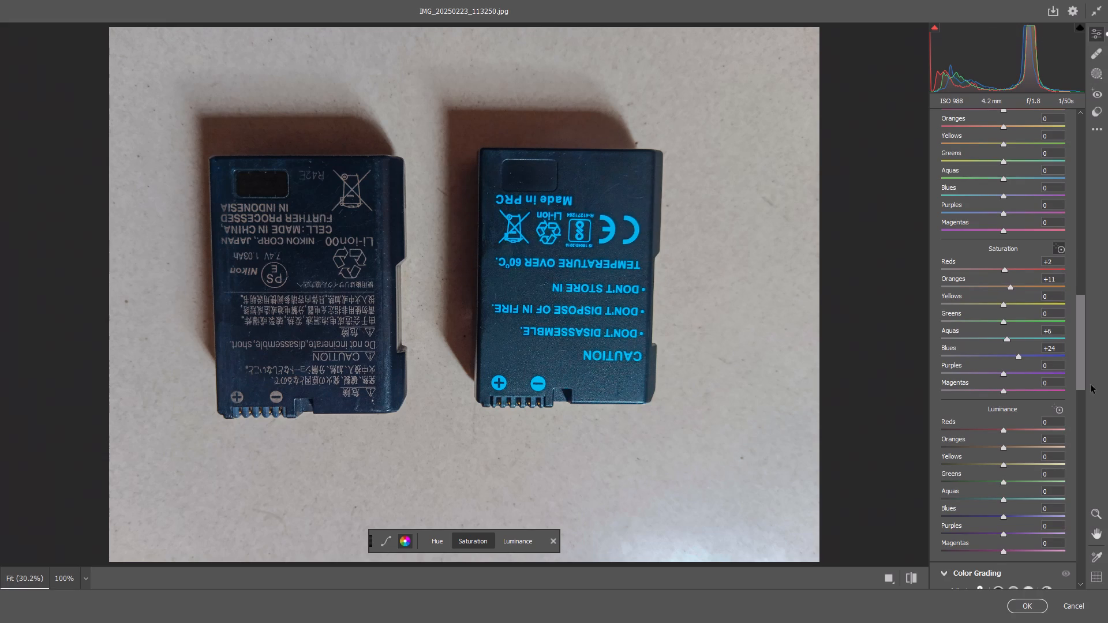
# Set Sharpening to 26 and Noise Reduction to 19, raise Color Noise Reduction slightly, and apply the Camera Raw edits to the photo.
pyautogui.moveTo(1078, 333); pyautogui.dragTo(1077, 440)
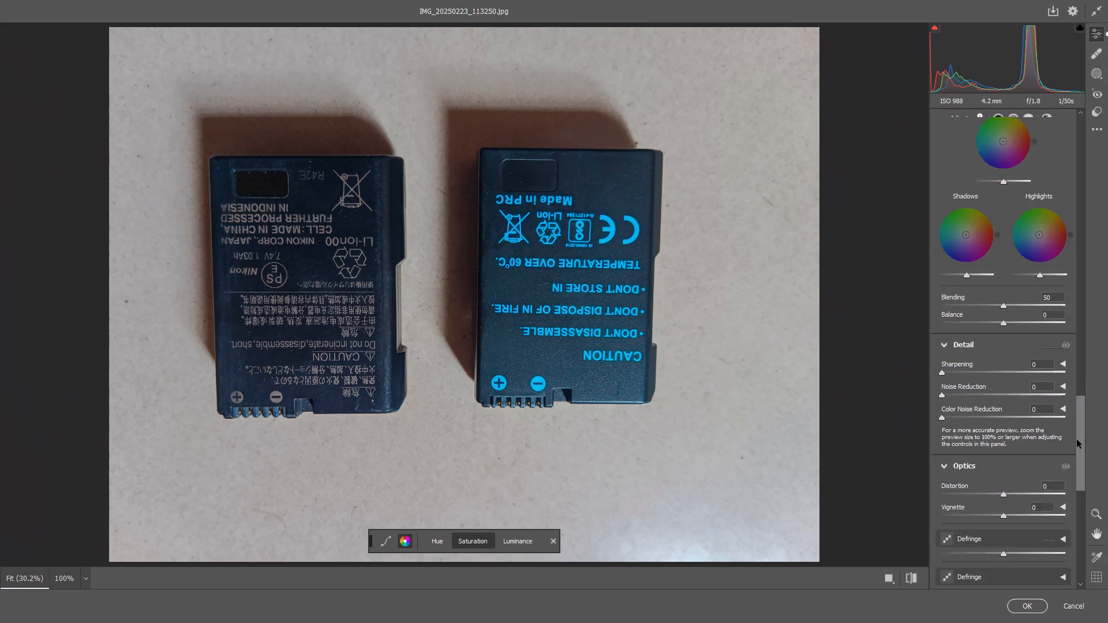
pyautogui.moveTo(1077, 440); pyautogui.dragTo(1076, 452)
pyautogui.moveTo(952, 282); pyautogui.dragTo(963, 287)
pyautogui.moveTo(953, 302); pyautogui.dragTo(964, 307)
pyautogui.moveTo(957, 329); pyautogui.dragTo(958, 329)
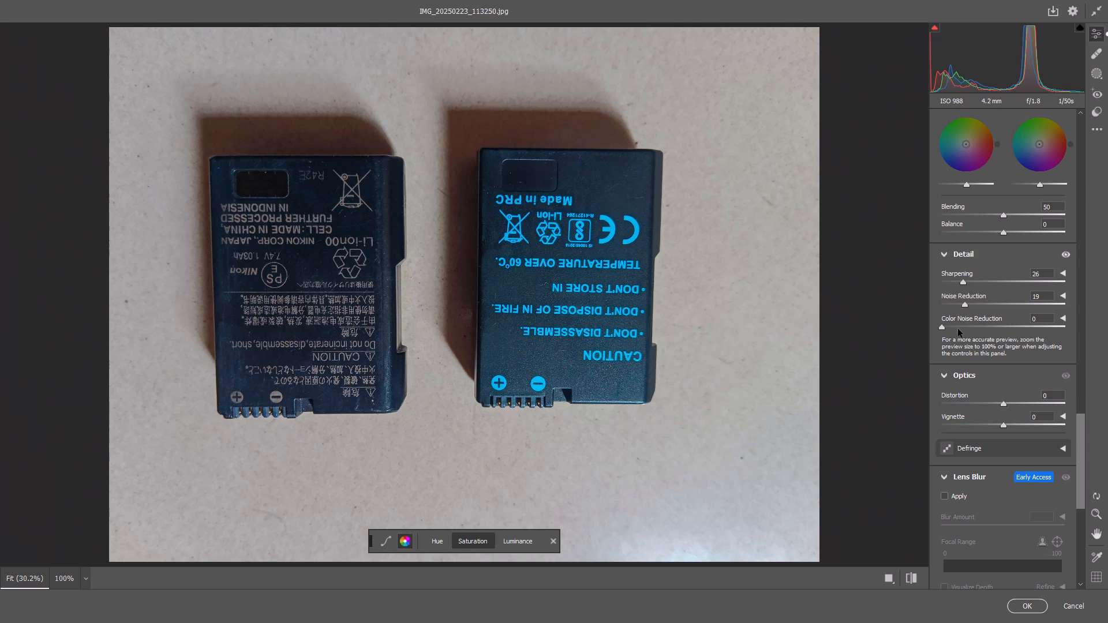
pyautogui.moveTo(958, 329); pyautogui.dragTo(966, 329)
pyautogui.moveTo(1083, 440); pyautogui.dragTo(1087, 535)
pyautogui.click(1017, 607)
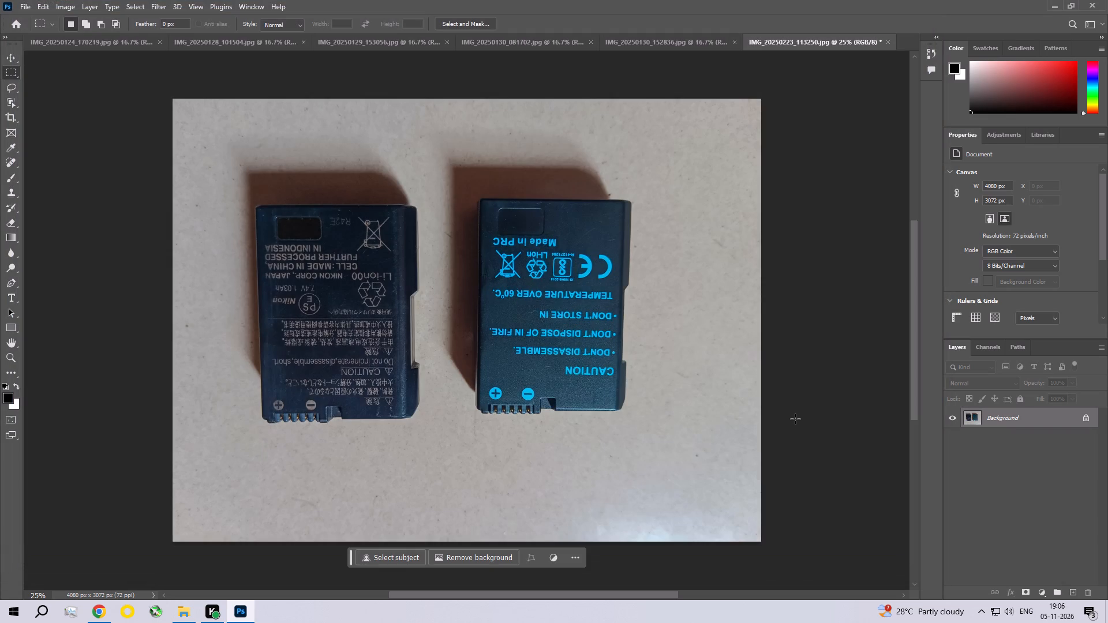
# Remove the dark speck left of the Nikon battery, level with its top edge, with a Content-Aware fill, and deselect.
pyautogui.hotkey('ctrl', 'space')
pyautogui.hotkey('ctrl', 'space')
pyautogui.hotkey('ctrl', 'space')
pyautogui.hotkey('ctrl', 'space')
pyautogui.hotkey('ctrl', 'space')
pyautogui.hotkey('ctrl', 'space')
pyautogui.hotkey('ctrl', 'space')
pyautogui.hotkey('ctrl', 'space')
pyautogui.hotkey('ctrl', 'space')
pyautogui.hotkey('ctrl', 'space')
pyautogui.hotkey('ctrl', 'space')
pyautogui.hotkey('ctrl', 'space')
pyautogui.hotkey('ctrl', 'space')
pyautogui.hotkey('ctrl', 'space')
pyautogui.hotkey('ctrl', 'space')
pyautogui.hotkey('ctrl', 'space')
pyautogui.hotkey('ctrl', 'space')
pyautogui.hotkey('ctrl', 'space')
pyautogui.hotkey('ctrl', 'space')
pyautogui.hotkey('ctrl', 'space')
pyautogui.keyDown('ctrl'); pyautogui.doubleClick(488, 306); pyautogui.keyUp('ctrl')
pyautogui.moveTo(452, 331); pyautogui.dragTo(805, 274)
pyautogui.moveTo(592, 314); pyautogui.dragTo(477, 388)
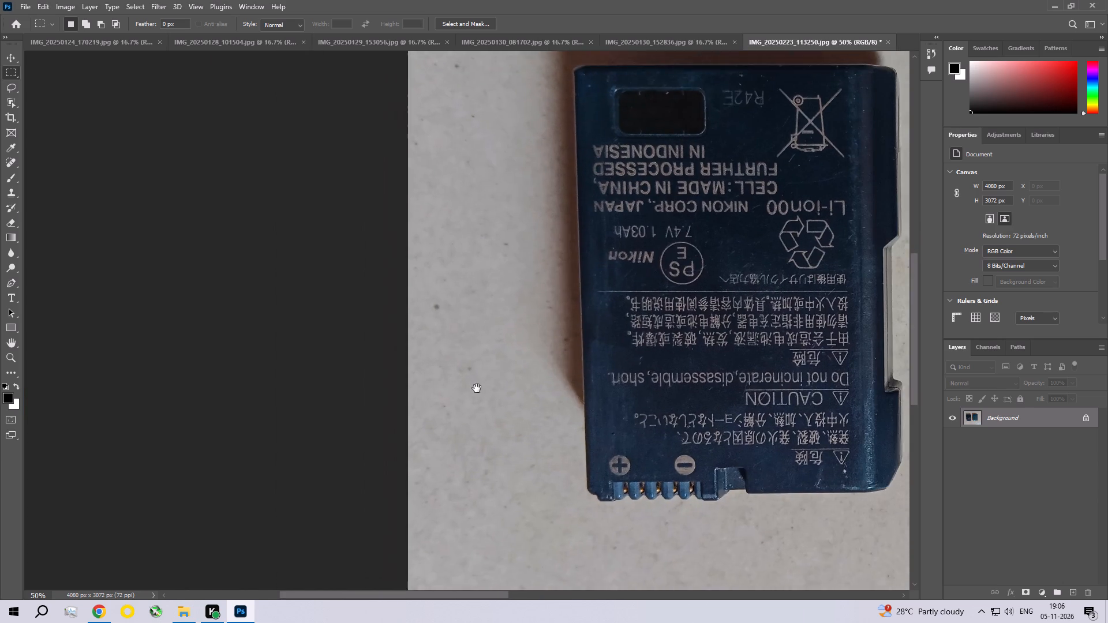
pyautogui.moveTo(477, 388); pyautogui.dragTo(457, 396)
pyautogui.keyDown('alt'); pyautogui.doubleClick(521, 331); pyautogui.keyUp('alt')
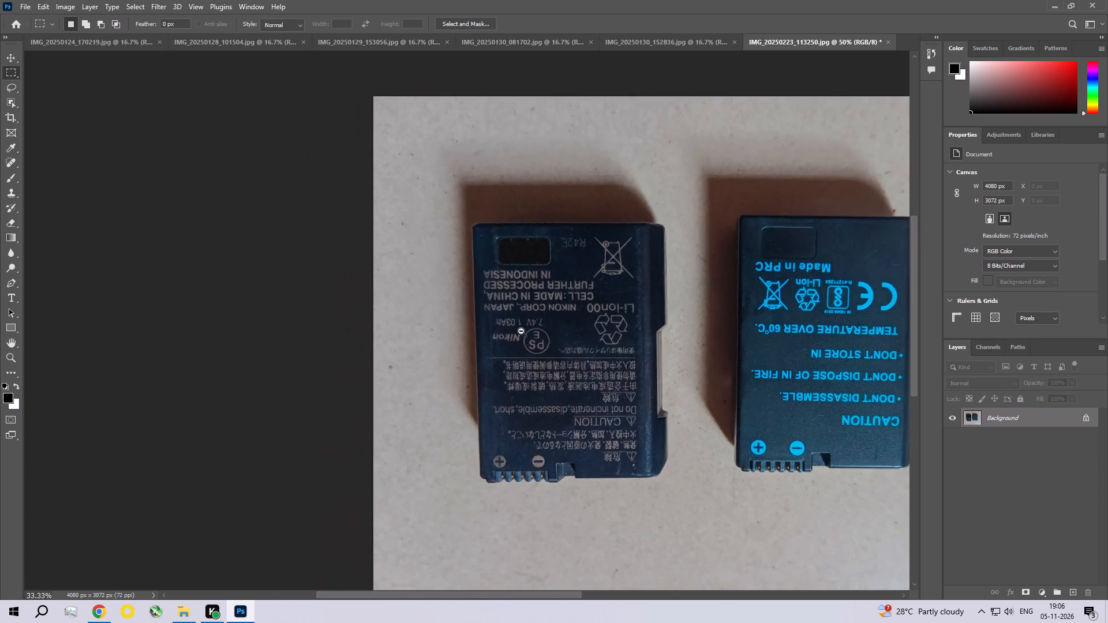
pyautogui.keyDown('ctrl'); pyautogui.doubleClick(437, 287); pyautogui.keyUp('ctrl')
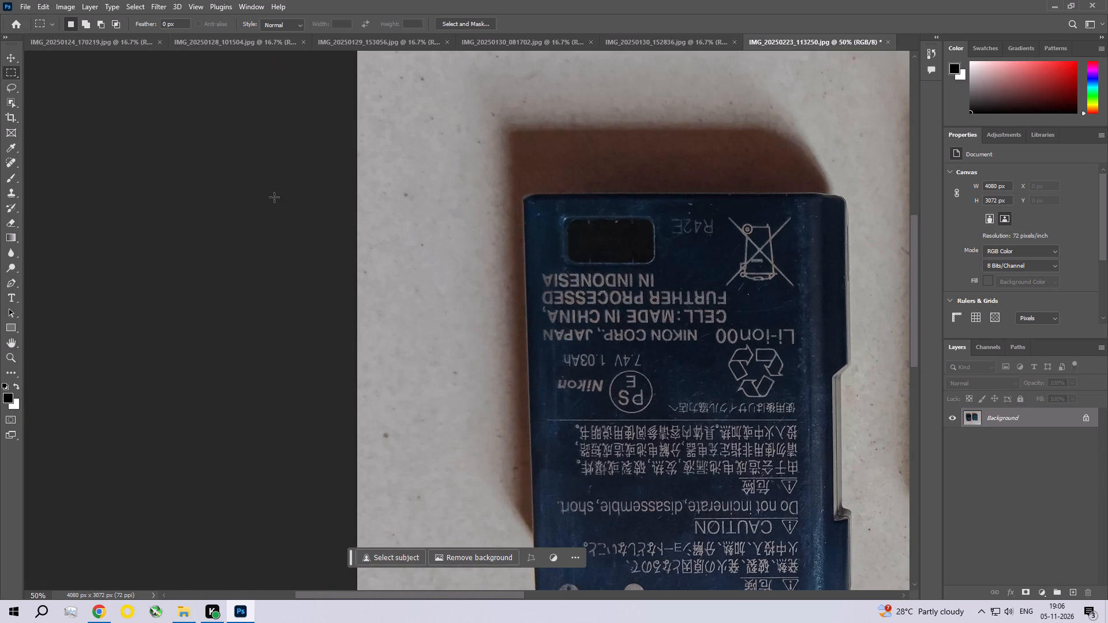
pyautogui.click(7, 69)
pyautogui.moveTo(398, 185); pyautogui.dragTo(417, 204)
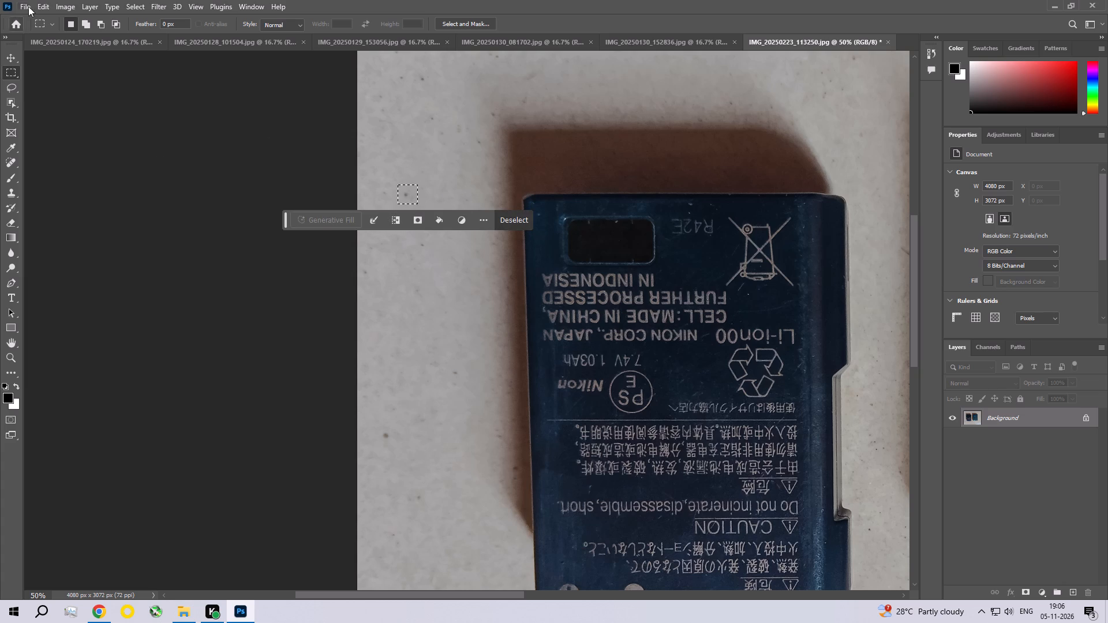
pyautogui.click(38, 1)
pyautogui.click(55, 185)
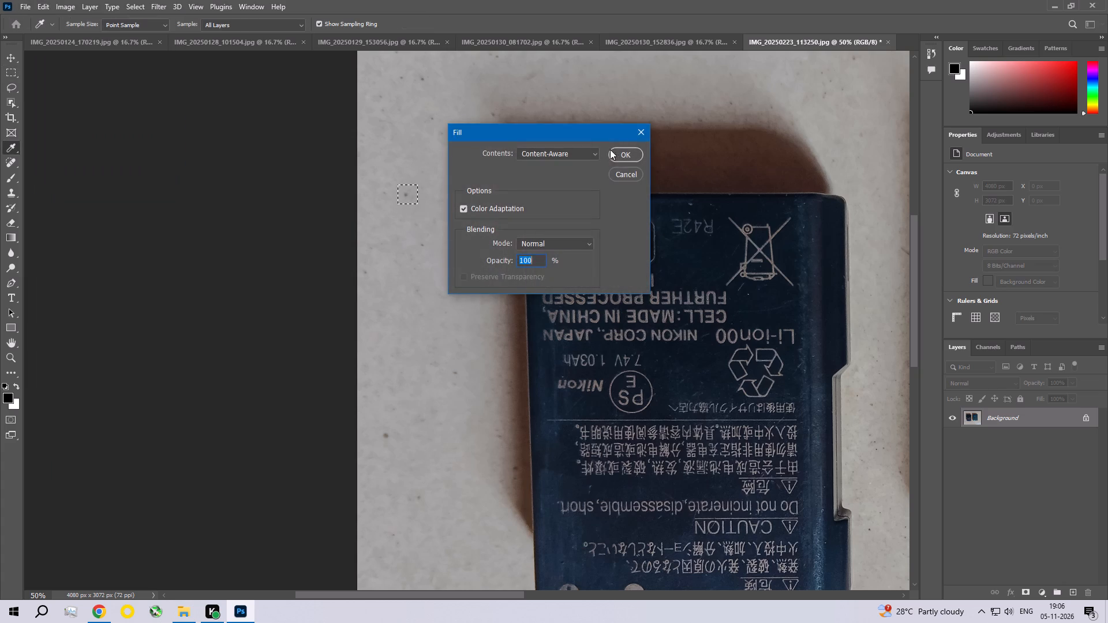
pyautogui.click(615, 150)
pyautogui.hotkey('ctrl', 'd')
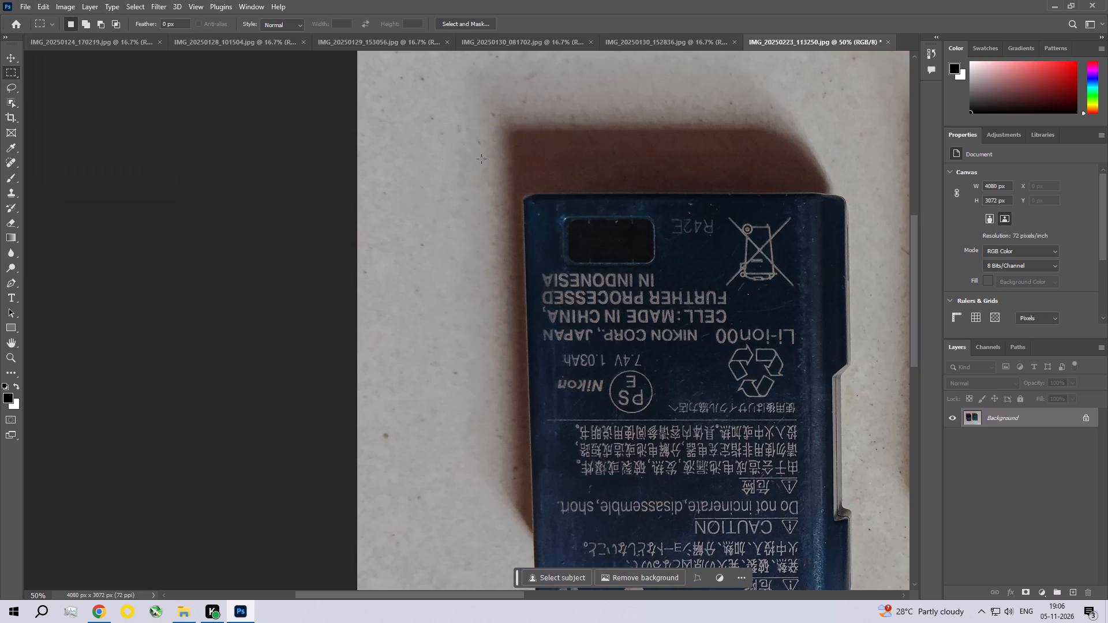
# Remove the pair of specks above and left of the Nikon battery's shadow with a Content-Aware fill, and deselect.
pyautogui.moveTo(391, 69); pyautogui.dragTo(431, 91)
pyautogui.click(39, 3)
pyautogui.click(43, 182)
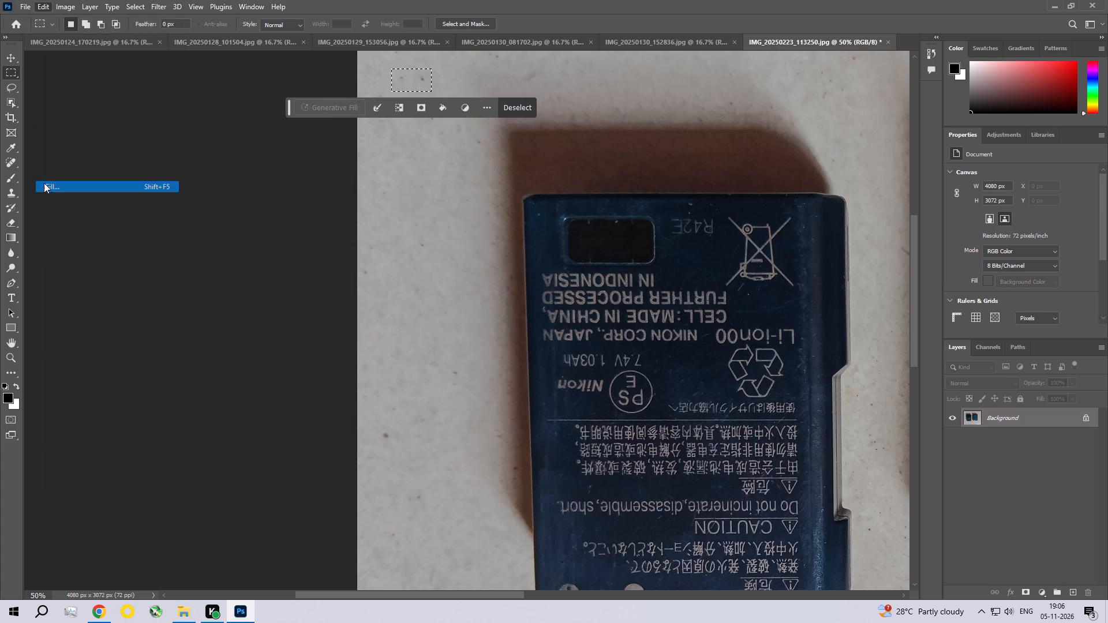
pyautogui.click(634, 156)
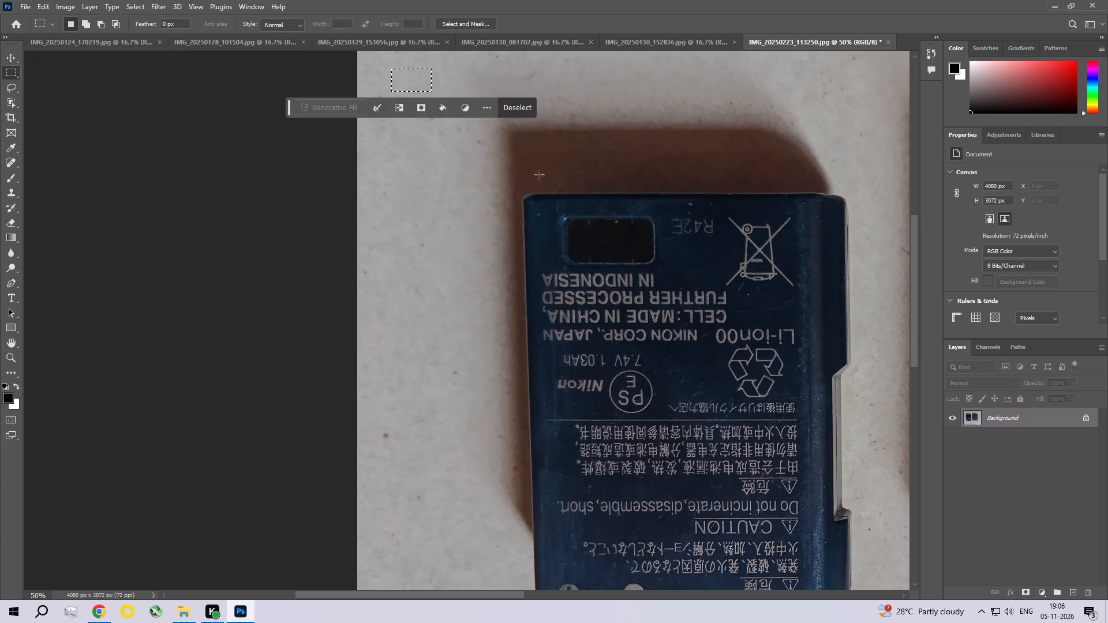
pyautogui.hotkey('ctrl', 'd')
# Fill the speck left of the Nikon battery, level with its dark rectangular window, using Content-Aware, and deselect.
pyautogui.press('space')
pyautogui.press('space')
pyautogui.press('space')
pyautogui.press('space')
pyautogui.press('space')
pyautogui.press('space')
pyautogui.press('space')
pyautogui.press('space')
pyautogui.press('space')
pyautogui.press('space')
pyautogui.press('space')
pyautogui.press('space')
pyautogui.press('space')
pyautogui.moveTo(422, 350); pyautogui.dragTo(470, 288)
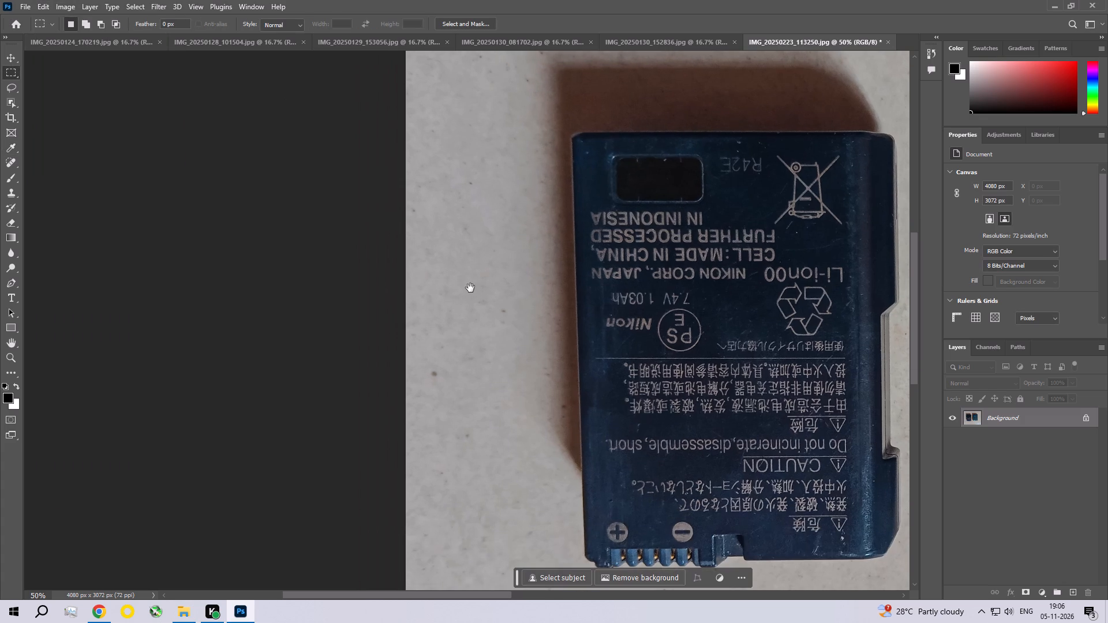
pyautogui.moveTo(455, 166); pyautogui.dragTo(483, 202)
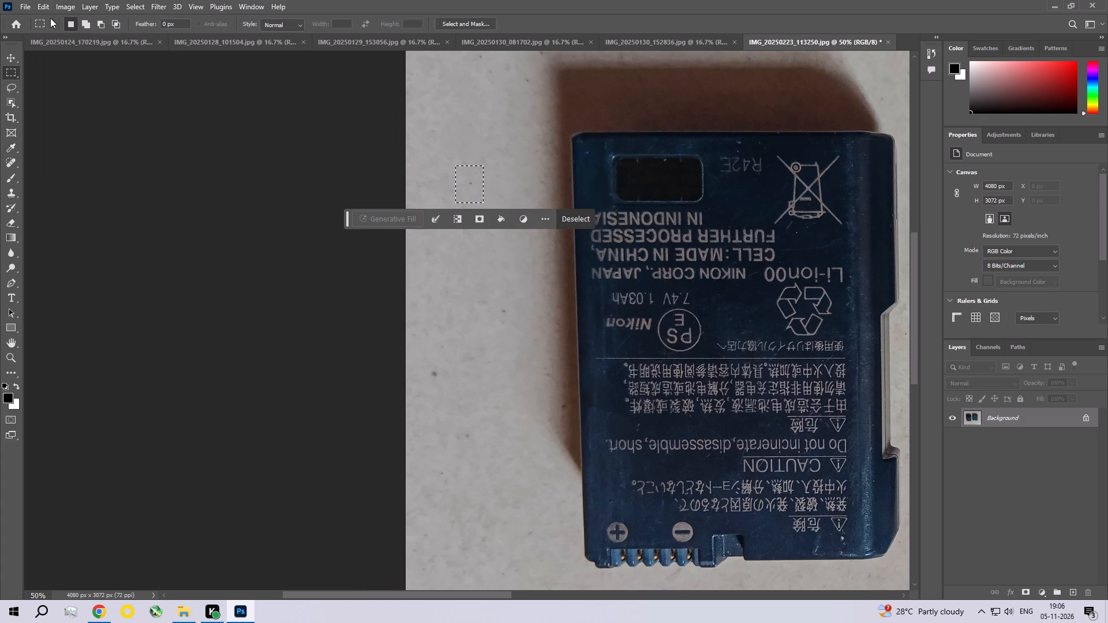
pyautogui.click(39, 4)
pyautogui.click(53, 181)
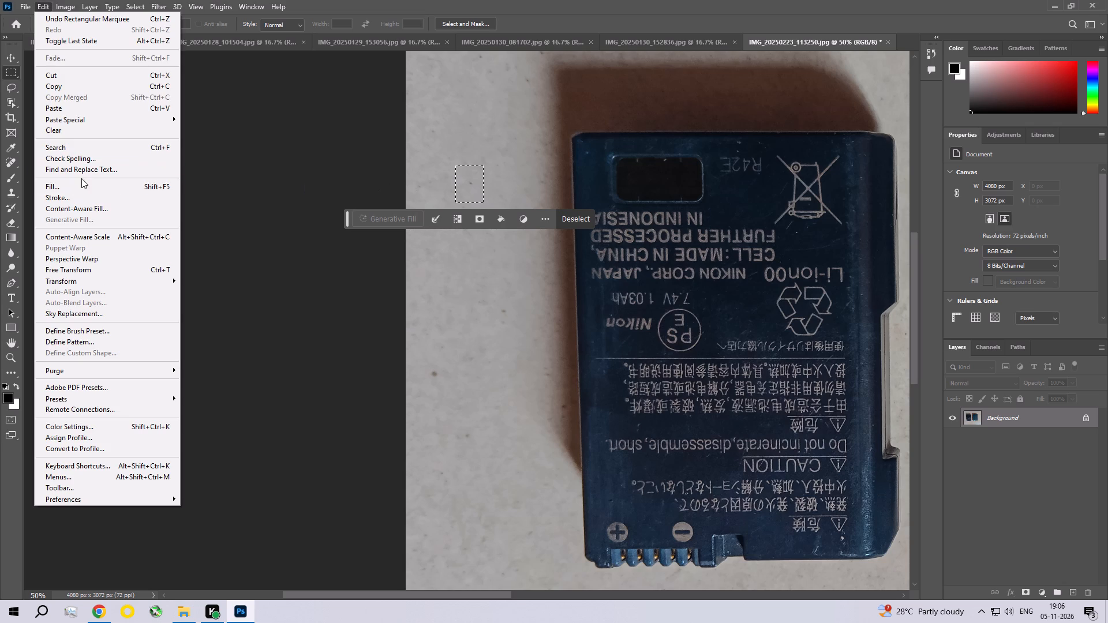
pyautogui.click(78, 183)
pyautogui.click(627, 146)
pyautogui.click(630, 153)
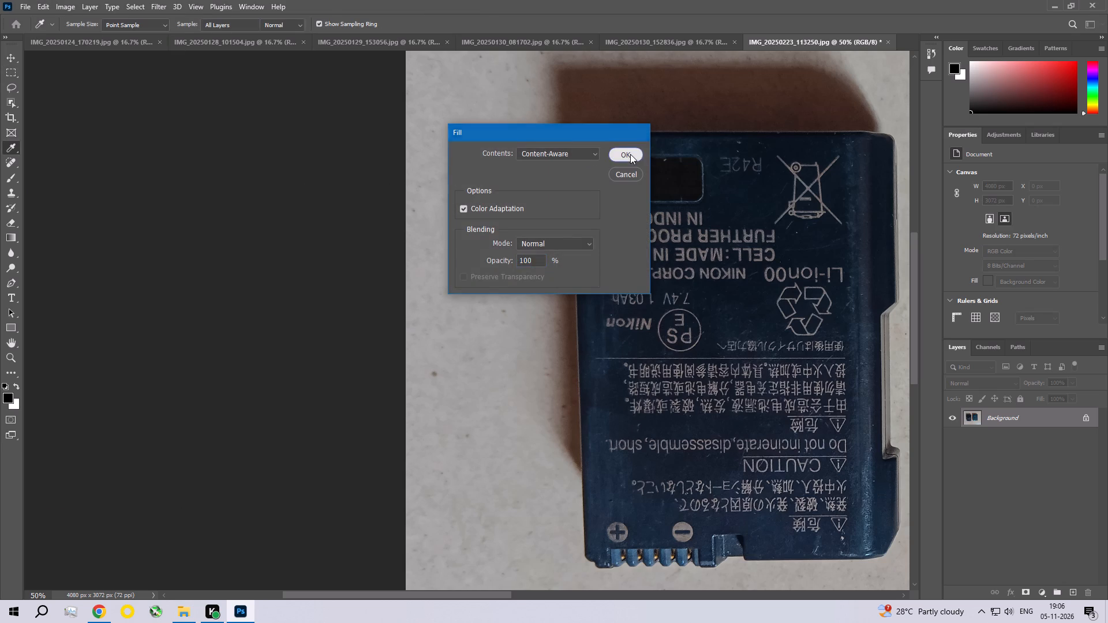
pyautogui.hotkey('ctrl', 'd')
# Fill the speck on the background left of the Nikon battery's PSE mark using Content-Aware, and deselect.
pyautogui.press('space')
pyautogui.press('space')
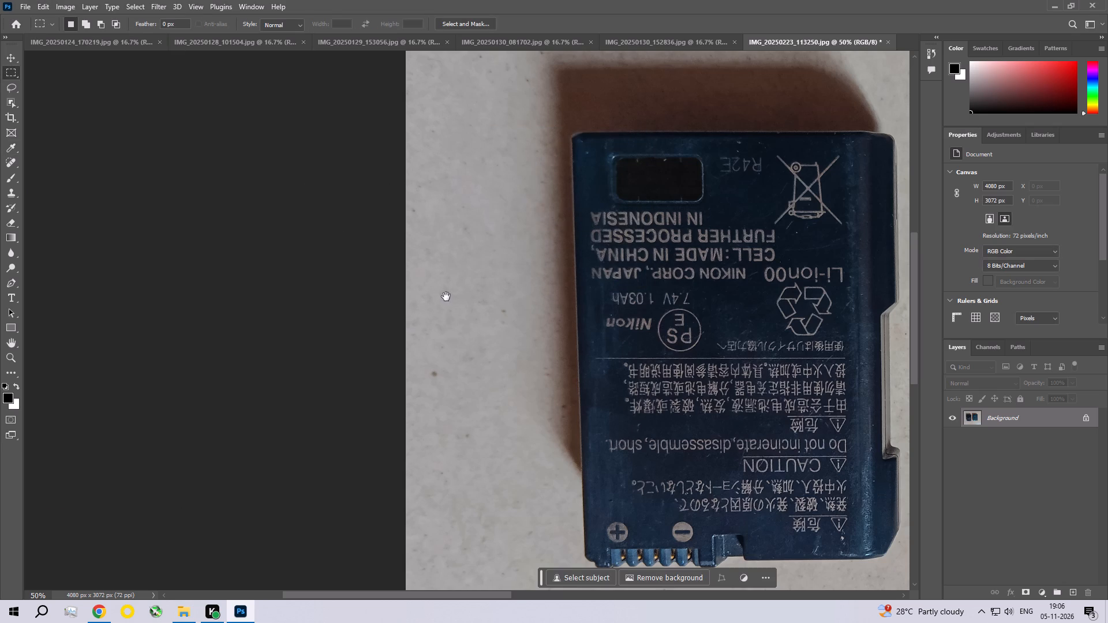
pyautogui.moveTo(491, 294); pyautogui.dragTo(514, 337)
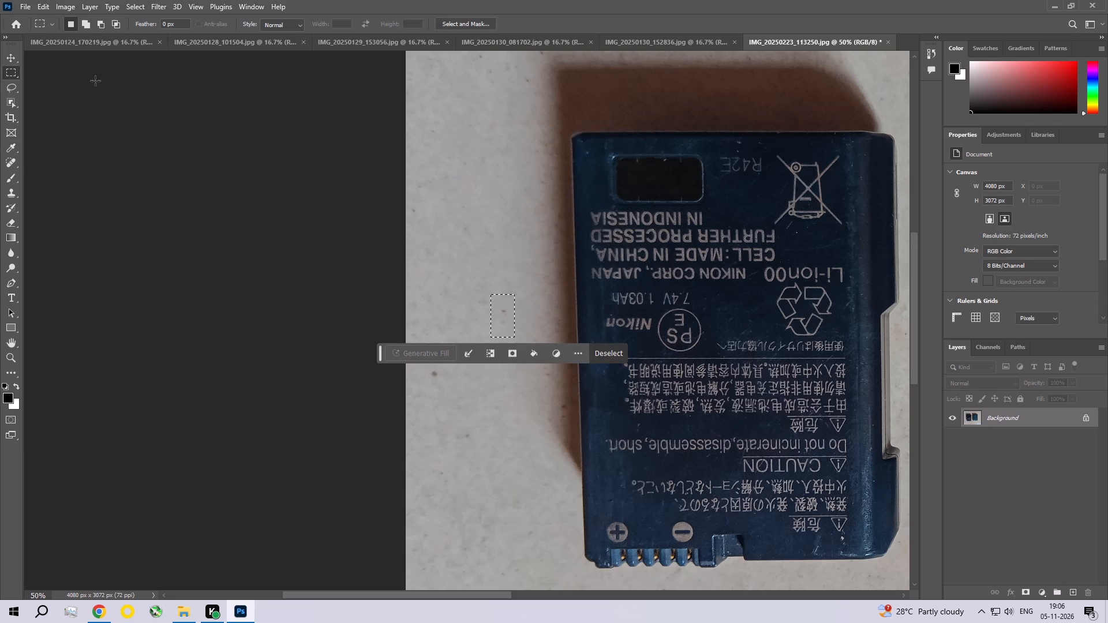
pyautogui.click(46, 8)
pyautogui.click(63, 187)
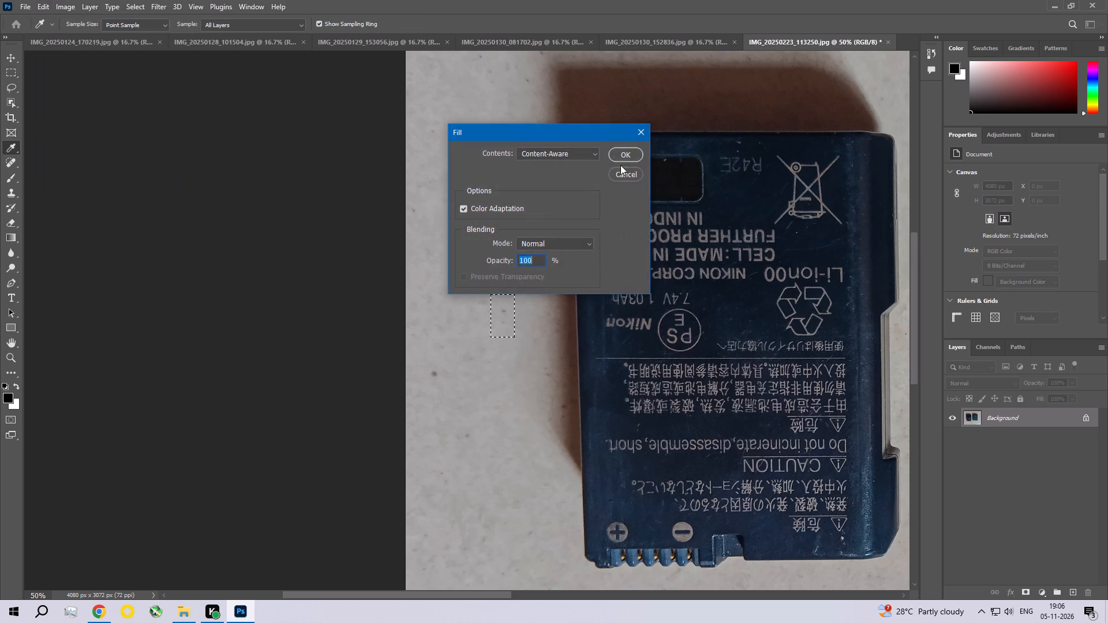
pyautogui.click(625, 153)
pyautogui.hotkey('ctrl', 'd')
# Remove the dark speck near the photo's left edge, level with the battery's small Chinese text, with a Content-Aware fill, and deselect.
pyautogui.press('space')
pyautogui.press('space')
pyautogui.press('space')
pyautogui.press('space')
pyautogui.press('space')
pyautogui.press('space')
pyautogui.press('space')
pyautogui.press('space')
pyautogui.moveTo(482, 343); pyautogui.dragTo(489, 306)
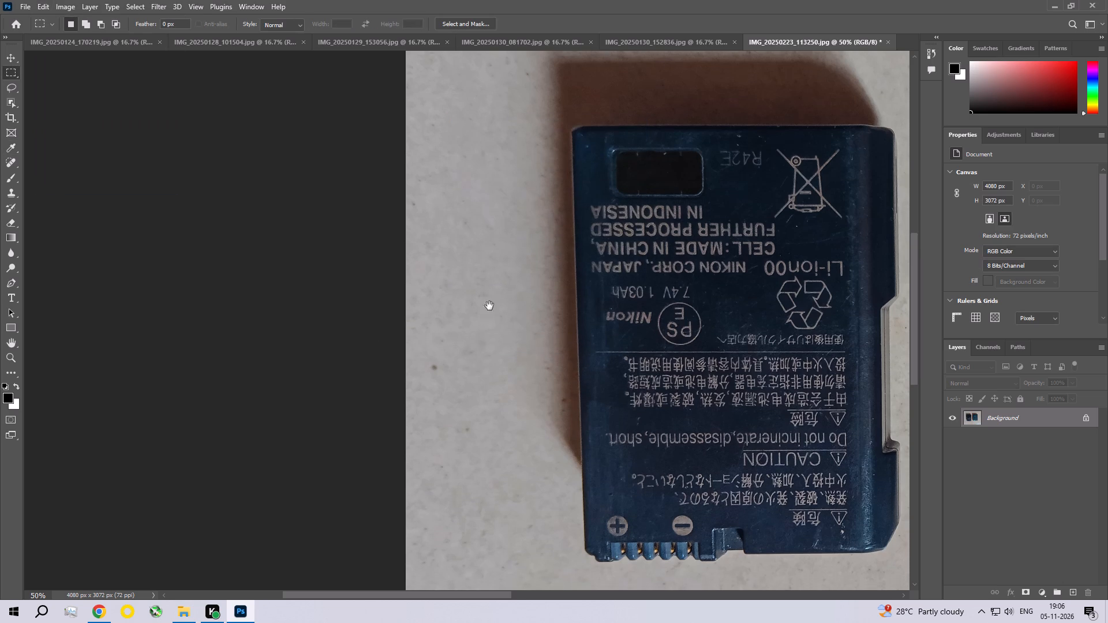
pyautogui.moveTo(489, 306); pyautogui.dragTo(493, 280)
pyautogui.moveTo(432, 291); pyautogui.dragTo(462, 322)
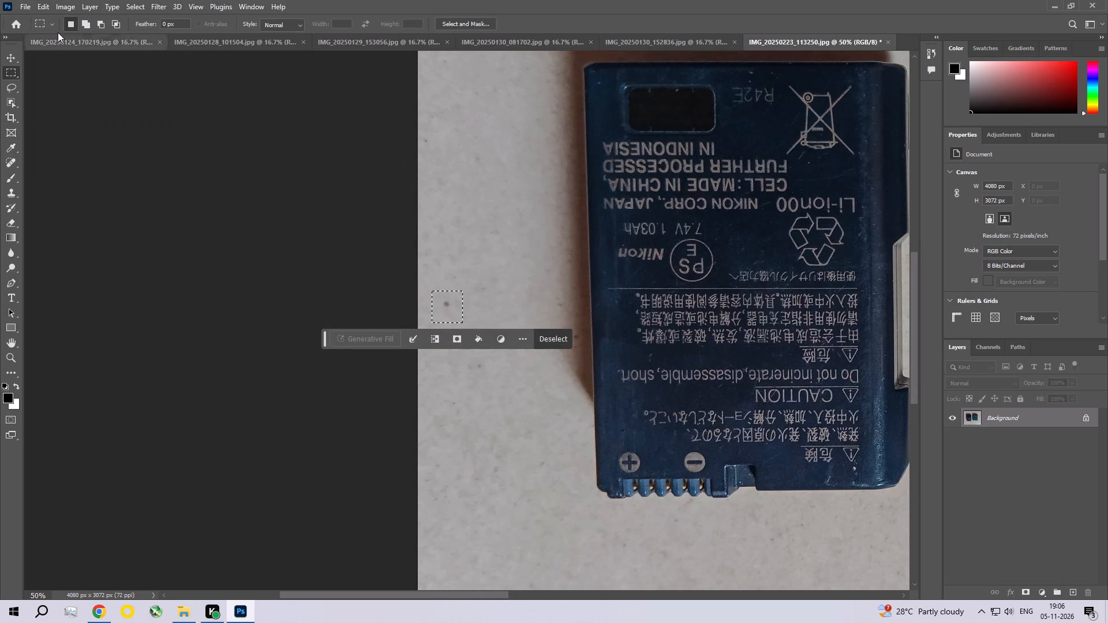
pyautogui.click(38, 3)
pyautogui.click(54, 190)
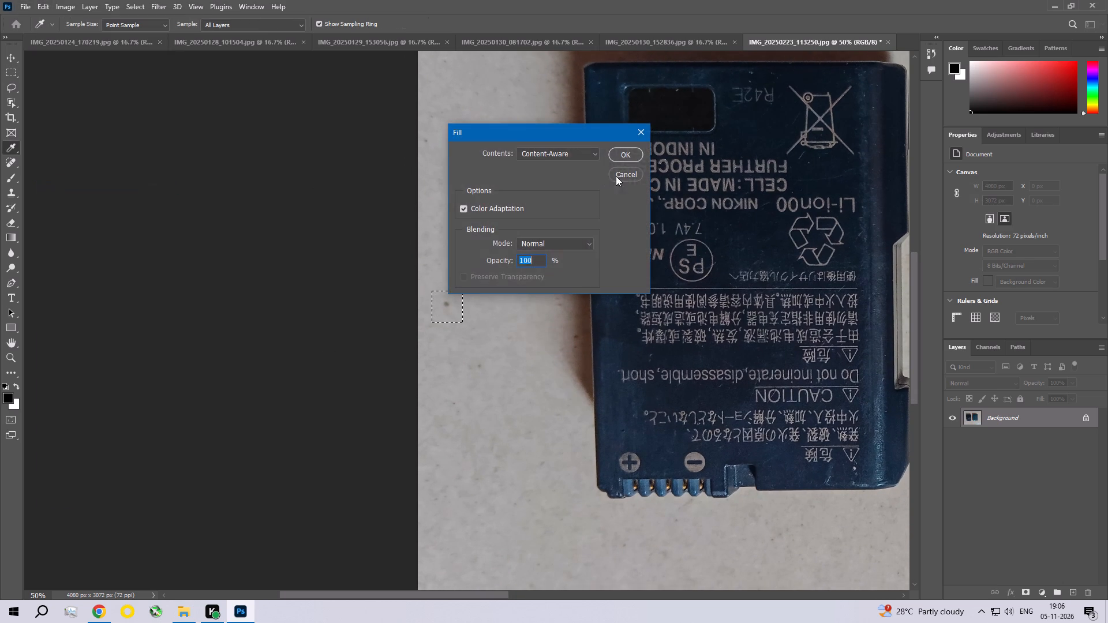
pyautogui.click(627, 147)
pyautogui.hotkey('ctrl', 'd')
# Remove the curved hair-like mark on the background below the Nikon battery with a Content-Aware fill.
pyautogui.press('space')
pyautogui.press('space')
pyautogui.press('space')
pyautogui.press('space')
pyautogui.press('space')
pyautogui.press('space')
pyautogui.press('space')
pyautogui.press('space')
pyautogui.press('space')
pyautogui.press('space')
pyautogui.press('space')
pyautogui.press('space')
pyautogui.press('space')
pyautogui.press('space')
pyautogui.press('space')
pyautogui.press('space')
pyautogui.press('space')
pyautogui.press('space')
pyautogui.press('space')
pyautogui.press('space')
pyautogui.moveTo(504, 377); pyautogui.dragTo(488, 342)
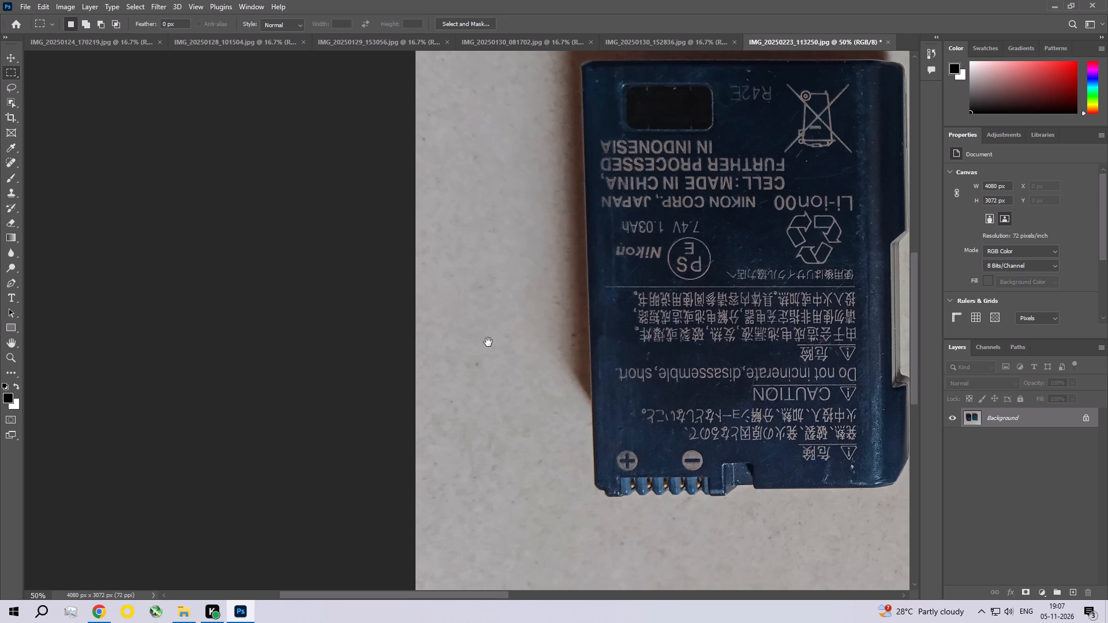
pyautogui.moveTo(488, 342); pyautogui.dragTo(424, 229)
pyautogui.moveTo(459, 373); pyautogui.dragTo(391, 378)
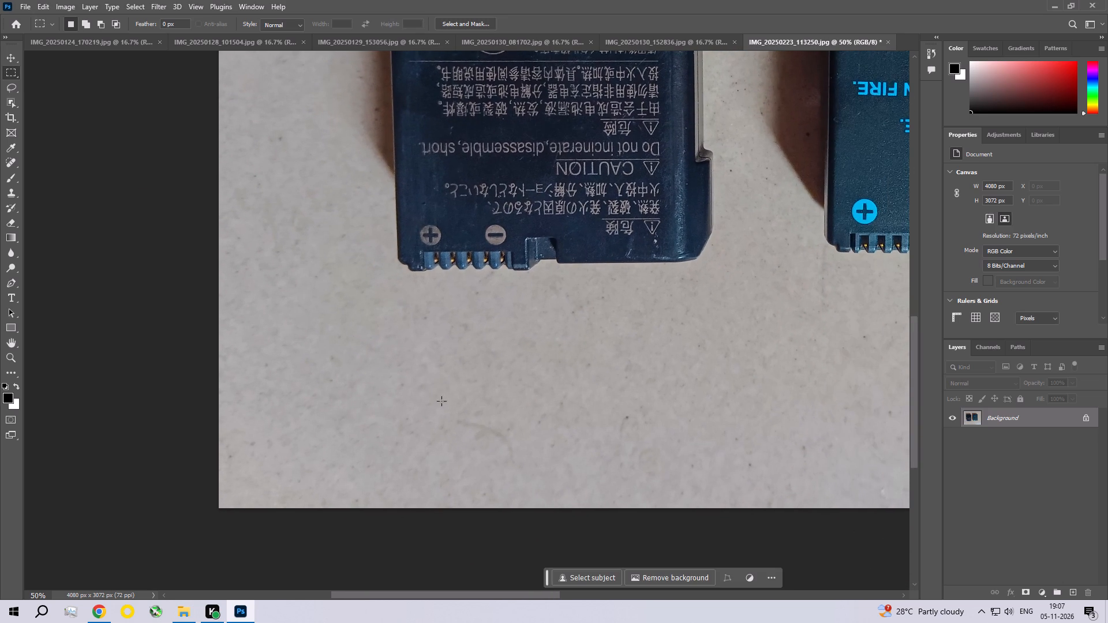
pyautogui.moveTo(443, 403); pyautogui.dragTo(525, 482)
pyautogui.click(36, 0)
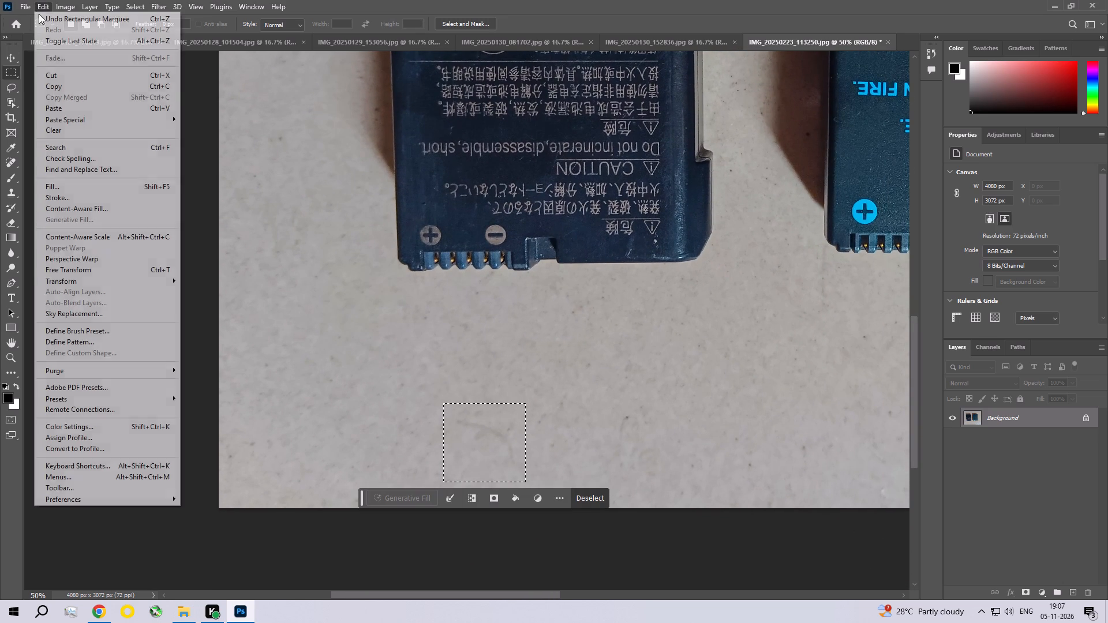
pyautogui.click(63, 183)
pyautogui.click(615, 152)
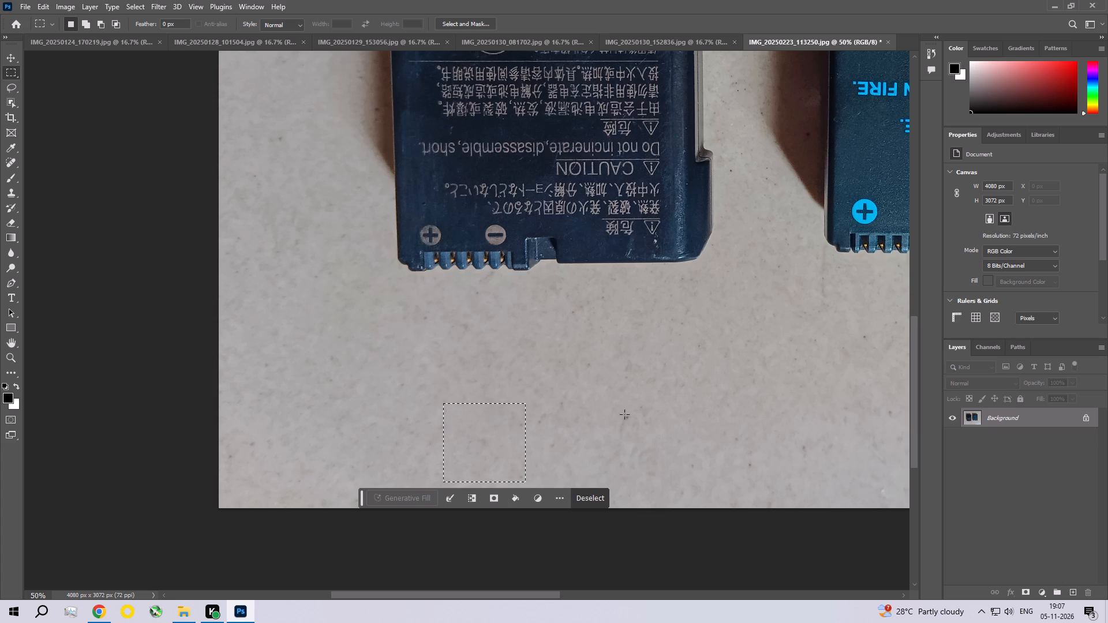
# Fill the dark mark and faint smudge below the Nikon battery's lower right corner using Content-Aware, and deselect.
pyautogui.moveTo(607, 402); pyautogui.dragTo(641, 466)
pyautogui.click(37, 7)
pyautogui.click(74, 189)
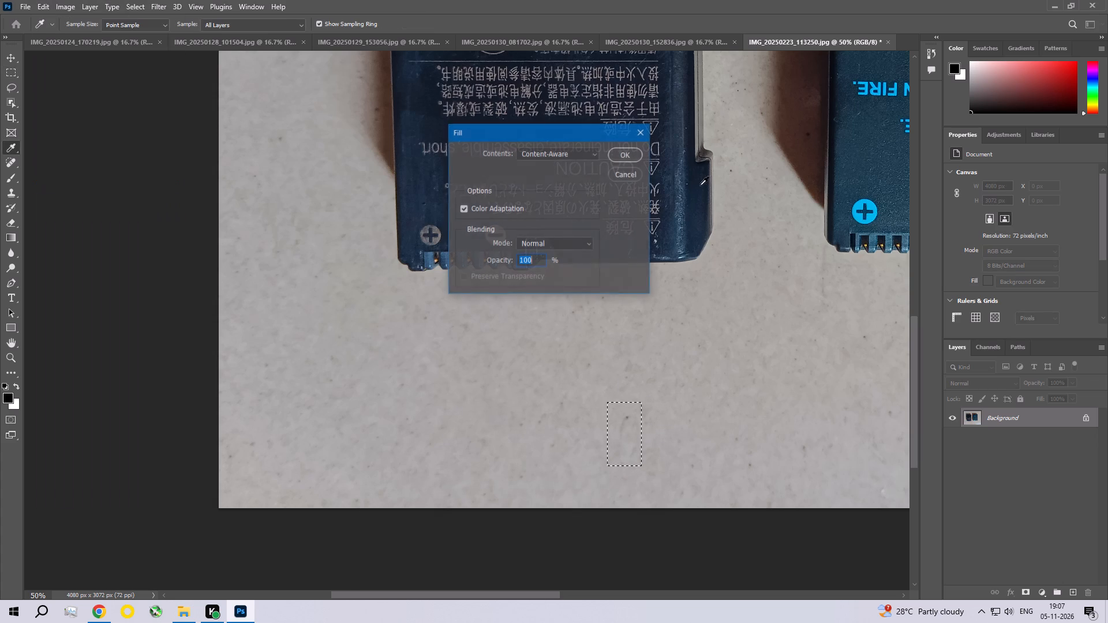
pyautogui.click(628, 155)
pyautogui.hotkey('ctrl', 'd')
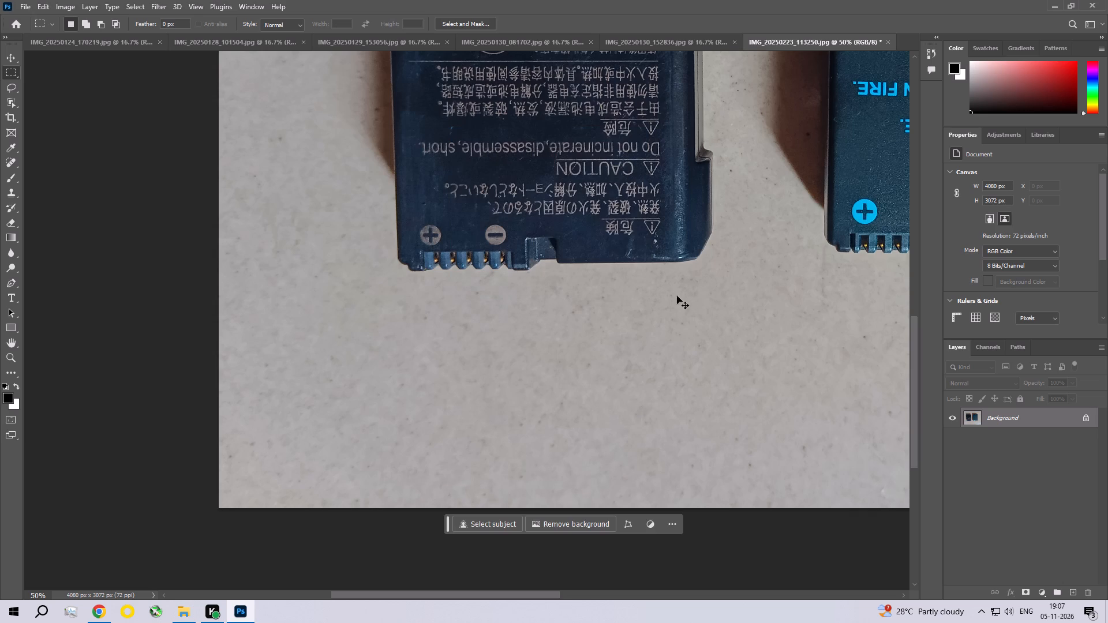
# Remove the small dark mark near the photo's bottom edge, below the gap between the two batteries, with a Content-Aware fill.
pyautogui.press('space')
pyautogui.press('space')
pyautogui.press('space')
pyautogui.press('space')
pyautogui.press('space')
pyautogui.press('space')
pyautogui.press('space')
pyautogui.press('space')
pyautogui.press('space')
pyautogui.press('space')
pyautogui.press('space')
pyautogui.press('space')
pyautogui.press('space')
pyautogui.press('space')
pyautogui.press('space')
pyautogui.press('space')
pyautogui.press('space')
pyautogui.press('space')
pyautogui.press('space')
pyautogui.press('space')
pyautogui.moveTo(734, 383); pyautogui.dragTo(533, 326)
pyautogui.moveTo(547, 375); pyautogui.dragTo(574, 396)
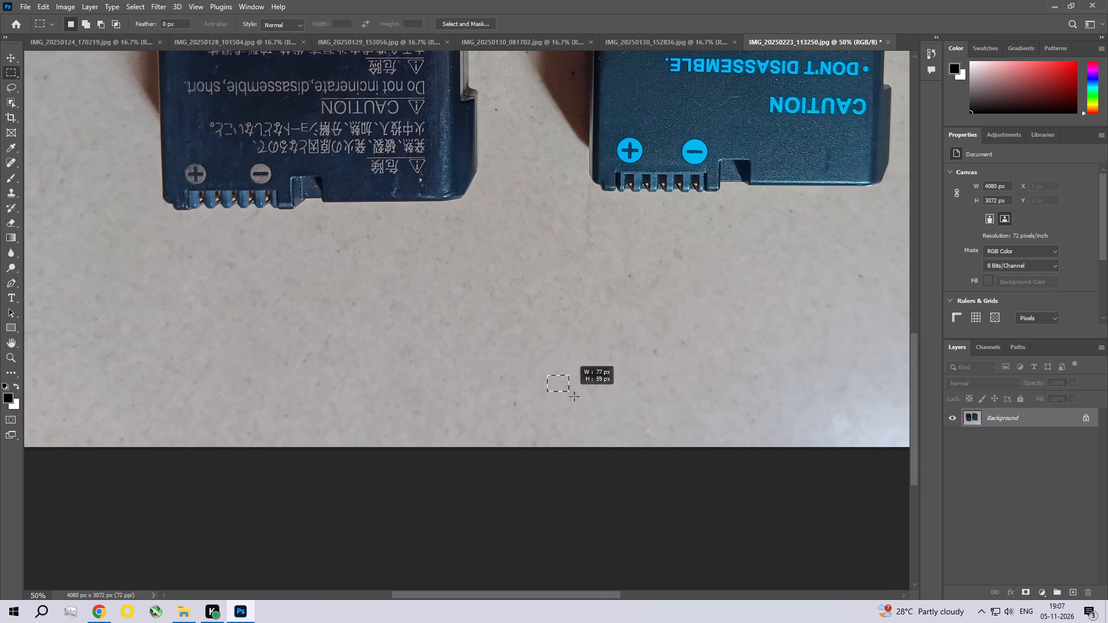
pyautogui.moveTo(574, 396); pyautogui.dragTo(589, 407)
pyautogui.click(47, 0)
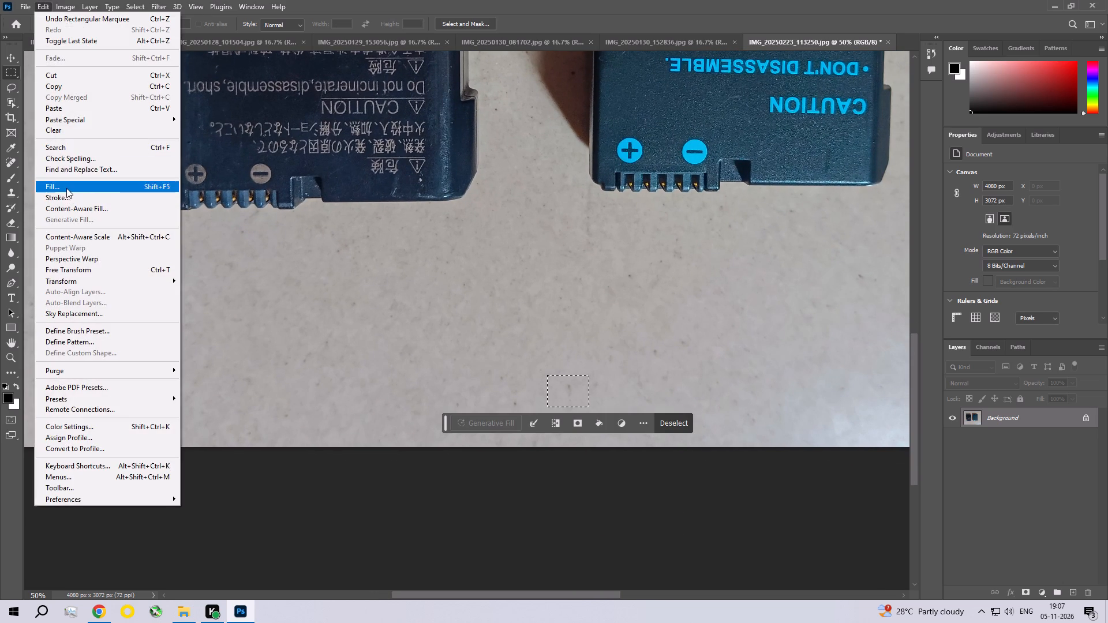
pyautogui.click(66, 188)
pyautogui.click(628, 153)
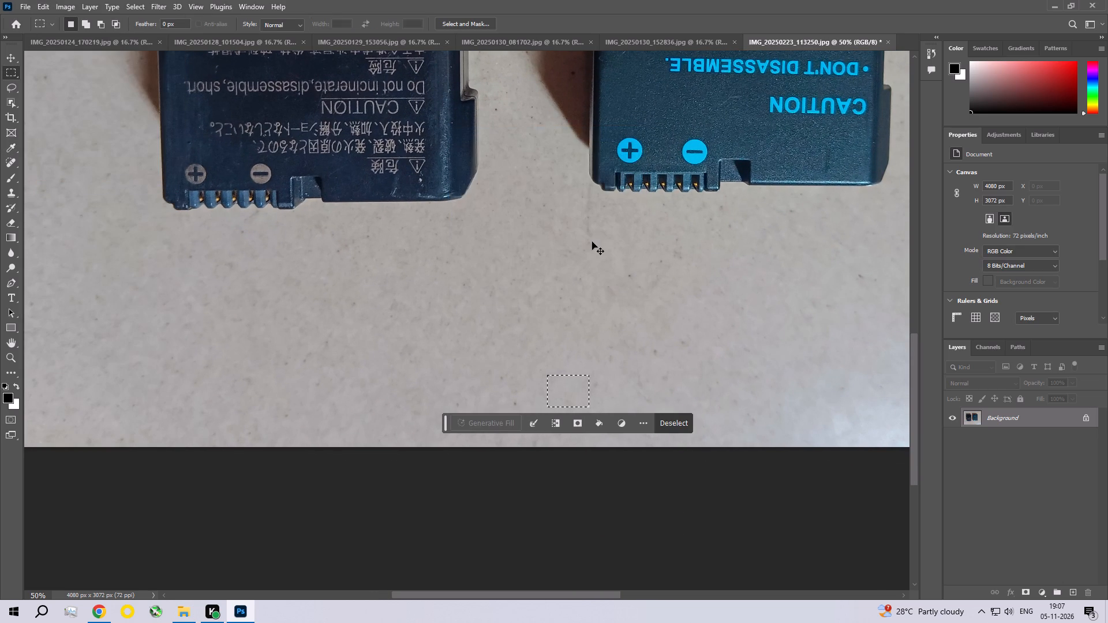
# Remove the dark speck in the shadow beside the blue-lettered battery, level with "DON'T DISASSEMBLE", with a Content-Aware fill, and deselect.
pyautogui.hotkey('ctrl', 'd')
pyautogui.press('space')
pyautogui.press('space')
pyautogui.press('space')
pyautogui.press('space')
pyautogui.press('space')
pyautogui.press('space')
pyautogui.press('space')
pyautogui.press('space')
pyautogui.press('space')
pyautogui.press('space')
pyautogui.press('space')
pyautogui.press('space')
pyautogui.press('space')
pyautogui.press('space')
pyautogui.press('space')
pyautogui.press('space')
pyautogui.press('space')
pyautogui.press('space')
pyautogui.press('space')
pyautogui.moveTo(510, 149); pyautogui.dragTo(518, 359)
pyautogui.moveTo(571, 271); pyautogui.dragTo(583, 288)
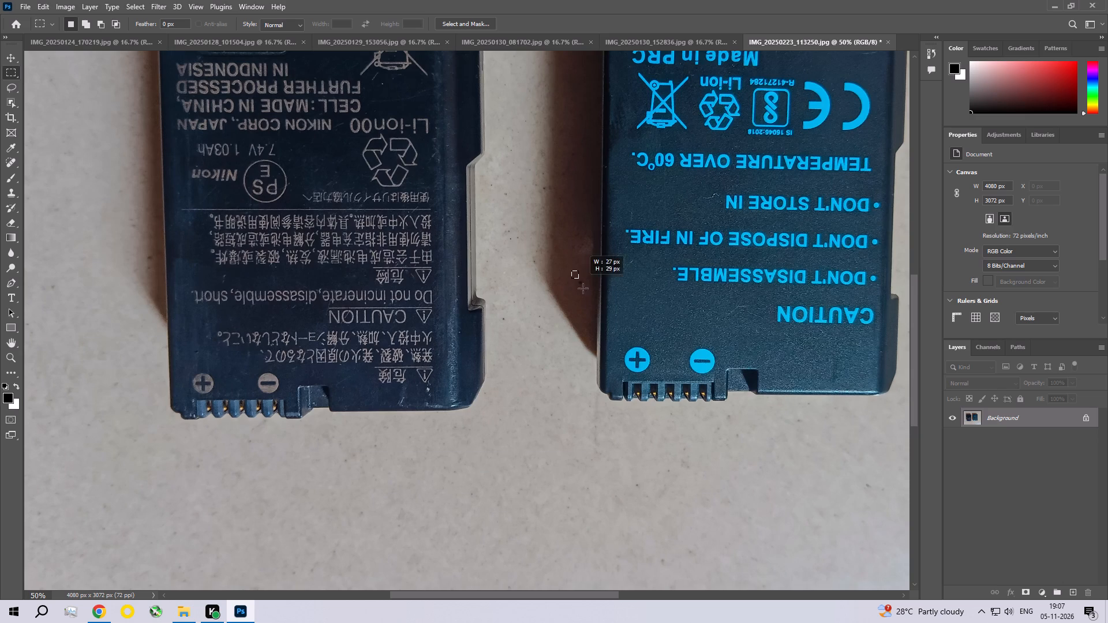
pyautogui.moveTo(583, 288); pyautogui.dragTo(591, 301)
pyautogui.click(42, 6)
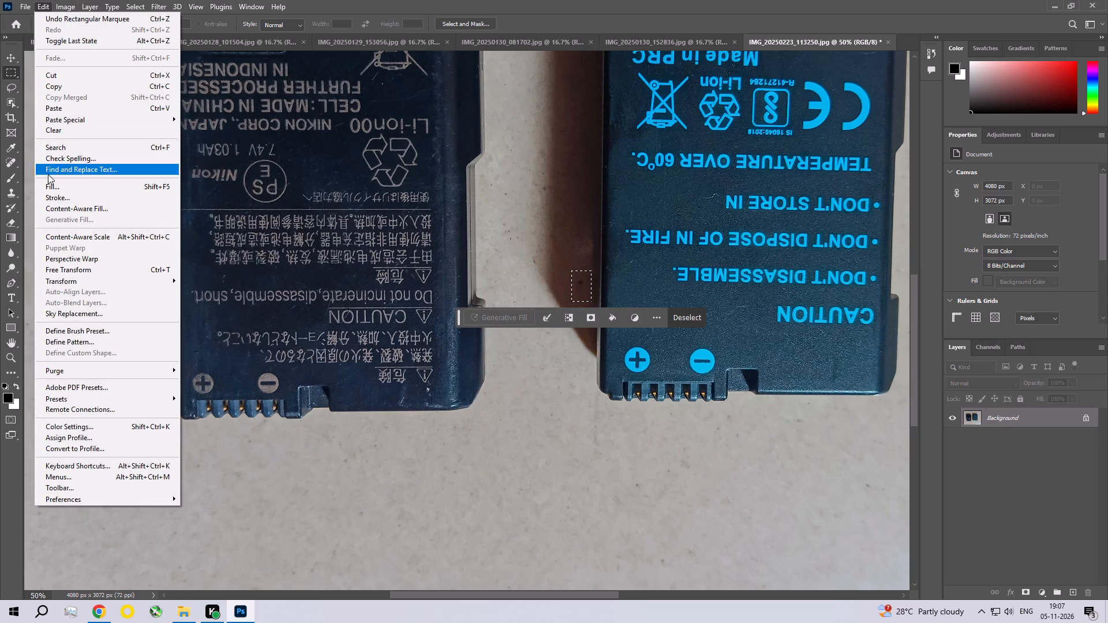
pyautogui.click(50, 187)
pyautogui.click(639, 154)
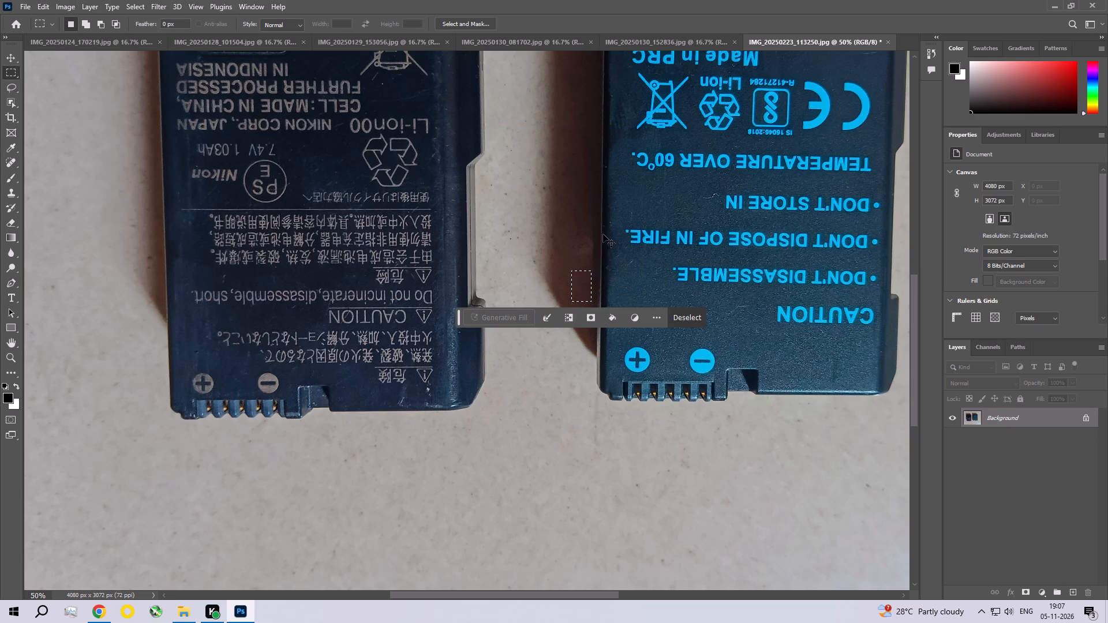
pyautogui.hotkey('ctrl', 'd')
# Remove the bright glare along the photo's bottom edge, below and right of the blue-lettered battery, with a Content-Aware fill.
pyautogui.press('space')
pyautogui.press('space')
pyautogui.press('space')
pyautogui.press('space')
pyautogui.press('space')
pyautogui.press('space')
pyautogui.press('space')
pyautogui.press('space')
pyautogui.press('space')
pyautogui.press('space')
pyautogui.press('space')
pyautogui.press('space')
pyautogui.press('space')
pyautogui.press('space')
pyautogui.press('space')
pyautogui.press('space')
pyautogui.press('space')
pyautogui.press('space')
pyautogui.press('space')
pyautogui.press('space')
pyautogui.moveTo(641, 405); pyautogui.dragTo(381, 252)
pyautogui.moveTo(383, 270); pyautogui.dragTo(439, 383)
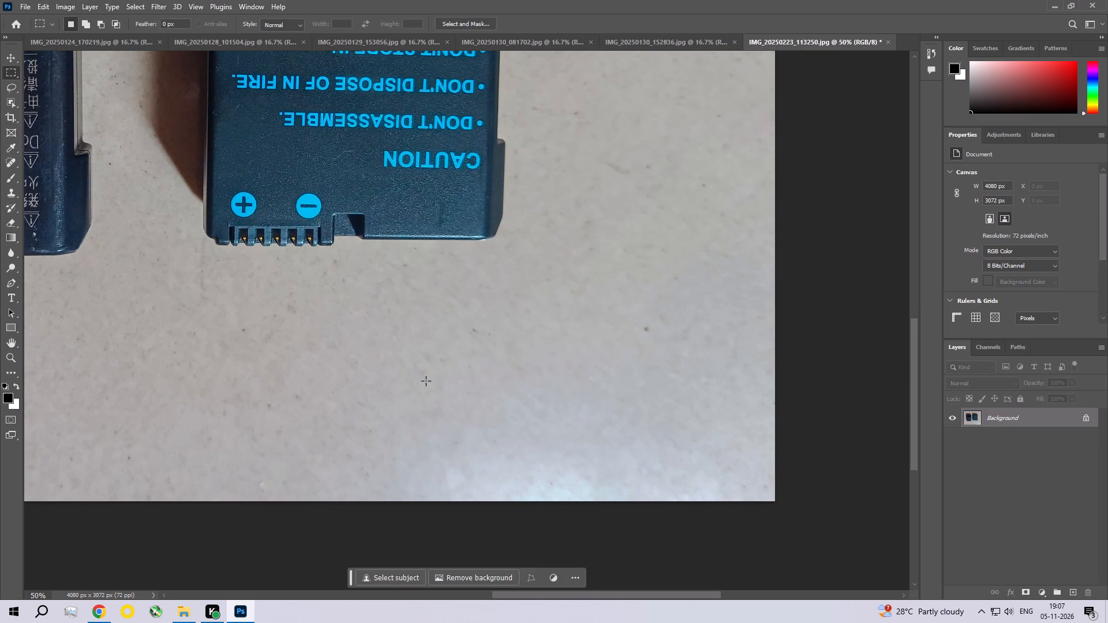
pyautogui.moveTo(401, 395); pyautogui.dragTo(683, 582)
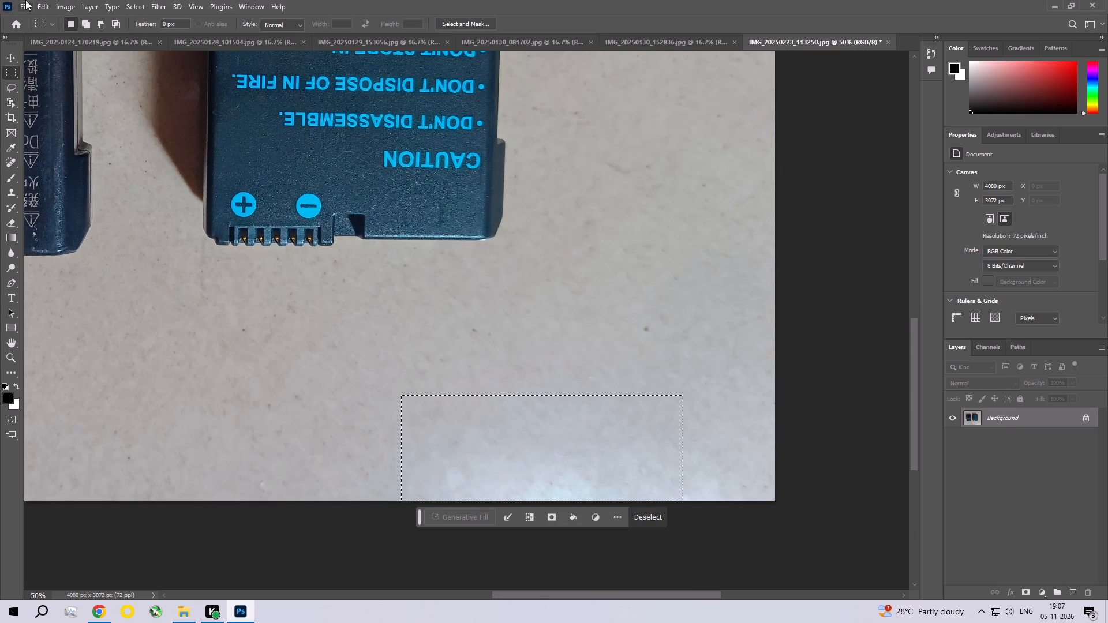
pyautogui.click(47, 1)
pyautogui.click(70, 186)
pyautogui.click(623, 156)
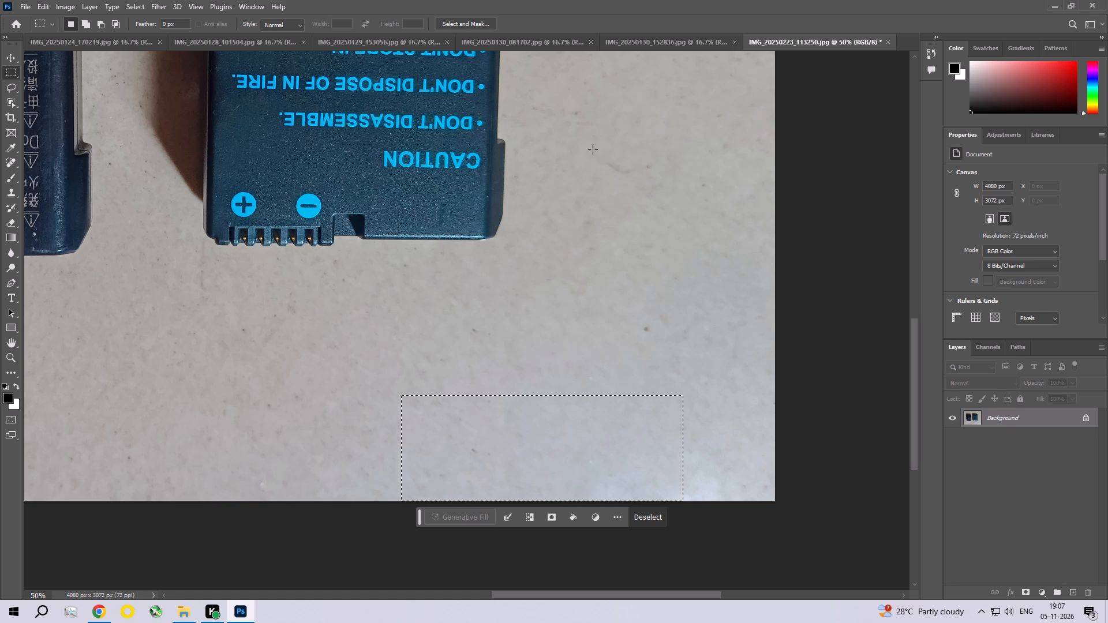
# Remove the round dark spot on the background beyond the blue-lettered battery's lower right corner with a Content-Aware fill, and deselect.
pyautogui.moveTo(625, 312); pyautogui.dragTo(661, 341)
pyautogui.click(39, 1)
pyautogui.click(76, 184)
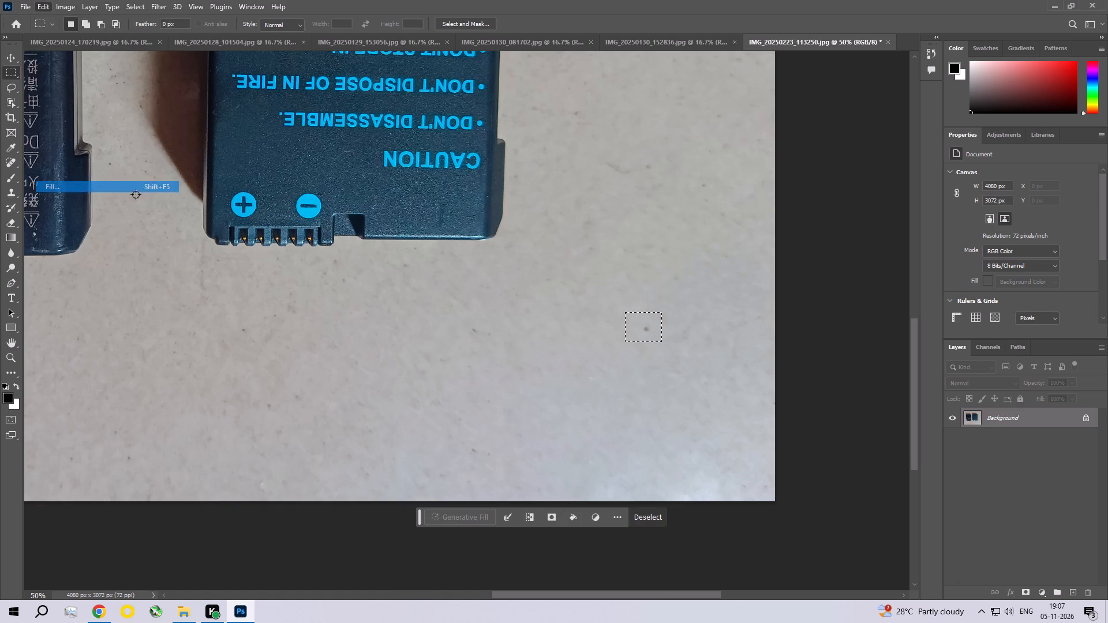
pyautogui.click(619, 157)
pyautogui.hotkey('ctrl', 'd')
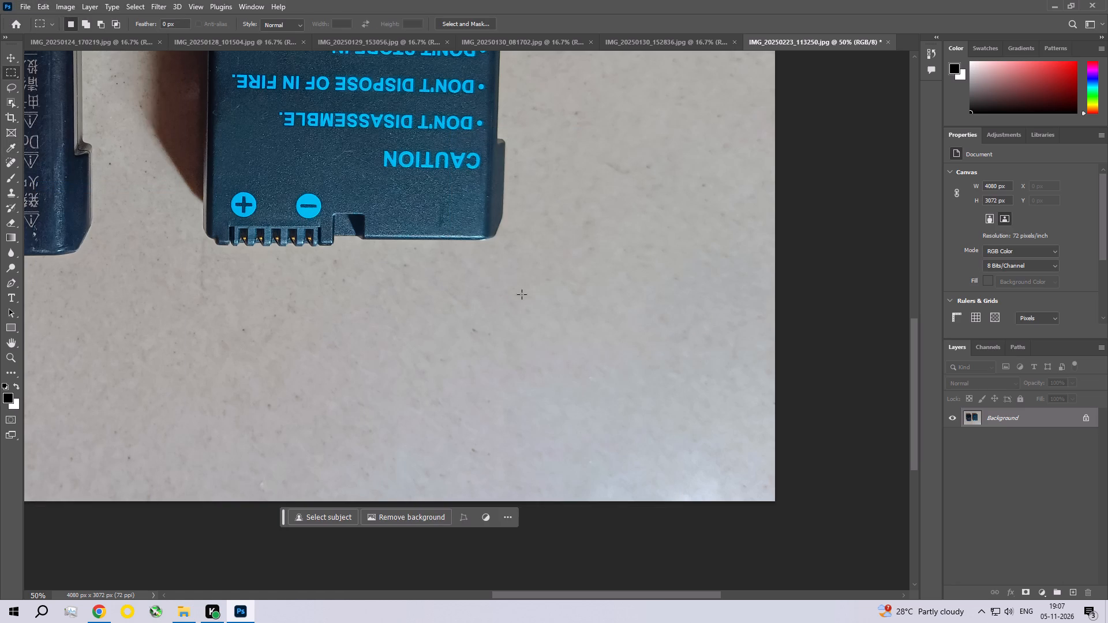
# Remove the small dark mark just below the blue-lettered battery's lower right corner with a Content-Aware fill, and deselect.
pyautogui.moveTo(462, 318); pyautogui.dragTo(515, 357)
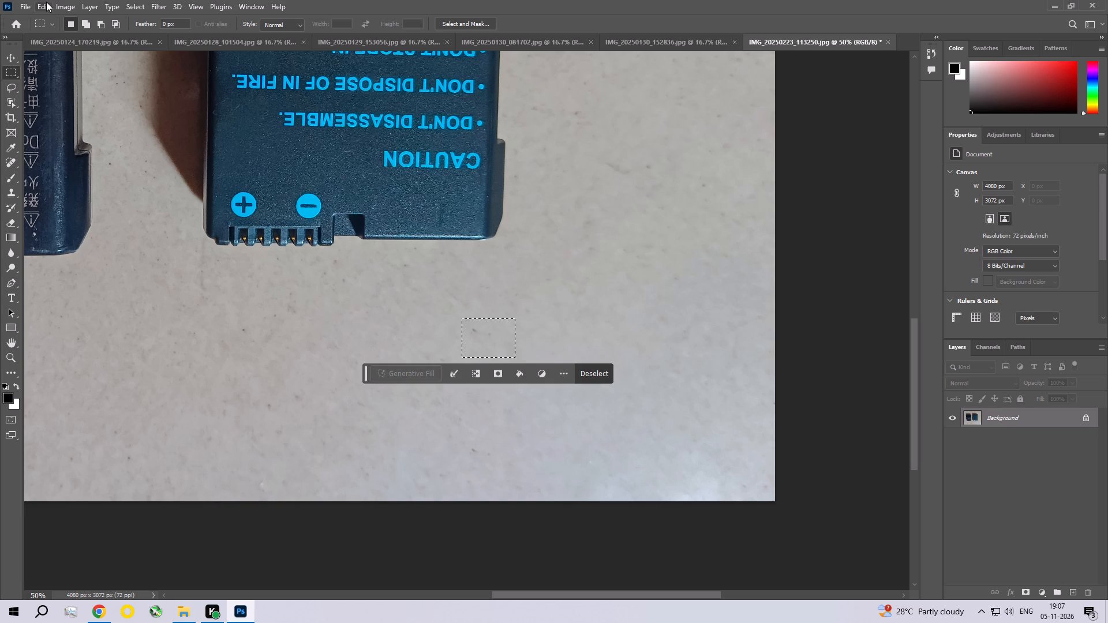
pyautogui.click(46, 2)
pyautogui.click(50, 183)
pyautogui.click(617, 151)
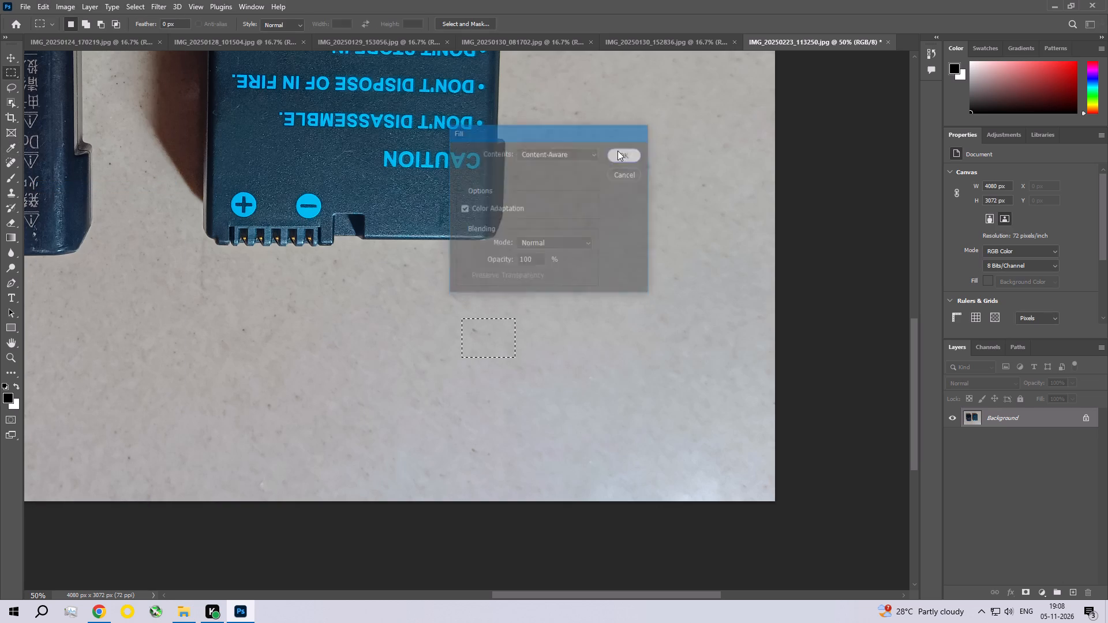
pyautogui.hotkey('ctrl', 's')
pyautogui.hotkey('ctrl', 'd')
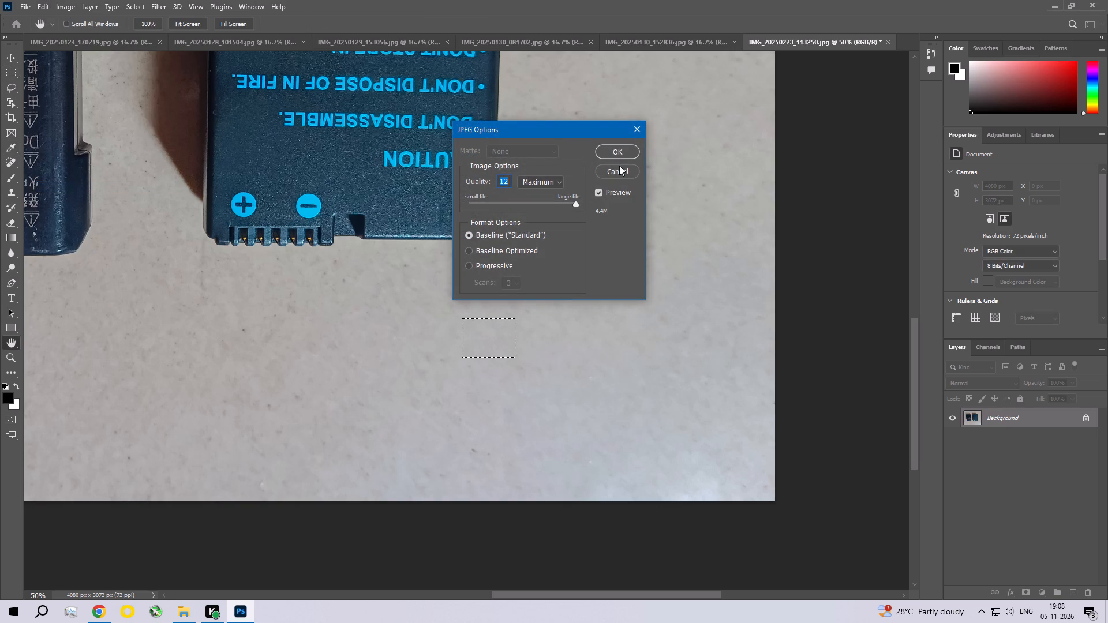
pyautogui.click(619, 166)
pyautogui.hotkey('ctrl', 'd')
# Remove the brown speck where the shadow meets the blue-lettered battery's top edge with a Content-Aware fill, and deselect.
pyautogui.press('space')
pyautogui.press('space')
pyautogui.press('space')
pyautogui.press('space')
pyautogui.press('space')
pyautogui.press('space')
pyautogui.press('space')
pyautogui.press('space')
pyautogui.press('space')
pyautogui.press('space')
pyautogui.press('space')
pyautogui.press('space')
pyautogui.press('space')
pyautogui.press('space')
pyautogui.press('space')
pyautogui.press('space')
pyautogui.press('space')
pyautogui.press('space')
pyautogui.press('space')
pyautogui.press('space')
pyautogui.moveTo(611, 188); pyautogui.dragTo(609, 374)
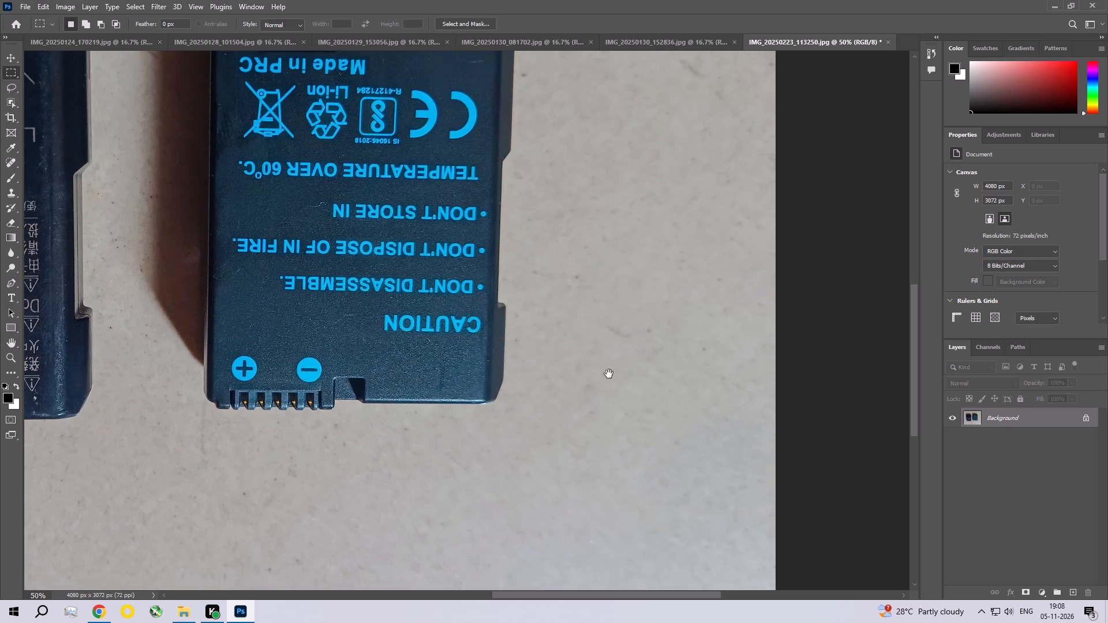
pyautogui.moveTo(609, 374); pyautogui.dragTo(594, 434)
pyautogui.moveTo(613, 243); pyautogui.dragTo(597, 328)
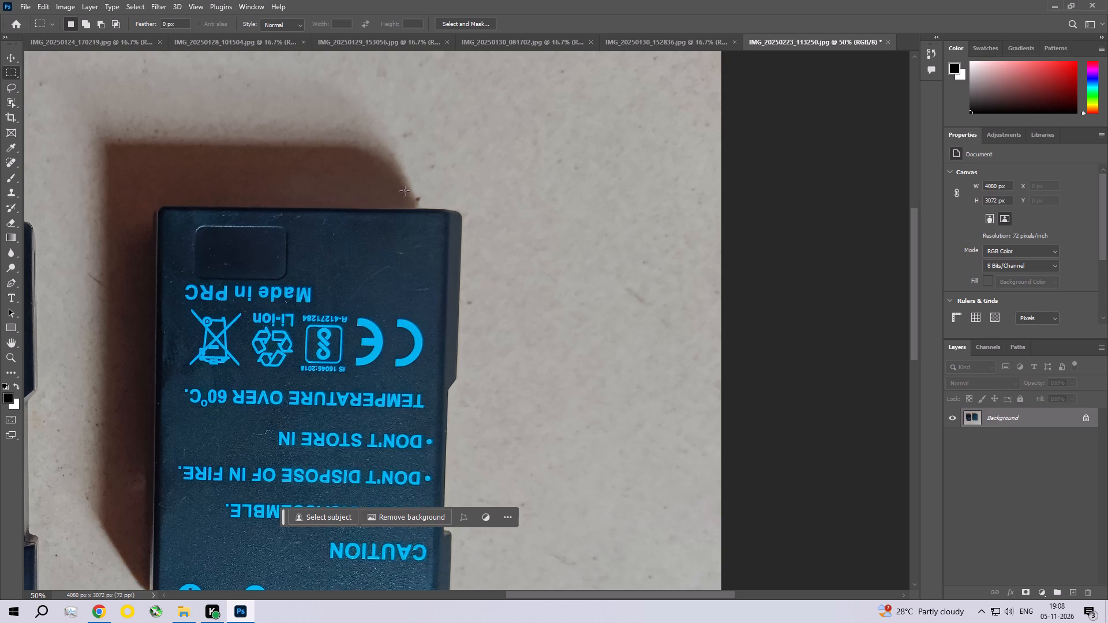
pyautogui.moveTo(411, 191); pyautogui.dragTo(431, 205)
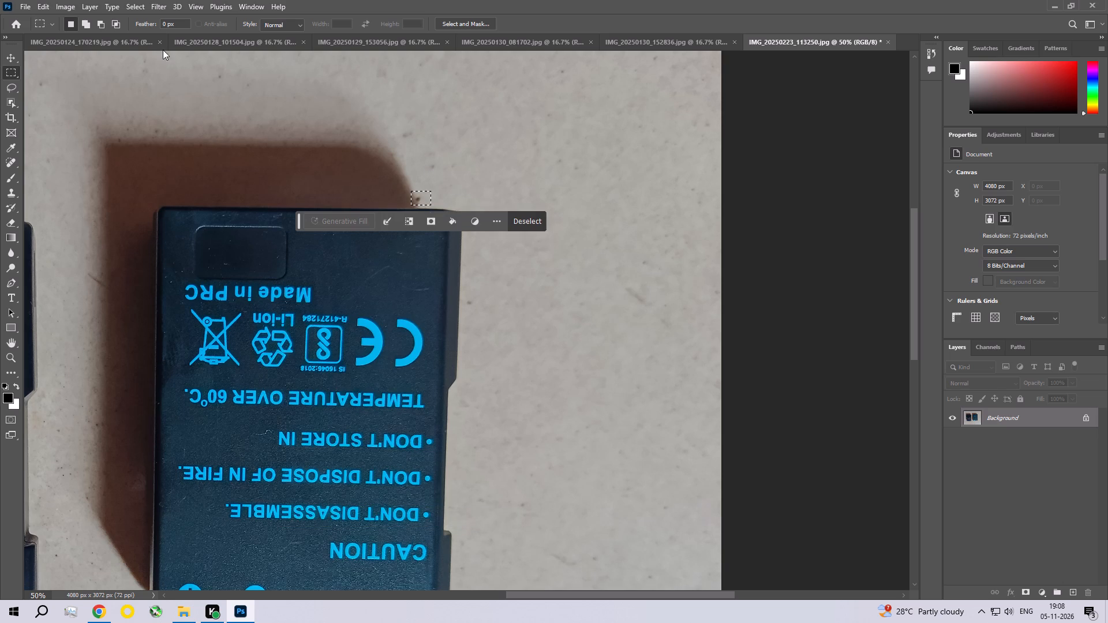
pyautogui.click(57, 6)
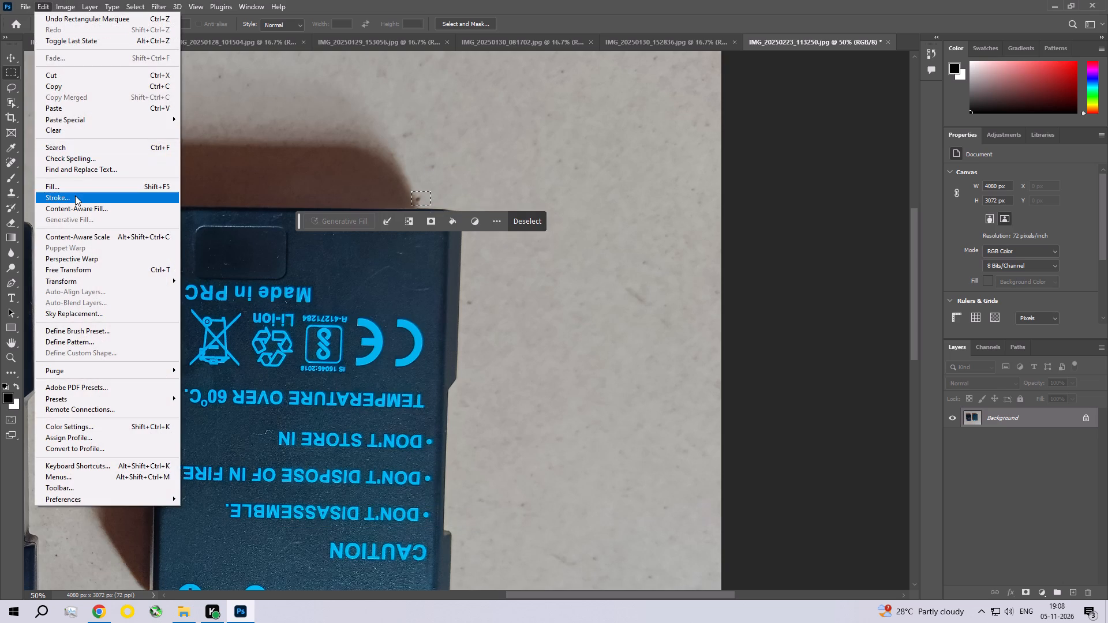
pyautogui.click(77, 187)
pyautogui.click(629, 153)
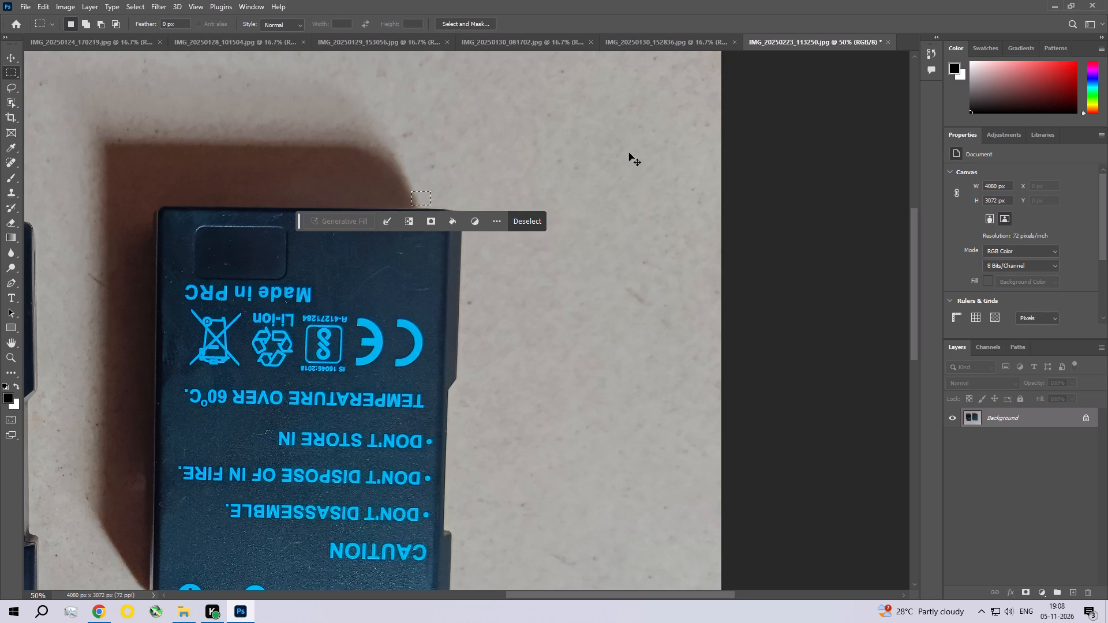
pyautogui.hotkey('ctrl', 'd')
# Remove the dark speck near the photo's top edge, above the Nikon battery, with a Content-Aware fill, and deselect.
pyautogui.press('space')
pyautogui.press('space')
pyautogui.press('space')
pyautogui.press('space')
pyautogui.press('space')
pyautogui.press('space')
pyautogui.press('space')
pyautogui.press('space')
pyautogui.press('space')
pyautogui.press('space')
pyautogui.press('space')
pyautogui.press('space')
pyautogui.press('space')
pyautogui.press('space')
pyautogui.press('space')
pyautogui.press('space')
pyautogui.press('space')
pyautogui.press('space')
pyautogui.press('space')
pyautogui.press('space')
pyautogui.moveTo(360, 148); pyautogui.dragTo(525, 325)
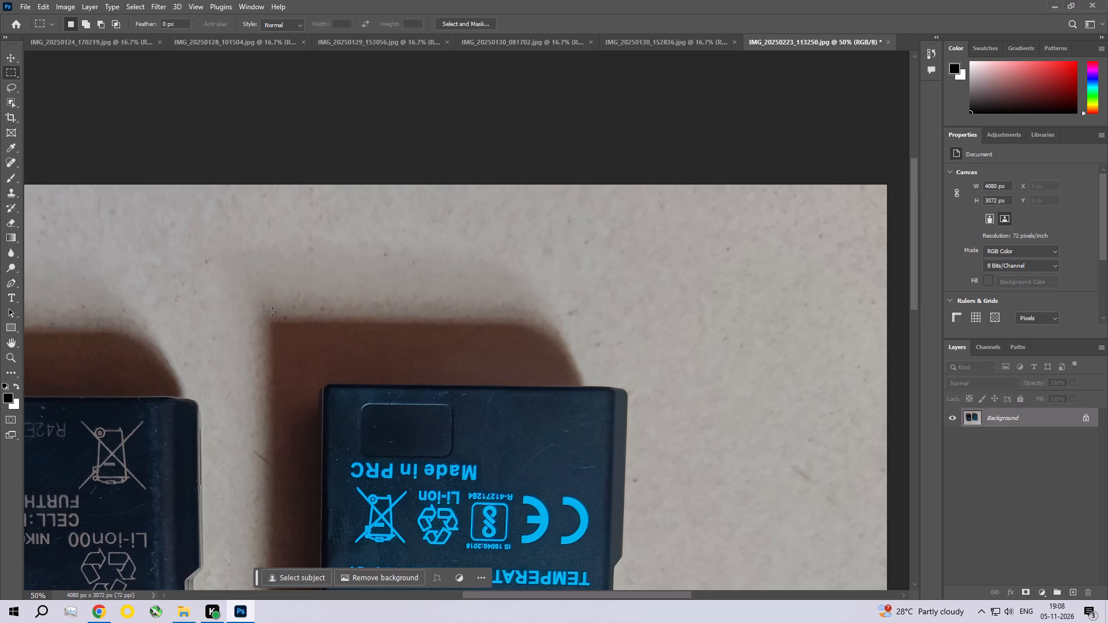
pyautogui.press('space')
pyautogui.press('space')
pyautogui.press('space')
pyautogui.press('space')
pyautogui.press('space')
pyautogui.press('space')
pyautogui.press('space')
pyautogui.press('space')
pyautogui.press('space')
pyautogui.press('space')
pyautogui.press('space')
pyautogui.press('space')
pyautogui.press('space')
pyautogui.press('space')
pyautogui.press('space')
pyautogui.press('space')
pyautogui.press('space')
pyautogui.press('space')
pyautogui.press('space')
pyautogui.press('space')
pyautogui.moveTo(202, 310); pyautogui.dragTo(488, 254)
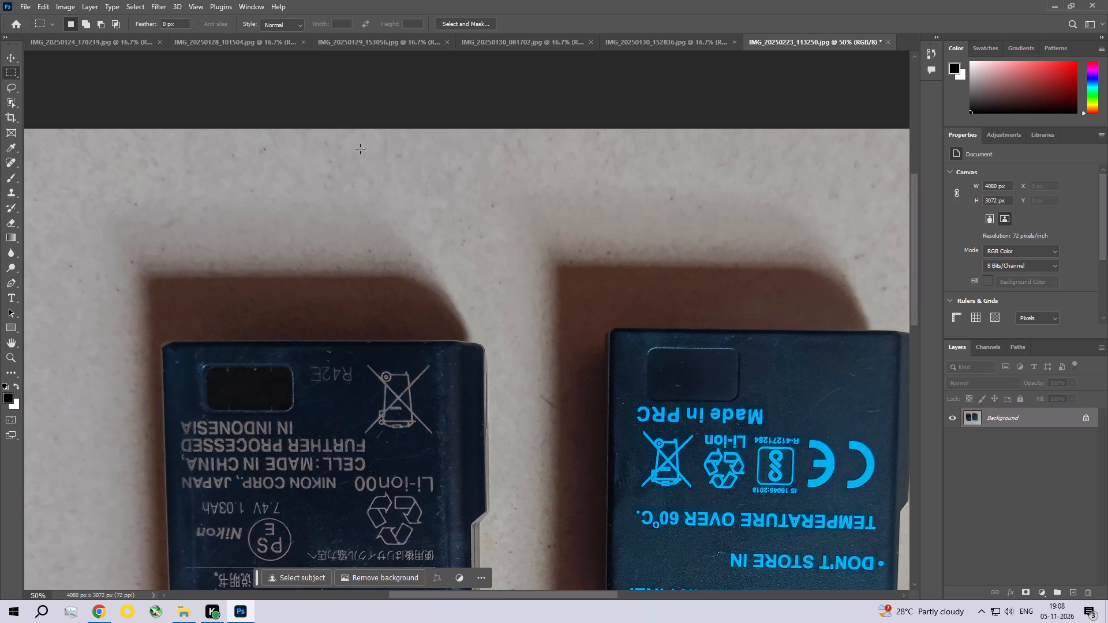
pyautogui.moveTo(248, 141); pyautogui.dragTo(275, 162)
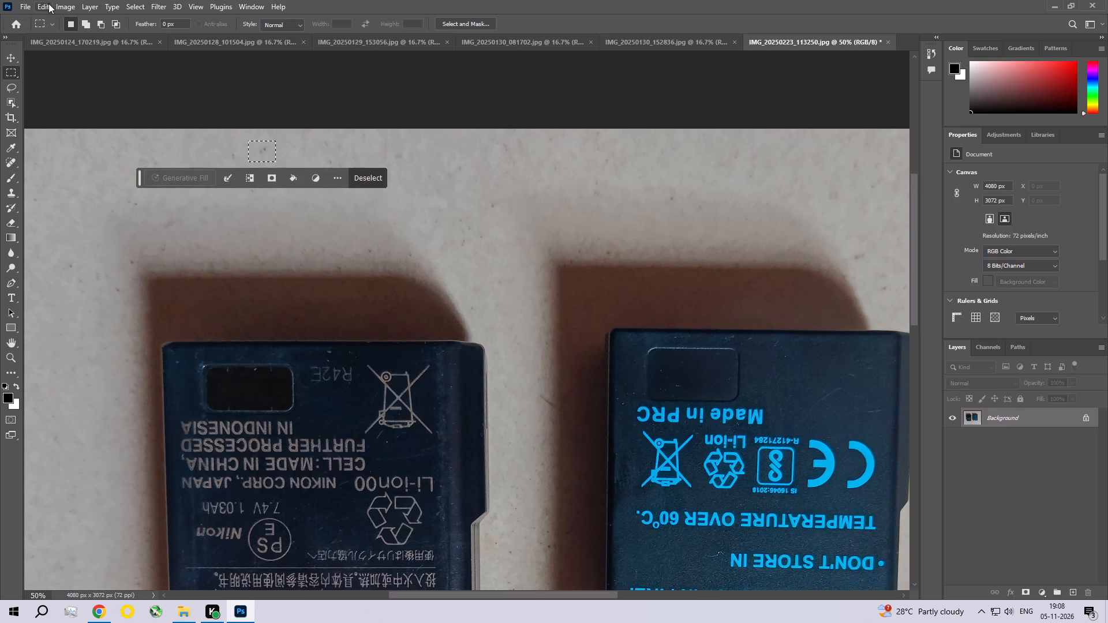
pyautogui.click(48, 3)
pyautogui.click(57, 189)
pyautogui.click(623, 157)
pyautogui.hotkey('ctrl', 'd')
# Remove the small speck near the photo's top edge, above the Nikon battery's crossed-out bin symbol, with a Content-Aware fill, and deselect.
pyautogui.moveTo(313, 151); pyautogui.dragTo(338, 168)
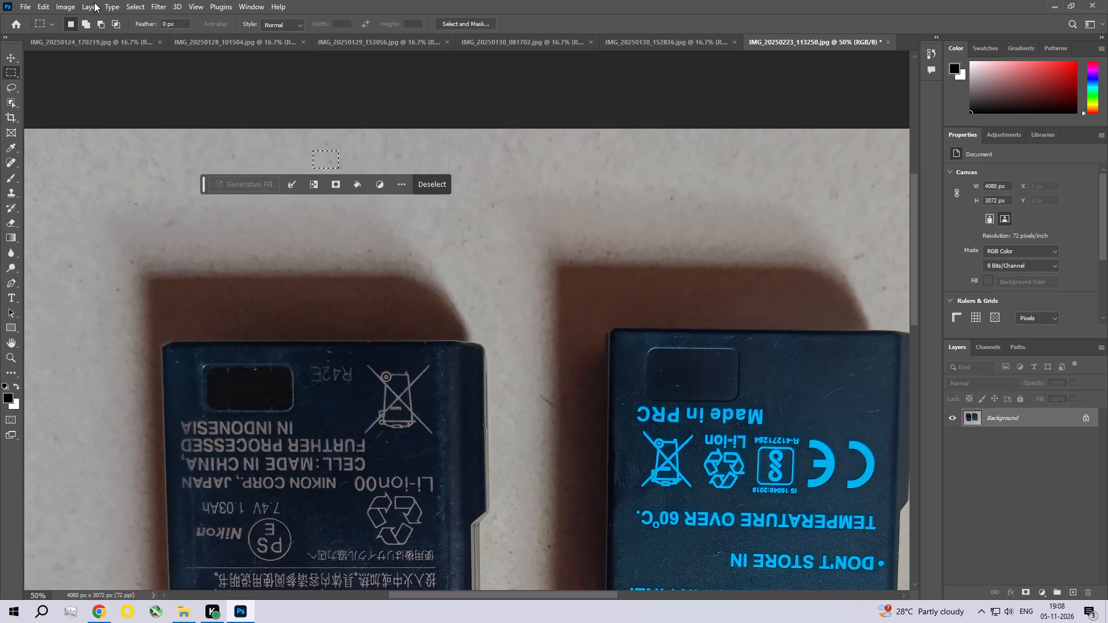
pyautogui.click(35, 6)
pyautogui.click(68, 185)
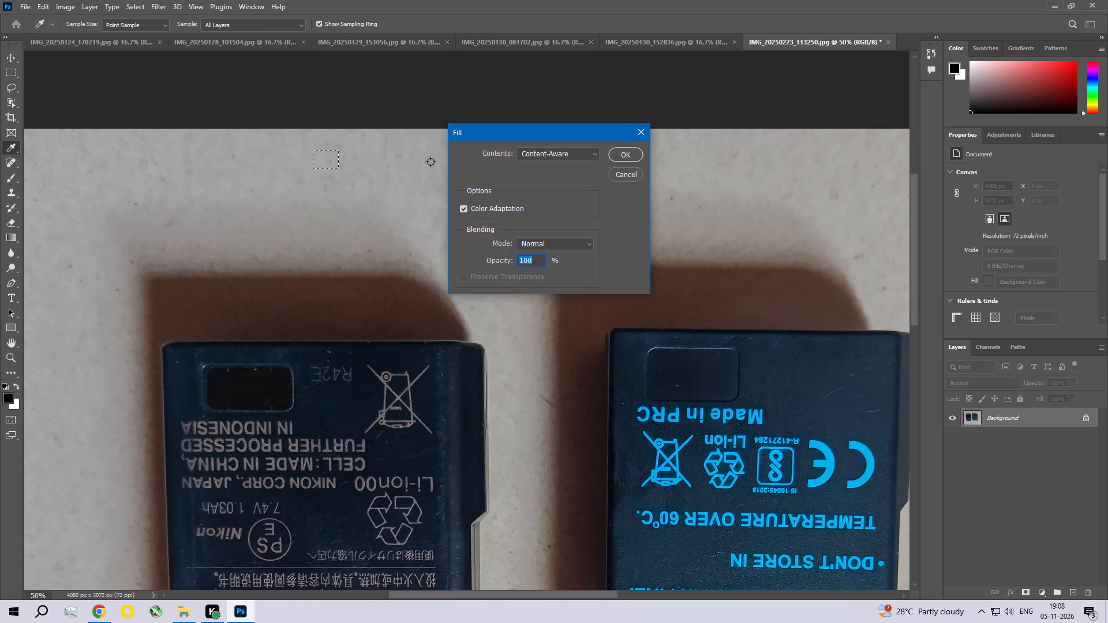
pyautogui.click(618, 157)
pyautogui.hotkey('ctrl', 'd')
# Clean the faint marks on the background between the blue-lettered battery's CE mark and the photo's right edge with a Content-Aware fill, and deselect.
pyautogui.press('space')
pyautogui.press('space')
pyautogui.press('space')
pyautogui.press('space')
pyautogui.press('space')
pyautogui.press('space')
pyautogui.press('space')
pyautogui.press('space')
pyautogui.press('space')
pyautogui.press('space')
pyautogui.press('space')
pyautogui.press('space')
pyautogui.press('space')
pyautogui.press('space')
pyautogui.press('space')
pyautogui.press('space')
pyautogui.press('space')
pyautogui.press('space')
pyautogui.press('space')
pyautogui.press('space')
pyautogui.moveTo(320, 232); pyautogui.dragTo(329, 212)
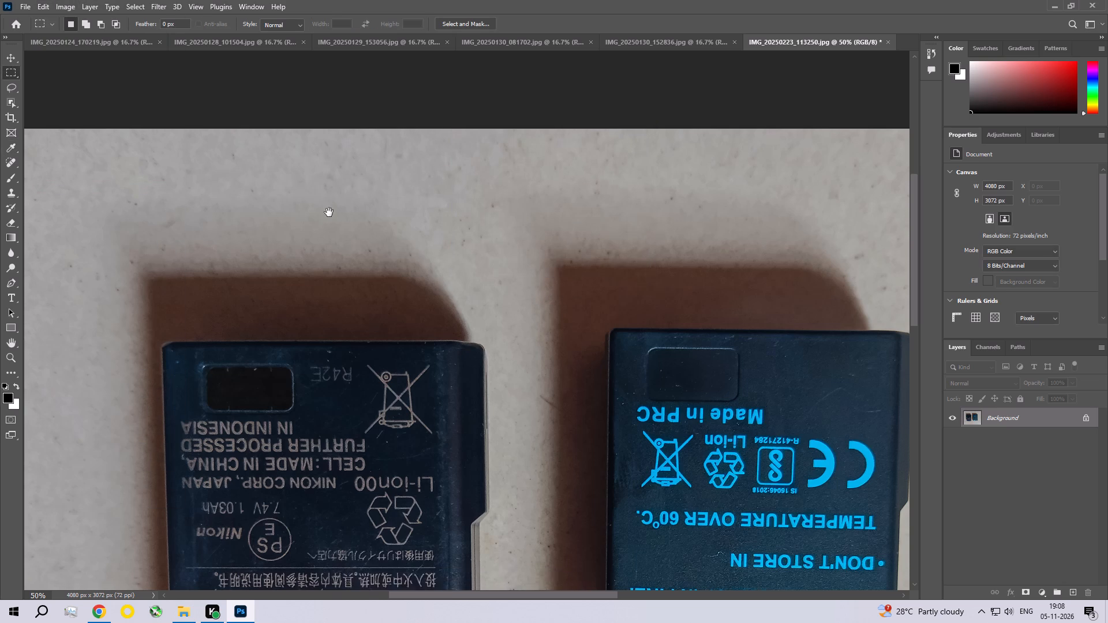
pyautogui.moveTo(329, 212); pyautogui.dragTo(364, 106)
pyautogui.moveTo(294, 244); pyautogui.dragTo(423, 177)
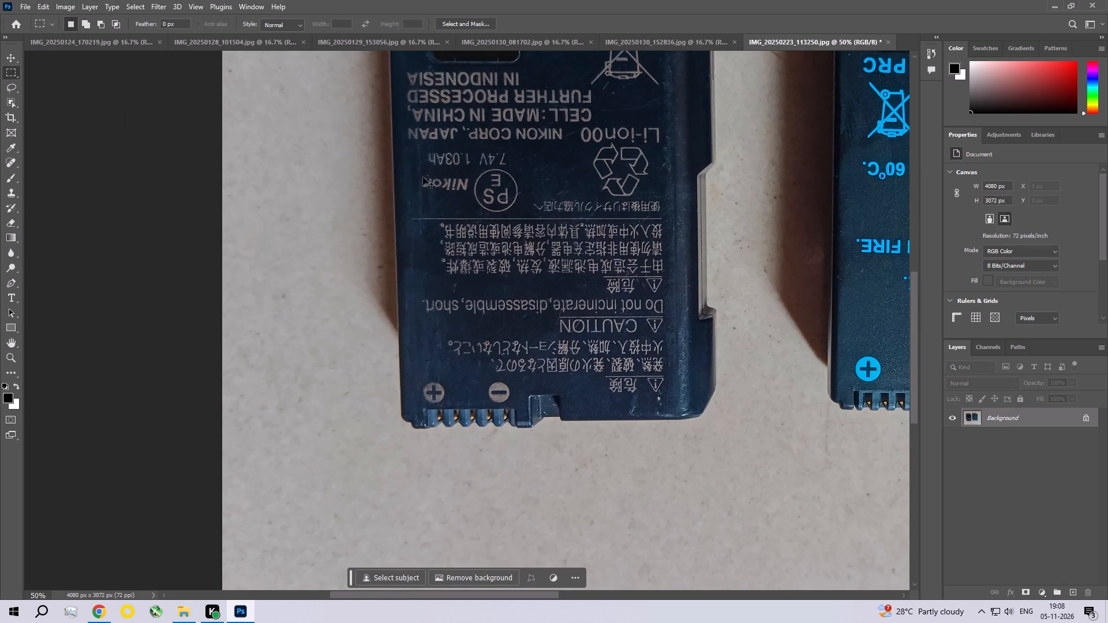
pyautogui.hotkey('ctrl', '0')
pyautogui.press('space')
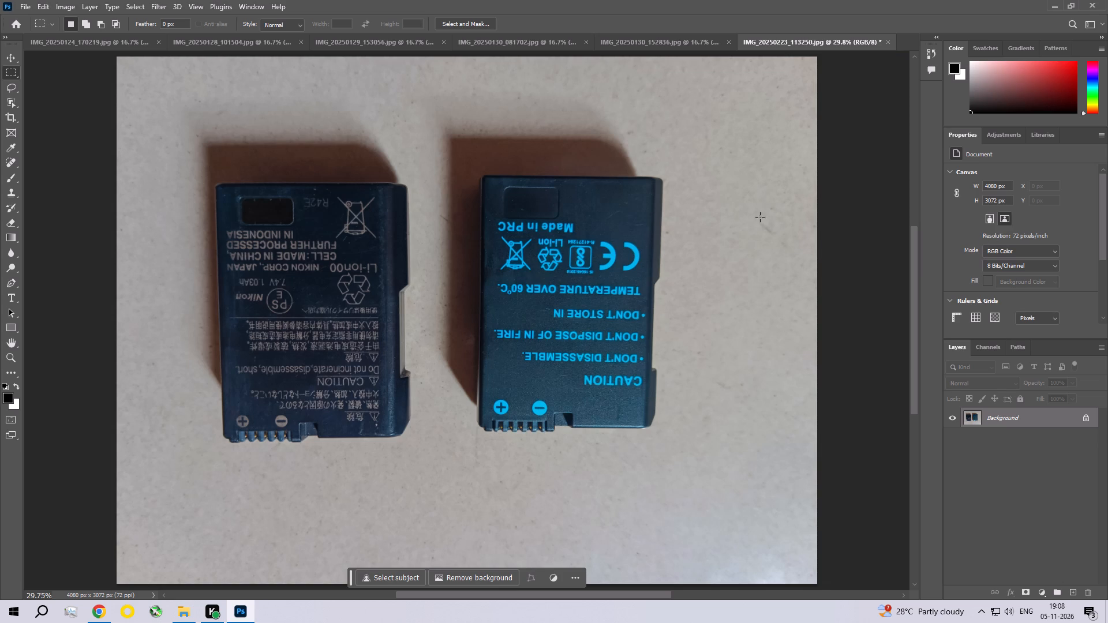
pyautogui.moveTo(754, 211); pyautogui.dragTo(806, 261)
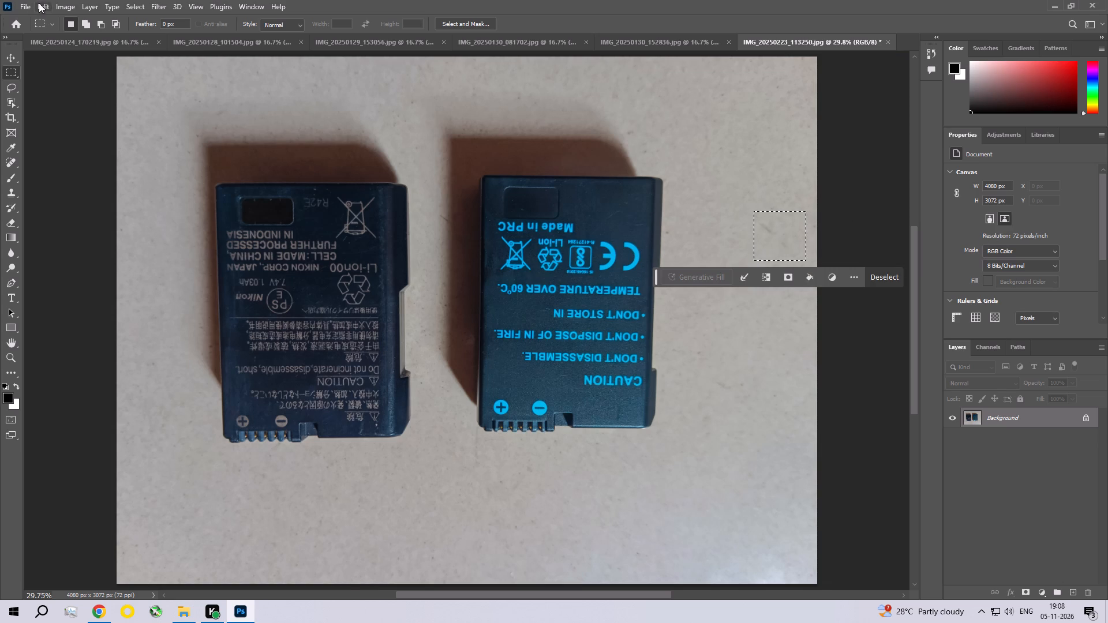
pyautogui.click(49, 3)
pyautogui.click(60, 184)
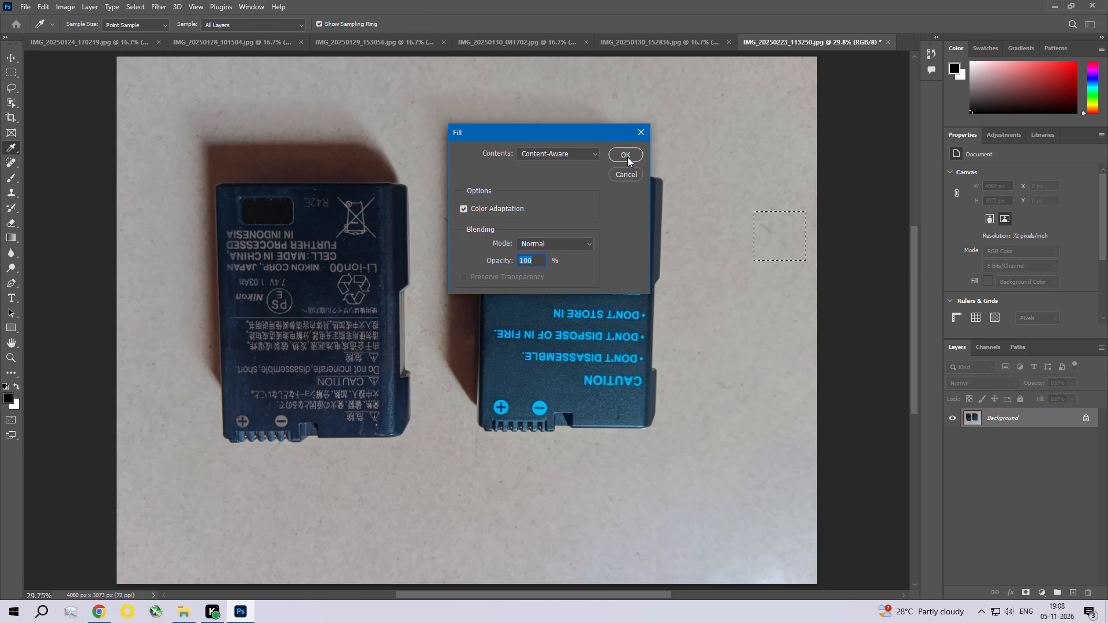
pyautogui.click(627, 155)
pyautogui.hotkey('ctrl', 'd')
# Remove the dark specks near the photo's bottom edge, below the gap between the two batteries, with a Content-Aware fill, and deselect.
pyautogui.press('space')
pyautogui.press('space')
pyautogui.press('space')
pyautogui.press('space')
pyautogui.press('space')
pyautogui.press('space')
pyautogui.press('space')
pyautogui.press('space')
pyautogui.press('space')
pyautogui.press('space')
pyautogui.press('space')
pyautogui.press('space')
pyautogui.press('space')
pyautogui.press('space')
pyautogui.press('space')
pyautogui.press('space')
pyautogui.press('space')
pyautogui.press('space')
pyautogui.press('space')
pyautogui.press('space')
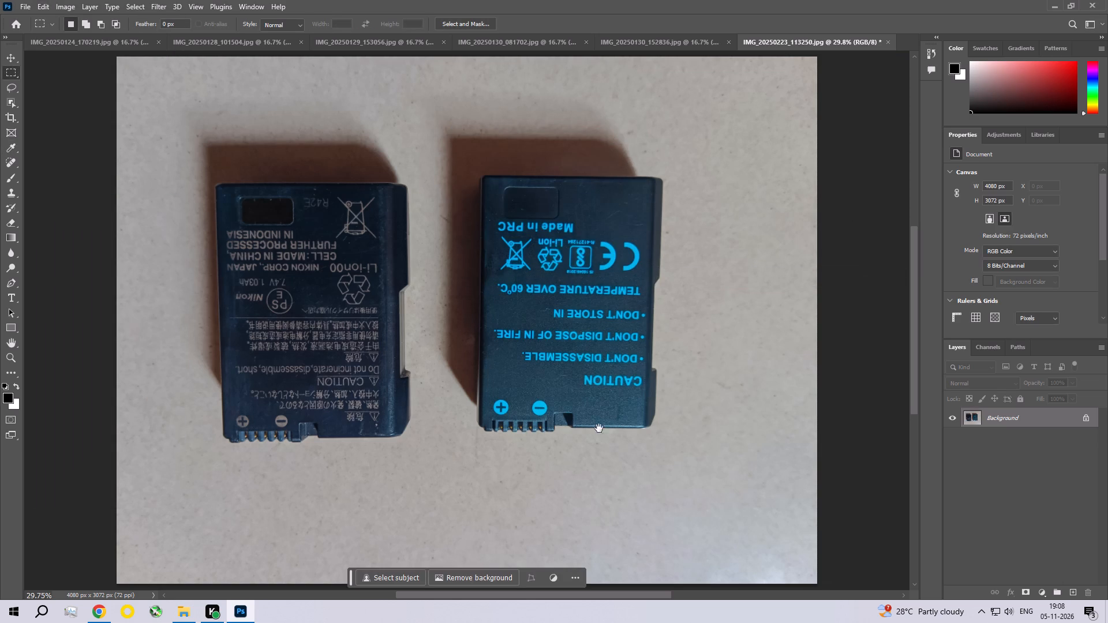
pyautogui.hotkey('ctrl', 'space')
pyautogui.hotkey('ctrl', 'space')
pyautogui.hotkey('ctrl', 'space')
pyautogui.hotkey('ctrl', 'space')
pyautogui.hotkey('ctrl', 'space')
pyautogui.hotkey('ctrl', 'space')
pyautogui.hotkey('ctrl', 'space')
pyautogui.hotkey('ctrl', 'space')
pyautogui.hotkey('ctrl', 'space')
pyautogui.hotkey('ctrl', 'space')
pyautogui.hotkey('ctrl', 'space')
pyautogui.hotkey('ctrl', 'space')
pyautogui.hotkey('ctrl', 'space')
pyautogui.hotkey('ctrl', 'space')
pyautogui.hotkey('ctrl', 'space')
pyautogui.hotkey('ctrl', 'space')
pyautogui.hotkey('ctrl', 'space')
pyautogui.hotkey('ctrl', 'space')
pyautogui.hotkey('ctrl', 'space')
pyautogui.hotkey('ctrl', 'space')
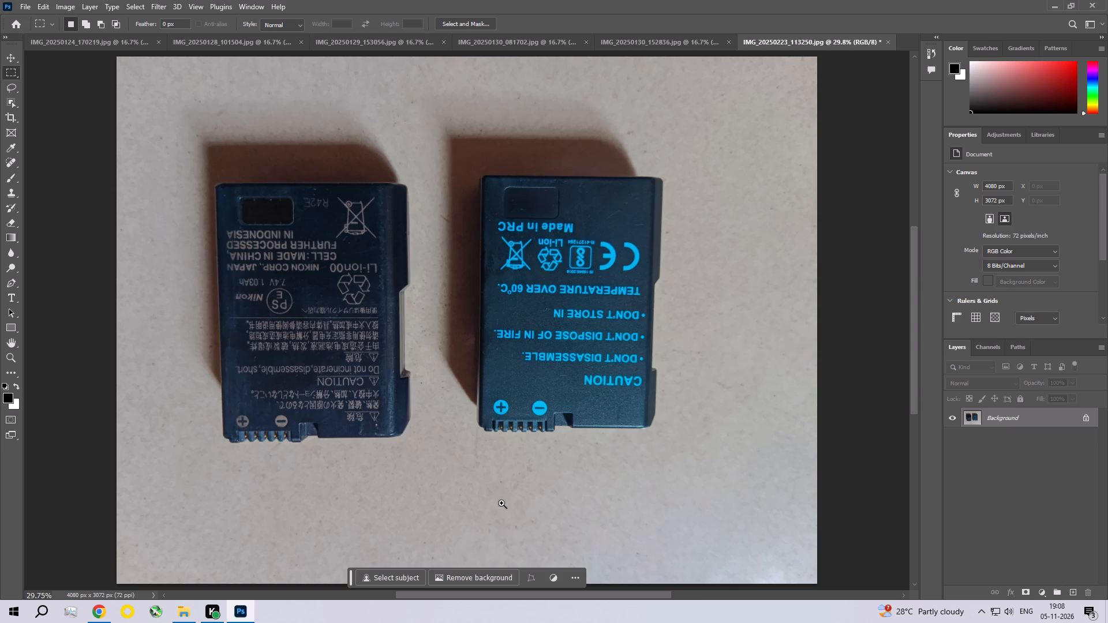
pyautogui.keyDown('ctrl'); pyautogui.doubleClick(502, 503); pyautogui.keyUp('ctrl')
pyautogui.moveTo(503, 502); pyautogui.dragTo(596, 380)
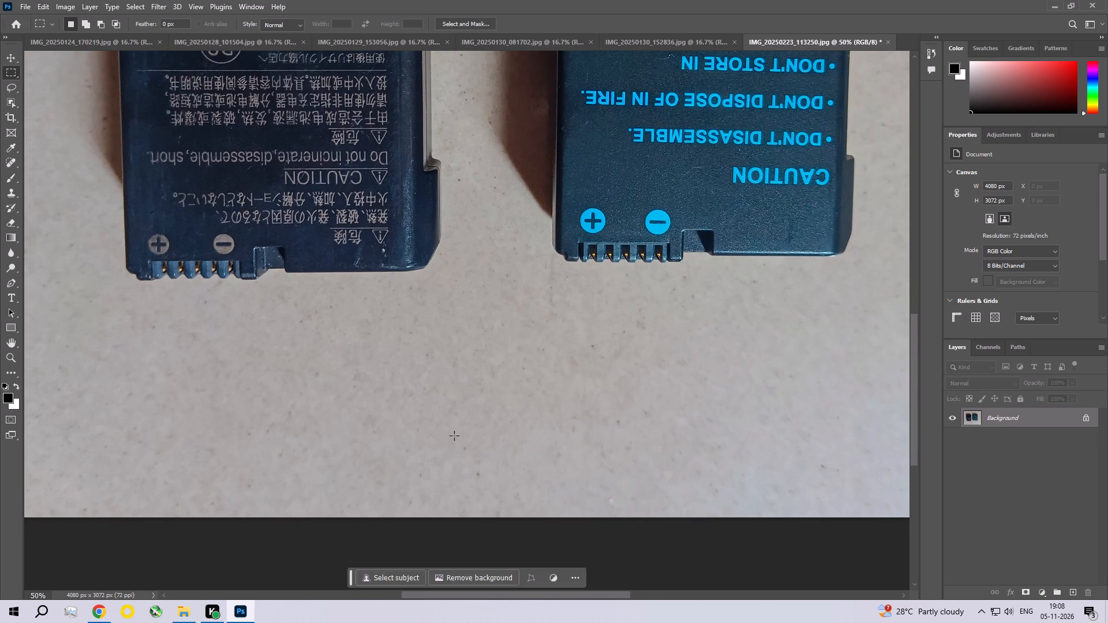
pyautogui.moveTo(455, 432); pyautogui.dragTo(489, 491)
pyautogui.click(47, 1)
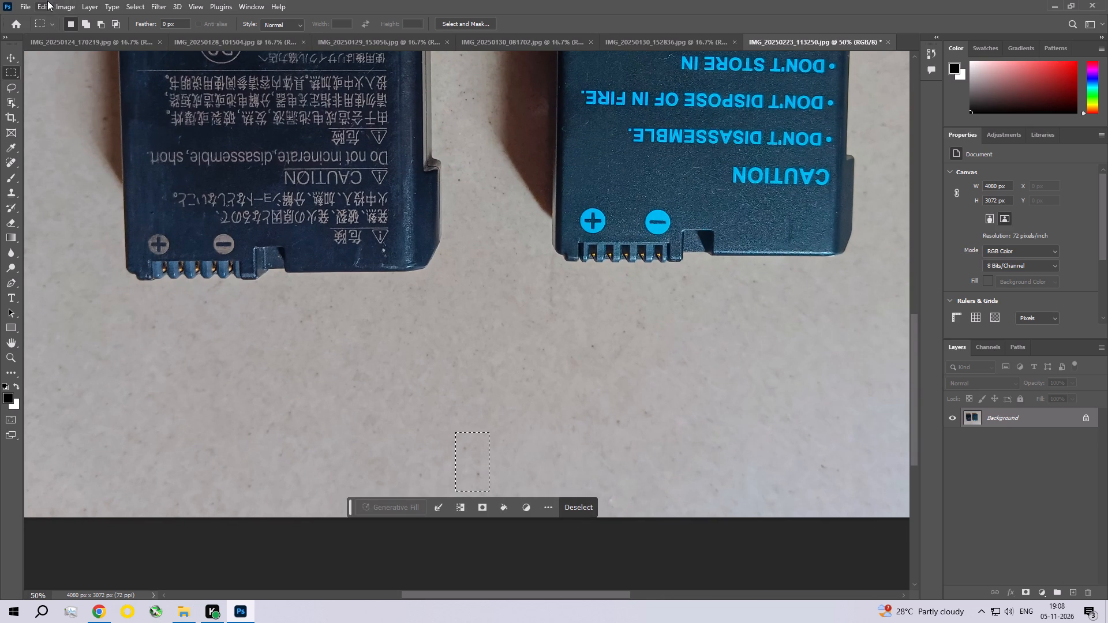
pyautogui.click(66, 186)
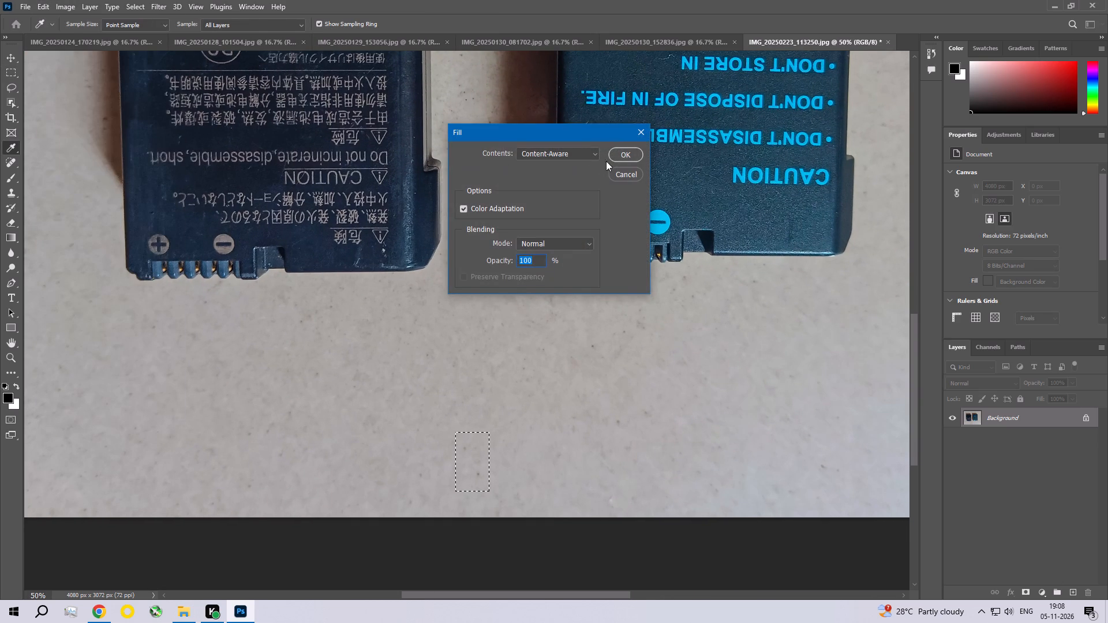
pyautogui.click(631, 155)
pyautogui.hotkey('ctrl', 'd')
# Clean the specks in the photo's bottom-left corner with a Content-Aware fill, and deselect.
pyautogui.press('space')
pyautogui.press('space')
pyautogui.press('space')
pyautogui.press('space')
pyautogui.press('space')
pyautogui.press('space')
pyautogui.press('space')
pyautogui.press('space')
pyautogui.press('space')
pyautogui.press('space')
pyautogui.press('space')
pyautogui.press('space')
pyautogui.press('space')
pyautogui.press('space')
pyautogui.press('space')
pyautogui.press('space')
pyautogui.press('space')
pyautogui.press('space')
pyautogui.press('space')
pyautogui.press('space')
pyautogui.moveTo(371, 422); pyautogui.dragTo(398, 400)
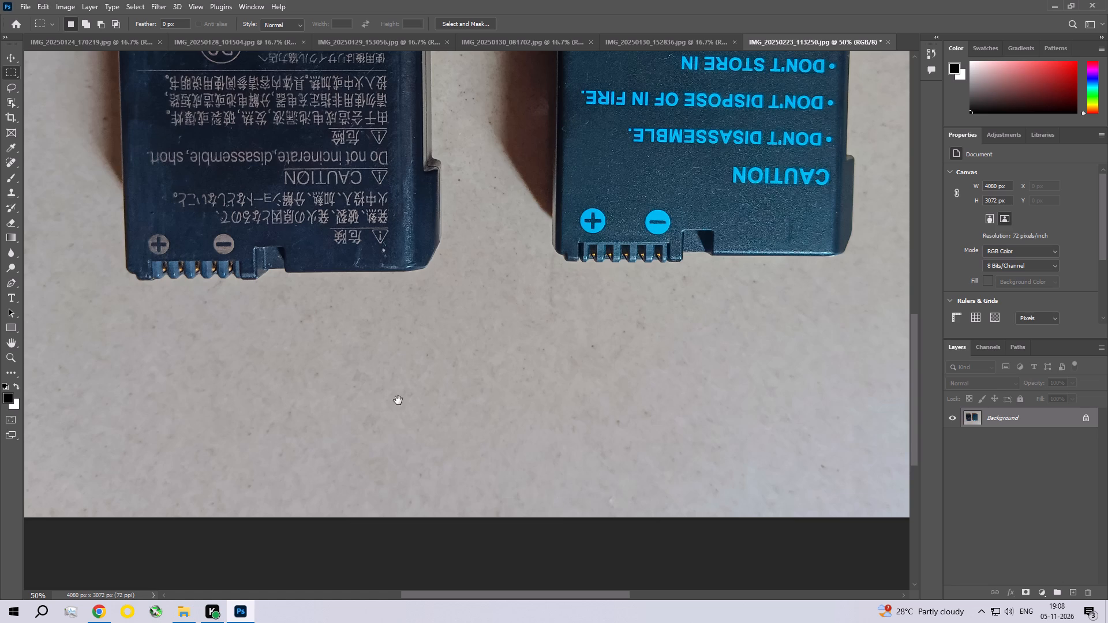
pyautogui.moveTo(398, 400); pyautogui.dragTo(628, 311)
pyautogui.moveTo(282, 305); pyautogui.dragTo(201, 408)
pyautogui.click(46, 5)
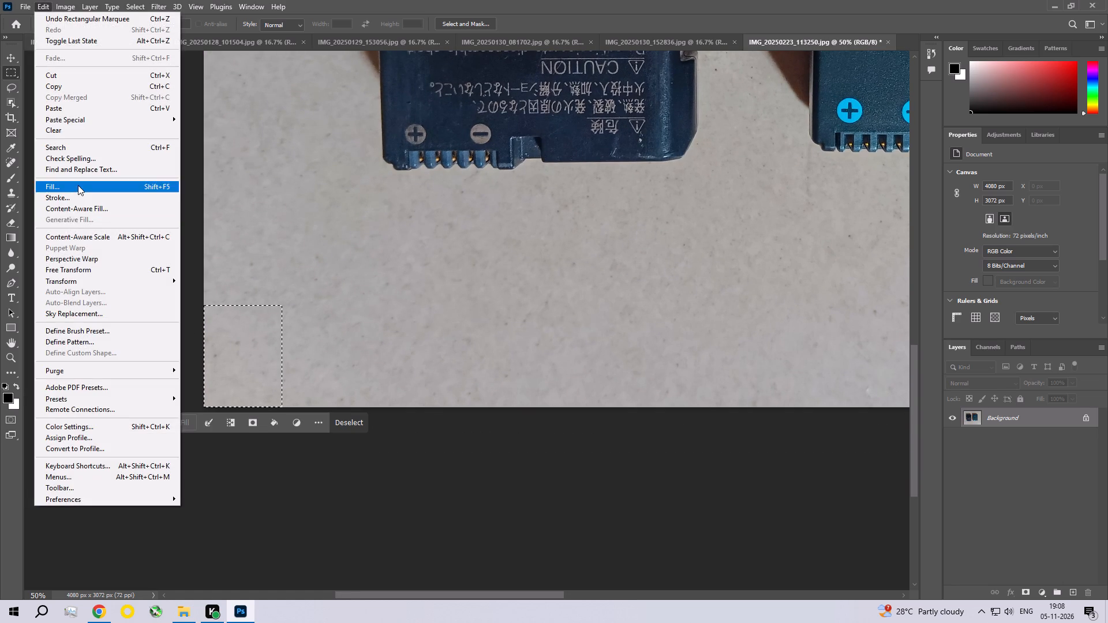
pyautogui.click(78, 185)
pyautogui.click(634, 155)
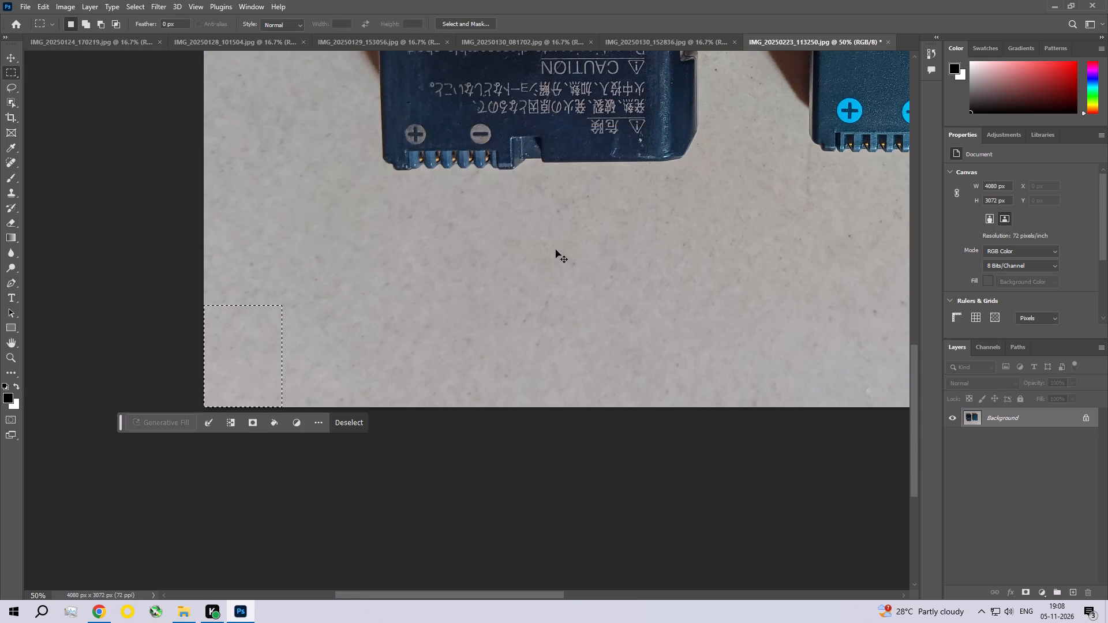
pyautogui.hotkey('ctrl', 'd')
# Remove the specks on the background below the blue-lettered battery's contacts with a Content-Aware fill.
pyautogui.press('space')
pyautogui.press('space')
pyautogui.press('space')
pyautogui.press('space')
pyautogui.press('space')
pyautogui.press('space')
pyautogui.press('space')
pyautogui.press('space')
pyautogui.press('space')
pyautogui.press('space')
pyautogui.press('space')
pyautogui.press('space')
pyautogui.press('space')
pyautogui.press('space')
pyautogui.press('space')
pyautogui.press('space')
pyautogui.press('space')
pyautogui.press('space')
pyautogui.press('space')
pyautogui.press('space')
pyautogui.moveTo(690, 230); pyautogui.dragTo(336, 328)
pyautogui.moveTo(497, 312); pyautogui.dragTo(521, 332)
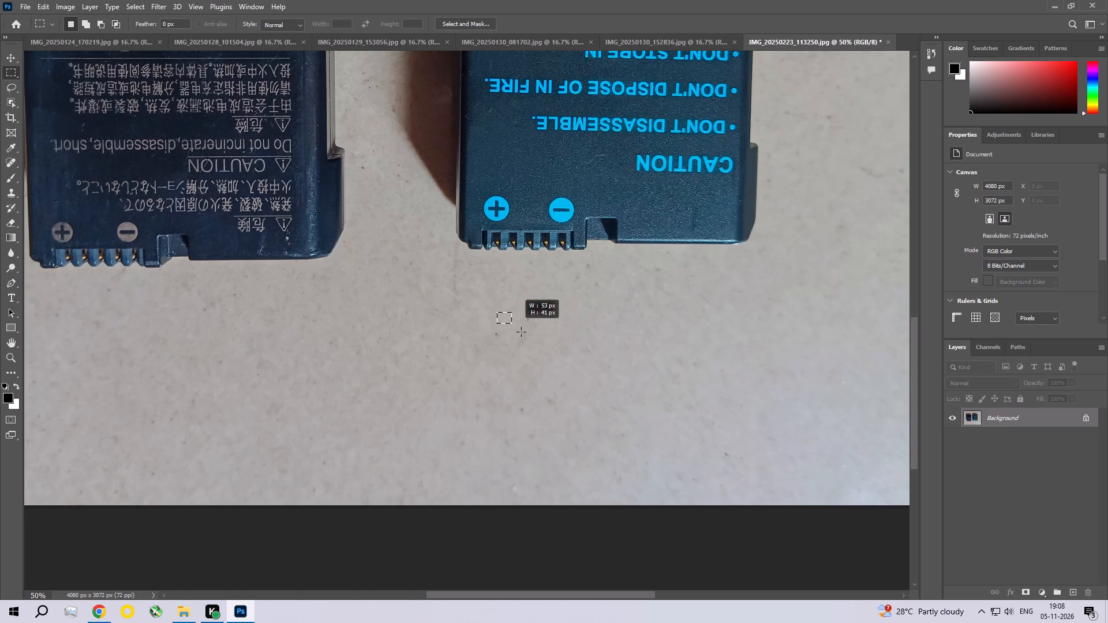
pyautogui.moveTo(521, 332); pyautogui.dragTo(584, 427)
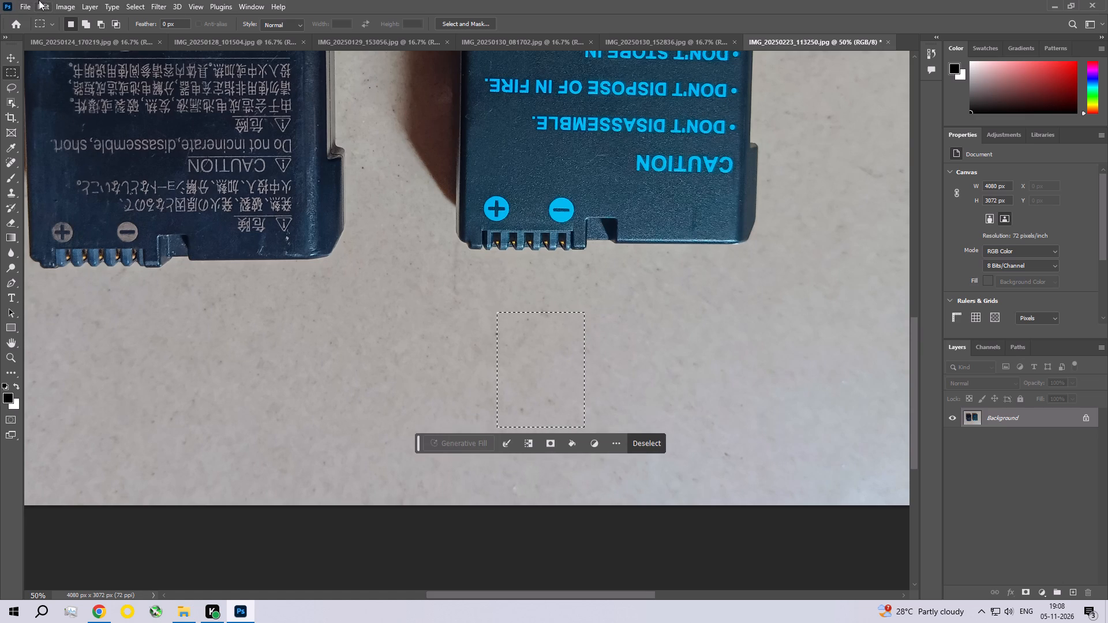
pyautogui.click(48, 0)
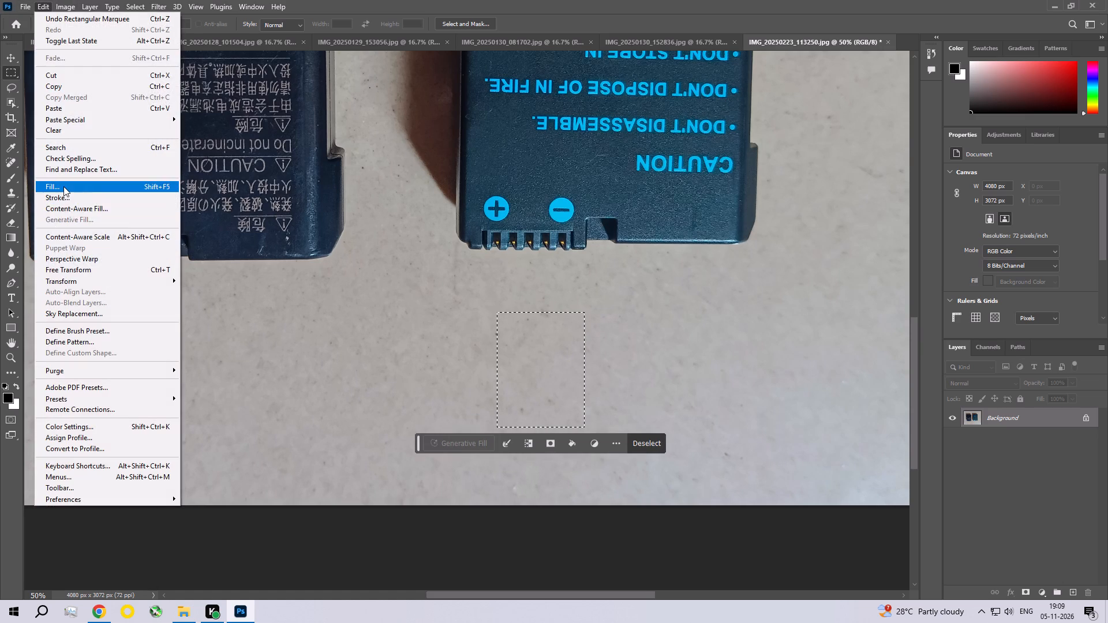
pyautogui.click(63, 186)
pyautogui.click(622, 153)
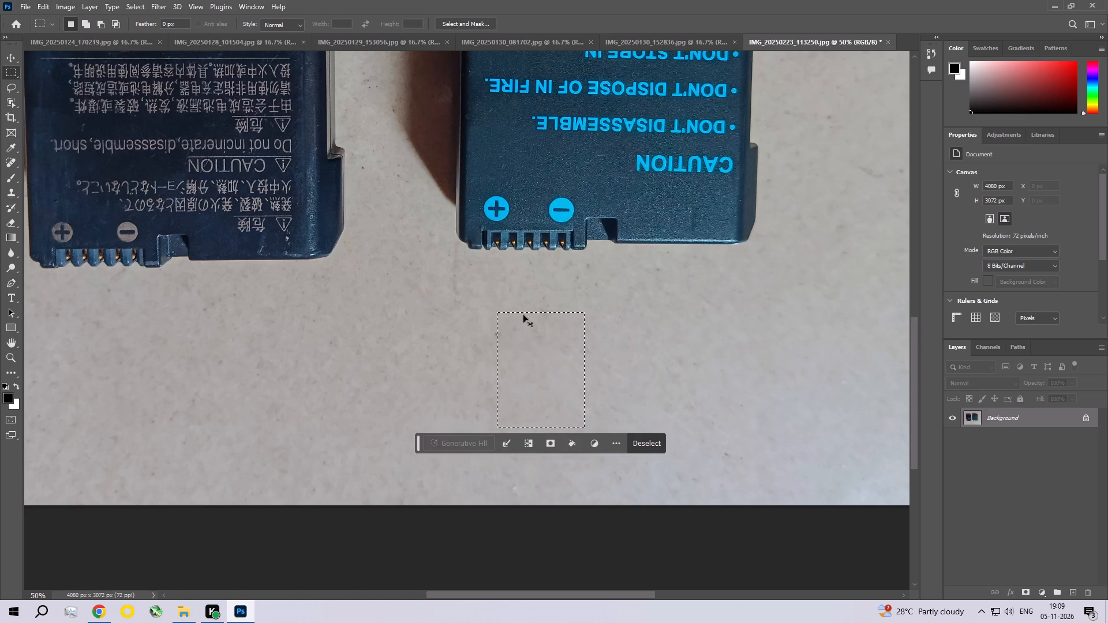
# Clear the old selection, remove the faint mark on the background above the grey-lettered battery's top-left corner with a Content-Aware fill, and deselect.
pyautogui.hotkey('ctrl', 'd')
pyautogui.press('space')
pyautogui.press('space')
pyautogui.press('space')
pyautogui.press('space')
pyautogui.press('space')
pyautogui.press('space')
pyautogui.press('space')
pyautogui.press('space')
pyautogui.press('space')
pyautogui.press('space')
pyautogui.press('space')
pyautogui.press('space')
pyautogui.press('space')
pyautogui.press('space')
pyautogui.press('space')
pyautogui.press('space')
pyautogui.press('space')
pyautogui.press('space')
pyautogui.press('space')
pyautogui.press('space')
pyautogui.moveTo(415, 238); pyautogui.dragTo(497, 395)
pyautogui.moveTo(272, 230); pyautogui.dragTo(542, 347)
pyautogui.moveTo(477, 273); pyautogui.dragTo(335, 360)
pyautogui.moveTo(418, 255); pyautogui.dragTo(418, 264)
pyautogui.moveTo(415, 226); pyautogui.dragTo(456, 272)
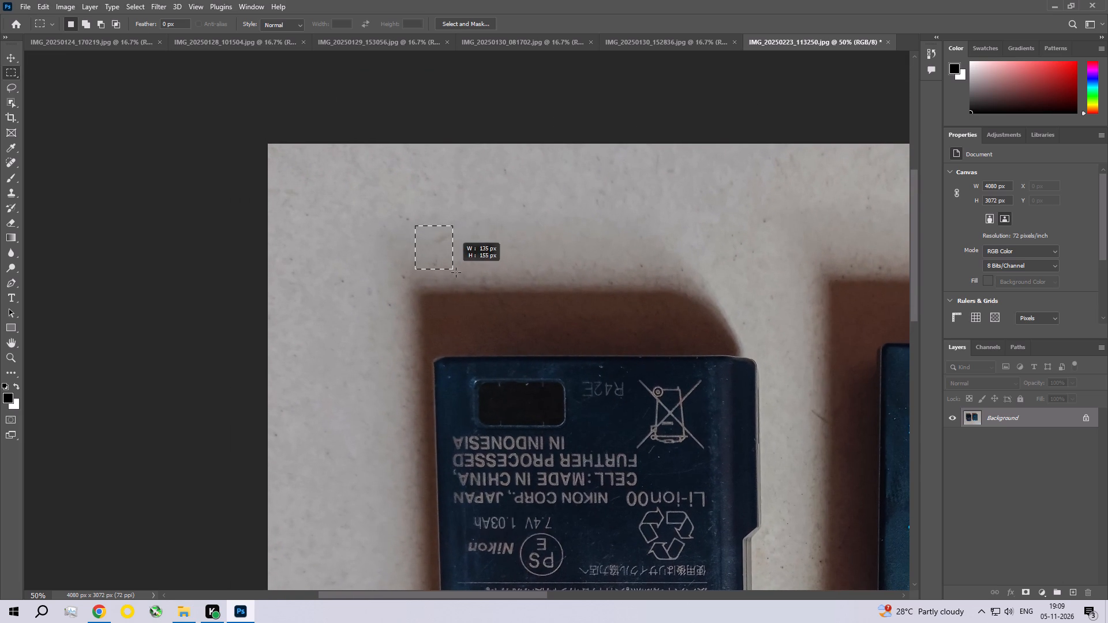
pyautogui.moveTo(456, 272); pyautogui.dragTo(459, 274)
pyautogui.click(41, 5)
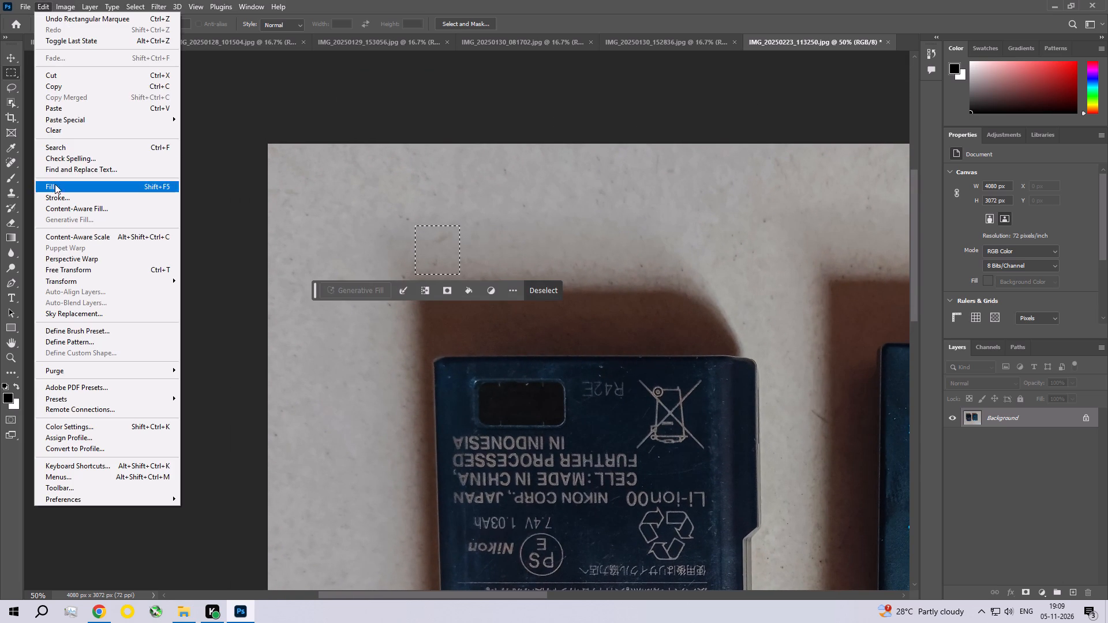
pyautogui.click(55, 187)
pyautogui.click(630, 156)
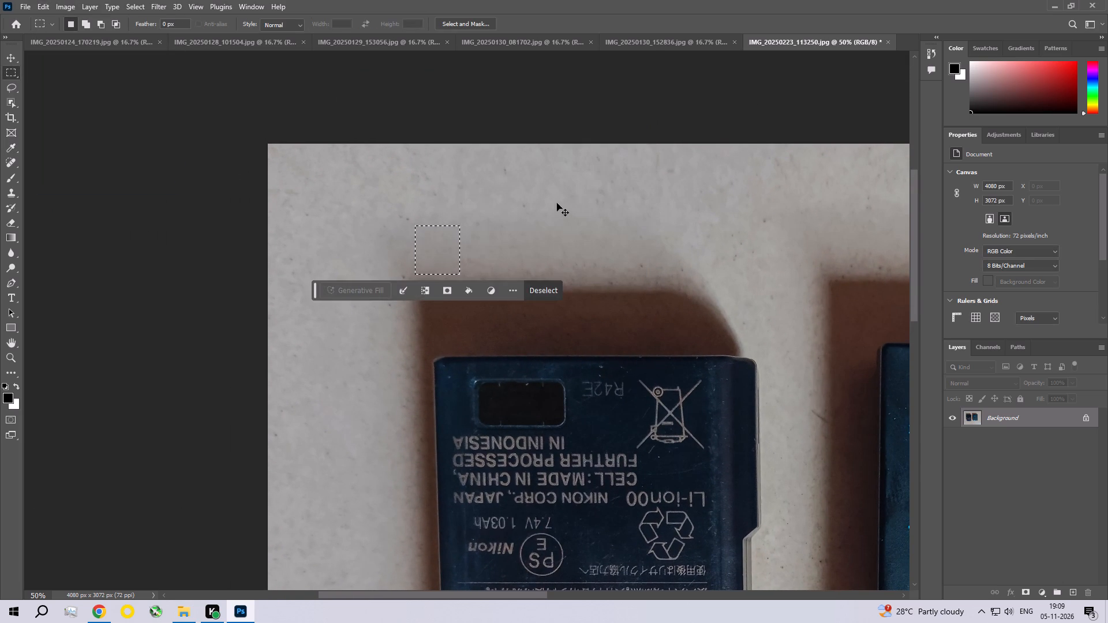
pyautogui.hotkey('ctrl', 'd')
# Remove the specks on the background above and to the right of the blue-lettered battery with a Content-Aware fill, and deselect.
pyautogui.press('space')
pyautogui.press('space')
pyautogui.press('space')
pyautogui.press('space')
pyautogui.press('space')
pyautogui.press('space')
pyautogui.press('space')
pyautogui.press('space')
pyautogui.press('space')
pyautogui.press('space')
pyautogui.press('space')
pyautogui.press('space')
pyautogui.press('space')
pyautogui.press('space')
pyautogui.press('space')
pyautogui.press('space')
pyautogui.press('space')
pyautogui.press('space')
pyautogui.press('space')
pyautogui.press('space')
pyautogui.moveTo(718, 198); pyautogui.dragTo(280, 207)
pyautogui.moveTo(283, 207); pyautogui.dragTo(341, 212)
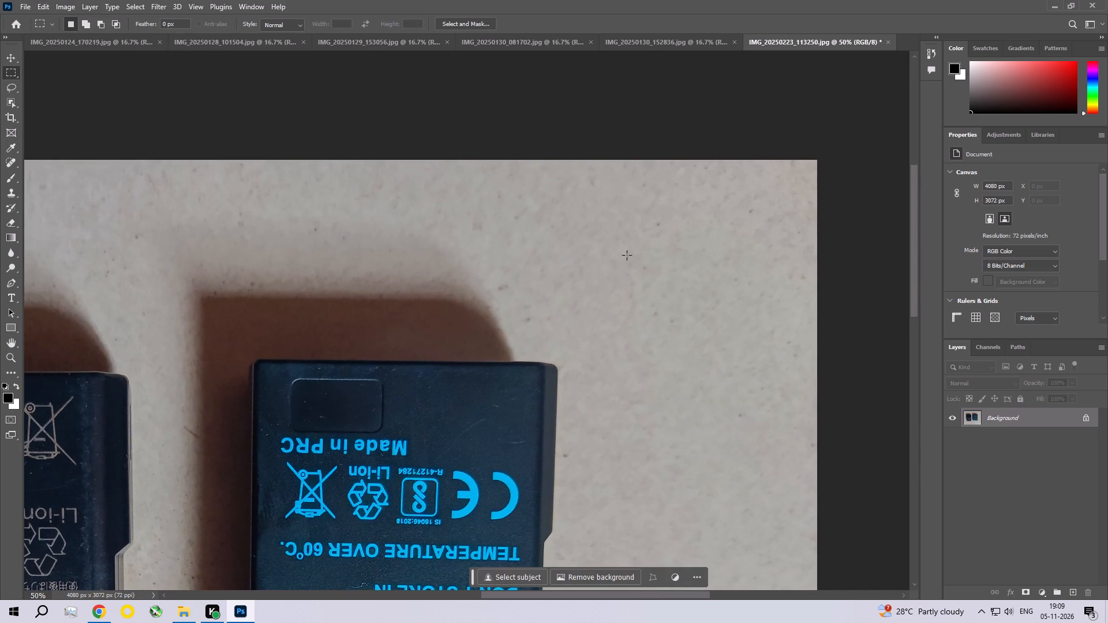
pyautogui.moveTo(639, 208); pyautogui.dragTo(695, 253)
pyautogui.click(41, 4)
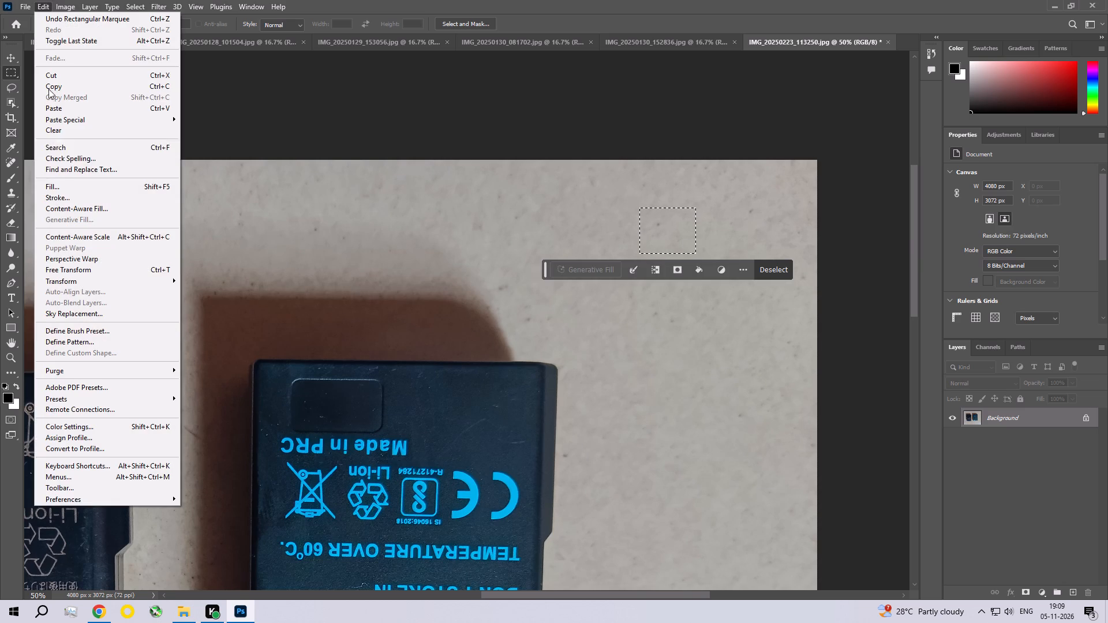
pyautogui.click(66, 185)
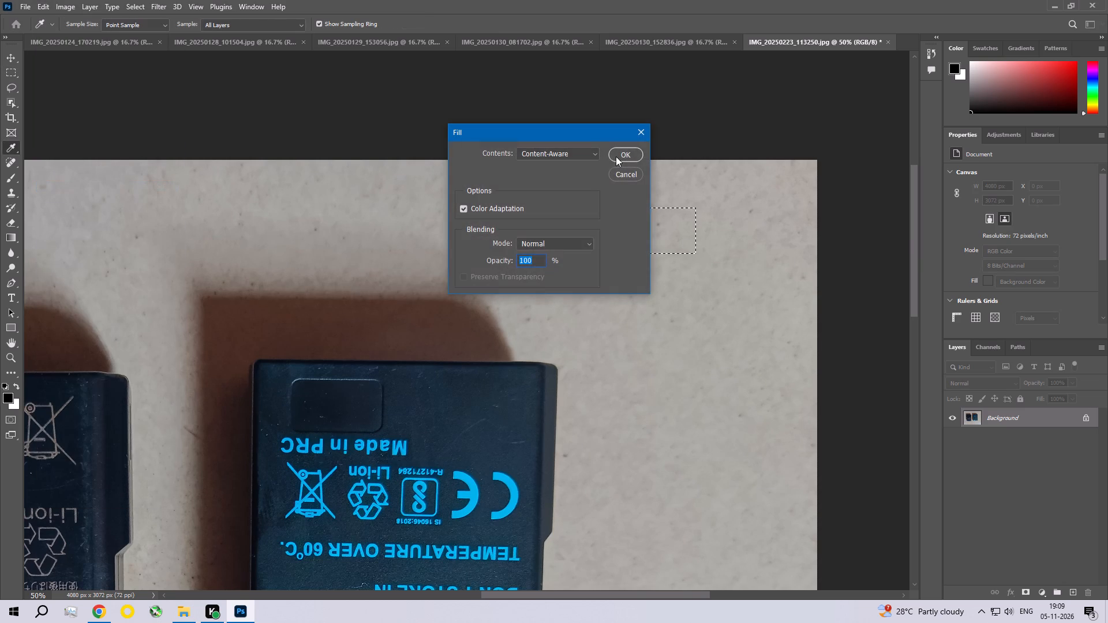
pyautogui.click(616, 156)
pyautogui.hotkey('ctrl', 'd')
# Remove the small dark speck near the photo's top-right corner with a Content-Aware fill, and deselect.
pyautogui.moveTo(736, 194); pyautogui.dragTo(765, 232)
pyautogui.click(43, 1)
pyautogui.click(62, 193)
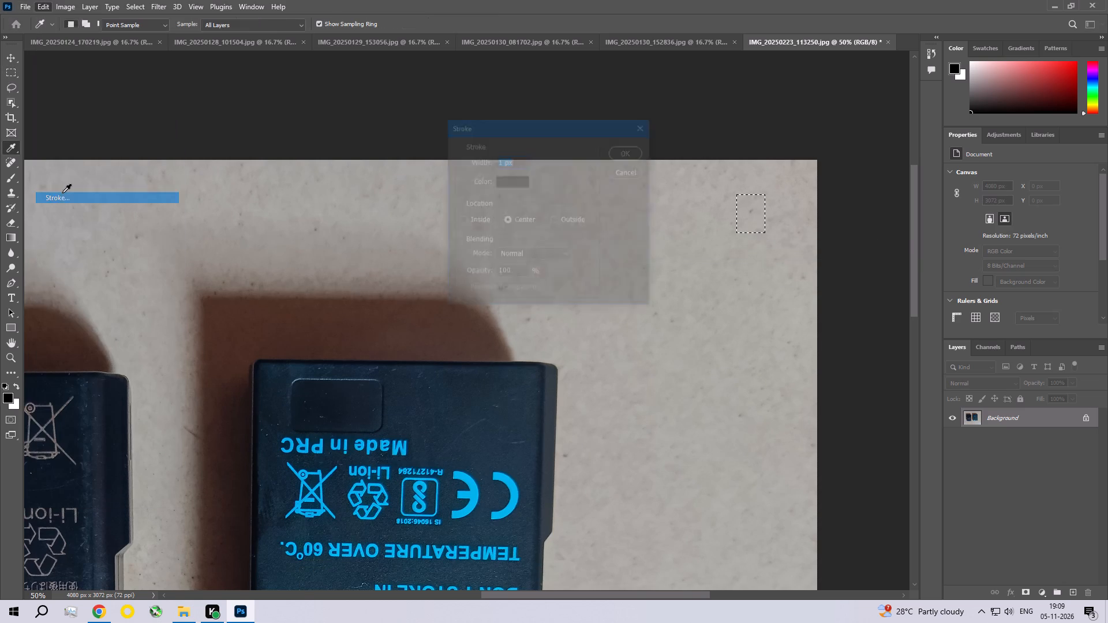
pyautogui.click(632, 170)
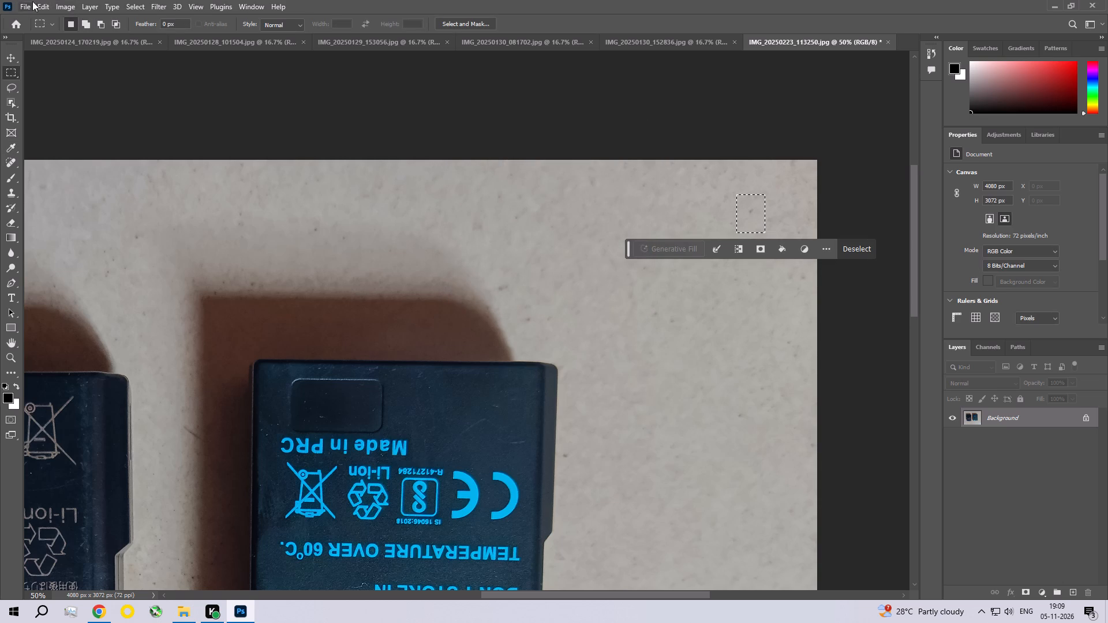
pyautogui.click(43, 3)
pyautogui.click(50, 186)
pyautogui.click(632, 156)
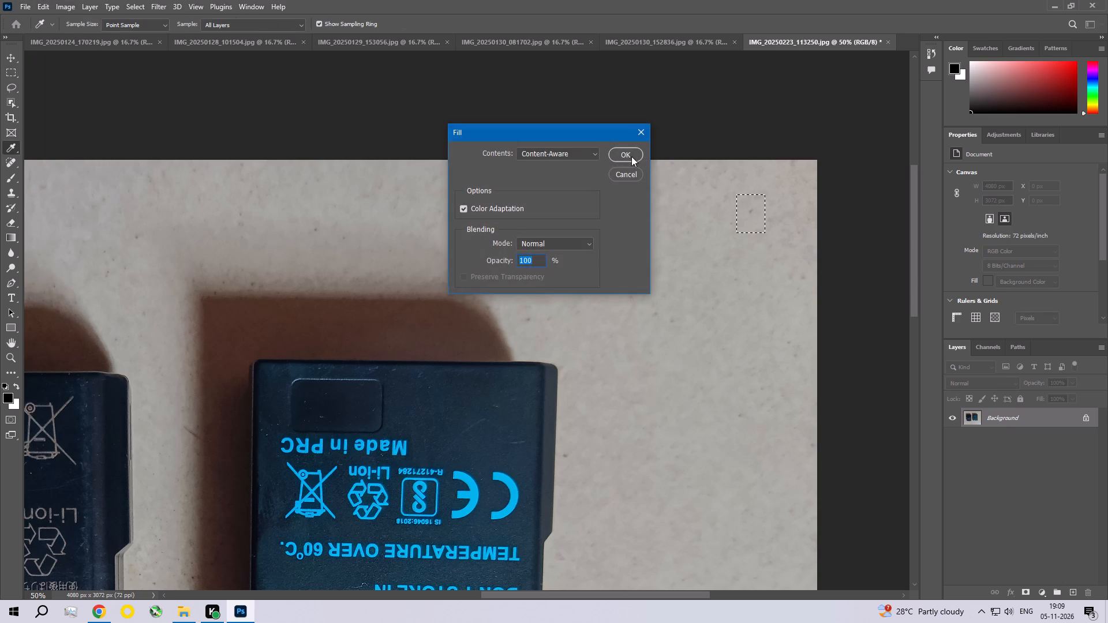
pyautogui.hotkey('ctrl', 'd')
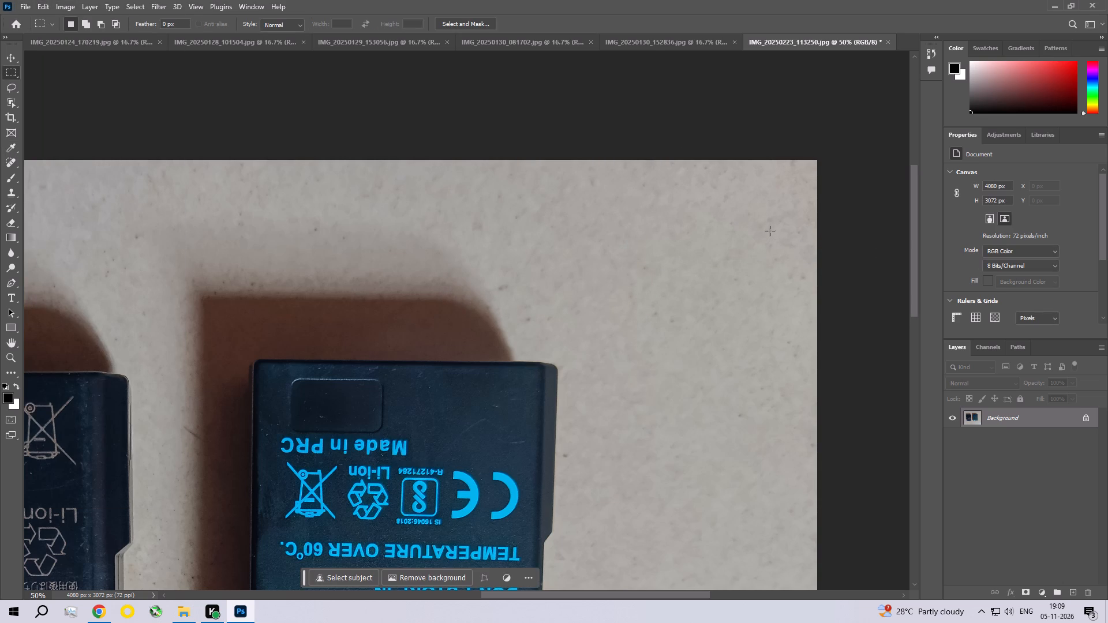
# Clean the reddish specks along the photo's right edge, just below the top-right corner, with a Content-Aware fill, and deselect.
pyautogui.moveTo(770, 231); pyautogui.dragTo(809, 296)
pyautogui.click(36, 3)
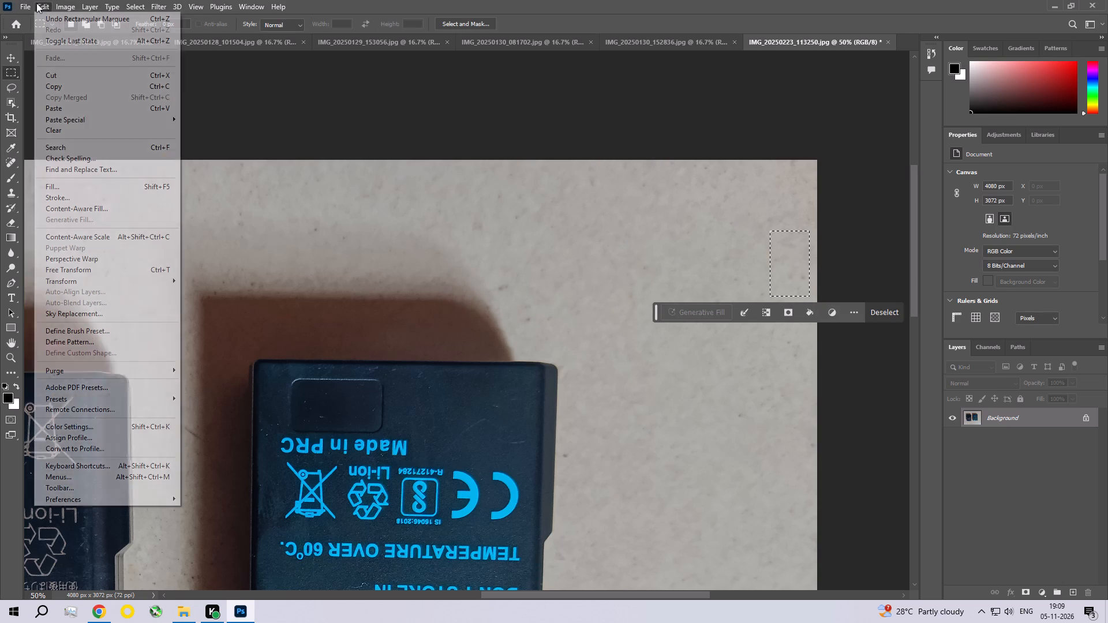
pyautogui.click(63, 190)
pyautogui.click(626, 153)
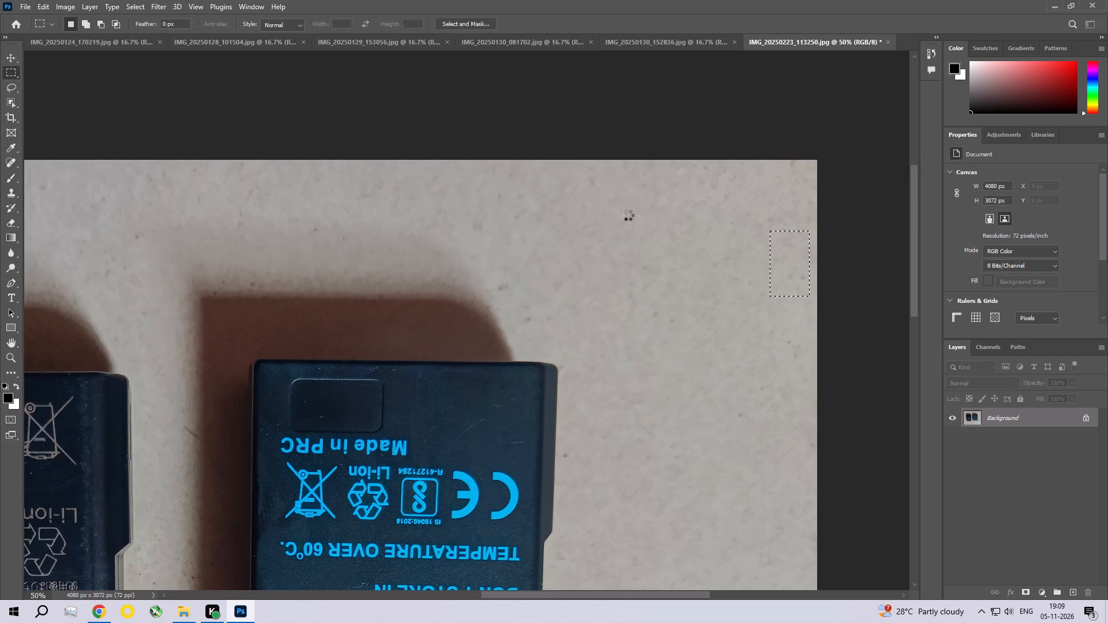
pyautogui.hotkey('ctrl', 'd')
# Remove the dark speck on the background right beside the blue-lettered battery's CE mark with a Content-Aware fill, and deselect.
pyautogui.press('space')
pyautogui.press('space')
pyautogui.press('space')
pyautogui.press('space')
pyautogui.press('space')
pyautogui.press('space')
pyautogui.press('space')
pyautogui.press('space')
pyautogui.press('space')
pyautogui.press('space')
pyautogui.press('space')
pyautogui.press('space')
pyautogui.press('space')
pyautogui.press('space')
pyautogui.press('space')
pyautogui.press('space')
pyautogui.press('space')
pyautogui.press('space')
pyautogui.press('space')
pyautogui.press('space')
pyautogui.moveTo(555, 356); pyautogui.dragTo(637, 241)
pyautogui.moveTo(634, 249); pyautogui.dragTo(468, 246)
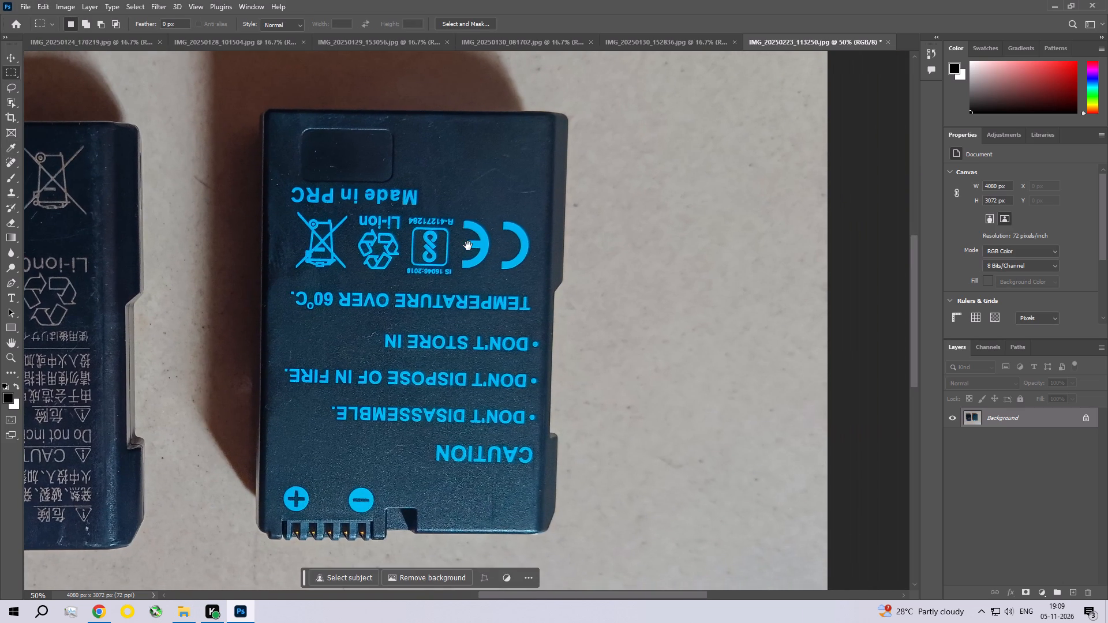
pyautogui.moveTo(569, 193); pyautogui.dragTo(595, 233)
pyautogui.click(38, 4)
pyautogui.click(61, 182)
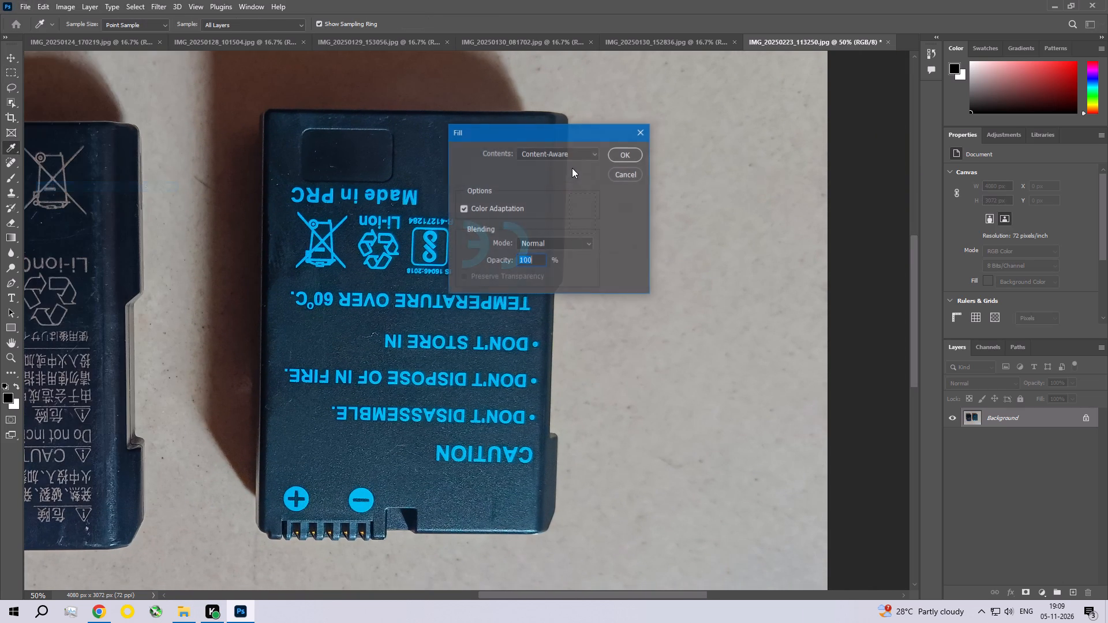
pyautogui.click(630, 153)
pyautogui.hotkey('ctrl', 'd')
# Remove the dark marks on the background to the right of the blue-lettered battery's CAUTION text with a Content-Aware fill, and deselect.
pyautogui.press('space')
pyautogui.press('space')
pyautogui.press('space')
pyautogui.press('space')
pyautogui.press('space')
pyautogui.press('space')
pyautogui.press('space')
pyautogui.press('space')
pyautogui.press('space')
pyautogui.press('space')
pyautogui.press('space')
pyautogui.press('space')
pyautogui.press('space')
pyautogui.press('space')
pyautogui.press('space')
pyautogui.press('space')
pyautogui.press('space')
pyautogui.press('space')
pyautogui.press('space')
pyautogui.press('space')
pyautogui.moveTo(701, 280); pyautogui.dragTo(631, 137)
pyautogui.moveTo(616, 231); pyautogui.dragTo(615, 238)
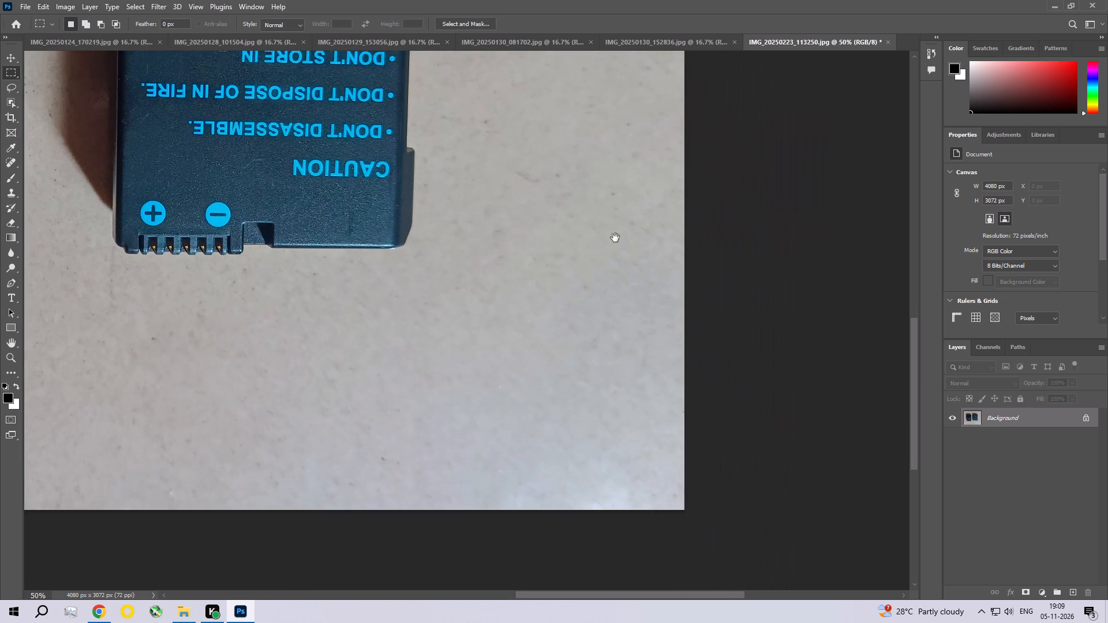
pyautogui.moveTo(615, 238); pyautogui.dragTo(649, 239)
pyautogui.moveTo(545, 162); pyautogui.dragTo(631, 235)
pyautogui.click(47, 4)
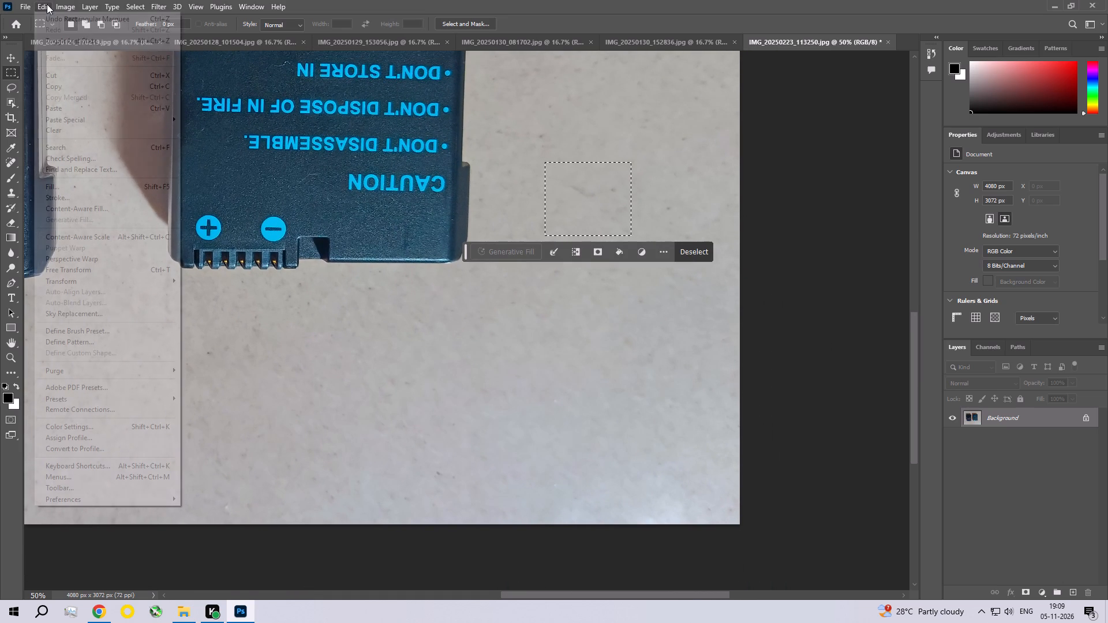
pyautogui.click(79, 194)
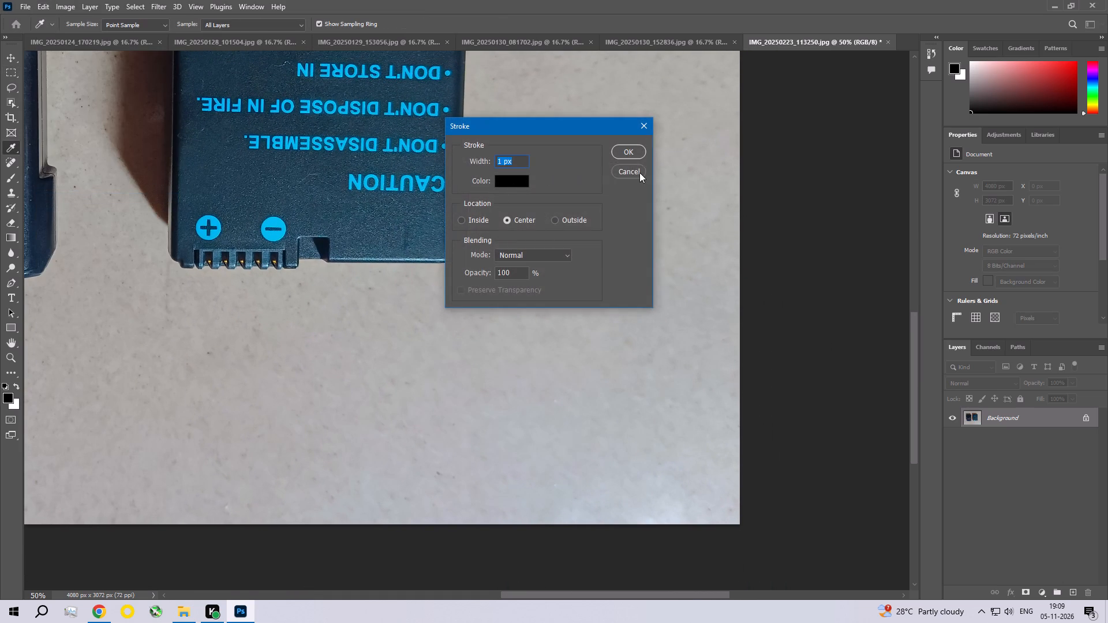
pyautogui.click(639, 172)
pyautogui.click(36, 3)
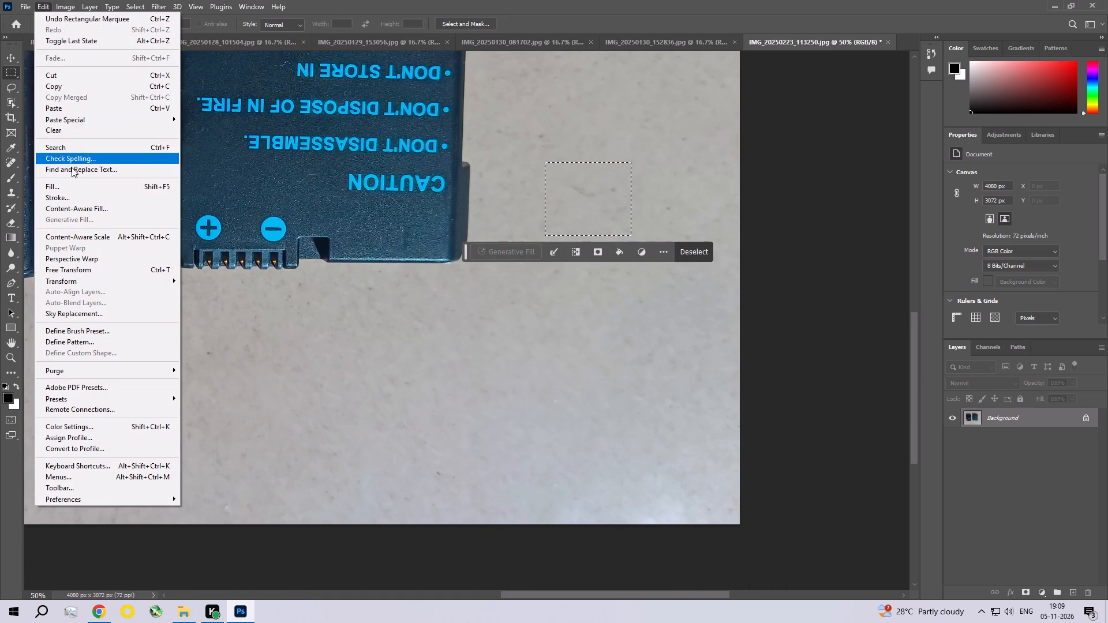
pyautogui.click(72, 183)
pyautogui.click(630, 156)
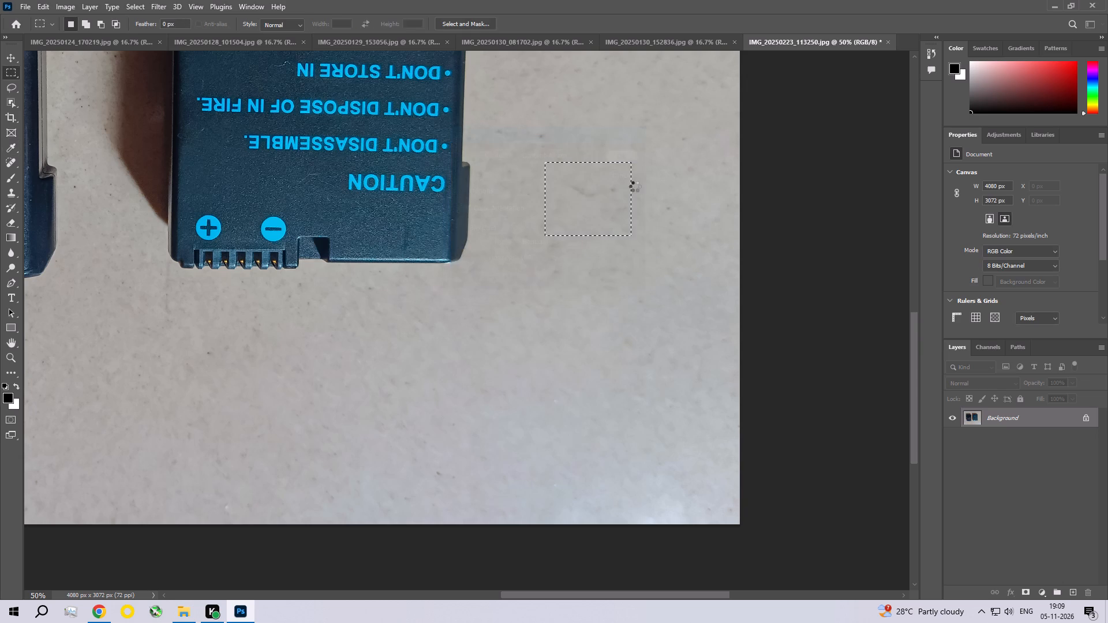
pyautogui.hotkey('ctrl', 'd')
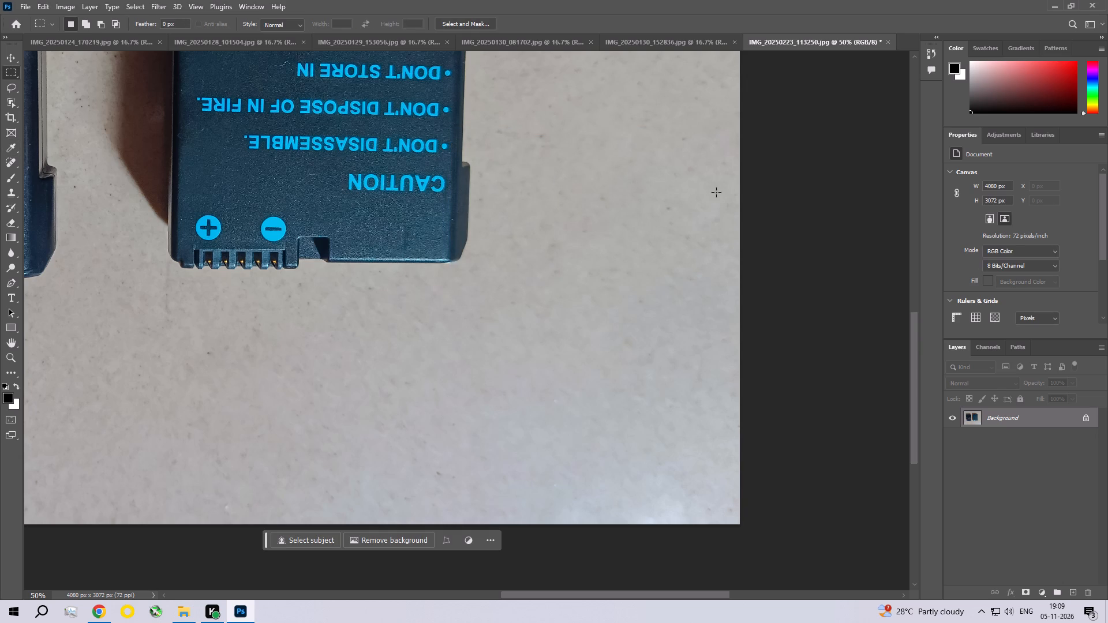
# Remove the thin scratch beside the blue-lettered battery's DON'T STORE IN text with a Content-Aware fill, and deselect.
pyautogui.press('space')
pyautogui.press('space')
pyautogui.press('space')
pyautogui.press('space')
pyautogui.press('space')
pyautogui.press('space')
pyautogui.press('space')
pyautogui.press('space')
pyautogui.press('space')
pyautogui.press('space')
pyautogui.press('space')
pyautogui.press('space')
pyautogui.press('space')
pyautogui.press('space')
pyautogui.moveTo(370, 211); pyautogui.dragTo(424, 413)
pyautogui.keyDown('ctrl'); pyautogui.click(335, 261); pyautogui.keyUp('ctrl')
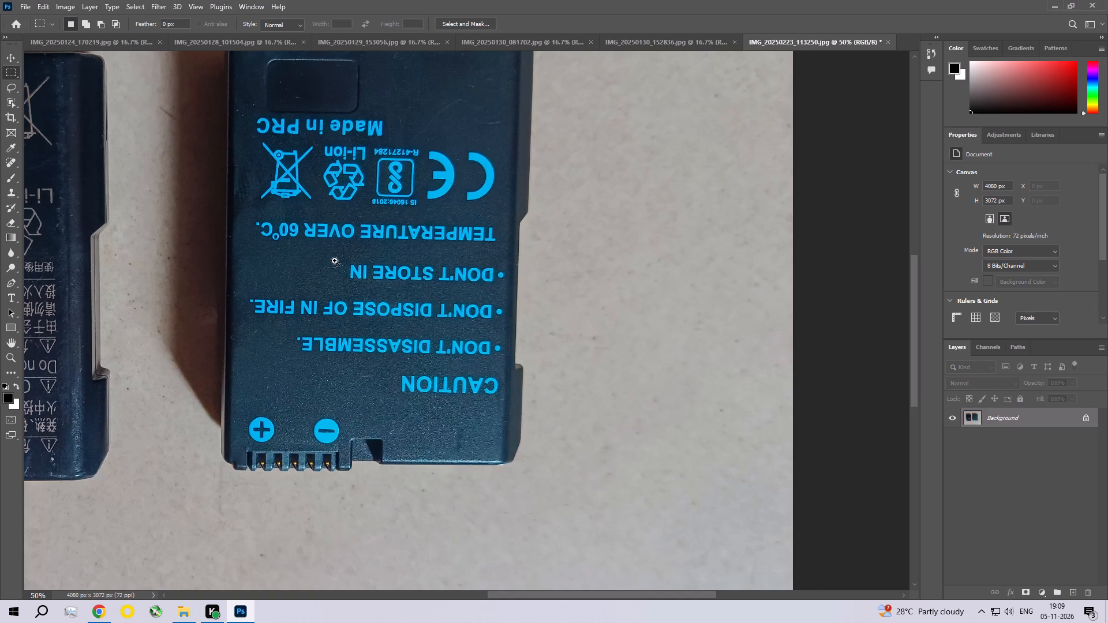
pyautogui.moveTo(312, 256); pyautogui.dragTo(349, 277)
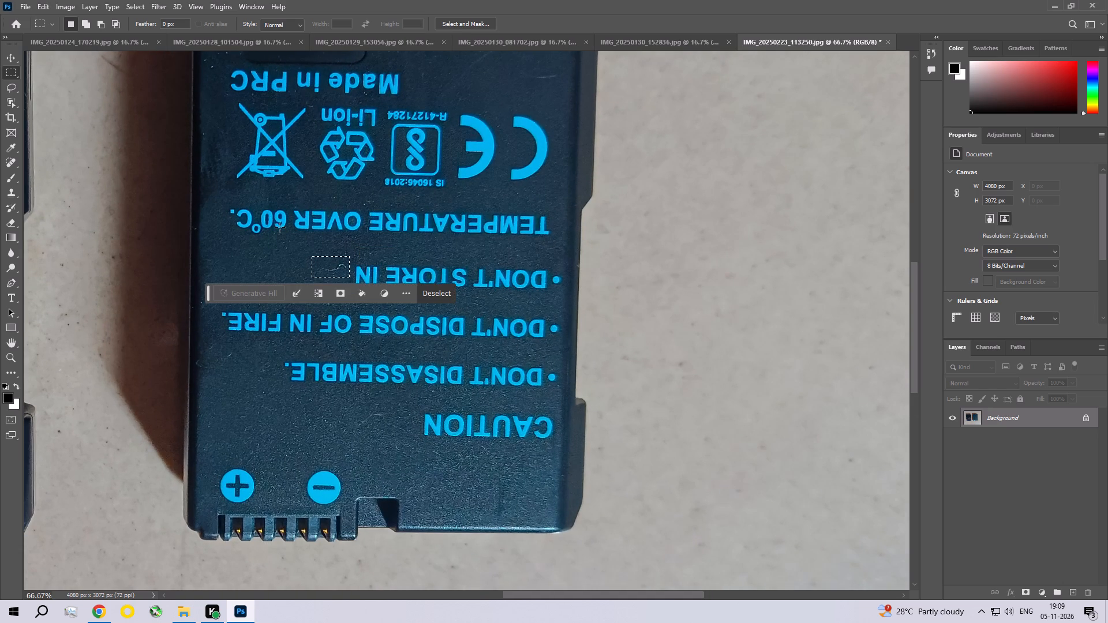
pyautogui.click(42, 0)
pyautogui.click(69, 190)
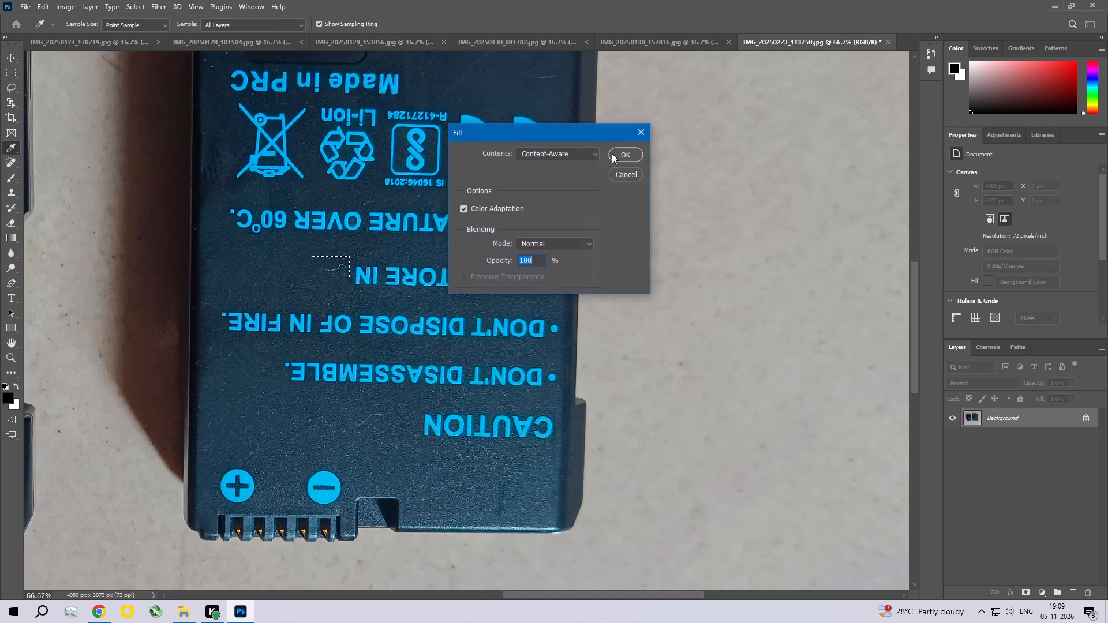
pyautogui.click(623, 156)
pyautogui.press('space')
pyautogui.press('space')
pyautogui.press('space')
pyautogui.press('space')
pyautogui.press('space')
pyautogui.press('space')
pyautogui.press('space')
pyautogui.press('space')
pyautogui.press('space')
pyautogui.press('space')
pyautogui.press('space')
pyautogui.press('space')
pyautogui.press('space')
pyautogui.press('space')
pyautogui.moveTo(481, 95); pyautogui.dragTo(475, 239)
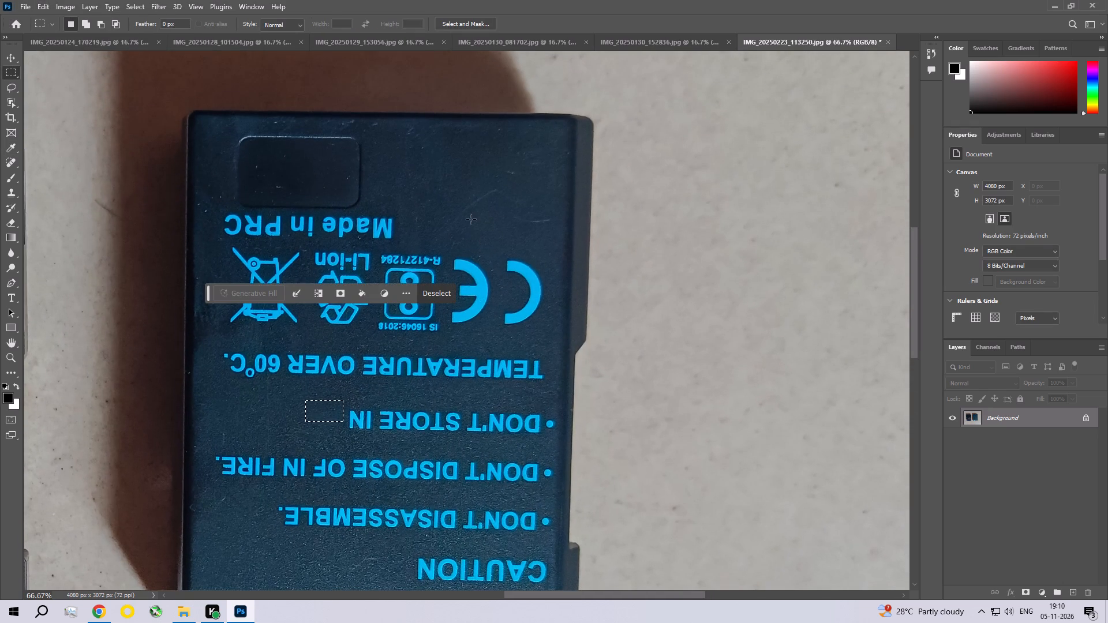
pyautogui.hotkey('ctrl', '0')
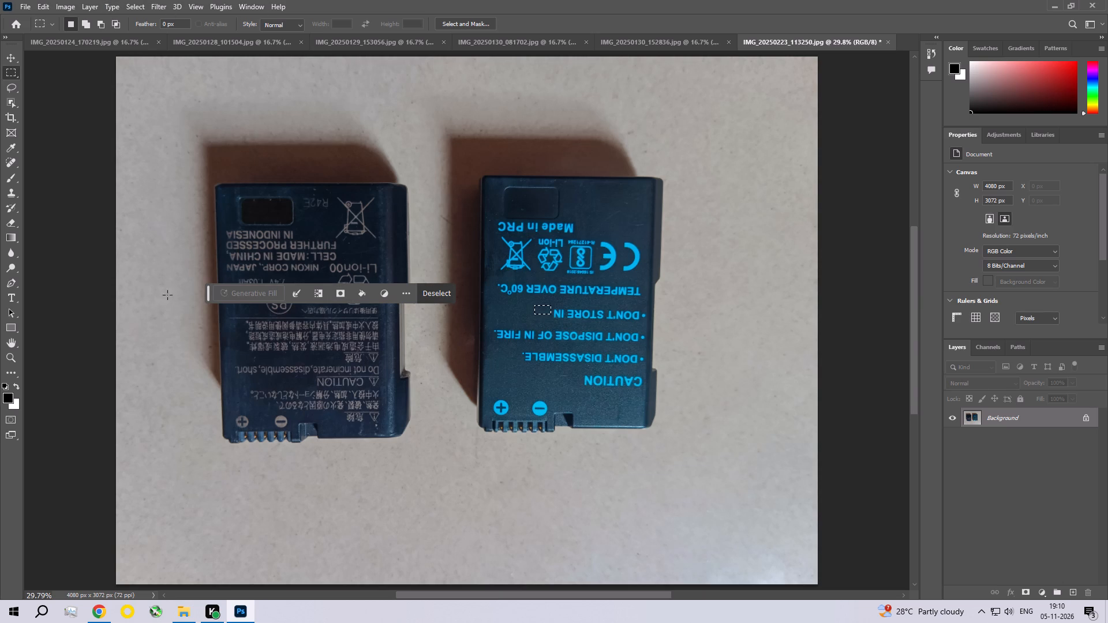
pyautogui.moveTo(210, 297); pyautogui.dragTo(560, 17)
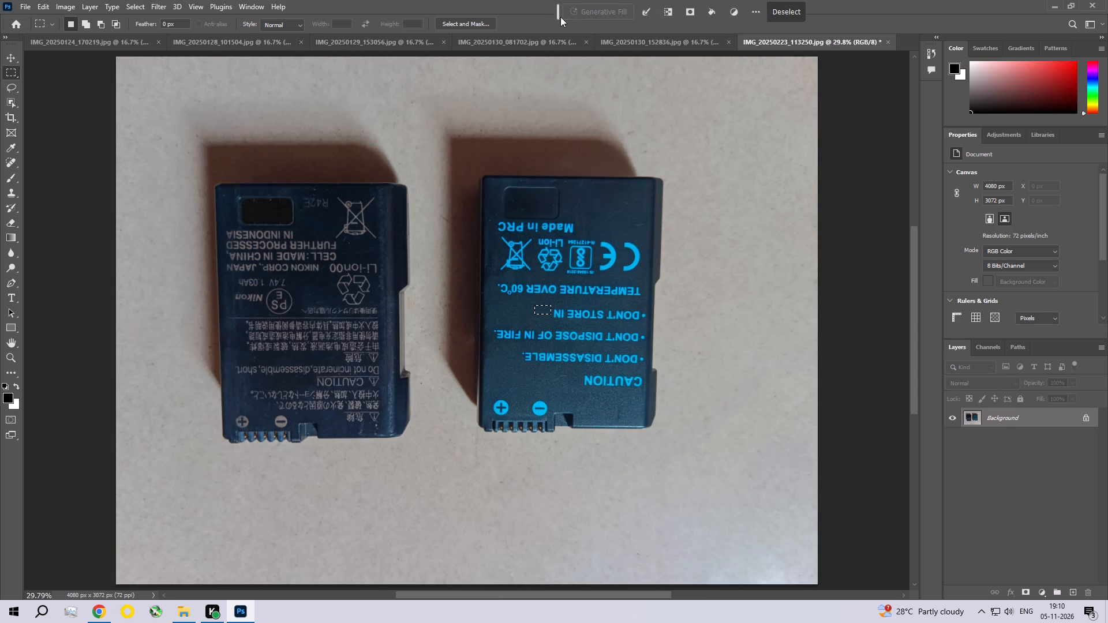
pyautogui.moveTo(560, 17); pyautogui.dragTo(564, 20)
pyautogui.hotkey('ctrl', 'space')
pyautogui.hotkey('ctrl', 'space')
pyautogui.hotkey('ctrl', 'space')
pyautogui.hotkey('ctrl', 'space')
pyautogui.hotkey('ctrl', 'space')
pyautogui.hotkey('ctrl', 'space')
pyautogui.hotkey('ctrl', 'space')
pyautogui.hotkey('ctrl', 'space')
pyautogui.hotkey('ctrl', 'space')
pyautogui.hotkey('ctrl', 'space')
pyautogui.hotkey('ctrl', 'space')
pyautogui.hotkey('ctrl', 'space')
pyautogui.hotkey('ctrl', 'space')
pyautogui.hotkey('ctrl', 'space')
pyautogui.hotkey('ctrl', 'space')
pyautogui.hotkey('ctrl', 'space')
pyautogui.hotkey('ctrl', 'space')
pyautogui.hotkey('ctrl', 'space')
pyautogui.hotkey('ctrl', 'space')
pyautogui.hotkey('ctrl', 'space')
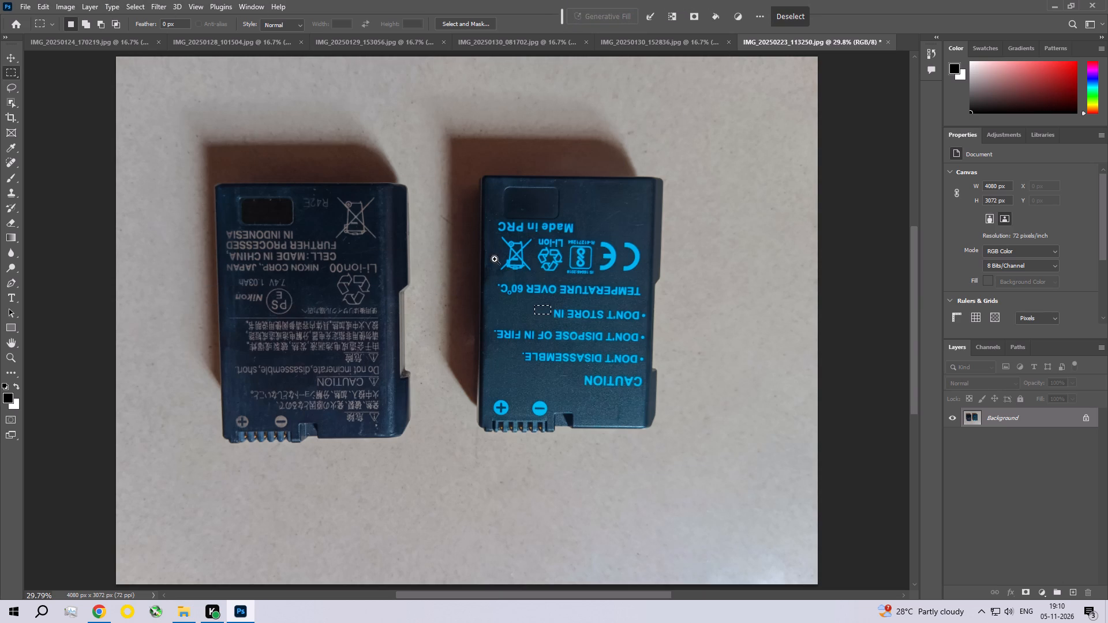
pyautogui.hotkey('ctrl', 'd')
# Remove the small light speck inside the recessed rectangle above the blue-lettered battery's Made in PRC text with a Content-Aware fill, and deselect.
pyautogui.hotkey('ctrl', 'space')
pyautogui.hotkey('ctrl', 'space')
pyautogui.hotkey('ctrl', 'space')
pyautogui.hotkey('ctrl', 'space')
pyautogui.hotkey('ctrl', 'space')
pyautogui.hotkey('ctrl', 'space')
pyautogui.hotkey('ctrl', 'space')
pyautogui.hotkey('ctrl', 'space')
pyautogui.hotkey('ctrl', 'space')
pyautogui.hotkey('ctrl', 'space')
pyautogui.hotkey('ctrl', 'space')
pyautogui.hotkey('ctrl', 'space')
pyautogui.hotkey('ctrl', 'space')
pyautogui.hotkey('ctrl', 'space')
pyautogui.hotkey('ctrl', 'space')
pyautogui.hotkey('ctrl', 'space')
pyautogui.hotkey('ctrl', 'space')
pyautogui.hotkey('ctrl', 'space')
pyautogui.hotkey('ctrl', 'space')
pyautogui.hotkey('ctrl', 'space')
pyautogui.keyDown('ctrl'); pyautogui.tripleClick(553, 227); pyautogui.keyUp('ctrl')
pyautogui.keyDown('ctrl'); pyautogui.click(553, 227); pyautogui.keyUp('ctrl')
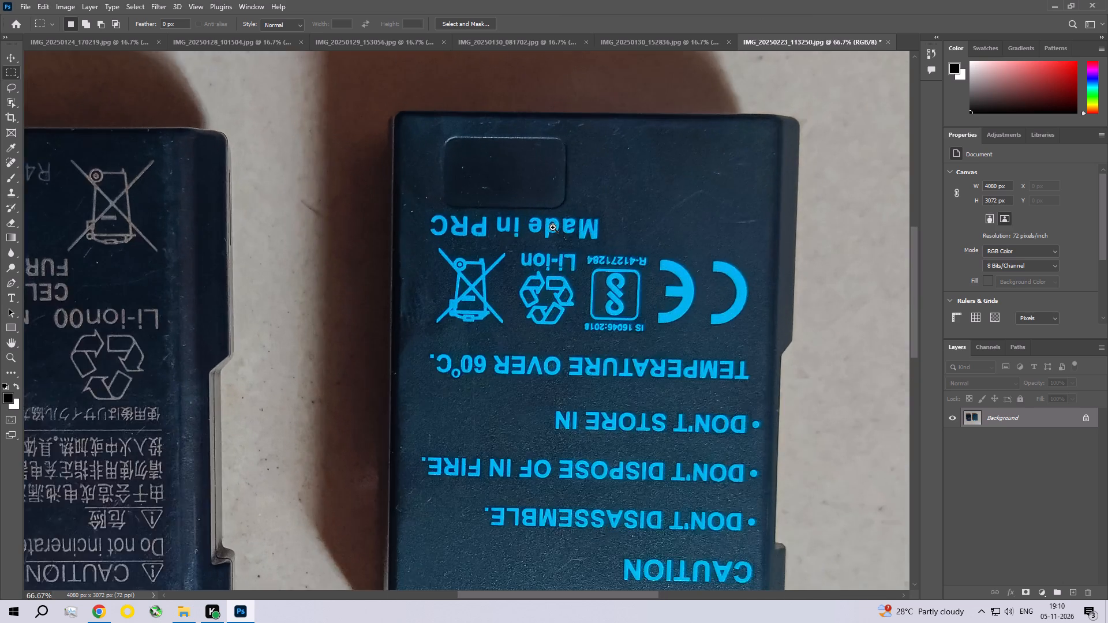
pyautogui.moveTo(567, 211); pyautogui.dragTo(550, 294)
pyautogui.moveTo(420, 239); pyautogui.dragTo(451, 260)
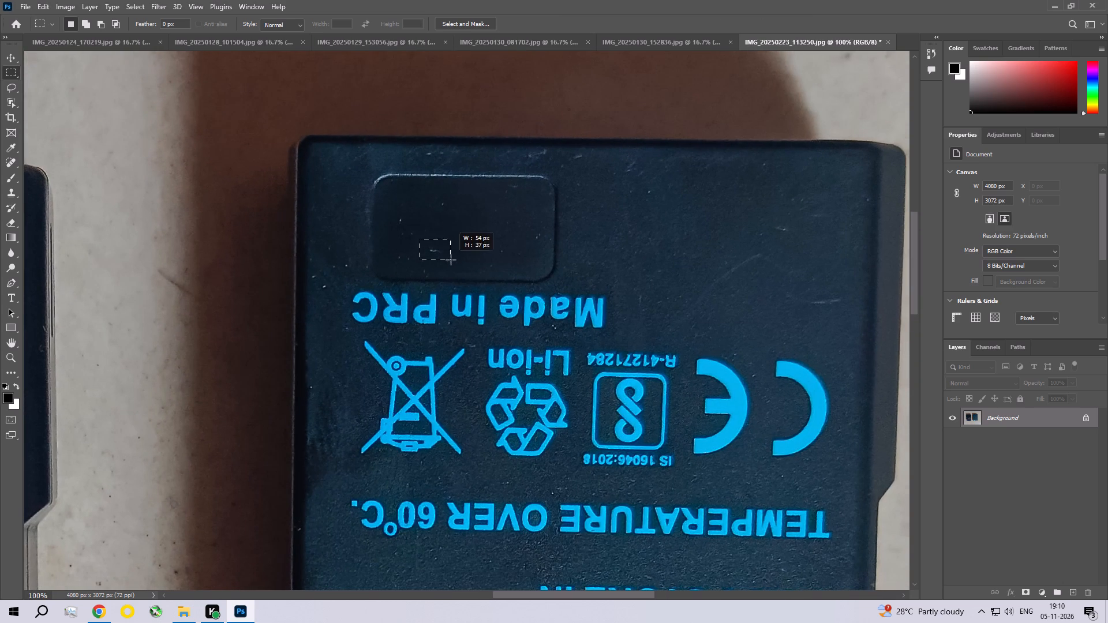
pyautogui.moveTo(451, 260); pyautogui.dragTo(455, 262)
pyautogui.click(41, 0)
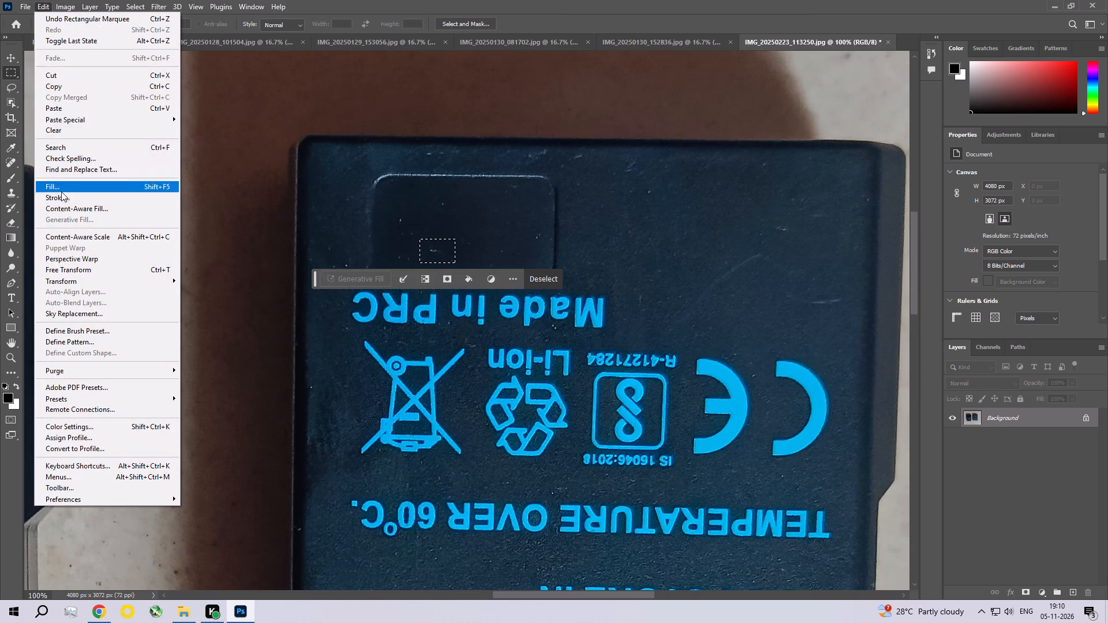
pyautogui.click(58, 186)
pyautogui.click(626, 153)
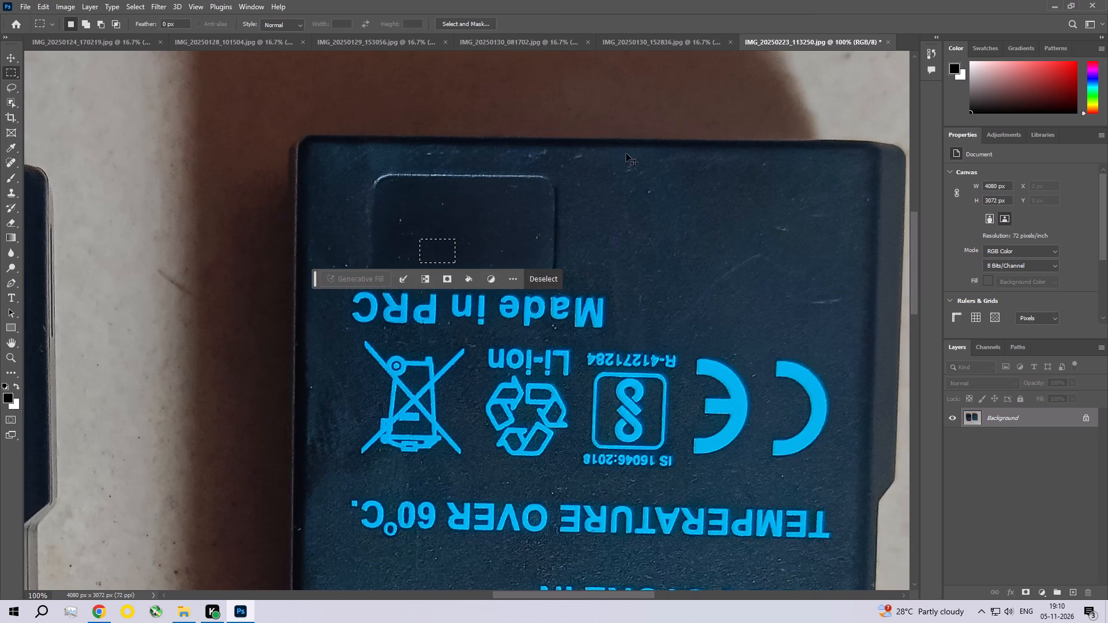
pyautogui.hotkey('ctrl', 'd')
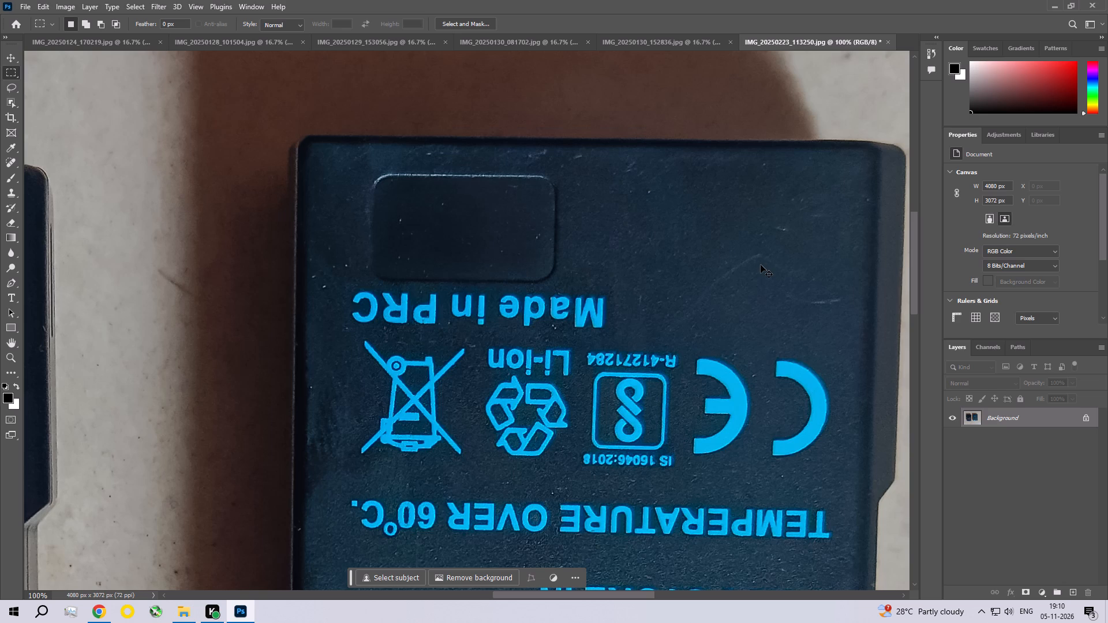
# Apply a Brightness/Contrast adjustment to the whole battery photo, raising the contrast to about 17.
pyautogui.hotkey('ctrl', '0')
pyautogui.click(60, 1)
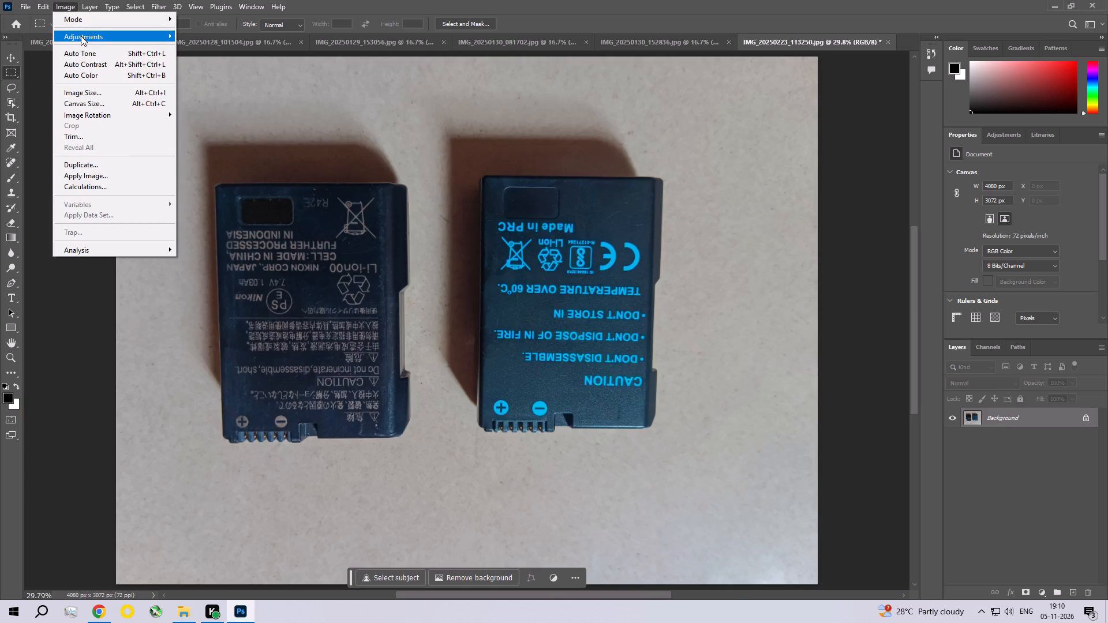
pyautogui.click(81, 36)
pyautogui.click(246, 41)
pyautogui.moveTo(694, 194); pyautogui.dragTo(703, 196)
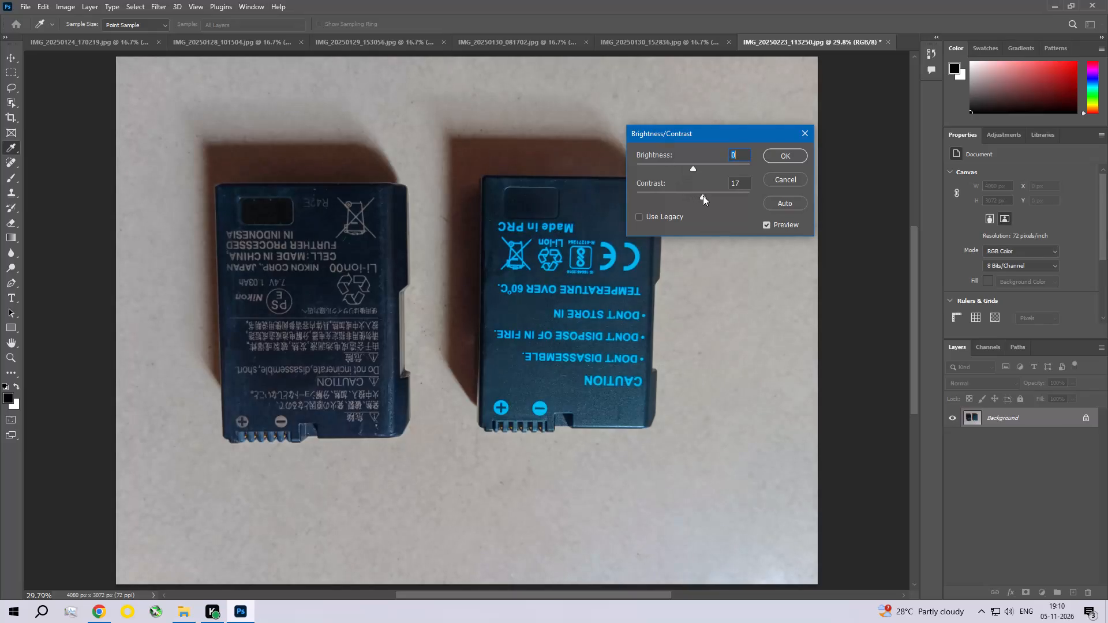
pyautogui.moveTo(703, 196); pyautogui.dragTo(704, 196)
pyautogui.click(803, 156)
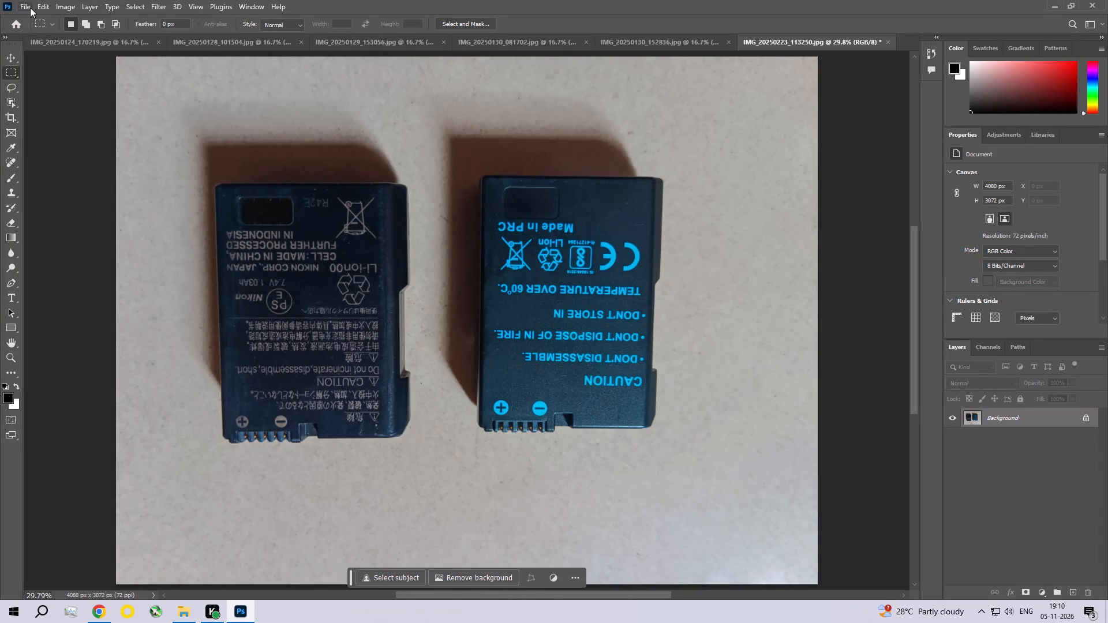
# Apply an Exposure adjustment to the battery photo with the offset set to 0.0050.
pyautogui.click(63, 10)
pyautogui.click(70, 39)
pyautogui.click(246, 69)
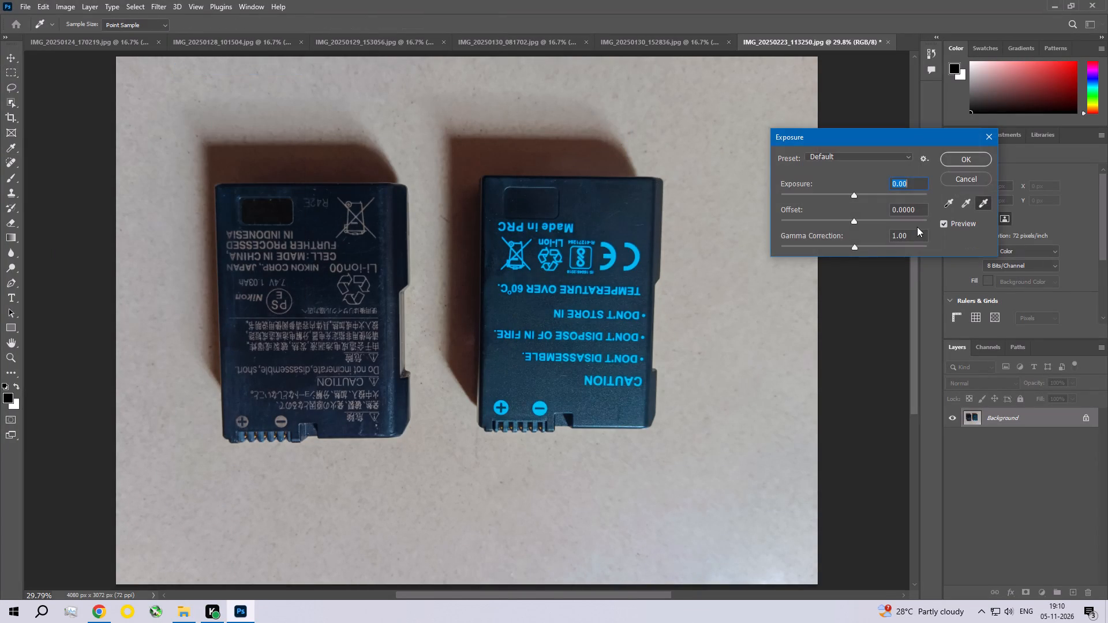
pyautogui.click(924, 209)
pyautogui.press('BackSpace')
pyautogui.press('BackSpace')
pyautogui.write('50')
pyautogui.press('Return')
# Save IMG_20250223_113250.jpg with the offered JPEG options and close the photo.
pyautogui.hotkey('ctrl', 's')
pyautogui.press('Return')
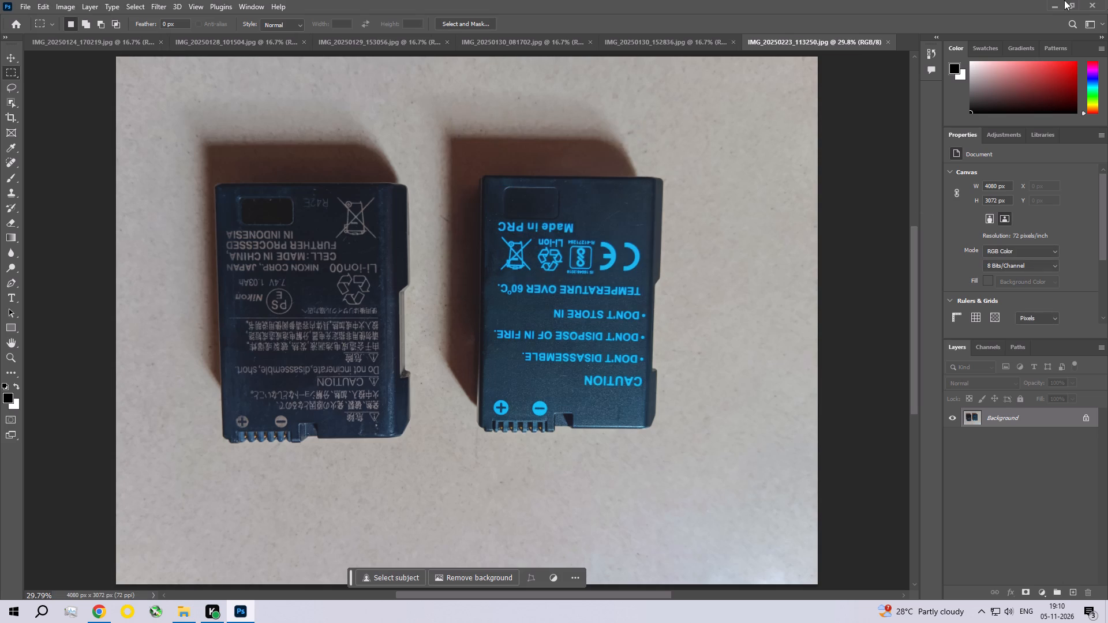
pyautogui.click(886, 43)
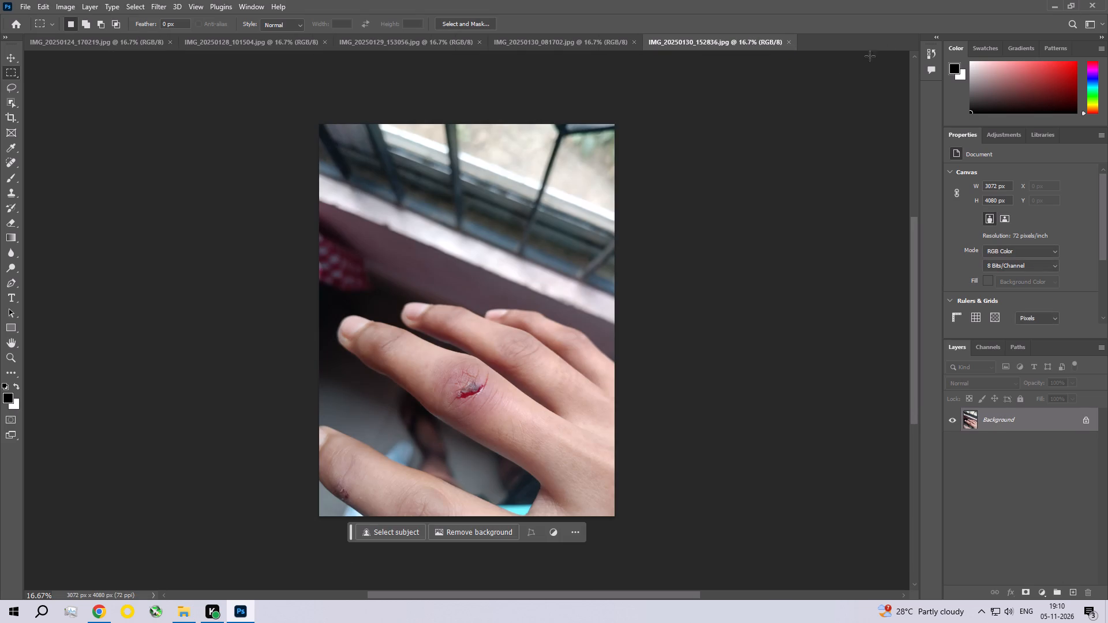
# Examine the wounded finger in IMG_20250130_152836.jpg up close and as part of the whole photo.
pyautogui.hotkey('ctrl', 'space')
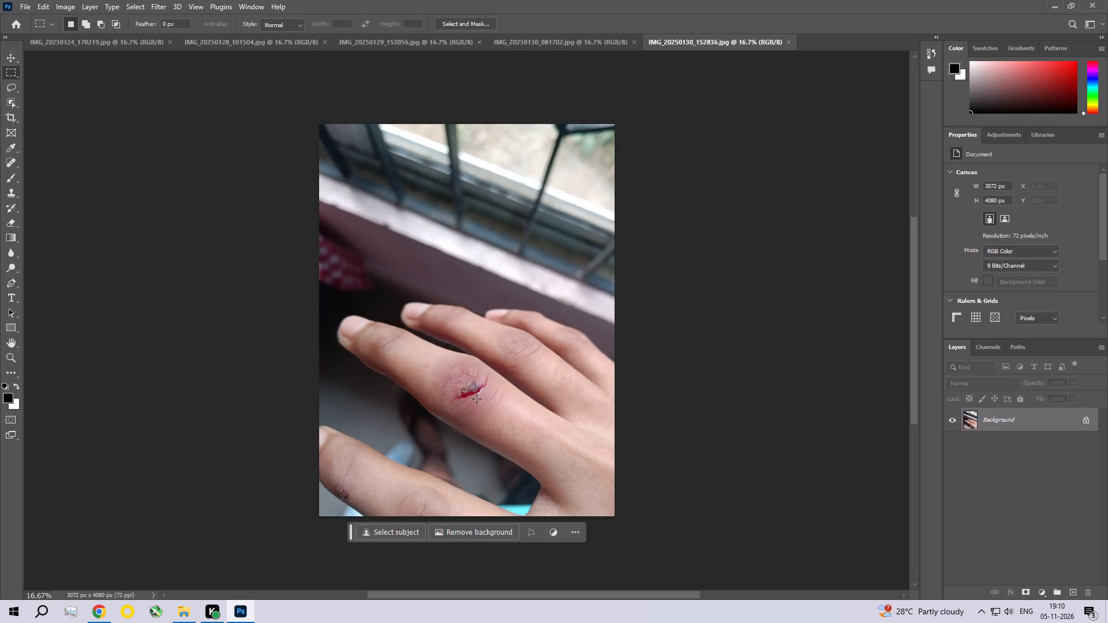
pyautogui.hotkey('ctrl', 'space')
pyautogui.hotkey('ctrl', 'space')
pyautogui.hotkey('ctrl', 'space')
pyautogui.hotkey('ctrl', 'space')
pyautogui.hotkey('ctrl', 'space')
pyautogui.hotkey('ctrl', 'space')
pyautogui.hotkey('ctrl', 'space')
pyautogui.hotkey('ctrl', 'space')
pyautogui.hotkey('ctrl', 'space')
pyautogui.hotkey('ctrl', 'space')
pyautogui.hotkey('ctrl', 'space')
pyautogui.hotkey('ctrl', 'space')
pyautogui.hotkey('ctrl', 'space')
pyautogui.hotkey('ctrl', 'space')
pyautogui.hotkey('ctrl', 'space')
pyautogui.hotkey('ctrl', 'space')
pyautogui.hotkey('ctrl', 'space')
pyautogui.hotkey('ctrl', 'space')
pyautogui.hotkey('ctrl', 'space')
pyautogui.hotkey('ctrl', 'space')
pyautogui.keyDown('ctrl'); pyautogui.click(477, 390); pyautogui.keyUp('ctrl')
pyautogui.keyDown('ctrl'); pyautogui.click(477, 390); pyautogui.keyUp('ctrl')
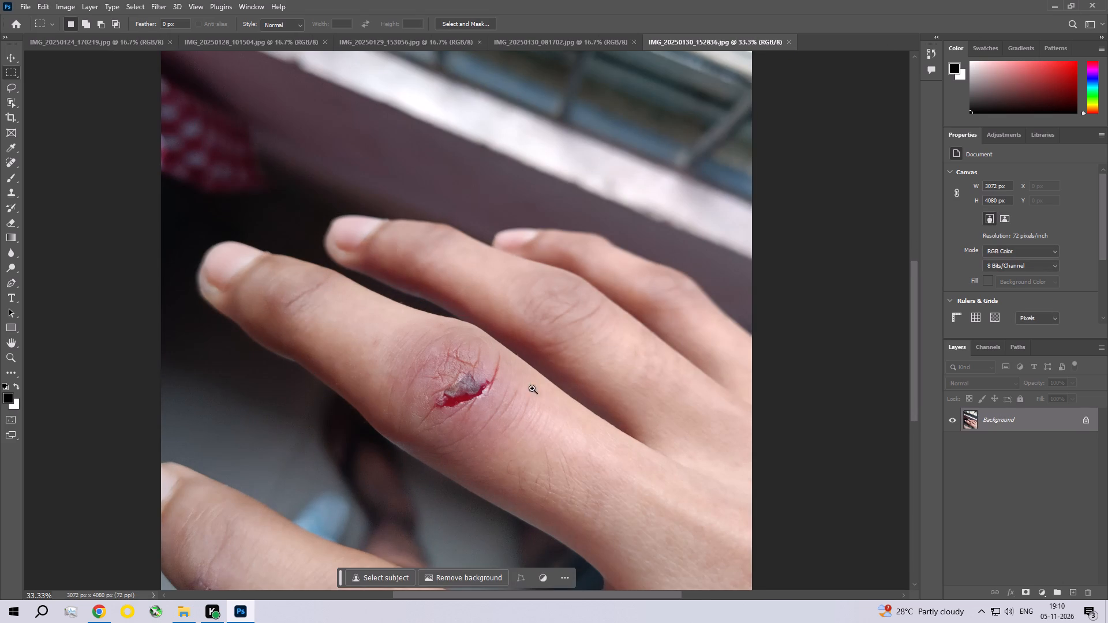
pyautogui.hotkey('ctrl', '0')
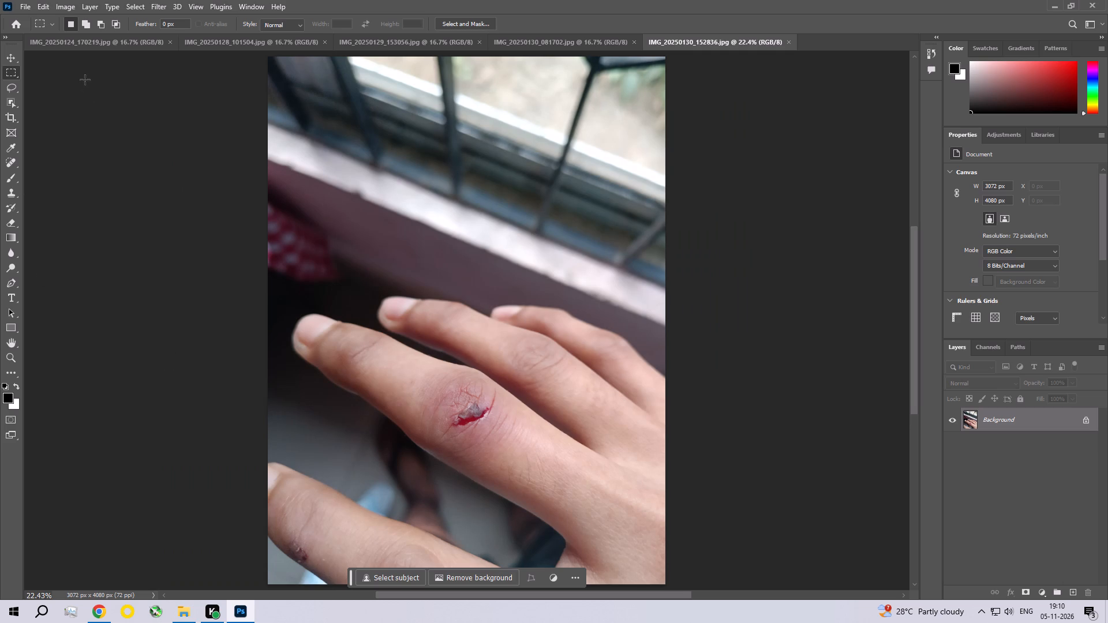
# Close the two hand photos, IMG_20250130_152836.jpg and IMG_20250130_081702.jpg, without editing them.
pyautogui.click(788, 39)
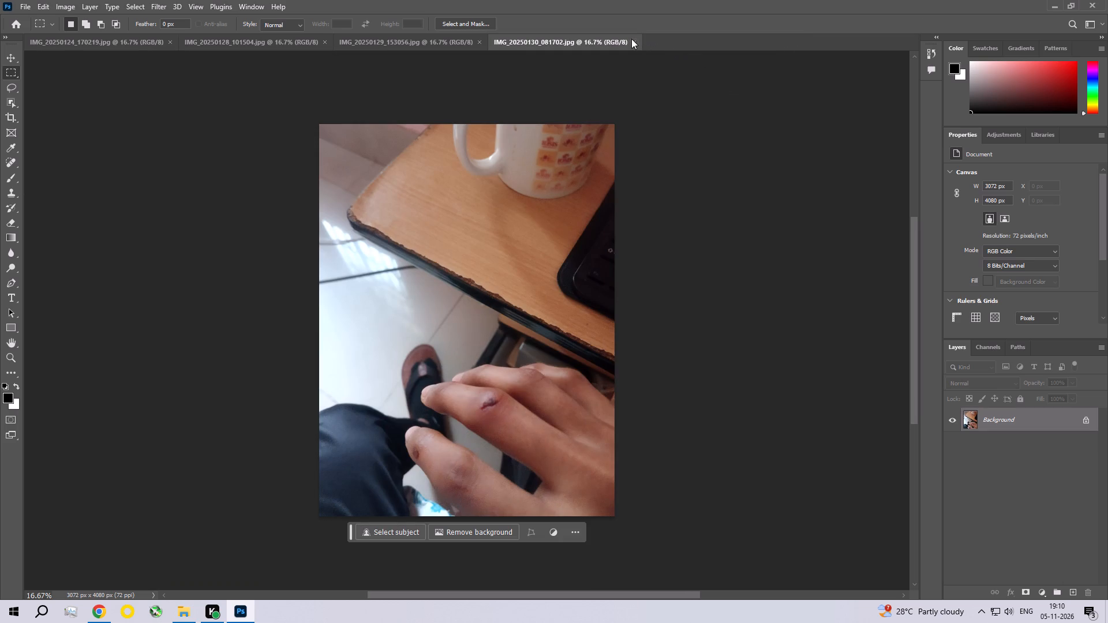
pyautogui.click(631, 39)
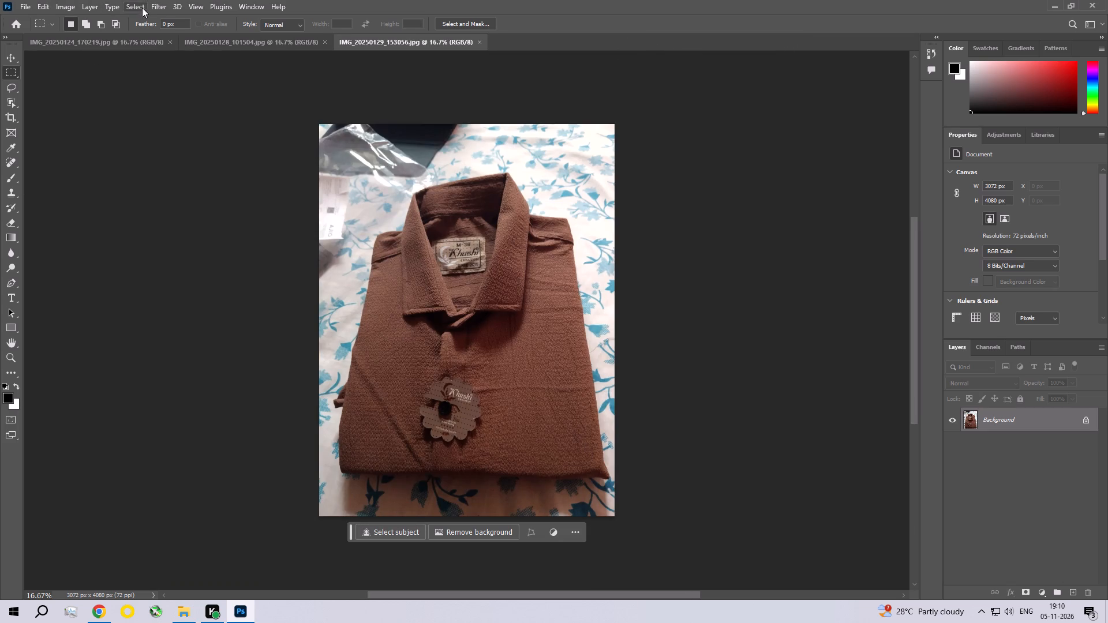
# In the Camera Raw Filter for the shirt photo IMG_20250129_153056.jpg, set contrast +22, highlights -21, shadows +17 and whites -23.
pyautogui.click(159, 2)
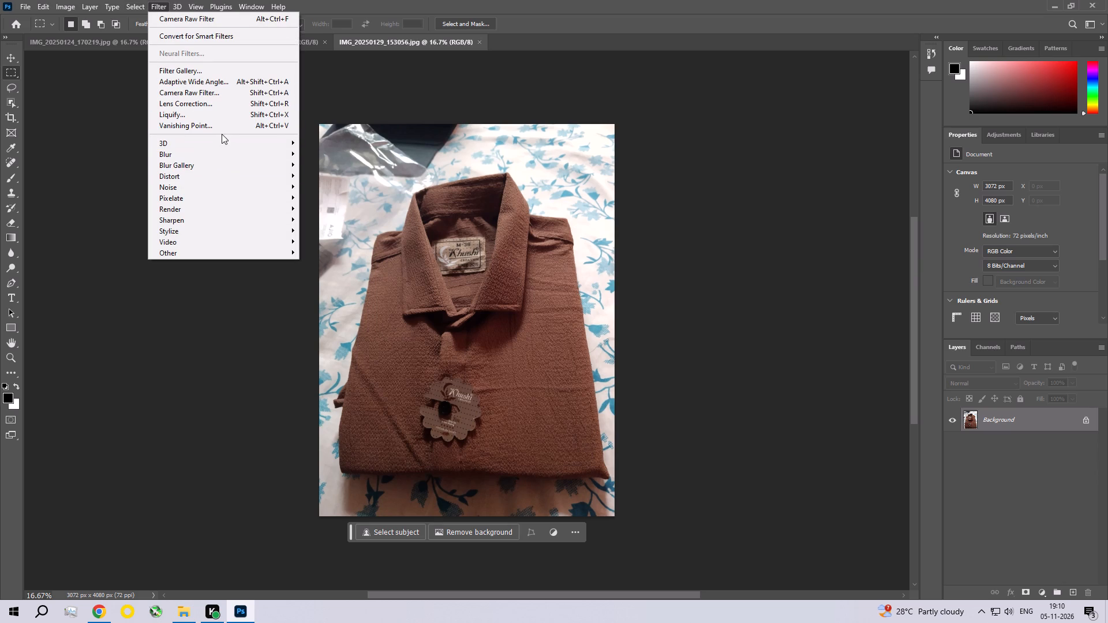
pyautogui.click(242, 92)
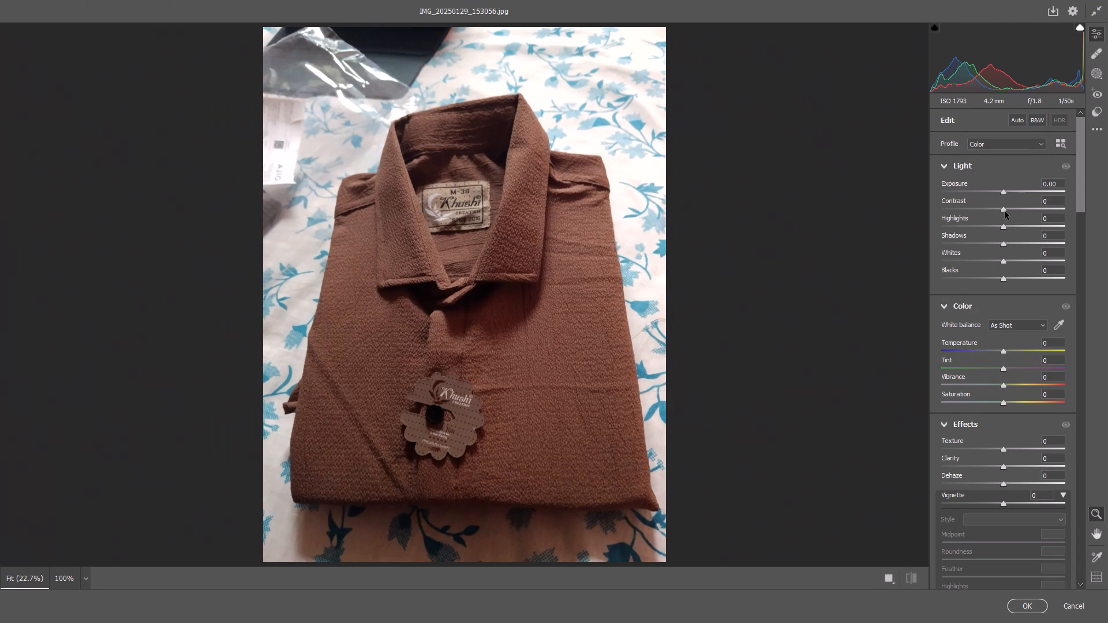
pyautogui.moveTo(1005, 211); pyautogui.dragTo(1015, 209)
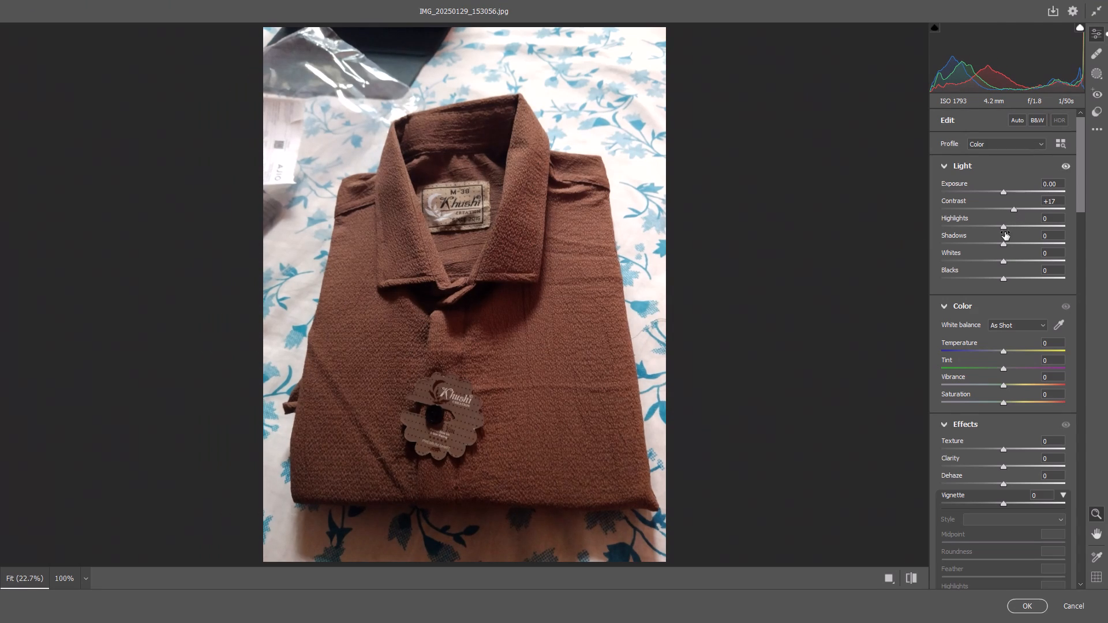
pyautogui.moveTo(1004, 228); pyautogui.dragTo(991, 224)
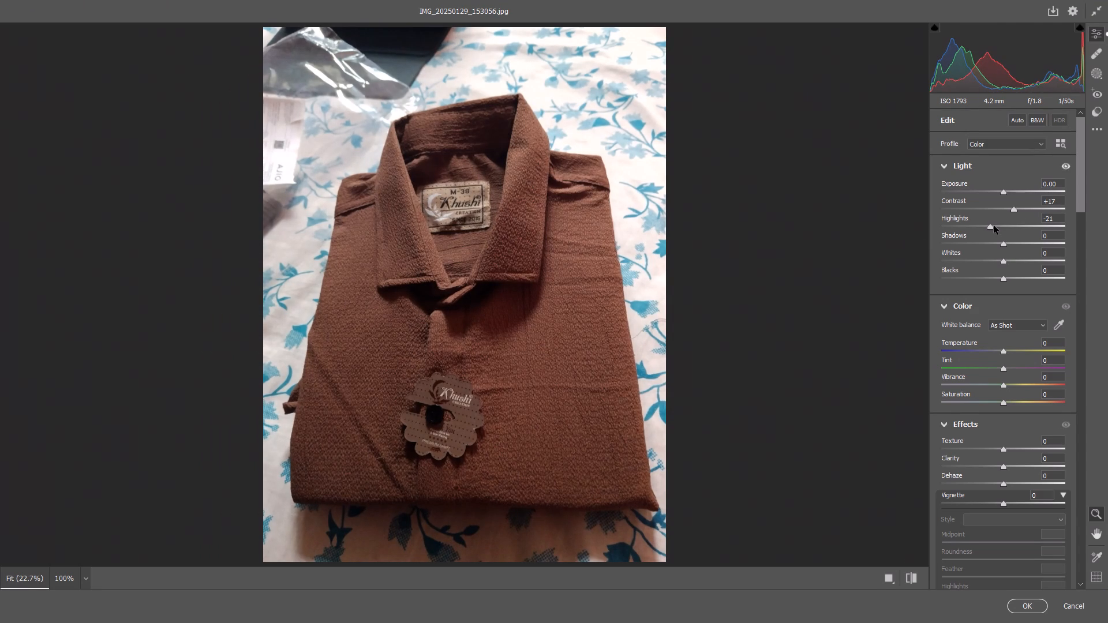
pyautogui.moveTo(1005, 242); pyautogui.dragTo(1016, 248)
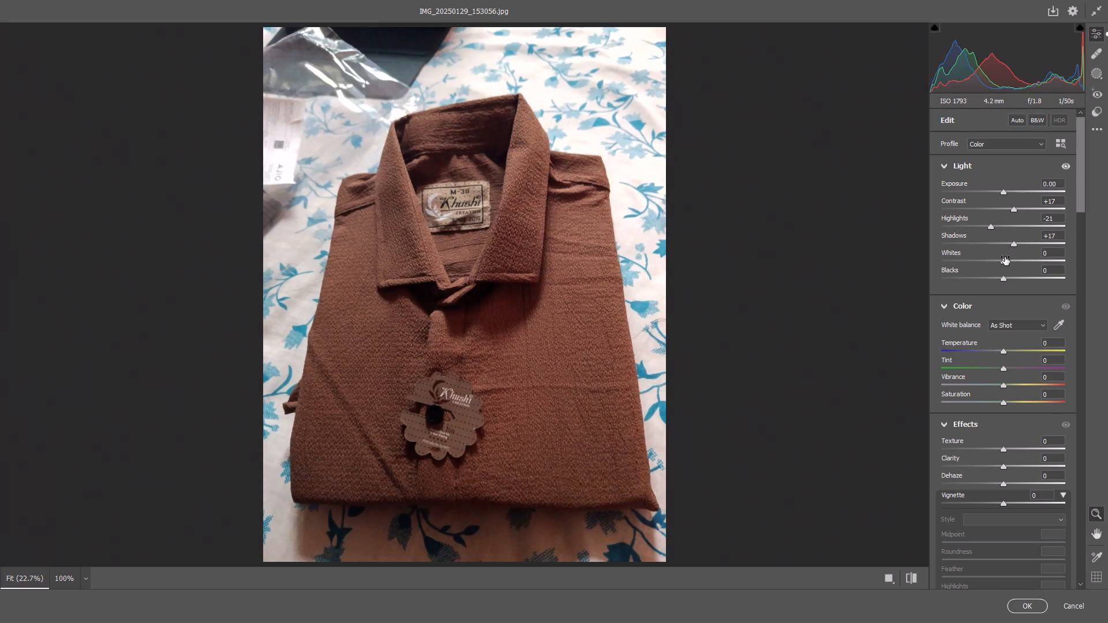
pyautogui.moveTo(1006, 262); pyautogui.dragTo(992, 264)
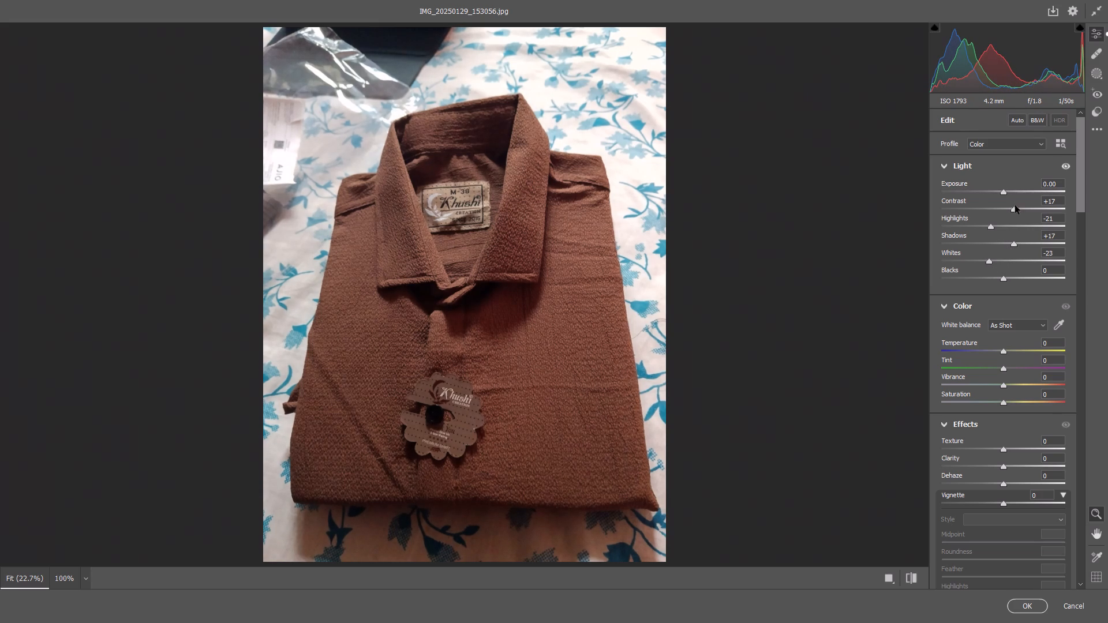
pyautogui.click(1013, 207)
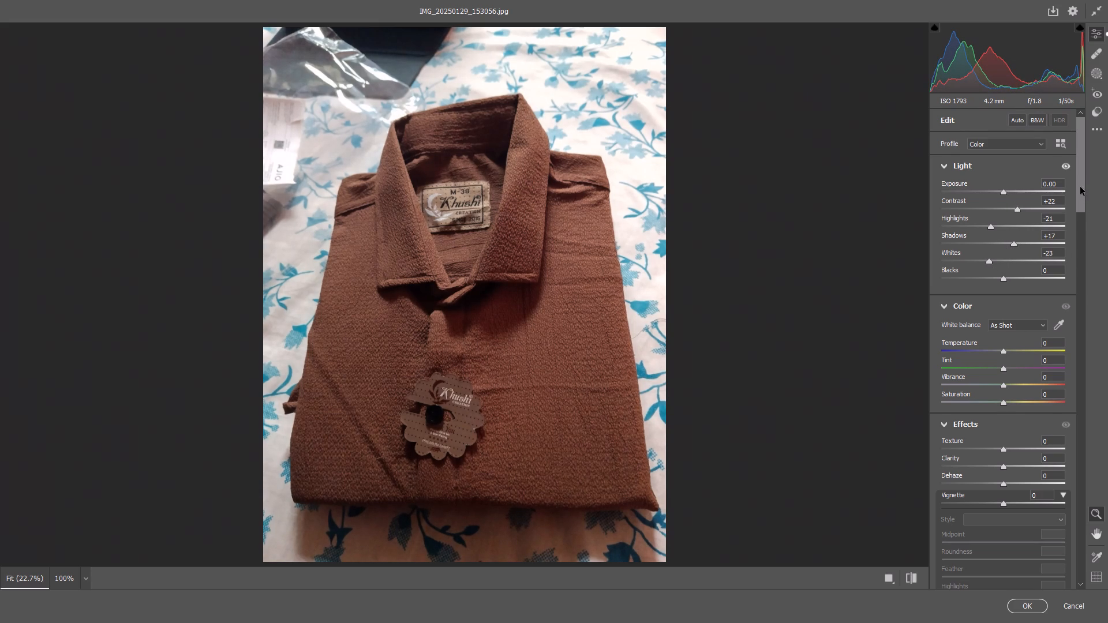
# Set the shirt photo's texture to +13 and clarity to +11.
pyautogui.moveTo(1080, 187); pyautogui.dragTo(1083, 239)
pyautogui.moveTo(1003, 188); pyautogui.dragTo(1008, 187)
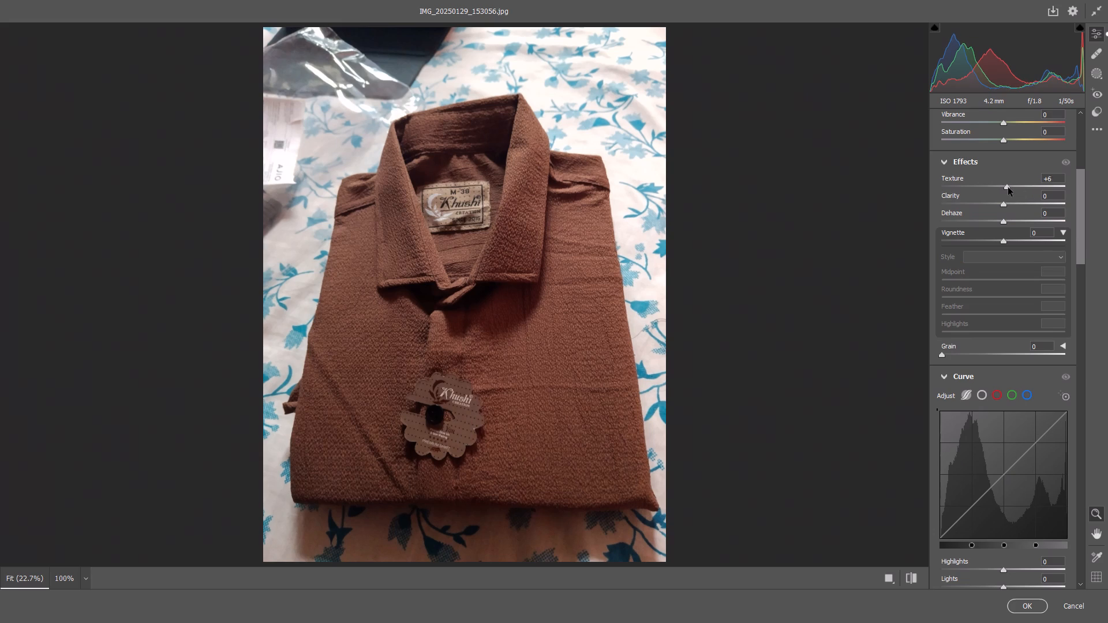
pyautogui.moveTo(1008, 187); pyautogui.dragTo(1011, 188)
pyautogui.moveTo(1005, 205); pyautogui.dragTo(1012, 208)
# Set the shirt photo's vibrance to +10 and raise its saturation slightly.
pyautogui.moveTo(1081, 217); pyautogui.dragTo(1083, 183)
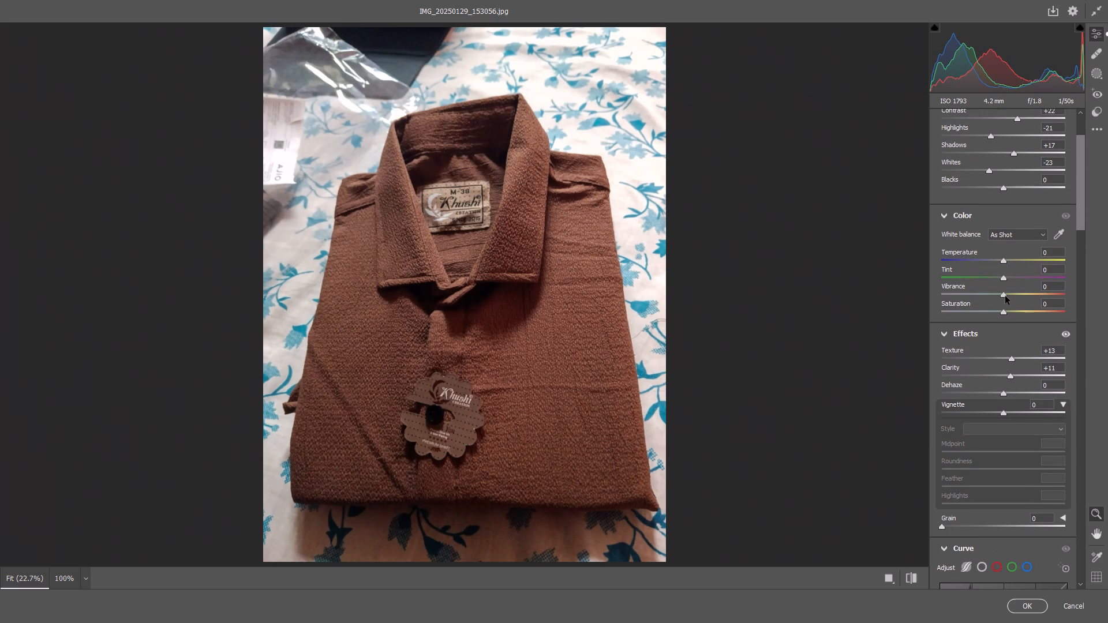
pyautogui.moveTo(1005, 296); pyautogui.dragTo(1012, 301)
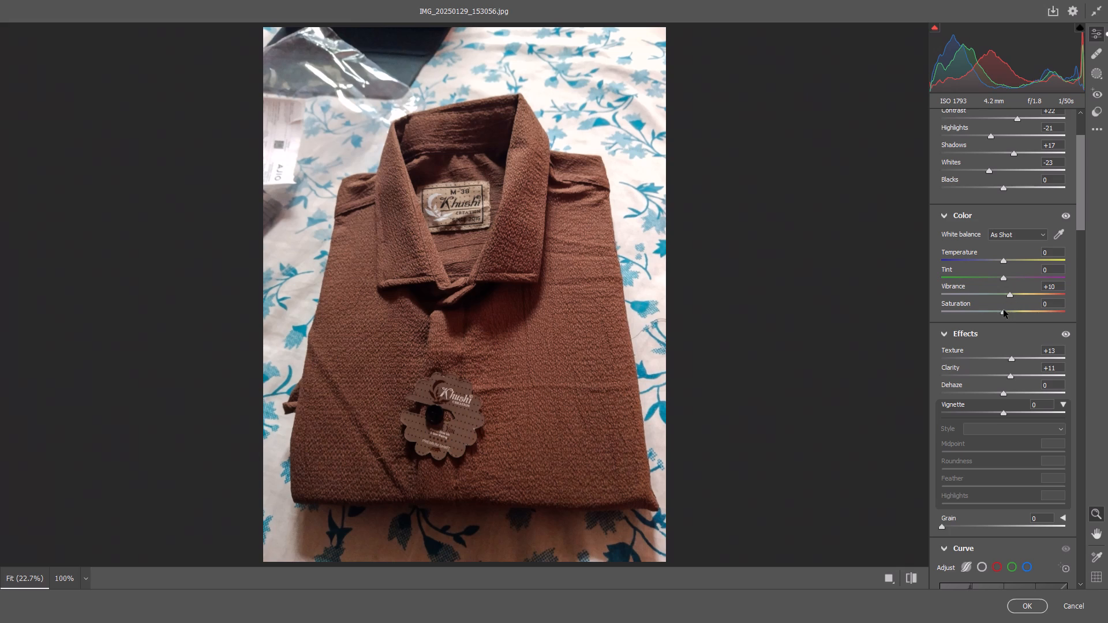
pyautogui.moveTo(1004, 310); pyautogui.dragTo(1013, 314)
# Set the shirt photo's parametric curve highlights to -25 and lights to -14.
pyautogui.moveTo(1084, 204); pyautogui.dragTo(1079, 301)
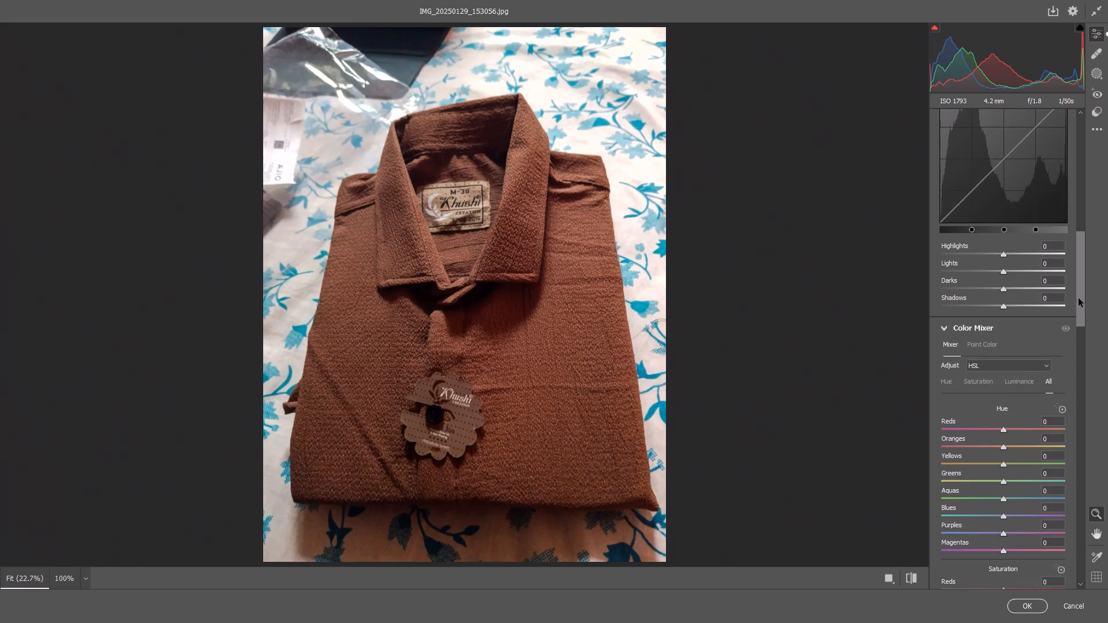
pyautogui.moveTo(1007, 254); pyautogui.dragTo(987, 255)
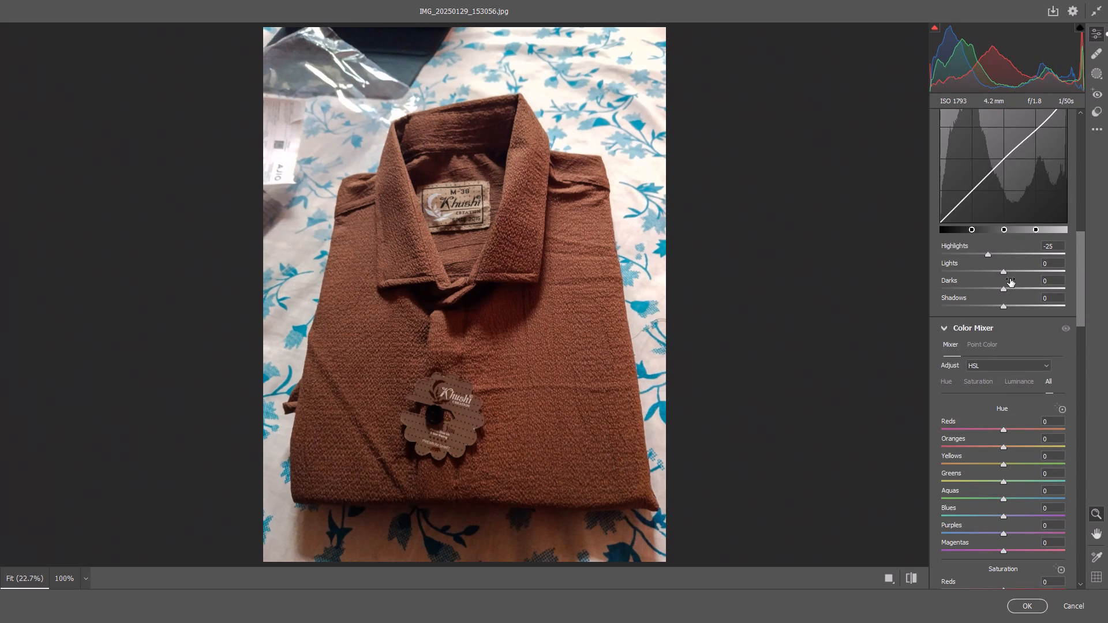
pyautogui.moveTo(1002, 273); pyautogui.dragTo(994, 271)
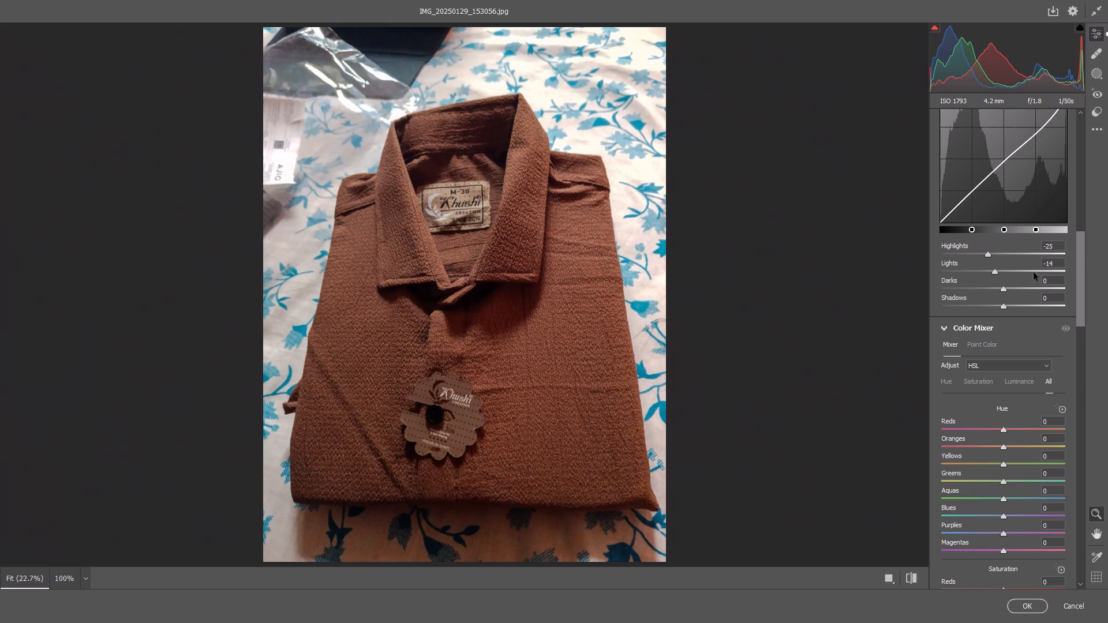
# Raise the shirt photo's orange luminance to +13 in the Color Mixer.
pyautogui.moveTo(1082, 274); pyautogui.dragTo(1080, 367)
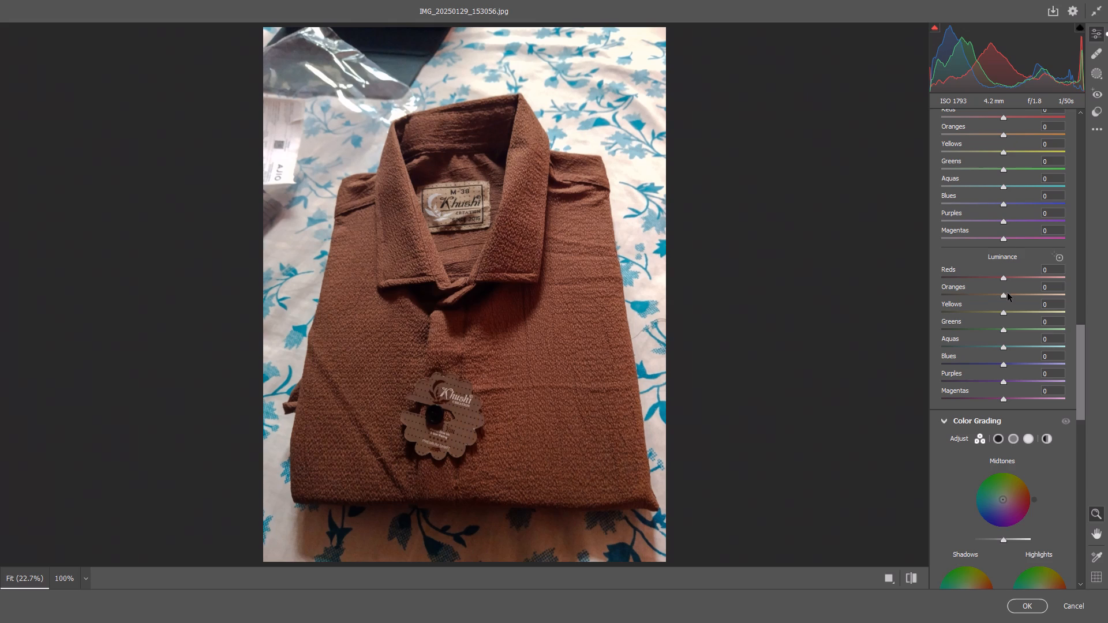
pyautogui.moveTo(1001, 295); pyautogui.dragTo(1006, 297)
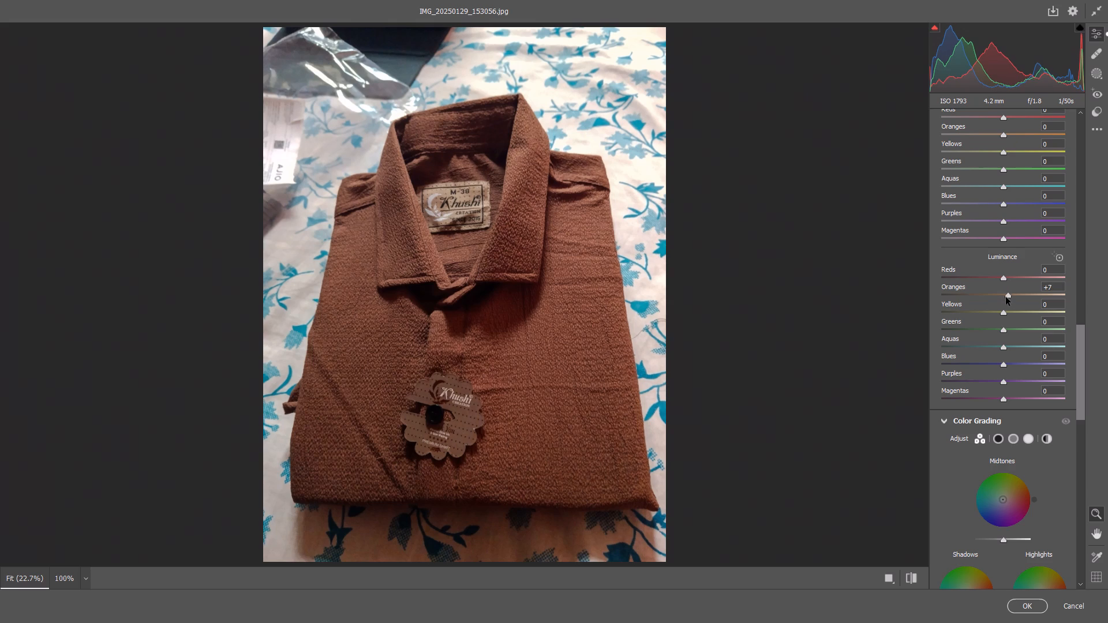
pyautogui.moveTo(1006, 297); pyautogui.dragTo(1009, 299)
# Adjust the Color Mixer saturation by sampling the shirt fabric, bringing reds to +2 and oranges to +5.
pyautogui.moveTo(1077, 362); pyautogui.dragTo(1085, 333)
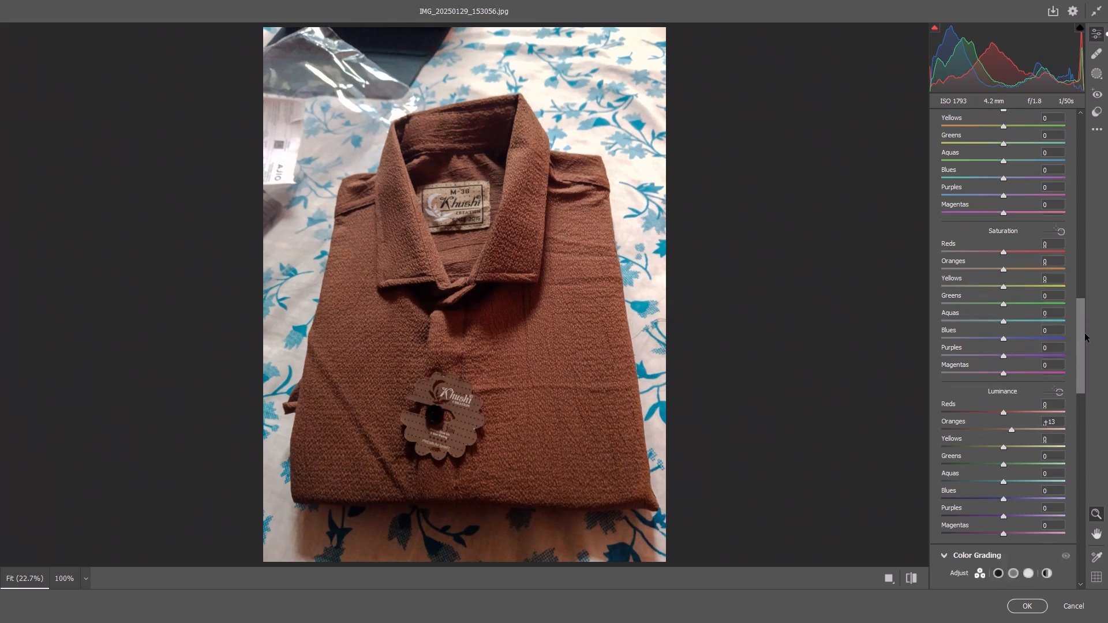
pyautogui.moveTo(1085, 333); pyautogui.dragTo(1085, 331)
pyautogui.click(1005, 289)
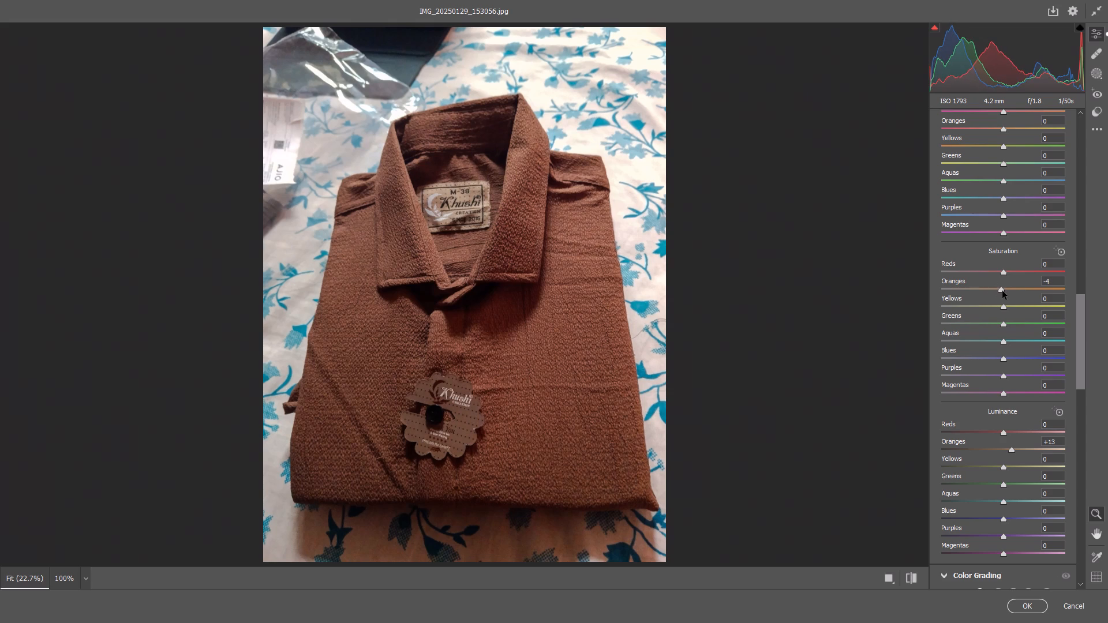
pyautogui.click(1062, 253)
pyautogui.moveTo(562, 311); pyautogui.dragTo(579, 322)
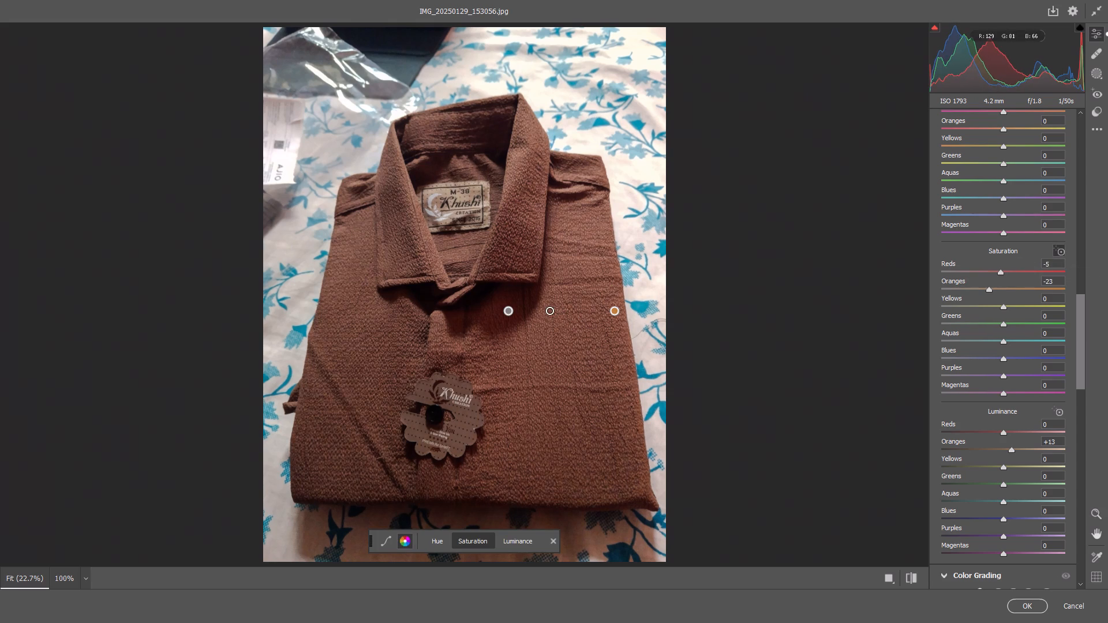
pyautogui.moveTo(579, 322); pyautogui.dragTo(524, 306)
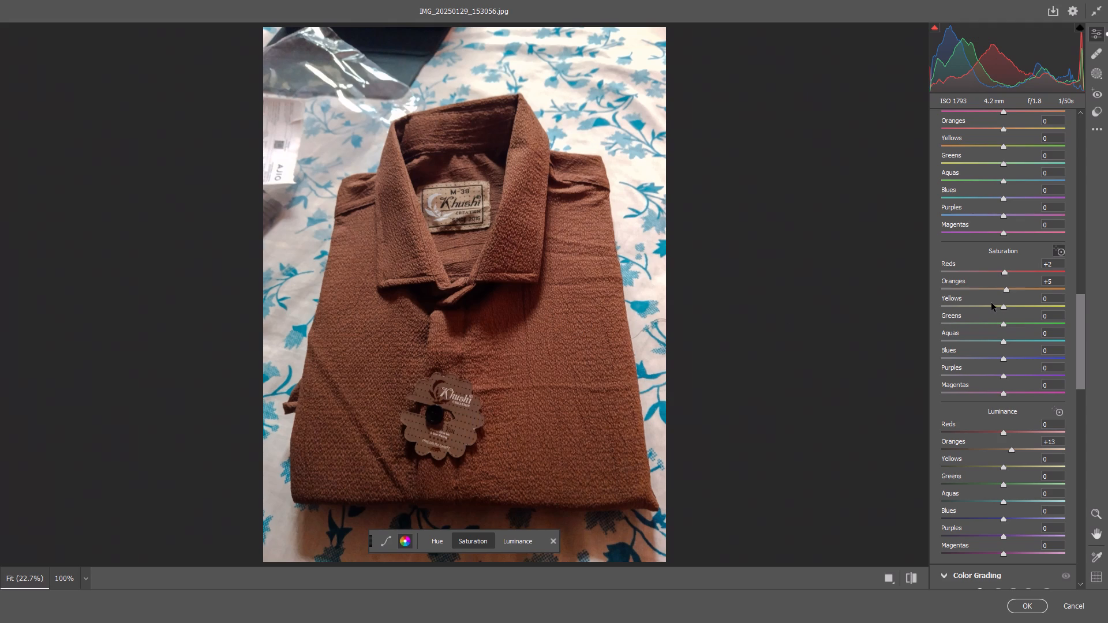
# Set the shirt photo's sharpening to 25, noise reduction to 13 and color noise reduction to 14.
pyautogui.moveTo(1079, 308); pyautogui.dragTo(1081, 365)
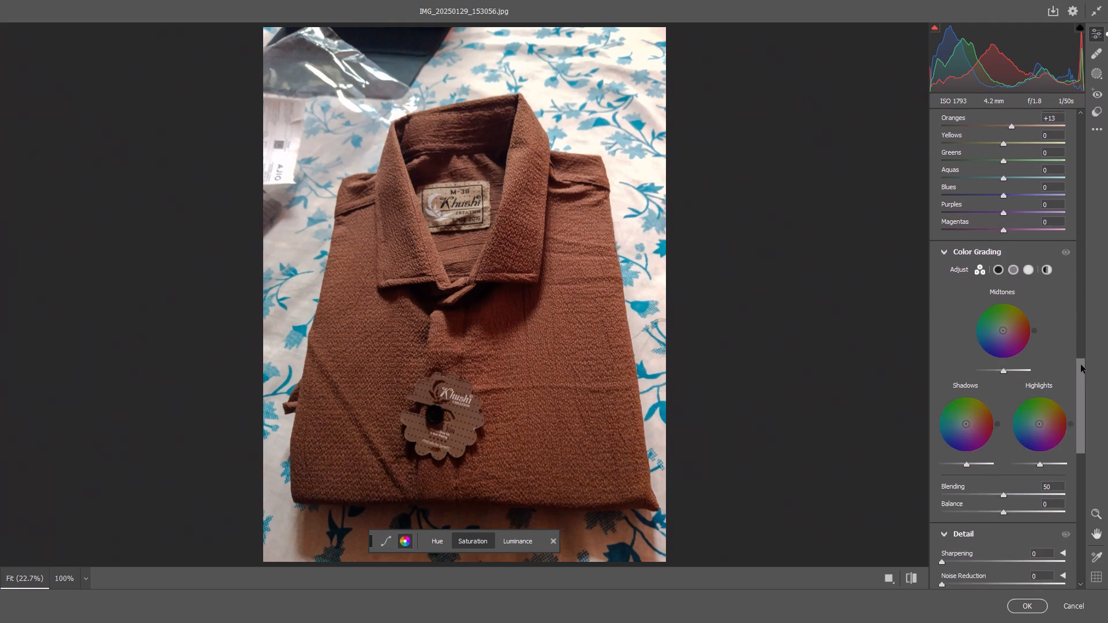
pyautogui.moveTo(1081, 365); pyautogui.dragTo(1082, 409)
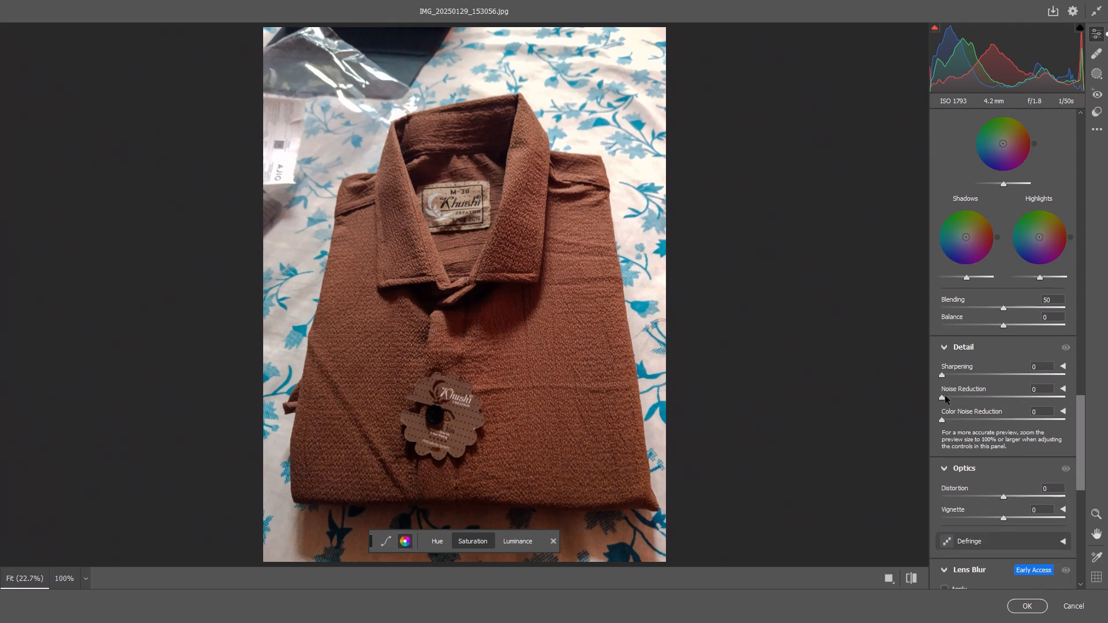
pyautogui.moveTo(945, 394); pyautogui.dragTo(957, 397)
pyautogui.moveTo(953, 371); pyautogui.dragTo(962, 378)
pyautogui.click(955, 417)
# Fine-tune color saturation with targeted adjustments on the floral bedsheet and the shirt's tag, and apply the Camera Raw Filter.
pyautogui.moveTo(1079, 414); pyautogui.dragTo(1083, 457)
pyautogui.moveTo(1085, 457); pyautogui.dragTo(1086, 335)
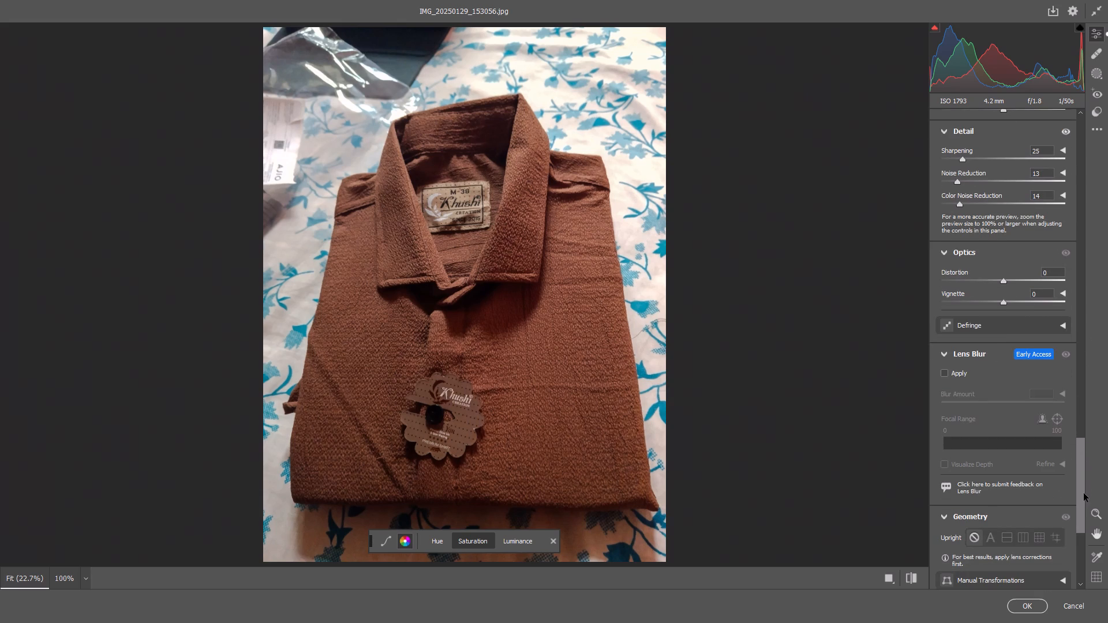
pyautogui.moveTo(1081, 500); pyautogui.dragTo(1076, 154)
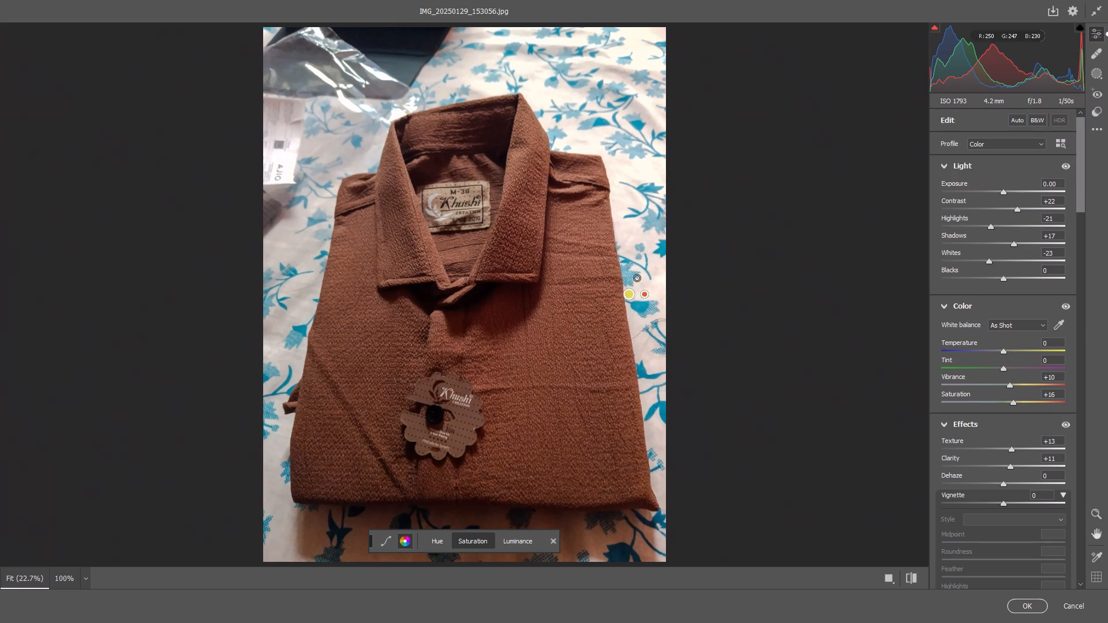
pyautogui.moveTo(630, 277); pyautogui.dragTo(647, 288)
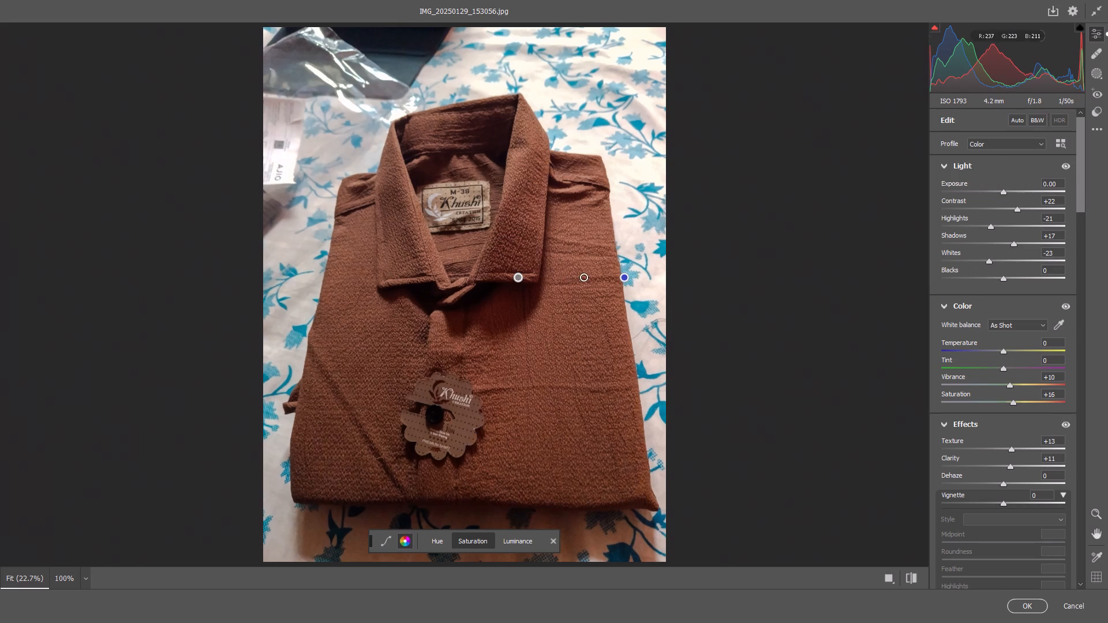
pyautogui.moveTo(647, 288); pyautogui.dragTo(663, 296)
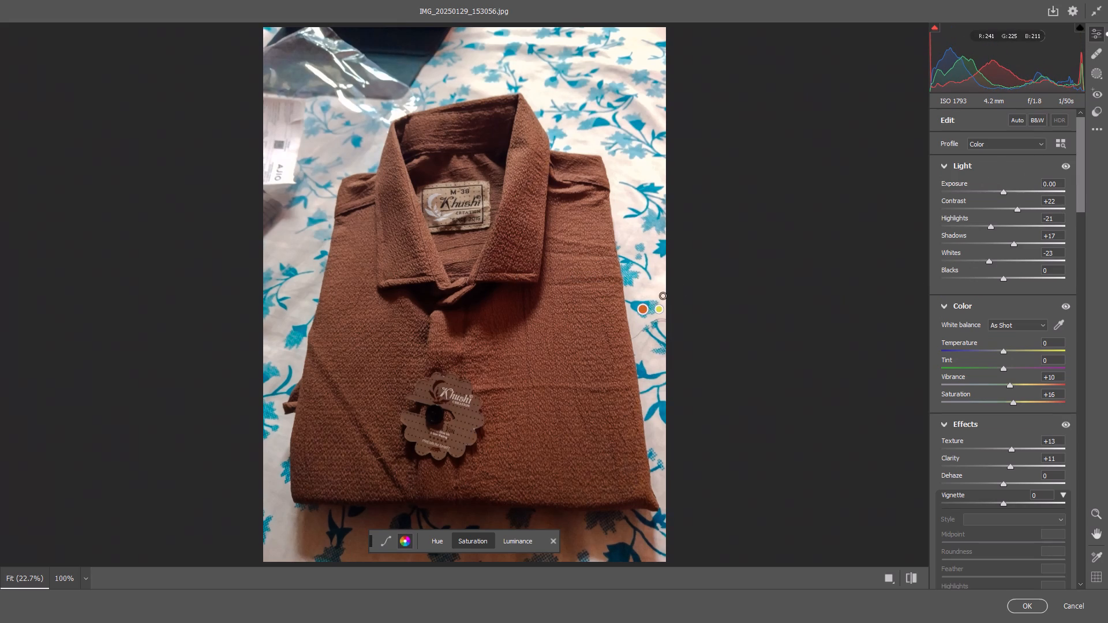
pyautogui.moveTo(462, 415); pyautogui.dragTo(473, 422)
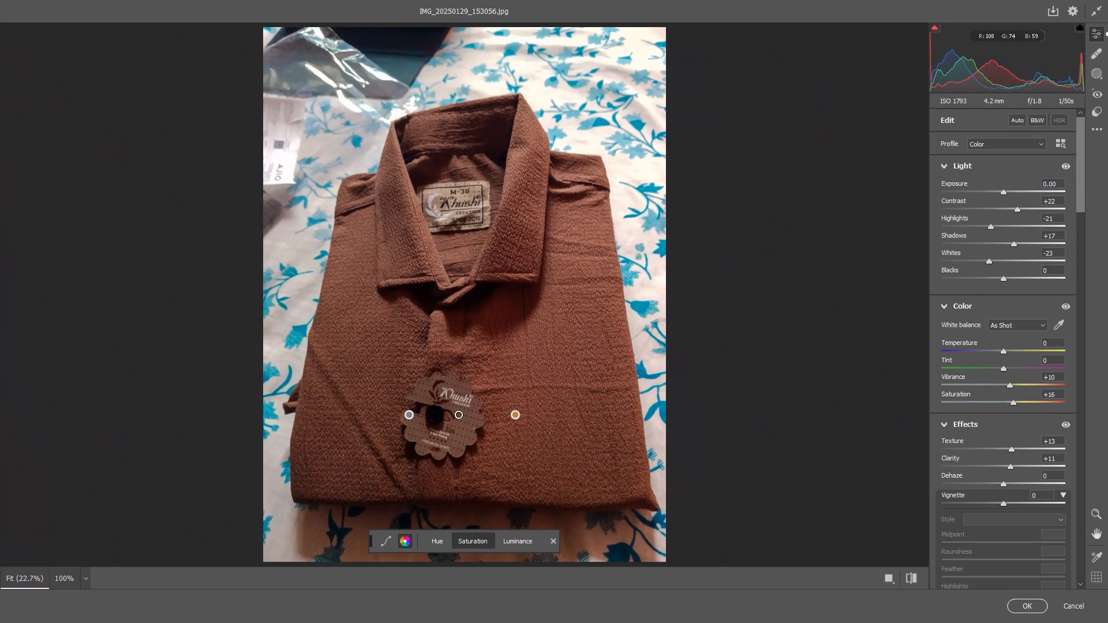
pyautogui.moveTo(473, 422); pyautogui.dragTo(400, 411)
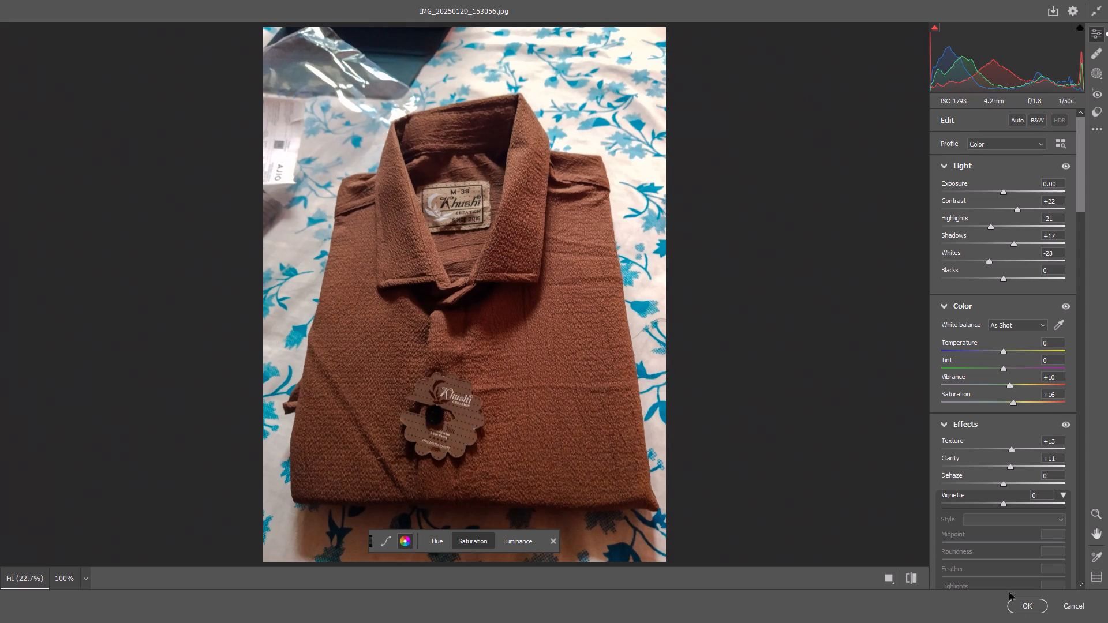
pyautogui.click(1027, 606)
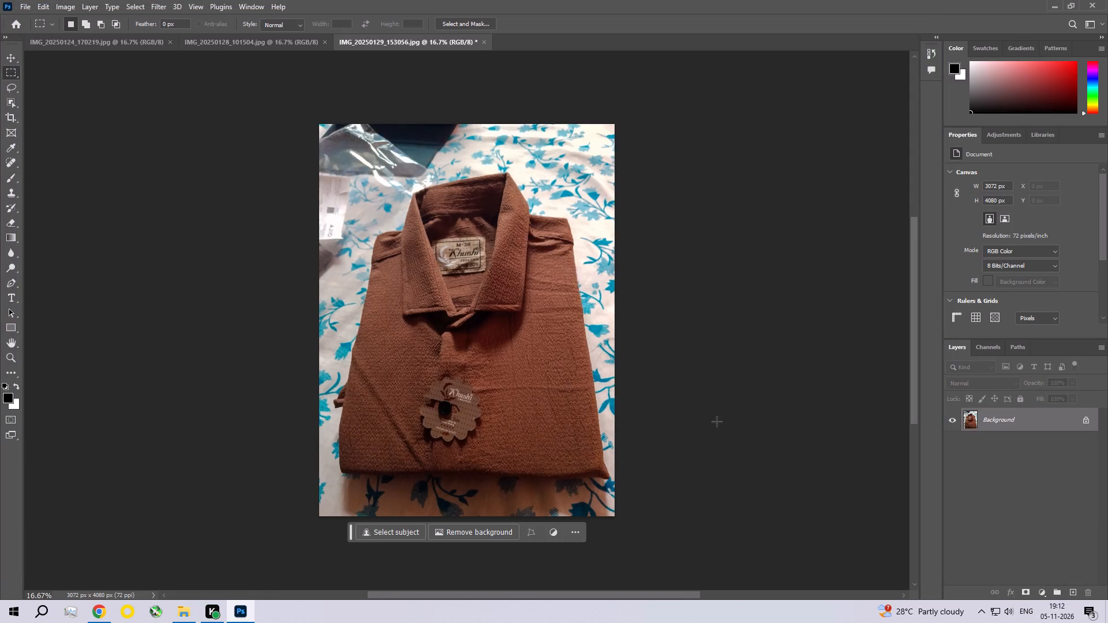
# Apply an Exposure adjustment to the shirt photo with an offset of 0.0100.
pyautogui.click(53, 4)
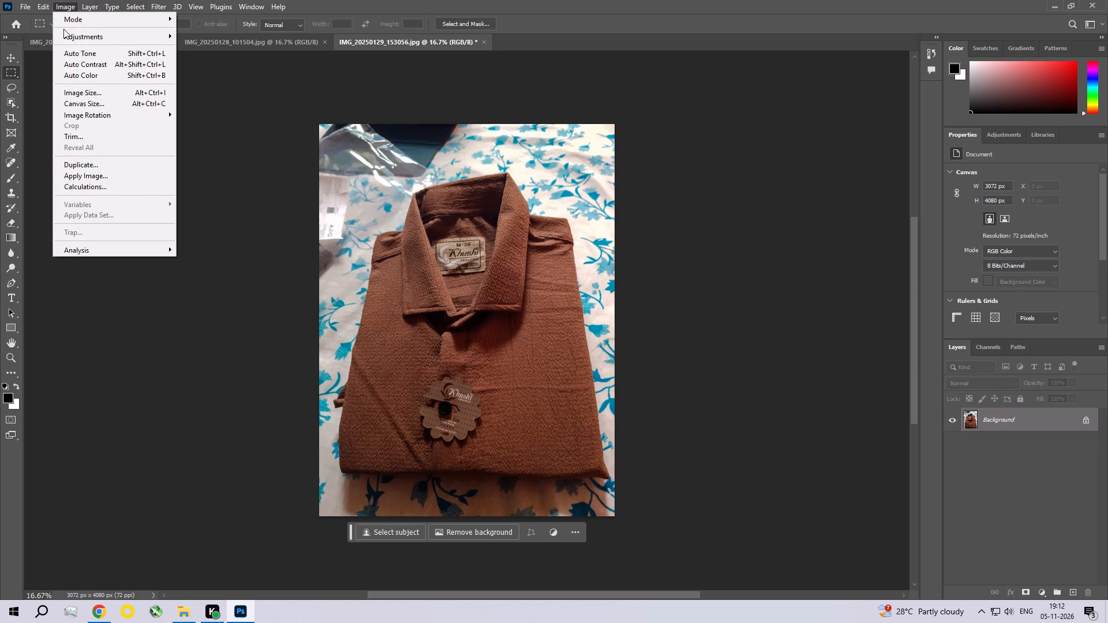
pyautogui.click(68, 36)
pyautogui.click(255, 74)
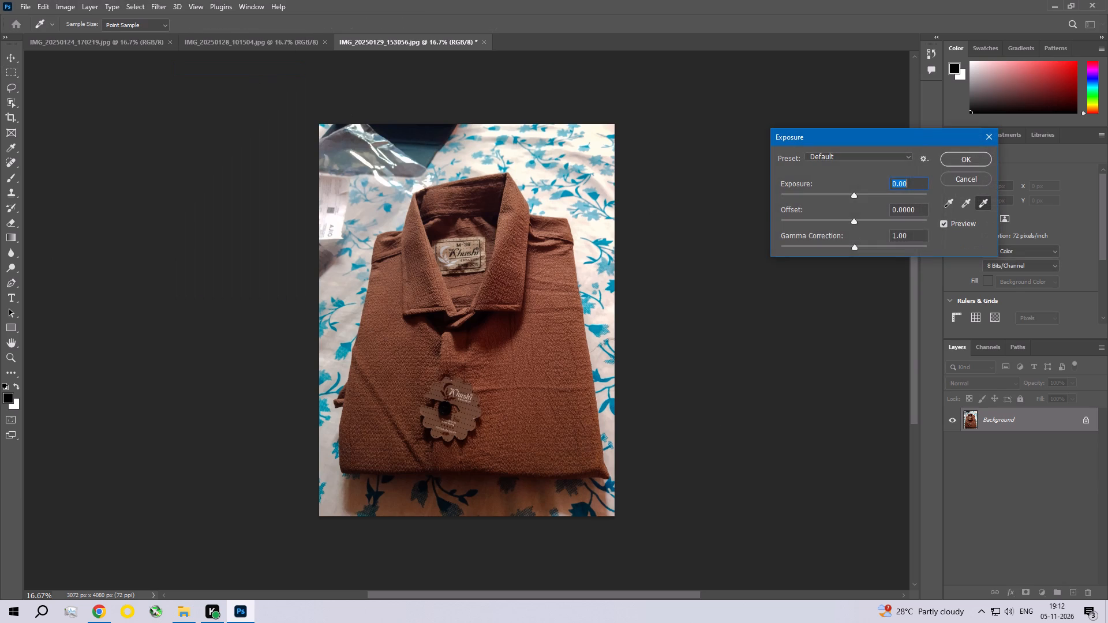
pyautogui.click(918, 209)
pyautogui.press('BackSpace')
pyautogui.press('BackSpace')
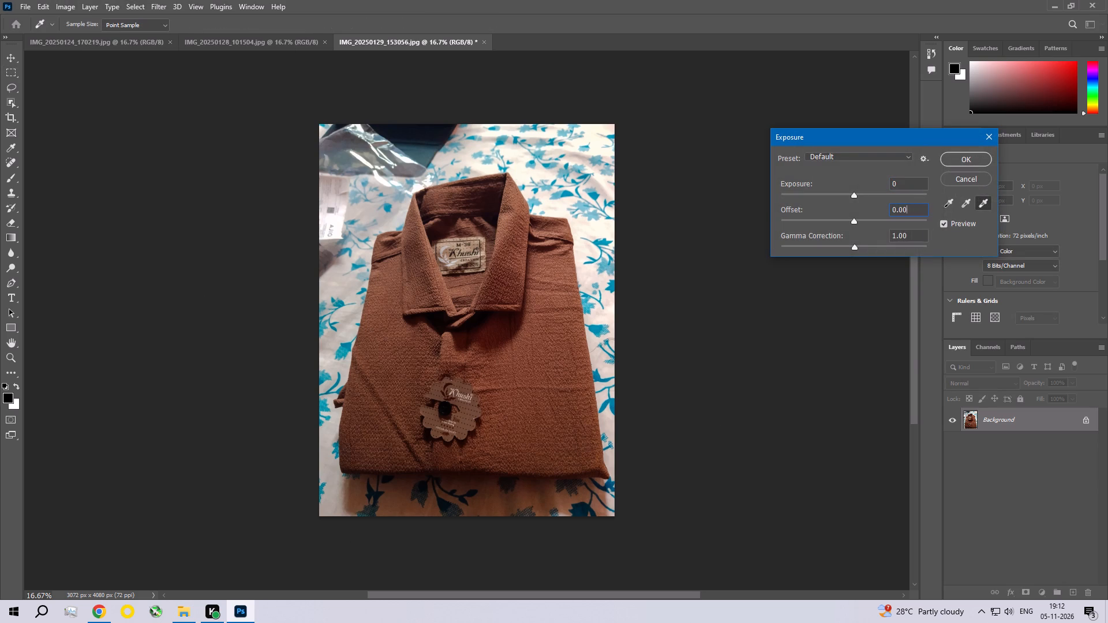
pyautogui.press('BackSpace')
pyautogui.write('100')
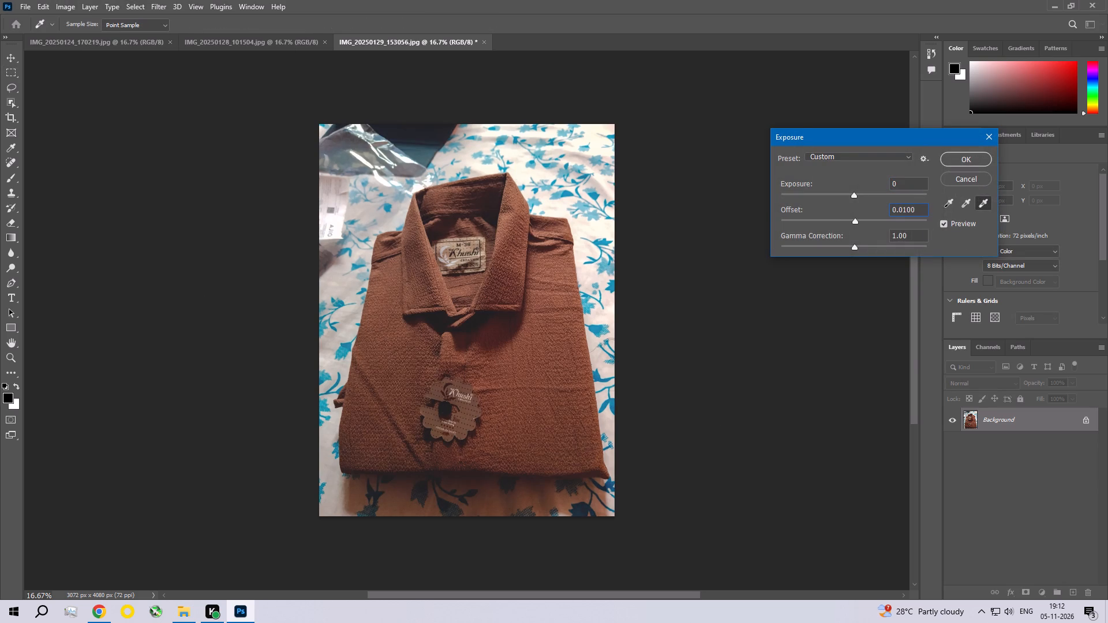
pyautogui.press('Return')
# Save the shirt photo IMG_20250129_153056.jpg with the offered JPEG options.
pyautogui.hotkey('ctrl', 's')
pyautogui.press('Return')
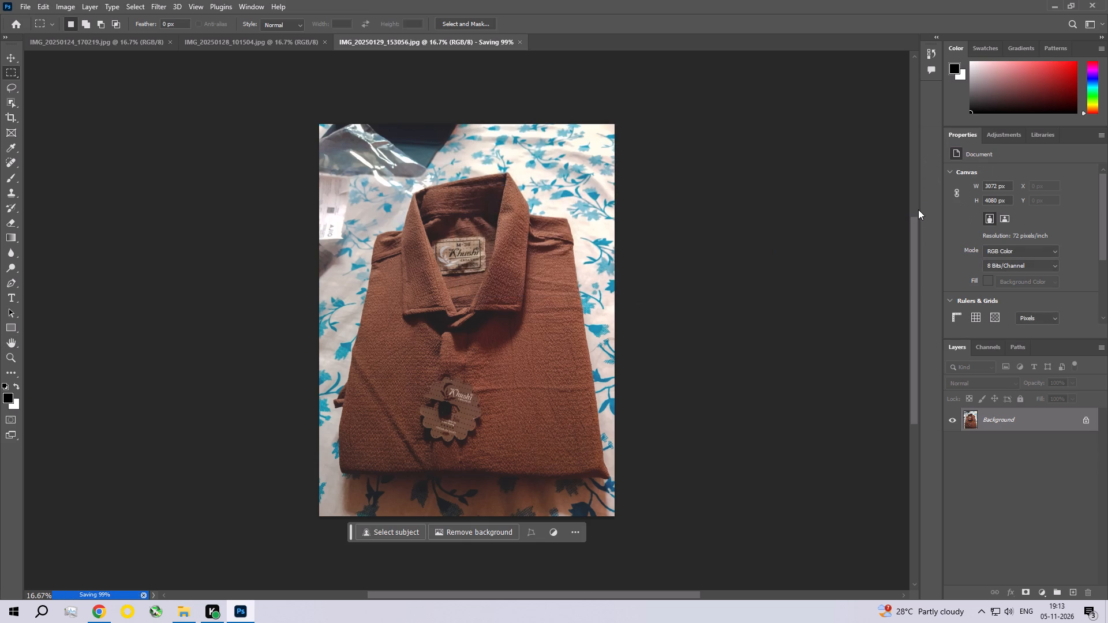
# Inspect the saved shirt photo's collar and fabric detail up close and the whole image fitted to the window.
pyautogui.hotkey('ctrl', 'space')
pyautogui.hotkey('ctrl', 'space')
pyautogui.hotkey('ctrl', 'space')
pyautogui.hotkey('ctrl', 'space')
pyautogui.hotkey('ctrl', 'space')
pyautogui.hotkey('ctrl', 'space')
pyautogui.hotkey('ctrl', 'space')
pyautogui.hotkey('ctrl', 'space')
pyautogui.hotkey('ctrl', 'space')
pyautogui.hotkey('ctrl', 'space')
pyautogui.hotkey('ctrl', 'space')
pyautogui.hotkey('ctrl', 'space')
pyautogui.hotkey('ctrl', 'space')
pyautogui.hotkey('ctrl', 'space')
pyautogui.hotkey('ctrl', 'space')
pyautogui.hotkey('ctrl', 'space')
pyautogui.hotkey('ctrl', 'space')
pyautogui.hotkey('ctrl', 'space')
pyautogui.hotkey('ctrl', 'space')
pyautogui.hotkey('ctrl', 'space')
pyautogui.keyDown('ctrl'); pyautogui.tripleClick(449, 338); pyautogui.keyUp('ctrl')
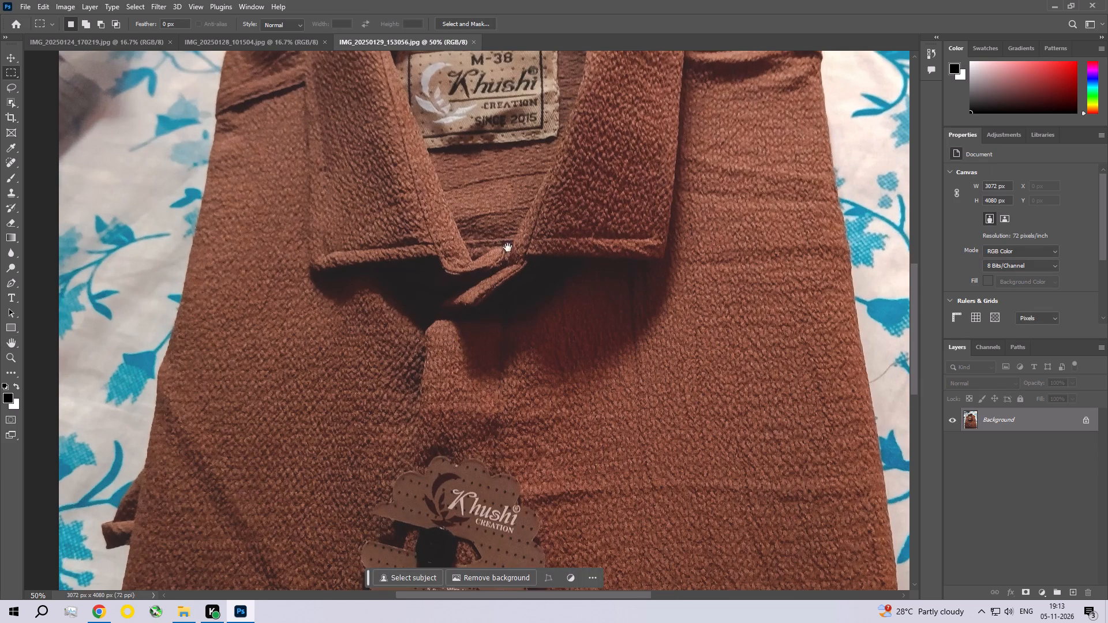
pyautogui.moveTo(508, 247); pyautogui.dragTo(527, 437)
pyautogui.hotkey('ctrl', '0')
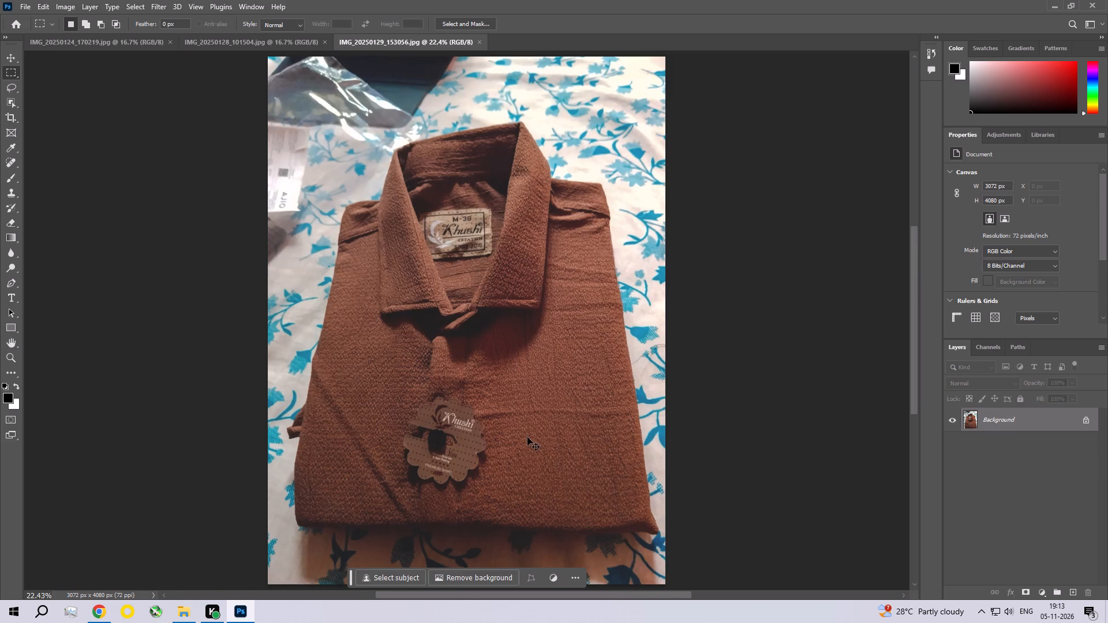
# Close the shirt photo IMG_20250129_153056.jpg.
pyautogui.click(481, 43)
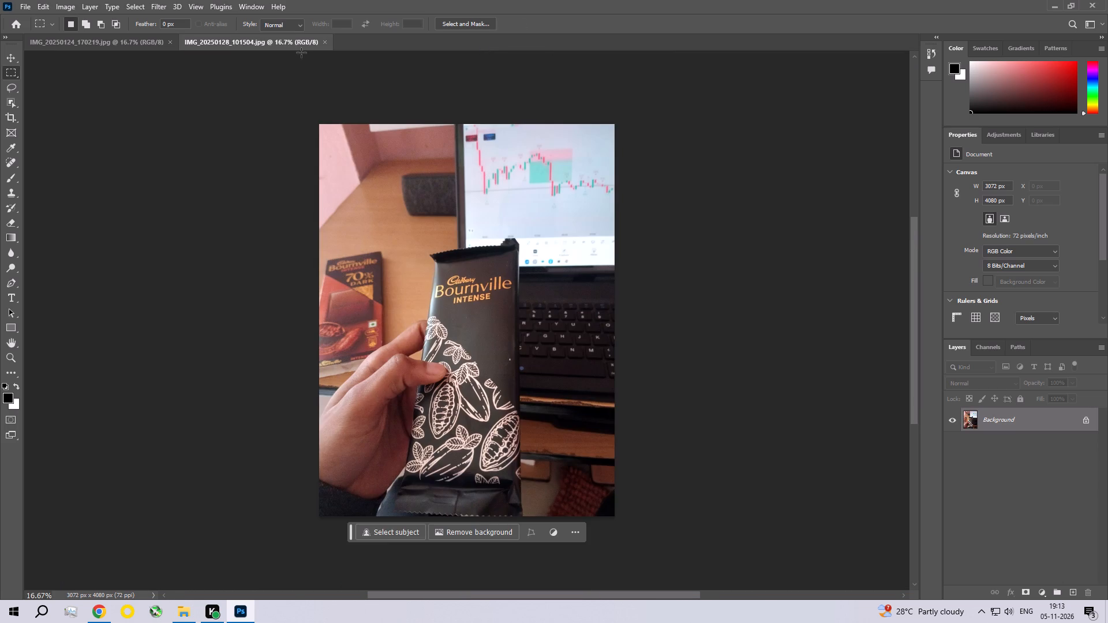
# In the Camera Raw Filter for chocolate photo IMG_20250128_101504.jpg, set contrast +16, highlights -18, shadows +28, whites -17 and blacks +24.
pyautogui.click(159, 5)
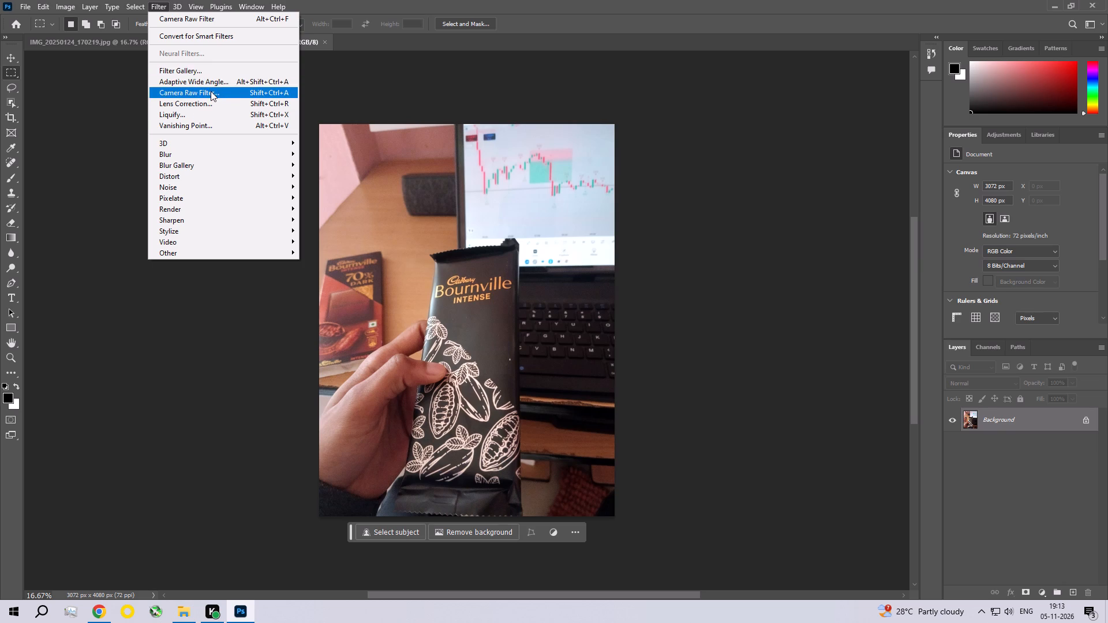
pyautogui.click(211, 92)
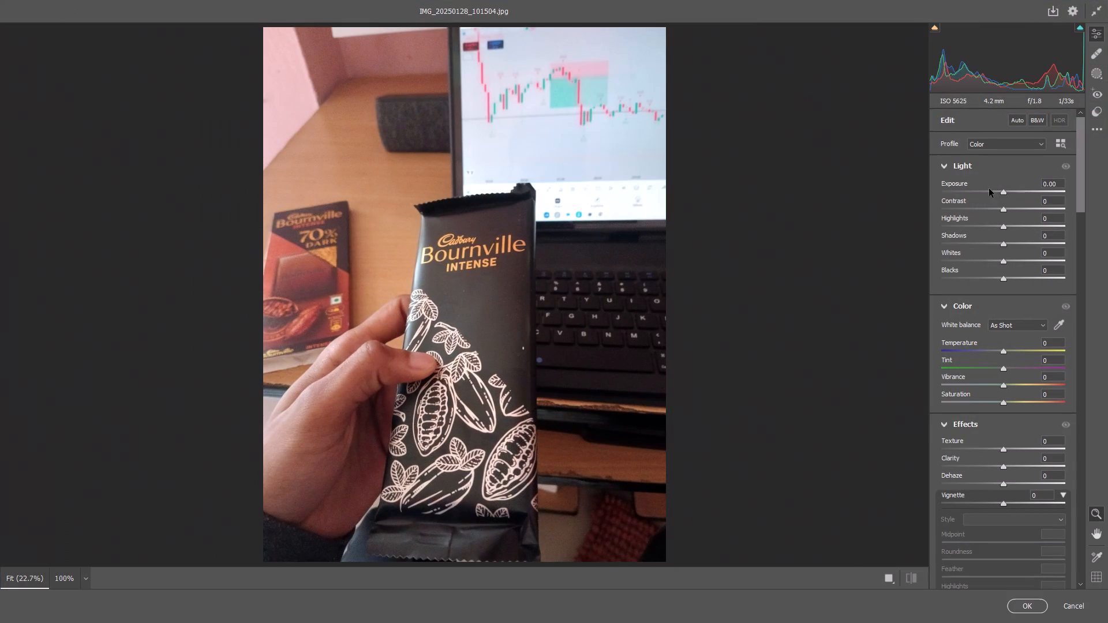
pyautogui.moveTo(1006, 208); pyautogui.dragTo(1016, 211)
pyautogui.moveTo(1005, 227); pyautogui.dragTo(994, 222)
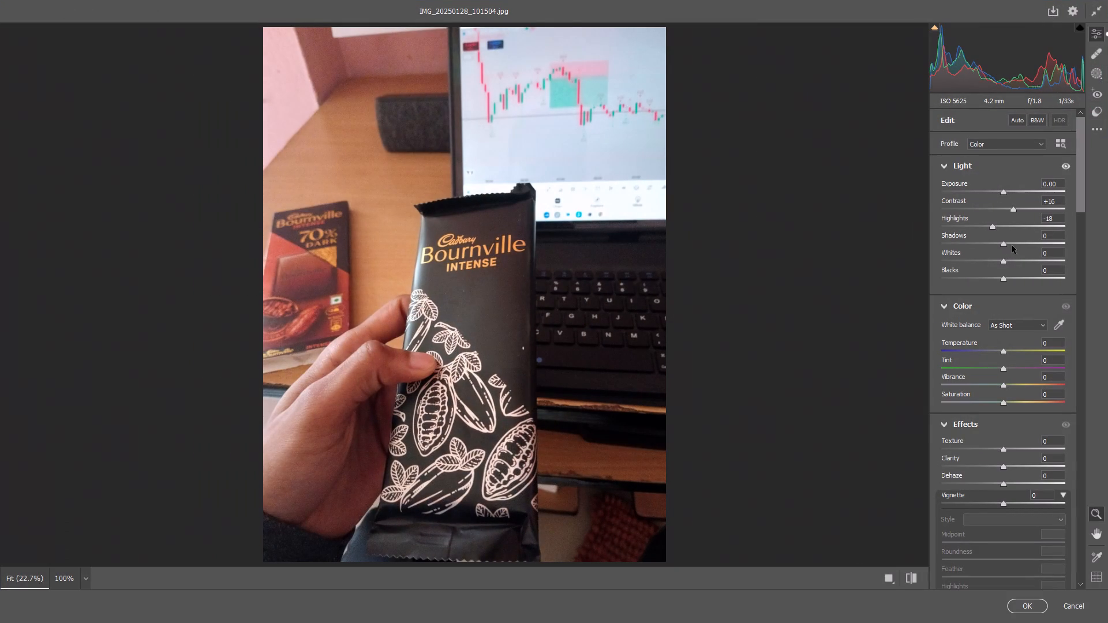
pyautogui.moveTo(1007, 242); pyautogui.dragTo(1019, 247)
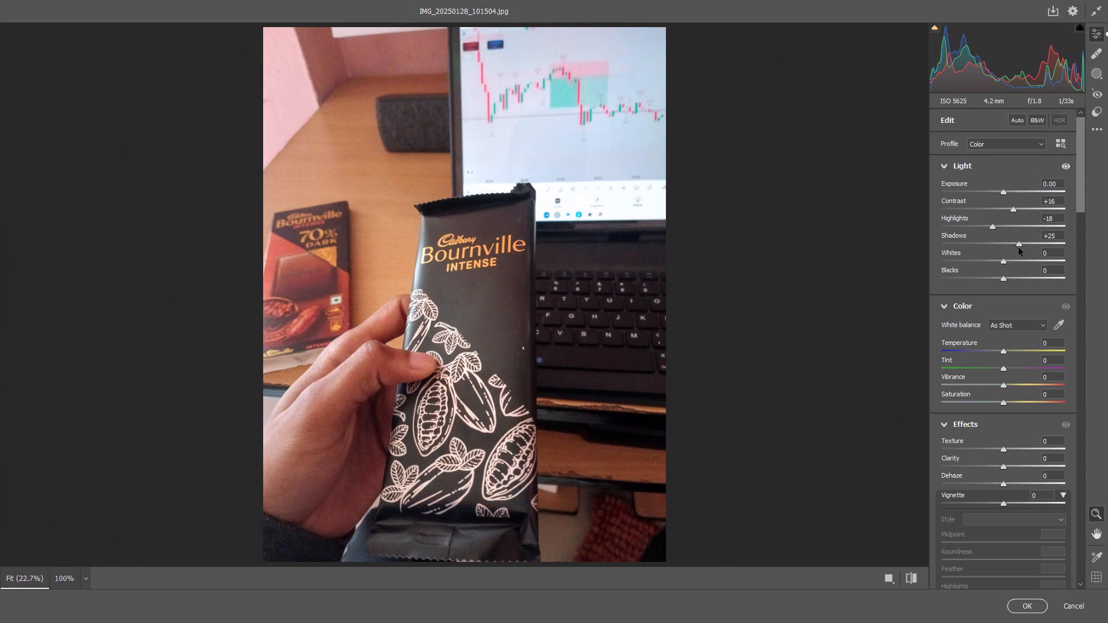
pyautogui.moveTo(1019, 247); pyautogui.dragTo(1020, 249)
pyautogui.moveTo(1006, 262); pyautogui.dragTo(995, 257)
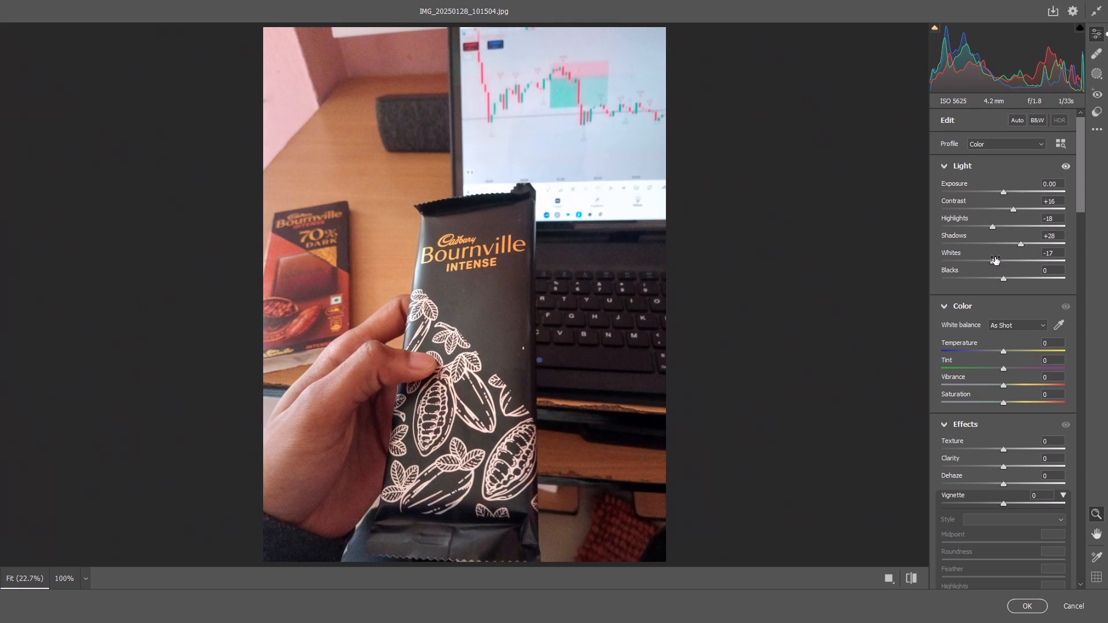
pyautogui.moveTo(1008, 277); pyautogui.dragTo(1018, 279)
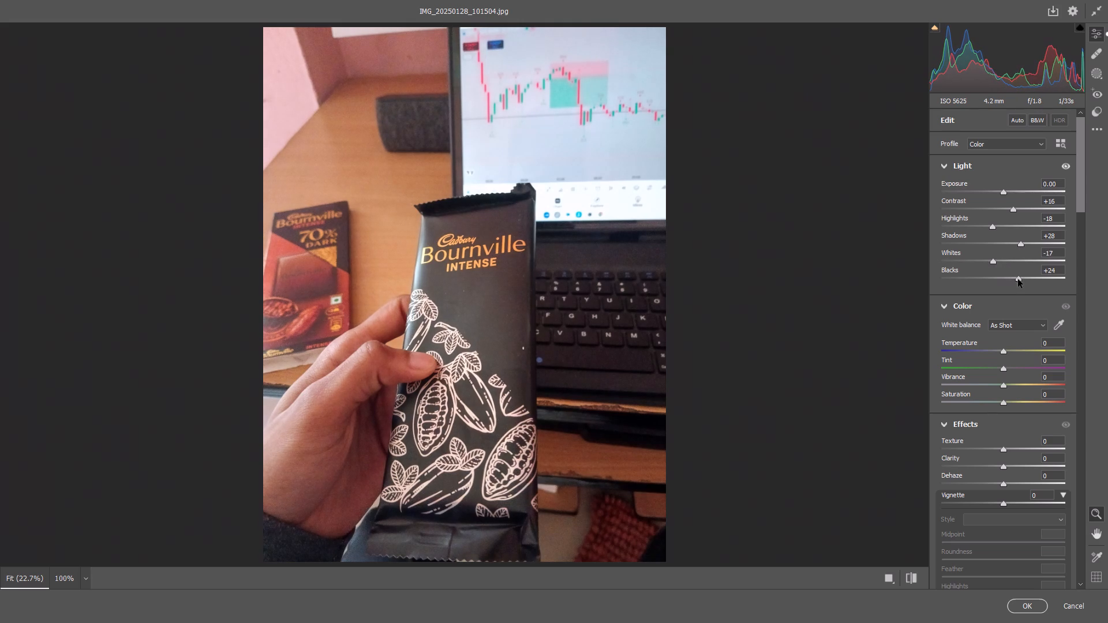
pyautogui.moveTo(1018, 279); pyautogui.dragTo(1018, 279)
pyautogui.moveTo(1080, 177); pyautogui.dragTo(1083, 181)
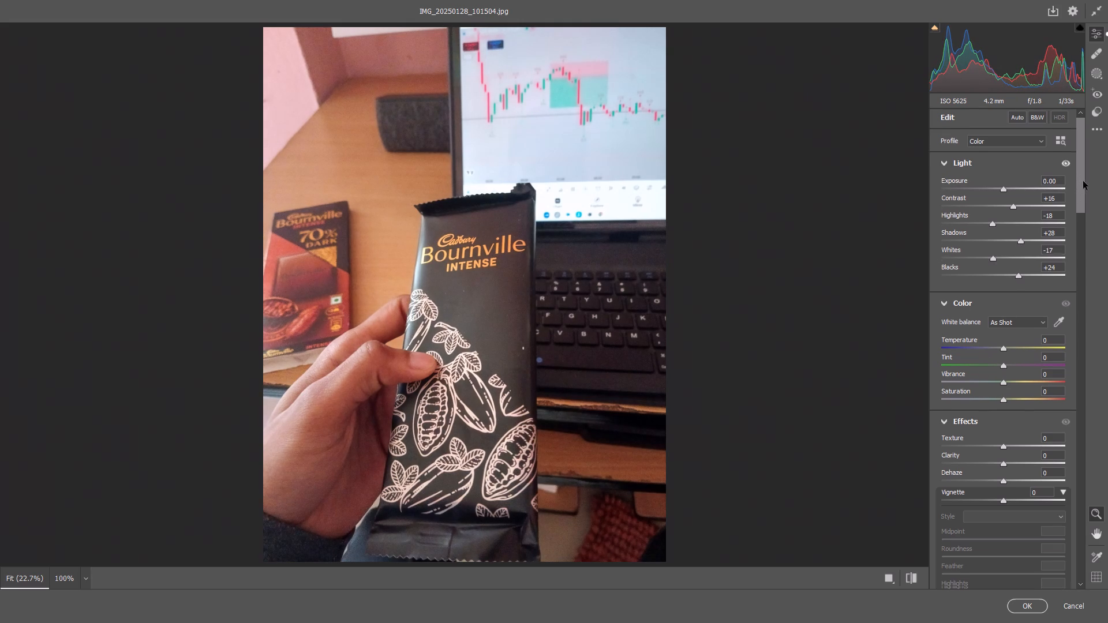
# Raise the chocolate photo's vibrance to +9 and saturation to +20.
pyautogui.moveTo(1083, 181); pyautogui.dragTo(1088, 219)
pyautogui.moveTo(1004, 167); pyautogui.dragTo(1008, 167)
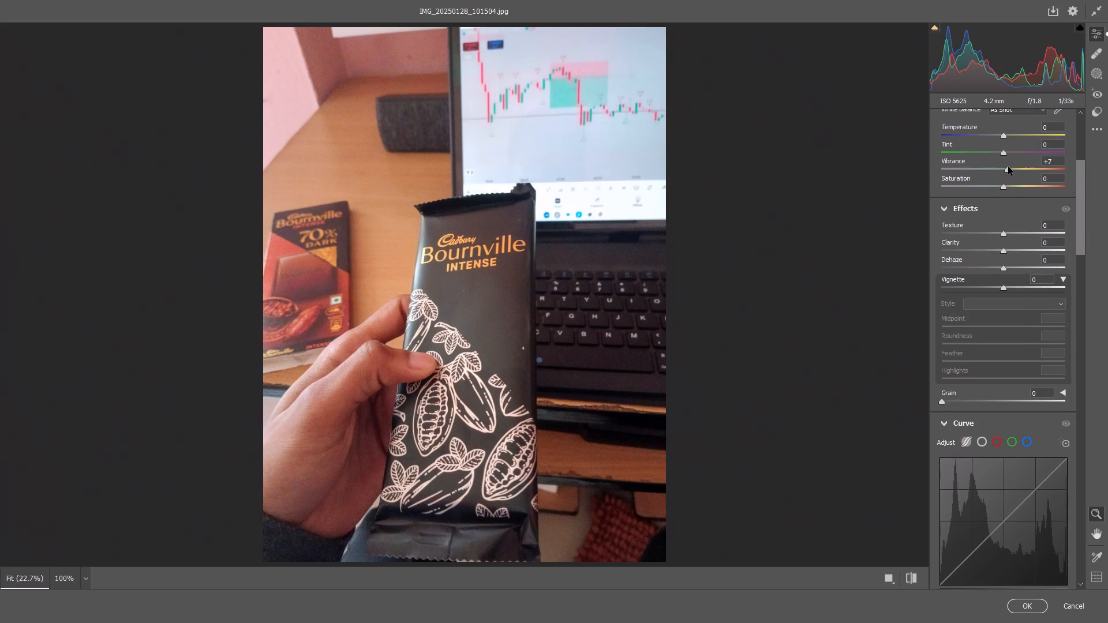
pyautogui.moveTo(1008, 167); pyautogui.dragTo(1010, 167)
pyautogui.moveTo(1004, 186); pyautogui.dragTo(1010, 188)
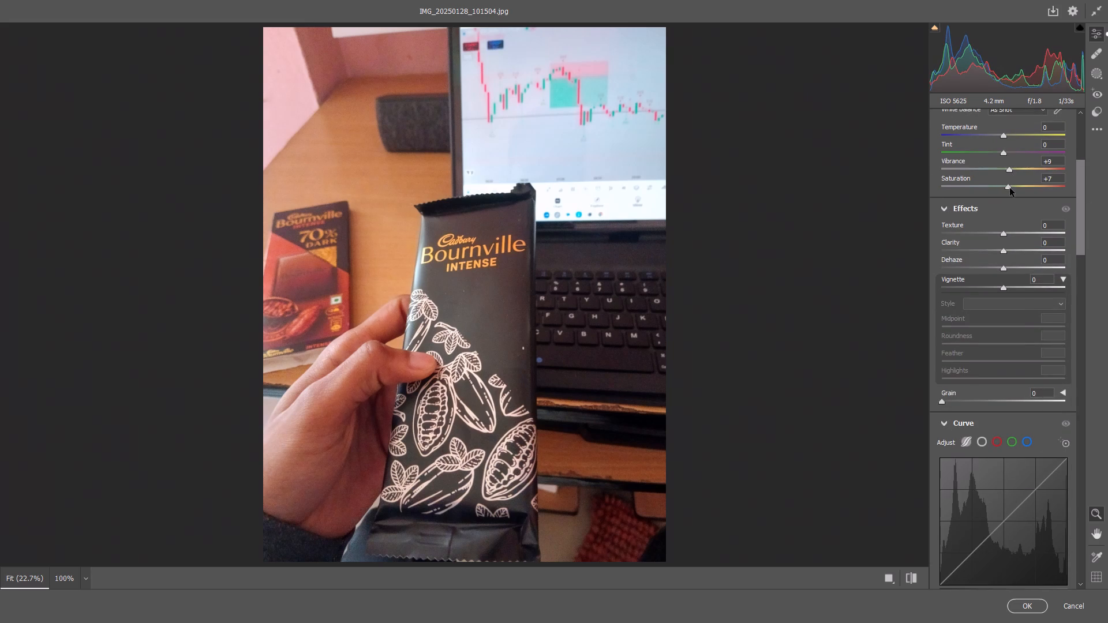
pyautogui.moveTo(1010, 188); pyautogui.dragTo(1016, 191)
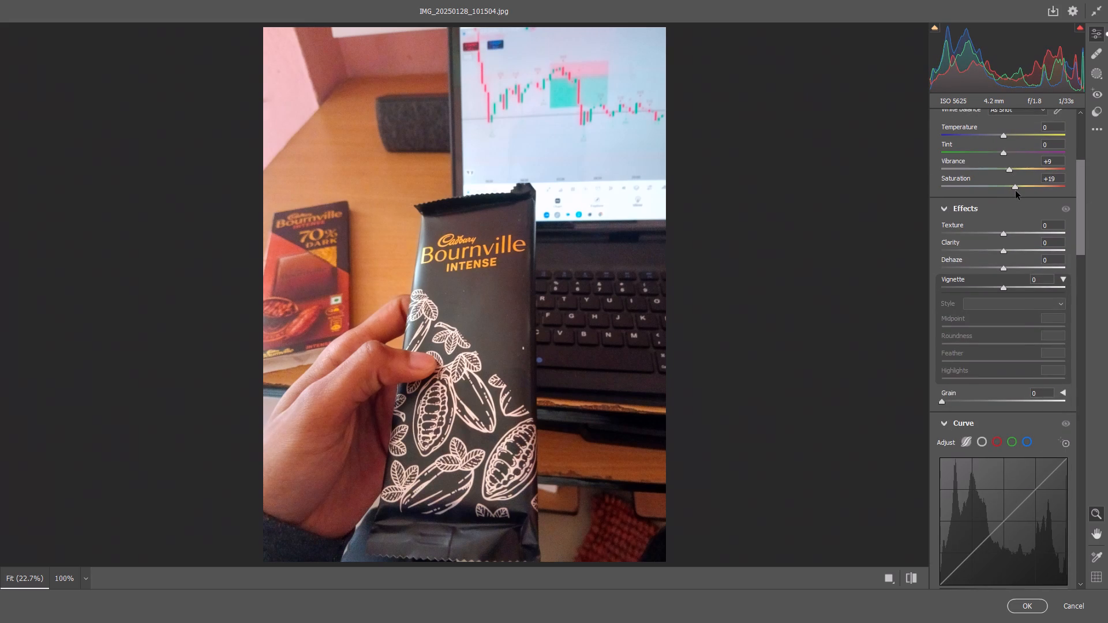
pyautogui.moveTo(1016, 191); pyautogui.dragTo(1016, 192)
# Set the effects to texture +9, clarity +12 and dehaze +20.
pyautogui.moveTo(1001, 235); pyautogui.dragTo(1005, 235)
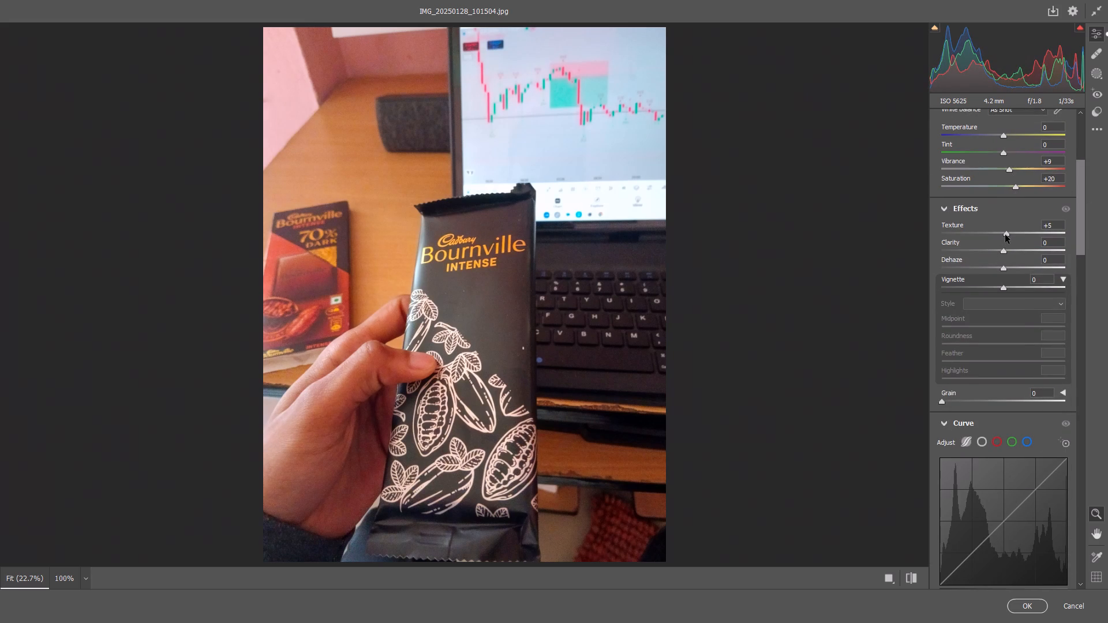
pyautogui.moveTo(1005, 235); pyautogui.dragTo(1007, 235)
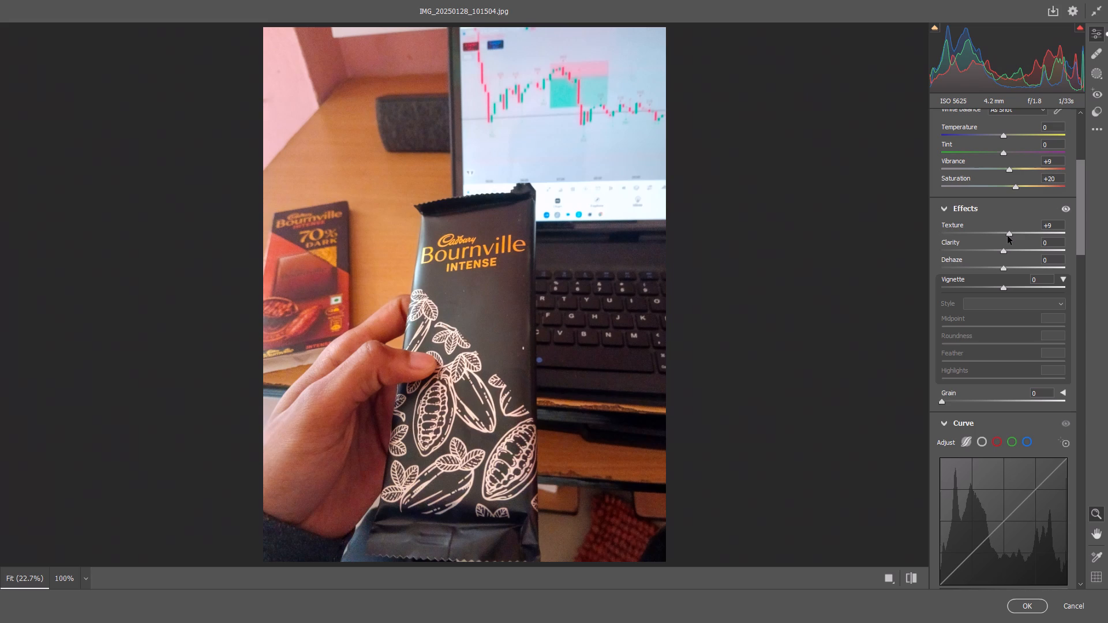
pyautogui.moveTo(1001, 247); pyautogui.dragTo(1004, 249)
pyautogui.moveTo(1004, 249); pyautogui.dragTo(1009, 252)
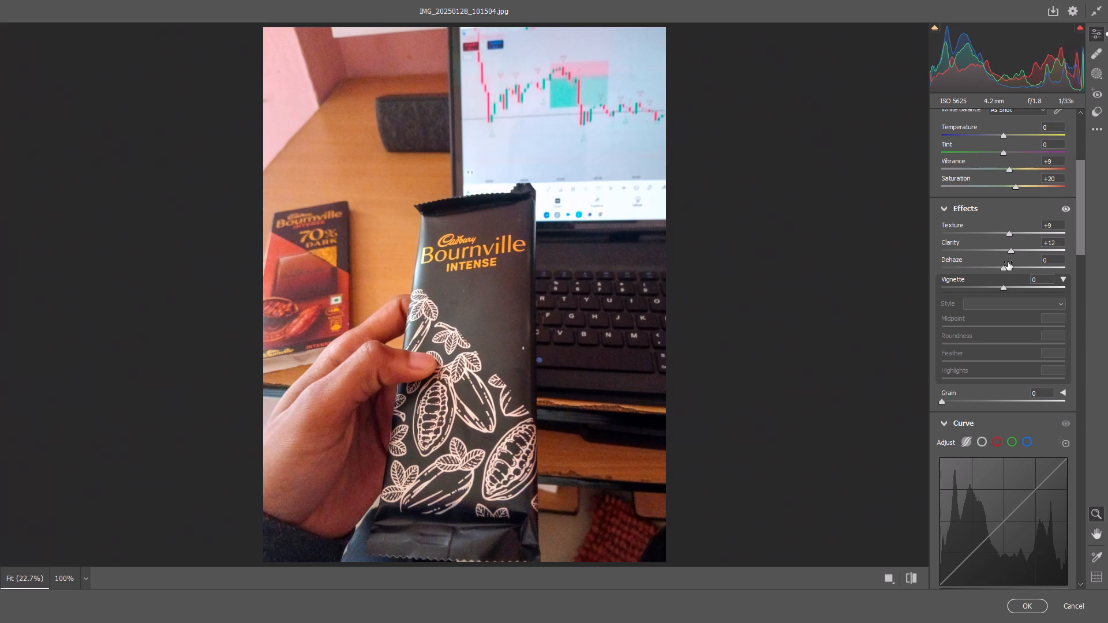
pyautogui.moveTo(1004, 269); pyautogui.dragTo(1016, 271)
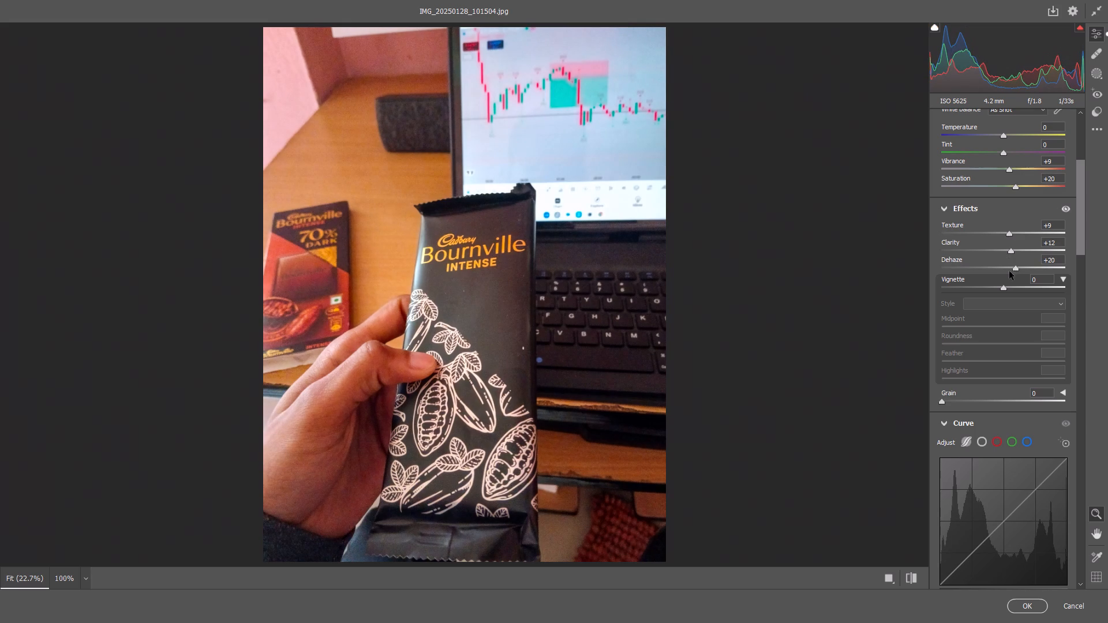
# Lower the parametric curve's highlights to -22 and lights to -20.
pyautogui.moveTo(1080, 196); pyautogui.dragTo(1085, 261)
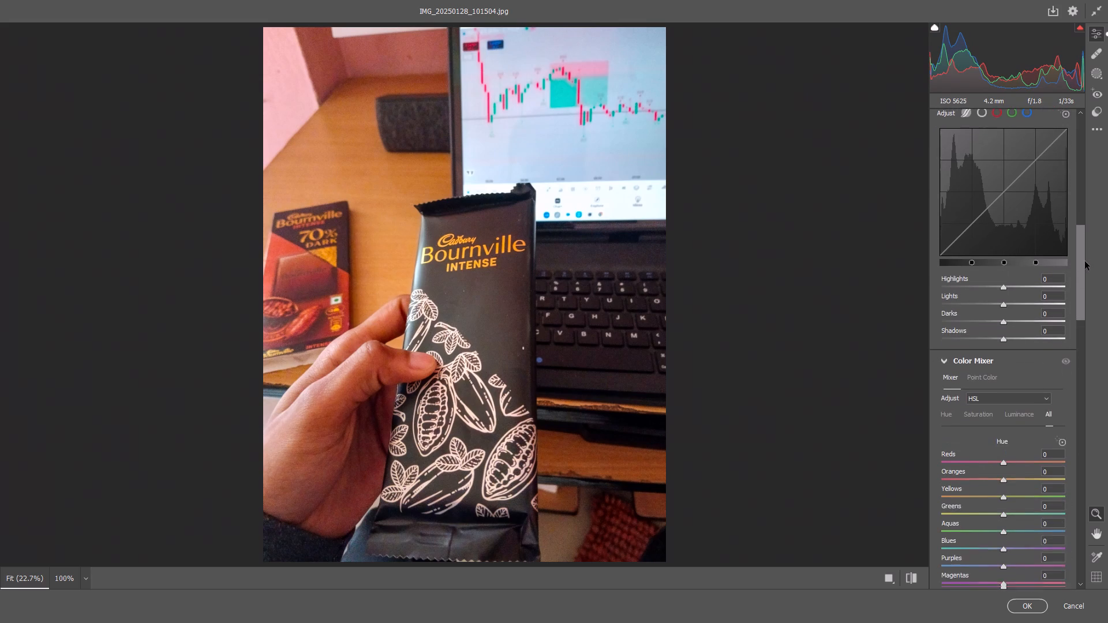
pyautogui.moveTo(1085, 261); pyautogui.dragTo(1086, 266)
pyautogui.moveTo(1005, 264); pyautogui.dragTo(991, 257)
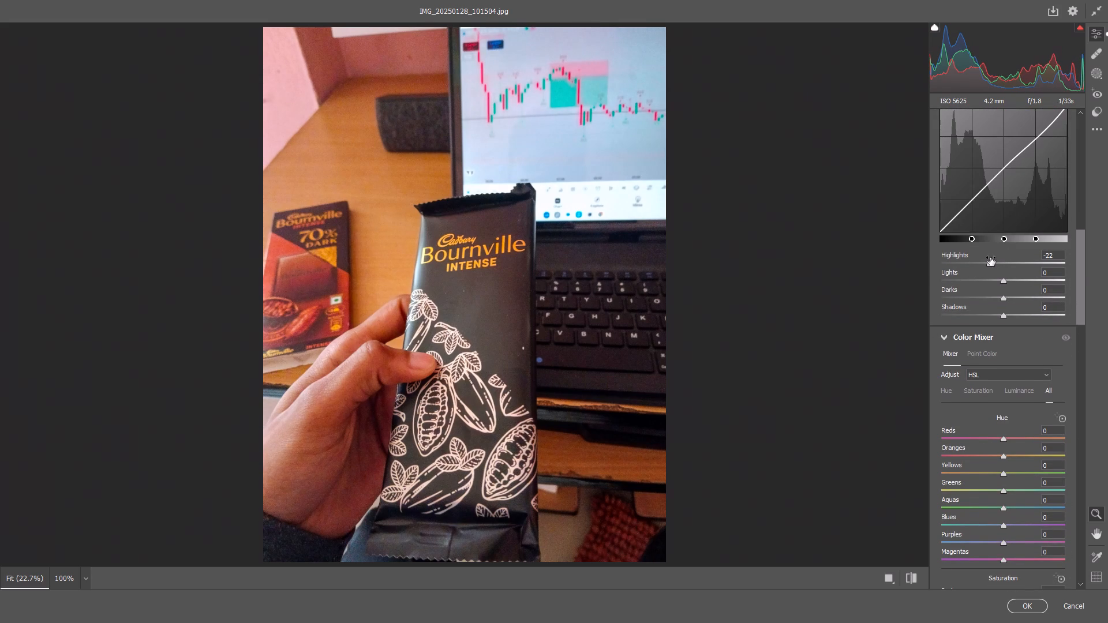
pyautogui.moveTo(1006, 282); pyautogui.dragTo(994, 279)
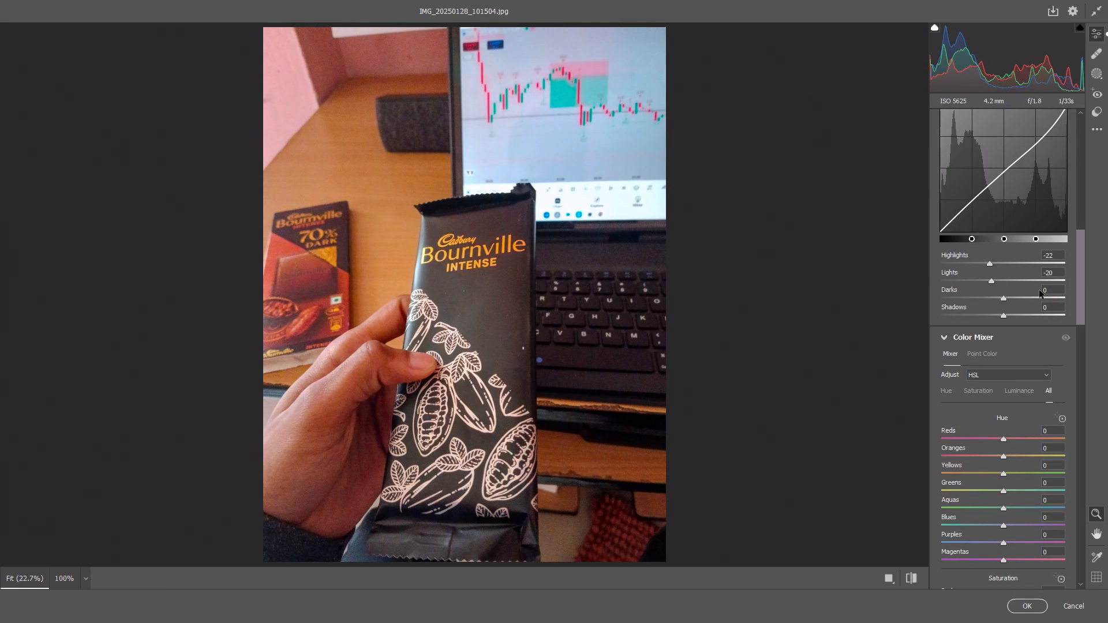
# Add a little colour noise reduction, noise reduction and sharpening in the detail settings, and apply the Camera Raw grade.
pyautogui.moveTo(1079, 254); pyautogui.dragTo(1080, 307)
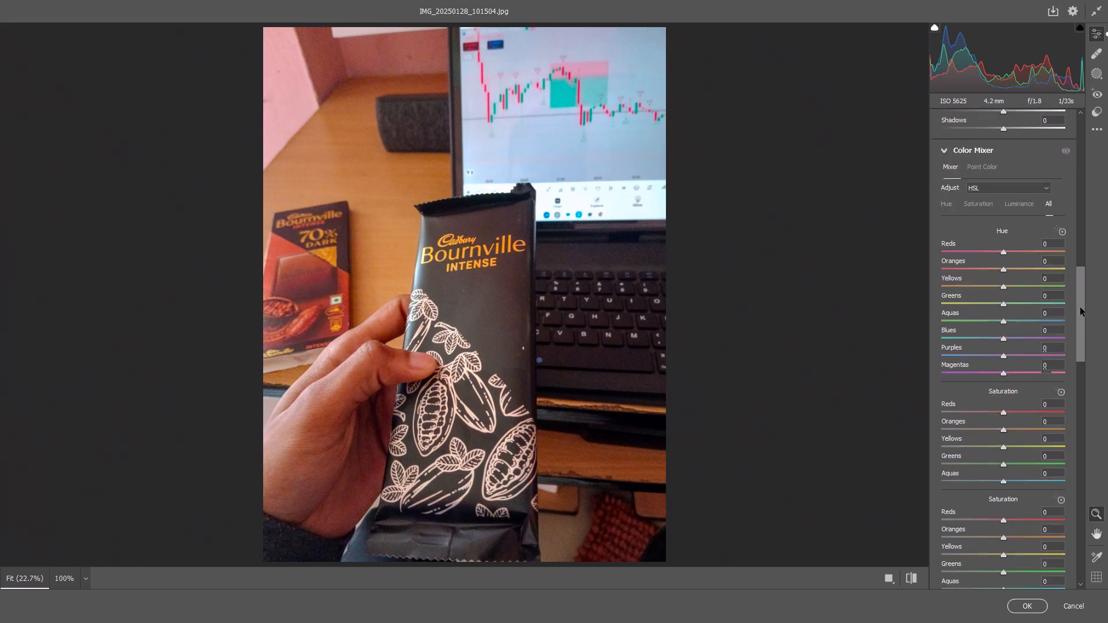
pyautogui.moveTo(1080, 307); pyautogui.dragTo(1071, 435)
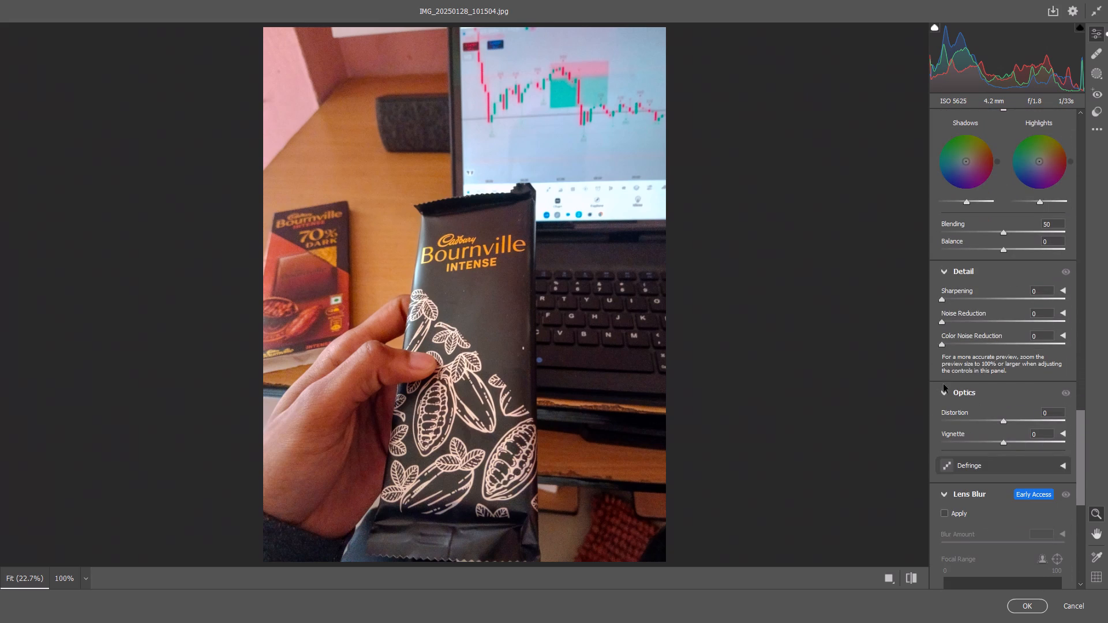
pyautogui.moveTo(952, 344); pyautogui.dragTo(958, 348)
pyautogui.moveTo(954, 322); pyautogui.dragTo(960, 326)
pyautogui.moveTo(953, 301); pyautogui.dragTo(963, 305)
pyautogui.click(1016, 603)
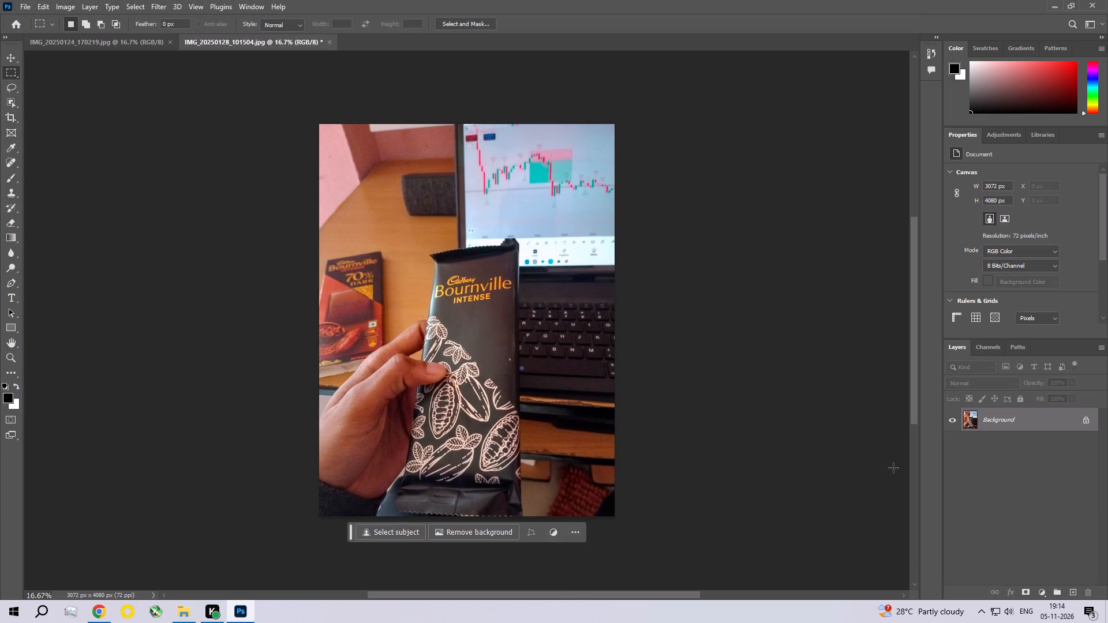
# Remove the bright white spot near the black wrapper's right edge, above the cocoa pod artwork, with a Content-Aware fill.
pyautogui.press('space')
pyautogui.keyDown('ctrl'); pyautogui.tripleClick(510, 358); pyautogui.keyUp('ctrl')
pyautogui.keyDown('ctrl'); pyautogui.click(510, 358); pyautogui.keyUp('ctrl')
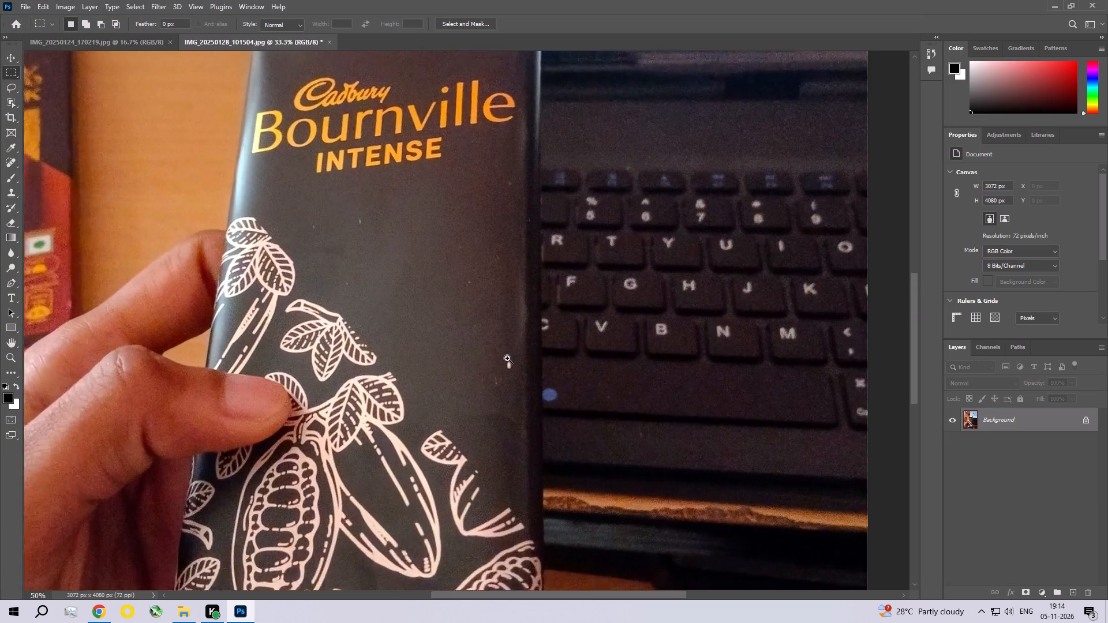
pyautogui.moveTo(497, 351); pyautogui.dragTo(517, 377)
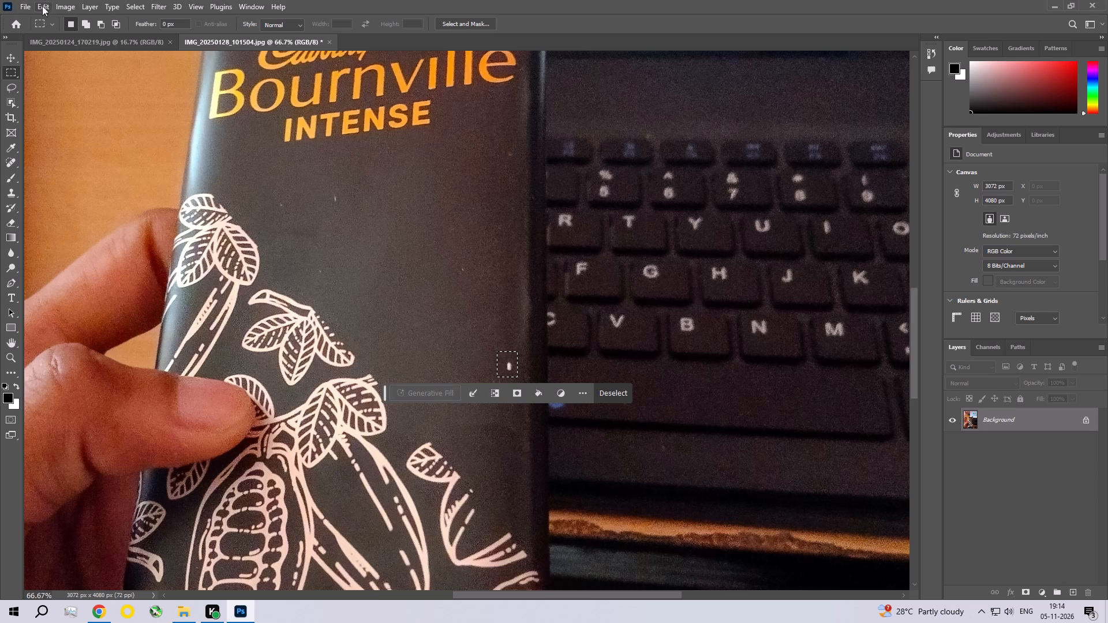
pyautogui.click(42, 6)
pyautogui.click(69, 186)
pyautogui.click(623, 155)
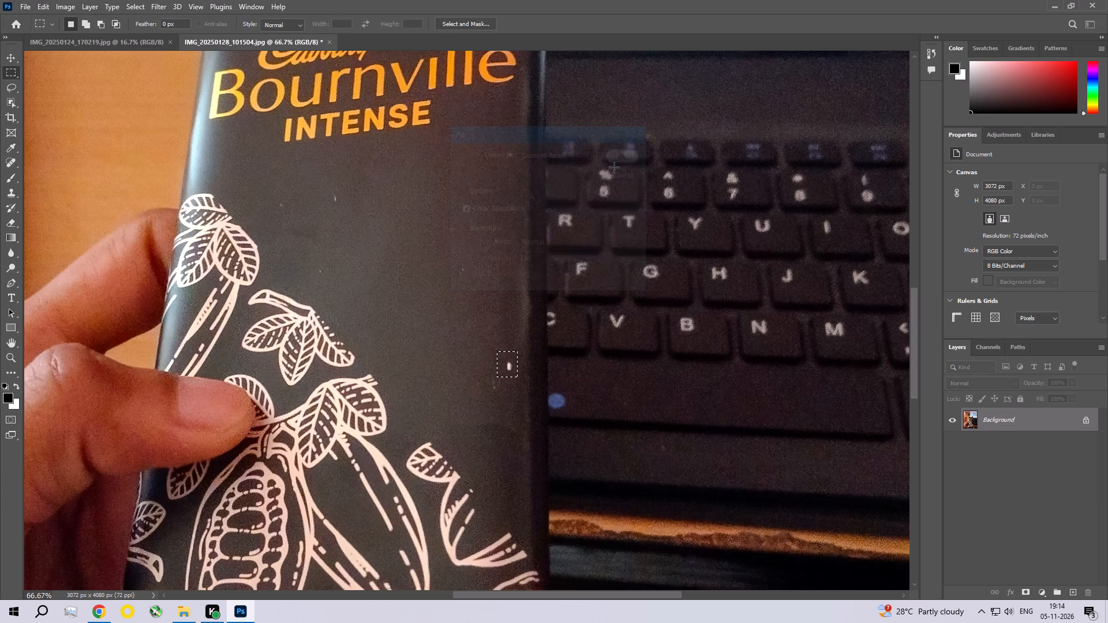
# Remove the small scratch below the INTENSE lettering and the speck to its left with separate Content-Aware fills.
pyautogui.moveTo(327, 185); pyautogui.dragTo(342, 214)
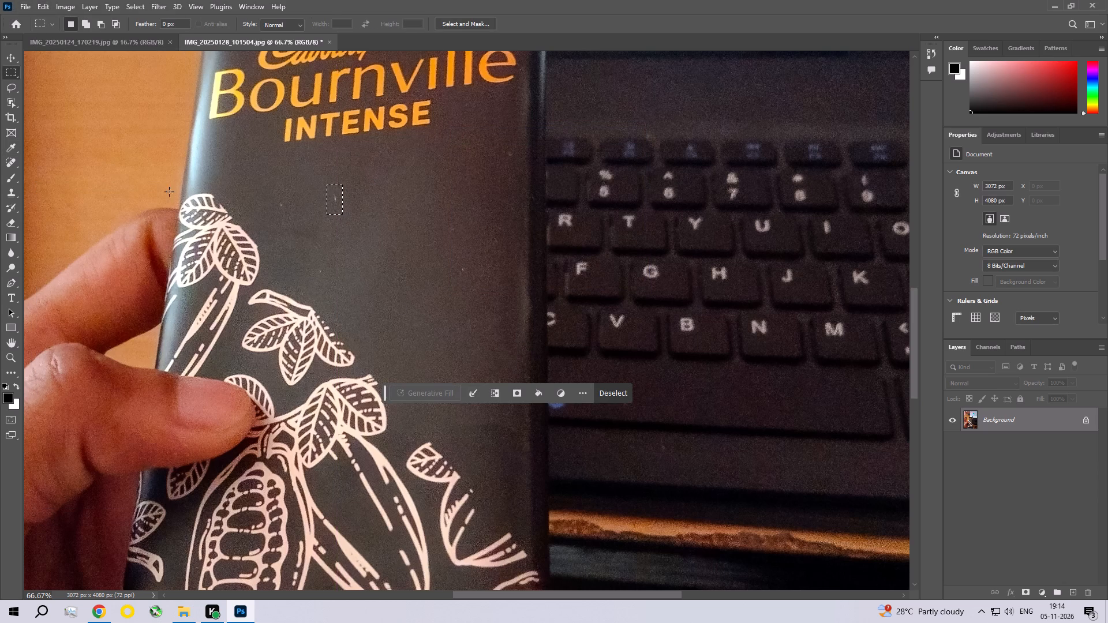
pyautogui.click(39, 0)
pyautogui.click(96, 187)
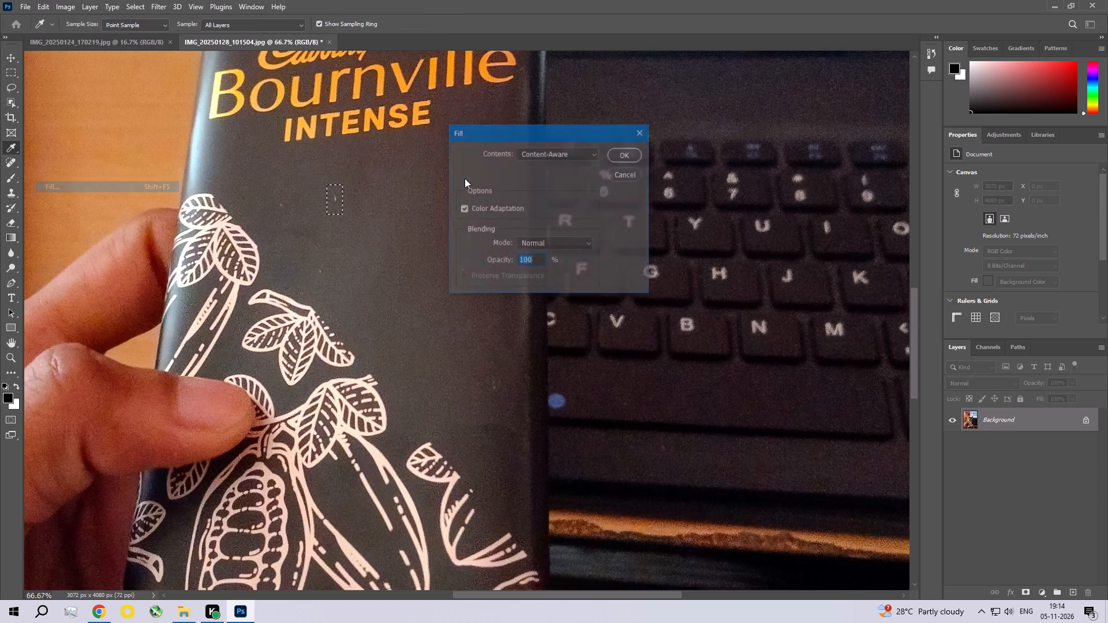
pyautogui.click(637, 151)
pyautogui.moveTo(267, 197); pyautogui.dragTo(295, 217)
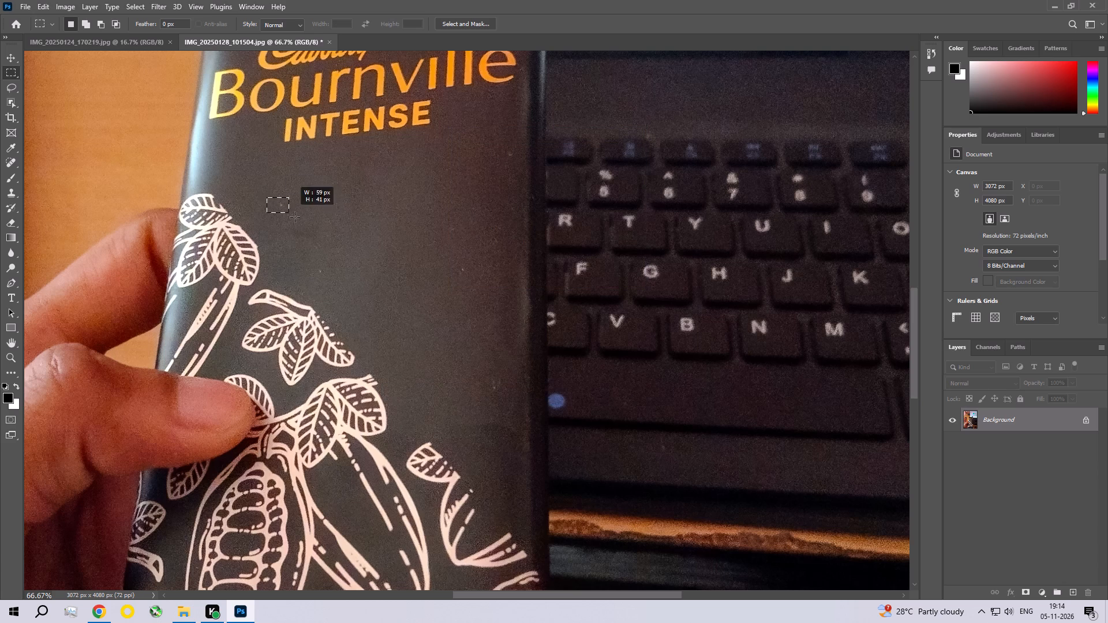
pyautogui.moveTo(295, 217); pyautogui.dragTo(298, 220)
pyautogui.click(33, 0)
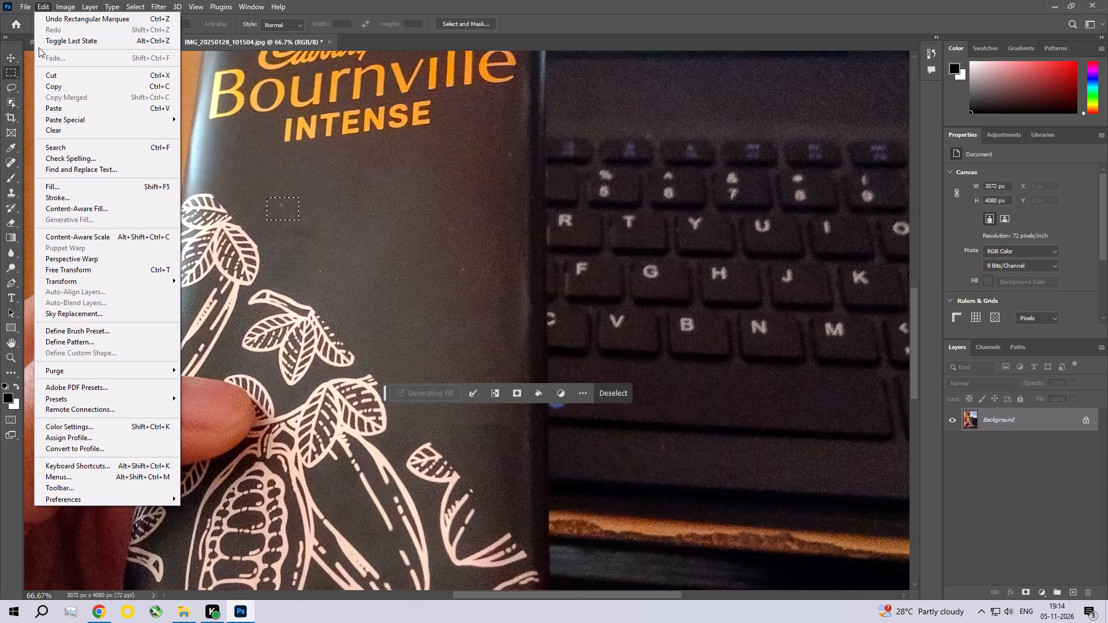
pyautogui.click(61, 190)
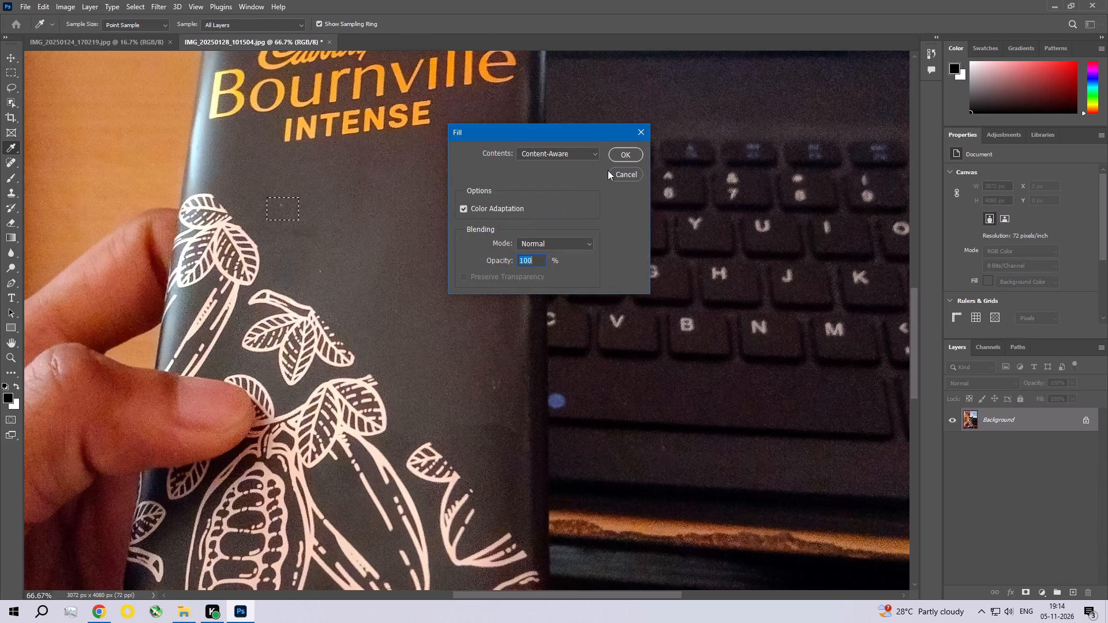
pyautogui.click(624, 152)
# Remove the speck just above the central leaf cluster on the wrapper with a Content-Aware fill and clear the selection.
pyautogui.moveTo(310, 265); pyautogui.dragTo(335, 283)
pyautogui.click(40, 0)
pyautogui.click(72, 192)
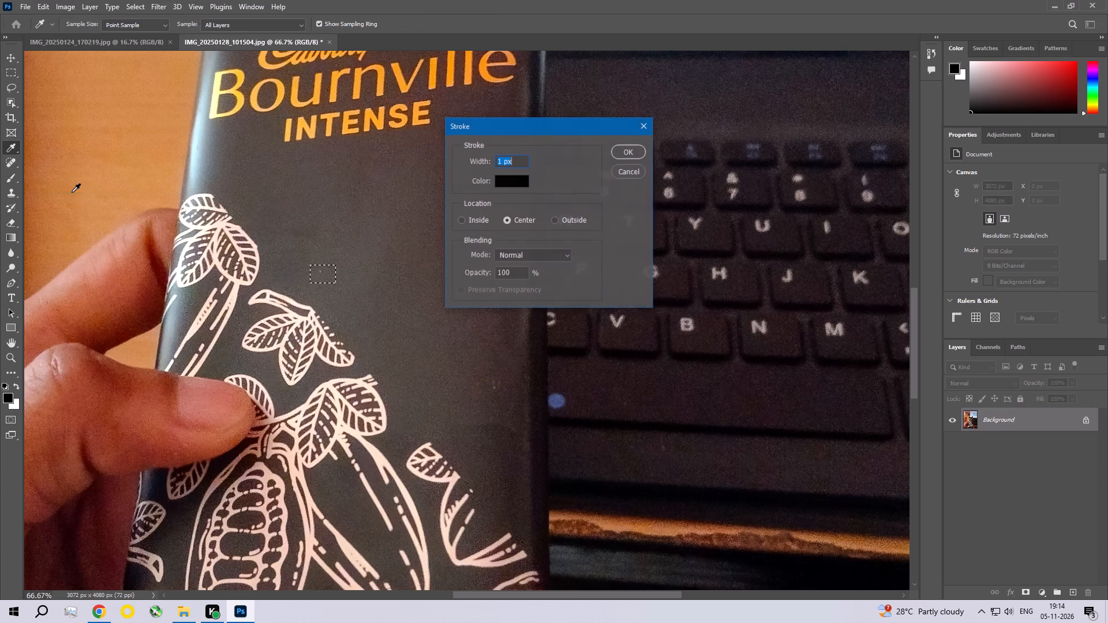
pyautogui.click(623, 168)
pyautogui.click(40, 3)
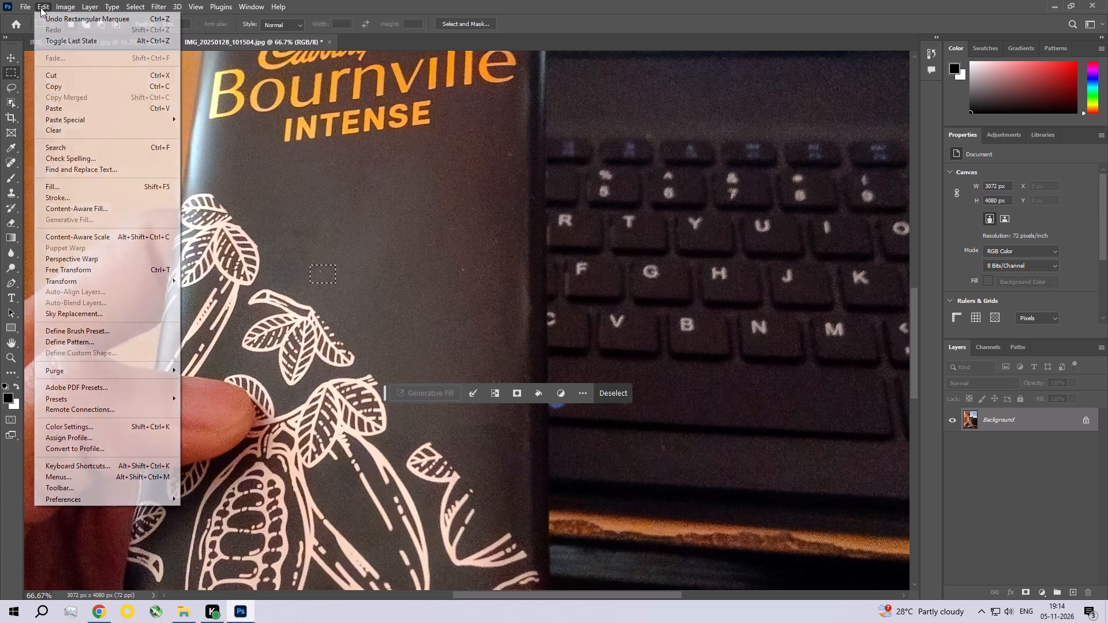
pyautogui.click(61, 190)
pyautogui.click(624, 153)
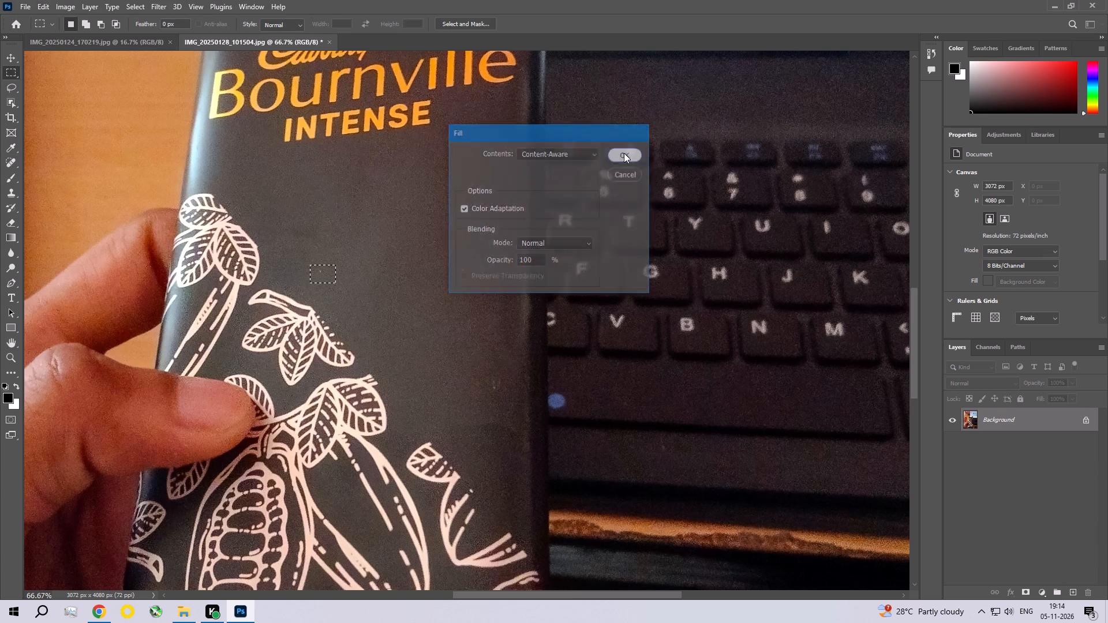
pyautogui.hotkey('ctrl', 'd')
# Remove the speck on the plain right-hand part of the wrapper, level with the keyboard's F key, using a Content-Aware fill, and deselect.
pyautogui.moveTo(453, 253); pyautogui.dragTo(462, 286)
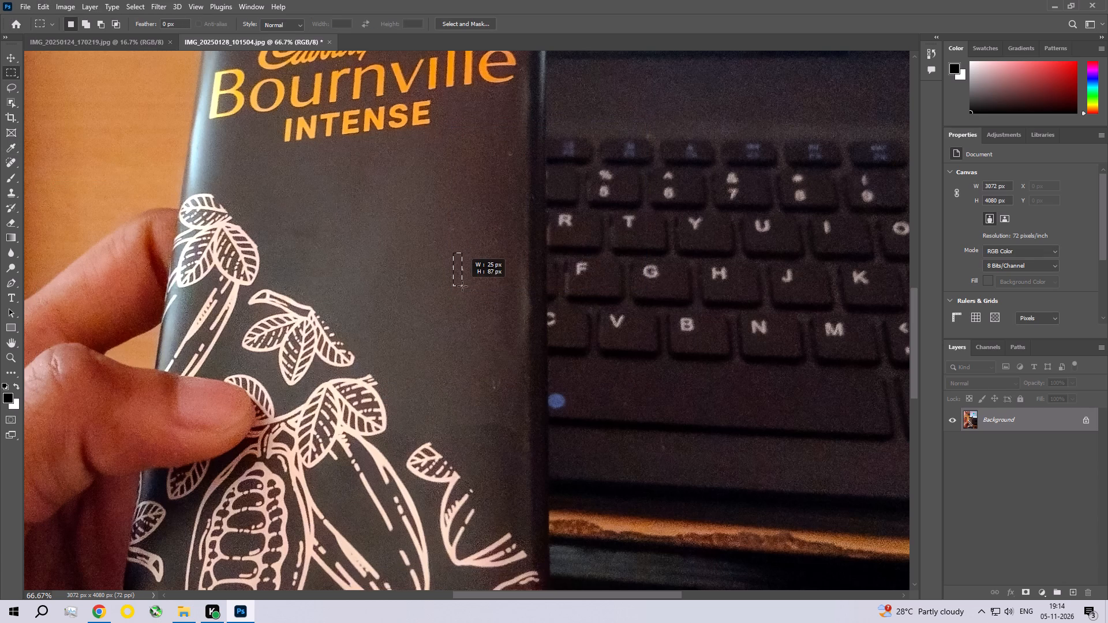
pyautogui.moveTo(462, 286); pyautogui.dragTo(470, 288)
pyautogui.click(44, 10)
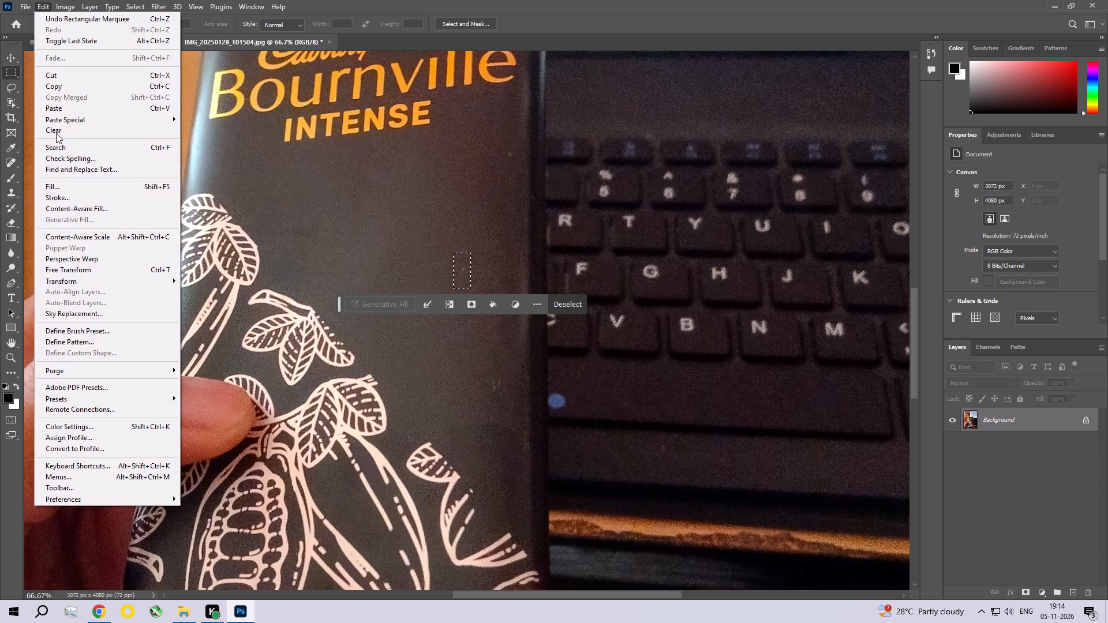
pyautogui.click(60, 189)
pyautogui.click(619, 157)
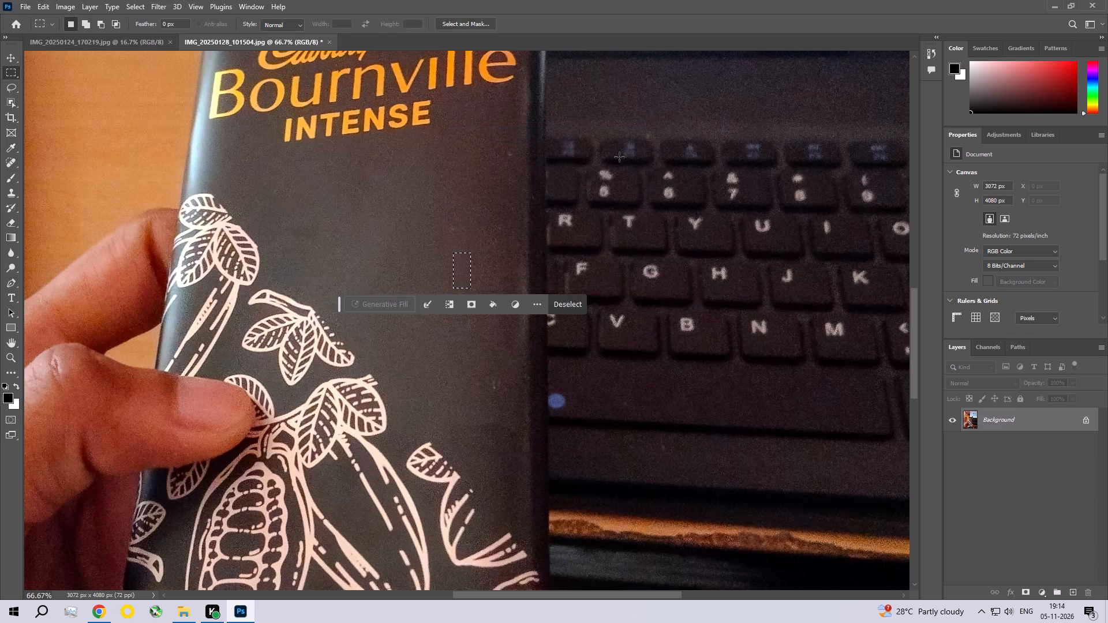
pyautogui.hotkey('ctrl', 'd')
# Remove the speck near the wrapper's right edge, just below the Bournville lettering, with a Content-Aware fill and deselect.
pyautogui.moveTo(499, 144); pyautogui.dragTo(518, 158)
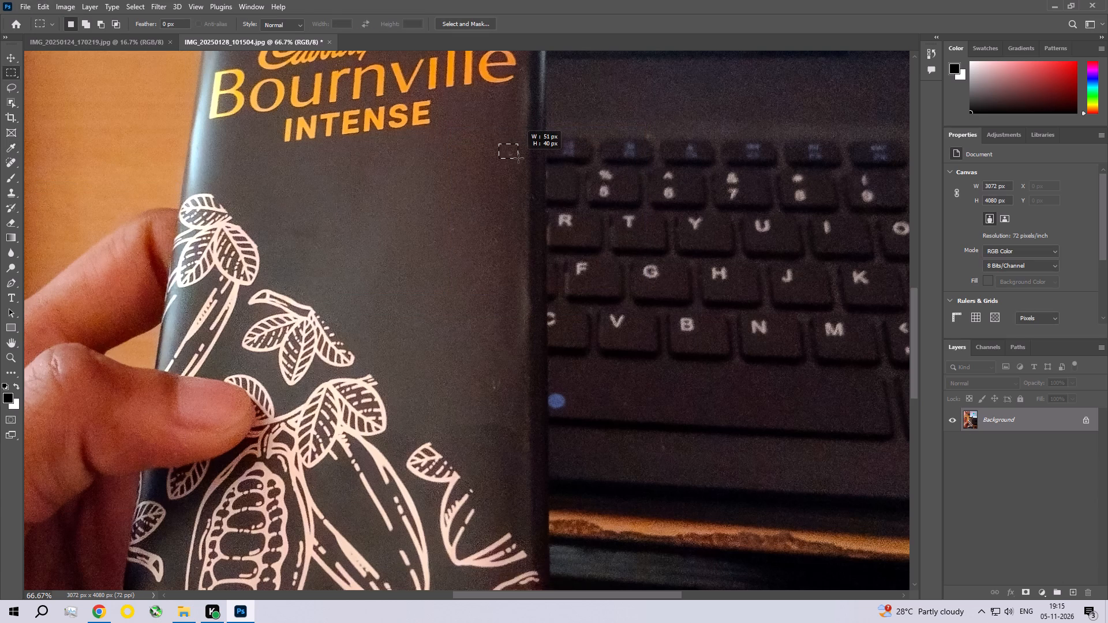
pyautogui.moveTo(518, 158); pyautogui.dragTo(521, 160)
pyautogui.click(37, 6)
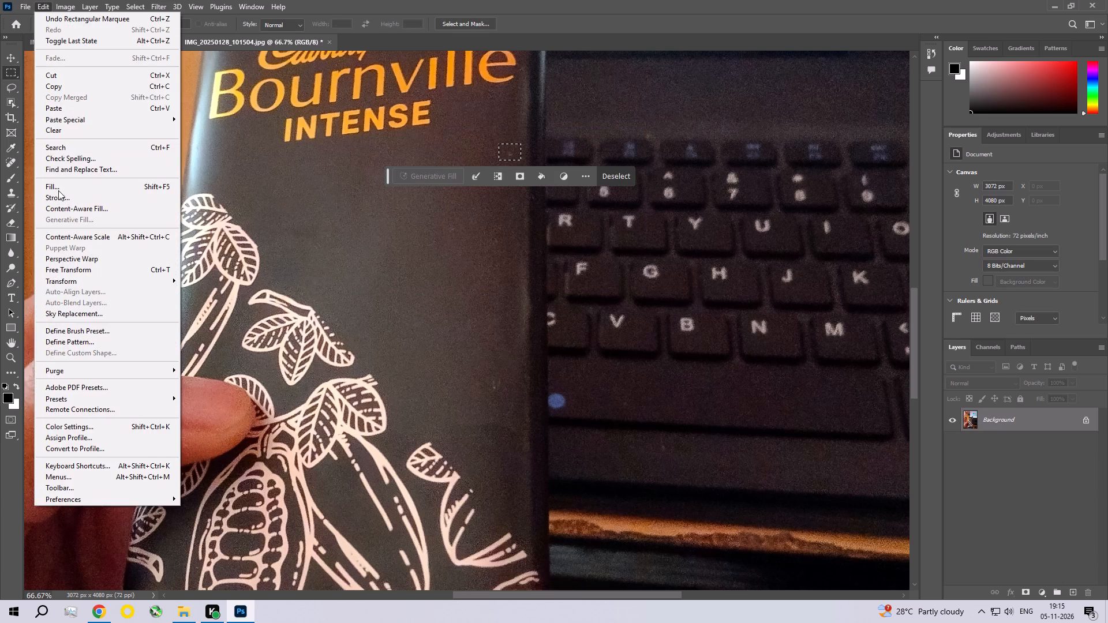
pyautogui.click(58, 190)
pyautogui.click(617, 152)
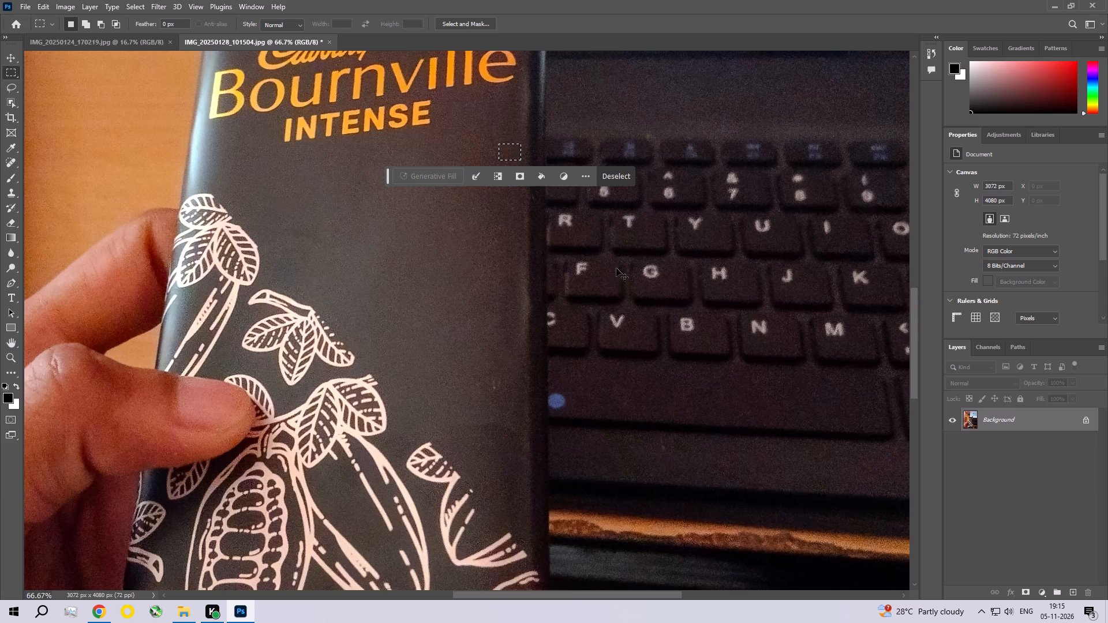
pyautogui.hotkey('ctrl', '0')
pyautogui.hotkey('ctrl', 'd')
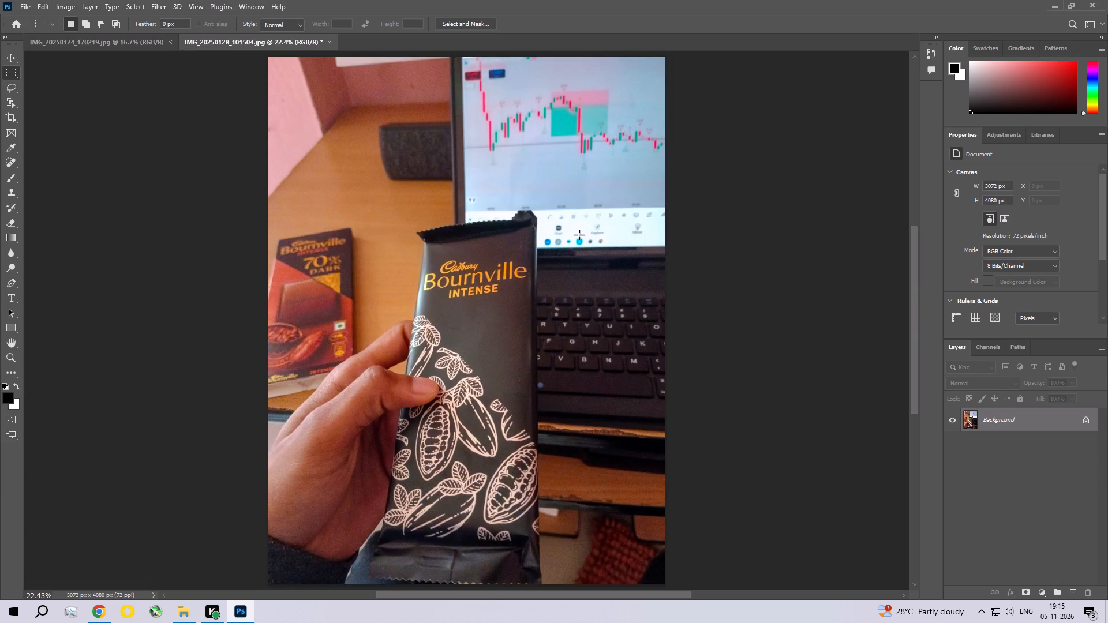
# Apply a Photo Filter to the chocolate photo using Warming Filter (85) at 25% density with luminosity preserved.
pyautogui.click(66, 0)
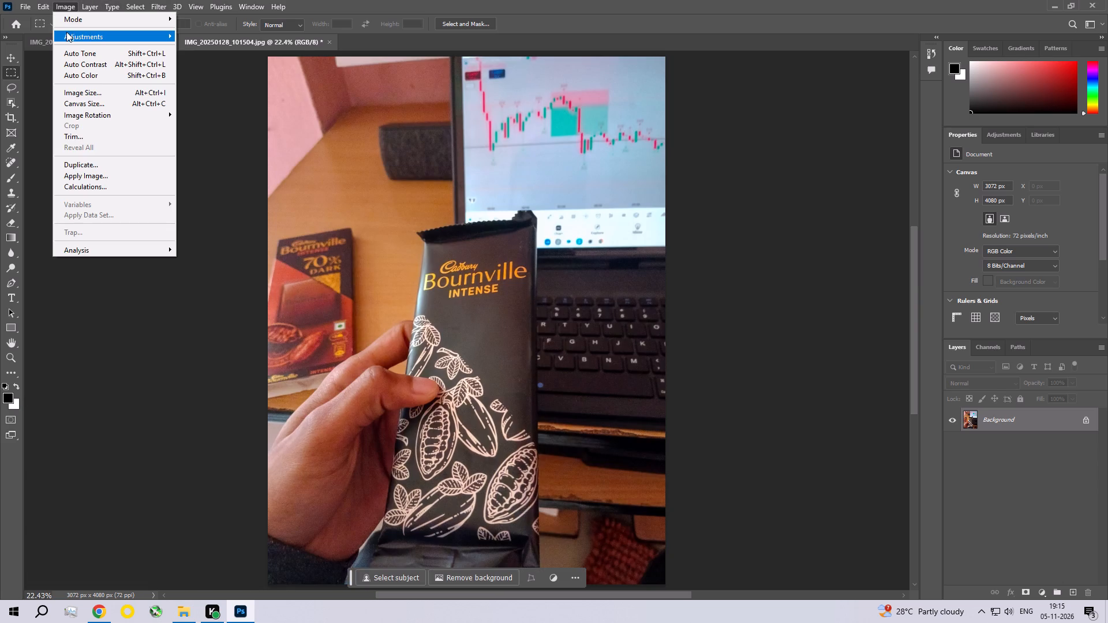
pyautogui.click(66, 32)
pyautogui.click(243, 126)
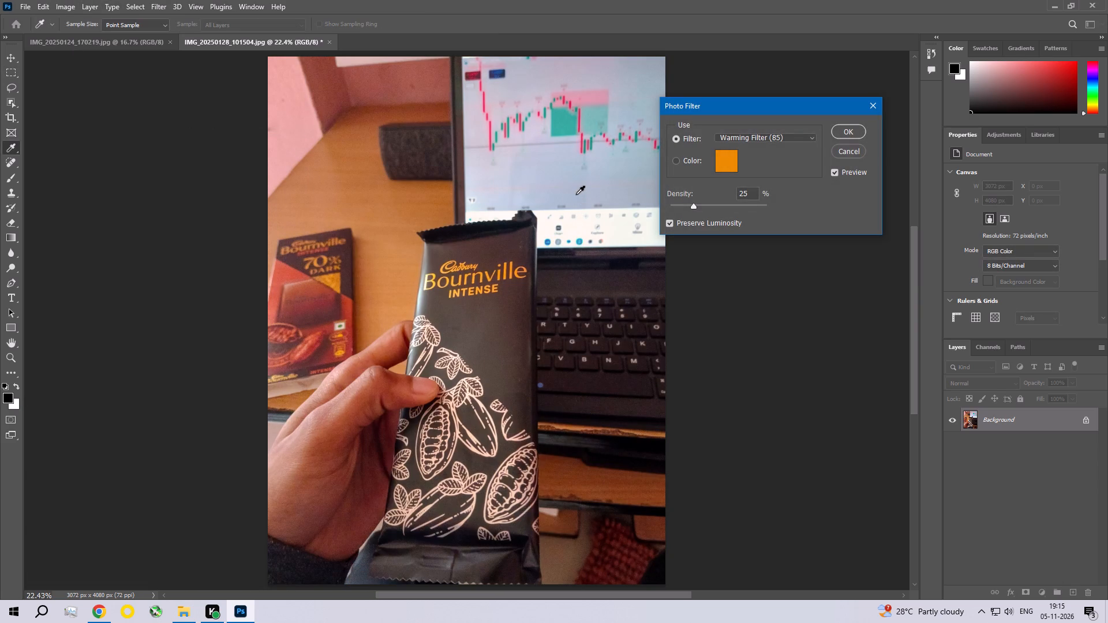
pyautogui.click(845, 132)
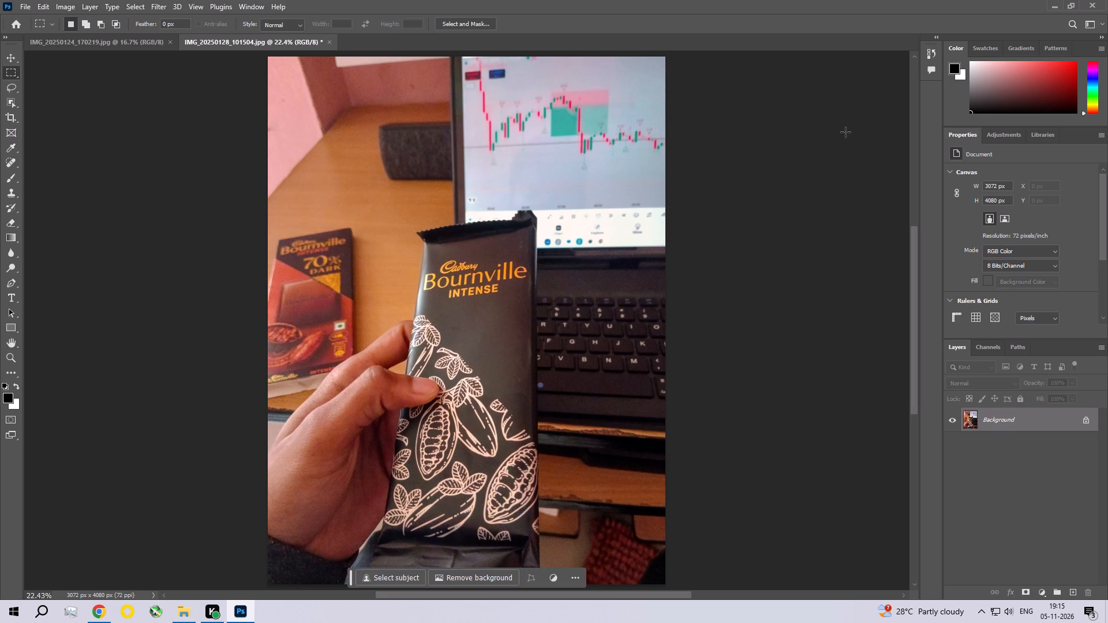
# Remove the small dark speck on the pink wall near the photo's upper-left corner with a Content-Aware fill.
pyautogui.hotkey('ctrl', 'space')
pyautogui.hotkey('ctrl', 'space')
pyautogui.hotkey('ctrl', 'space')
pyautogui.hotkey('ctrl', 'space')
pyautogui.hotkey('ctrl', 'space')
pyautogui.hotkey('ctrl', 'space')
pyautogui.hotkey('ctrl', 'space')
pyautogui.hotkey('ctrl', 'space')
pyautogui.hotkey('ctrl', 'space')
pyautogui.hotkey('ctrl', 'space')
pyautogui.hotkey('ctrl', 'space')
pyautogui.hotkey('ctrl', 'space')
pyautogui.hotkey('ctrl', 'space')
pyautogui.hotkey('ctrl', 'space')
pyautogui.hotkey('ctrl', 'space')
pyautogui.hotkey('ctrl', 'space')
pyautogui.hotkey('ctrl', 'space')
pyautogui.hotkey('ctrl', 'space')
pyautogui.hotkey('ctrl', 'space')
pyautogui.hotkey('ctrl', 'space')
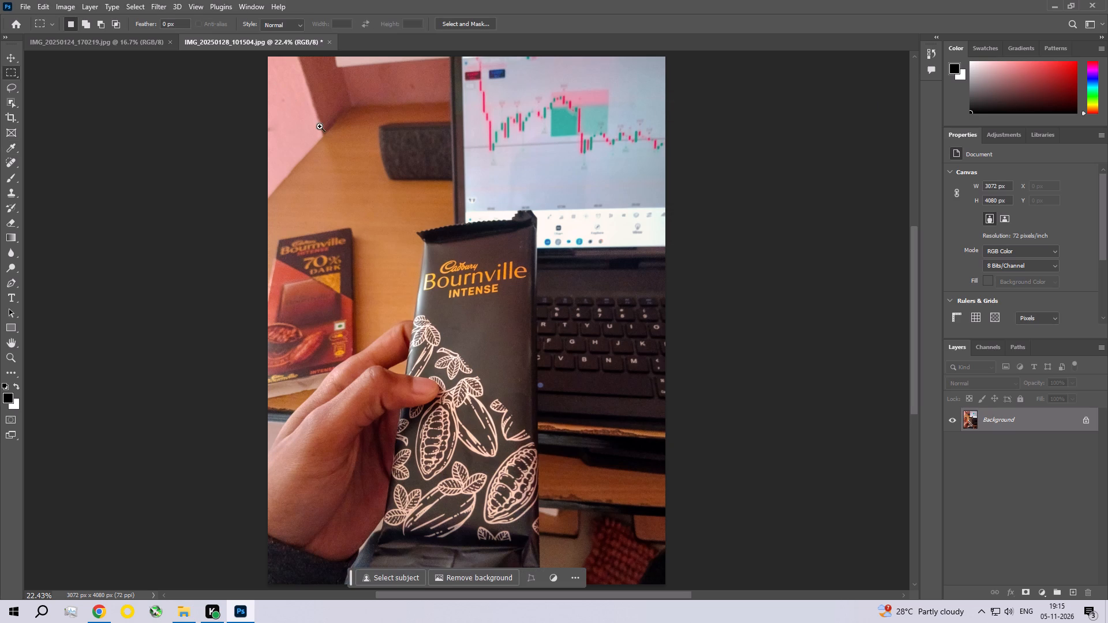
pyautogui.keyDown('ctrl'); pyautogui.tripleClick(323, 123); pyautogui.keyUp('ctrl')
pyautogui.keyDown('ctrl'); pyautogui.click(323, 123); pyautogui.keyUp('ctrl')
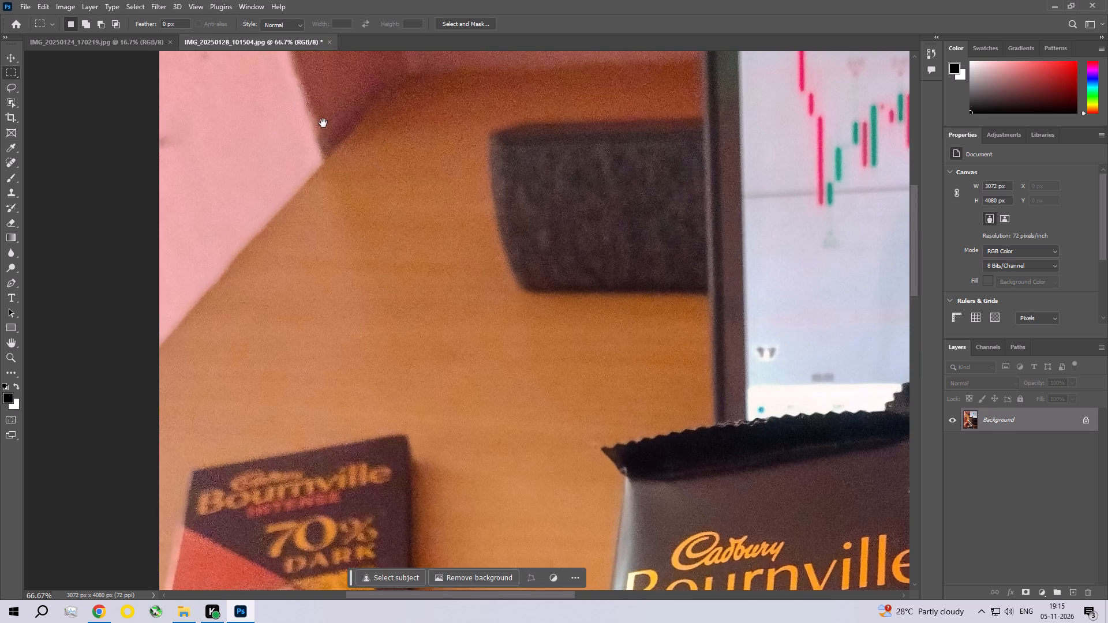
pyautogui.moveTo(323, 123); pyautogui.dragTo(382, 231)
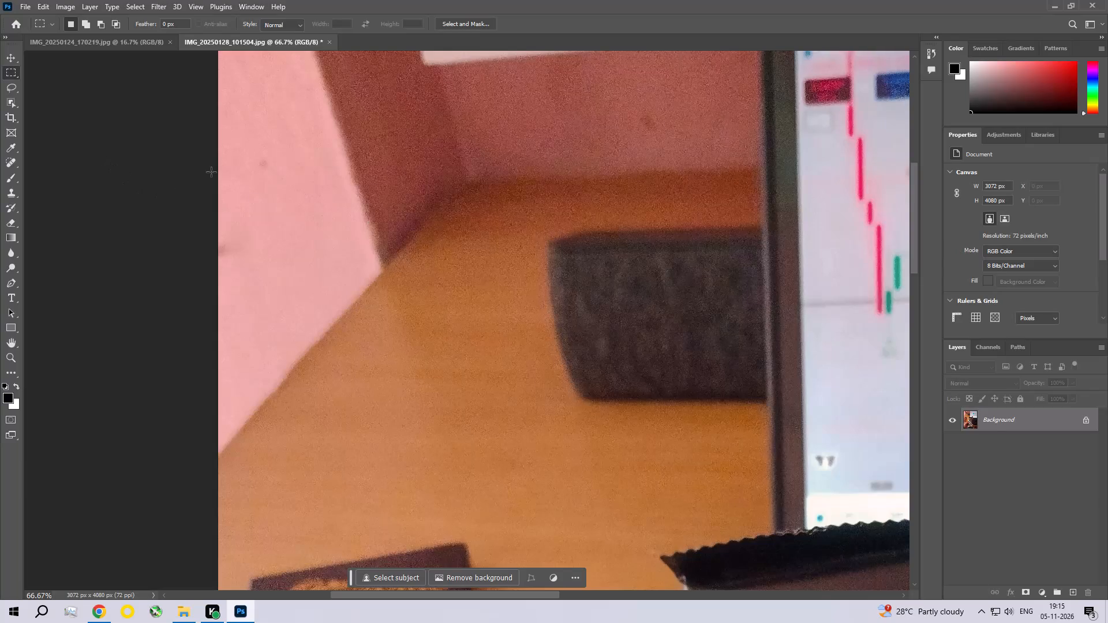
pyautogui.moveTo(238, 150); pyautogui.dragTo(280, 177)
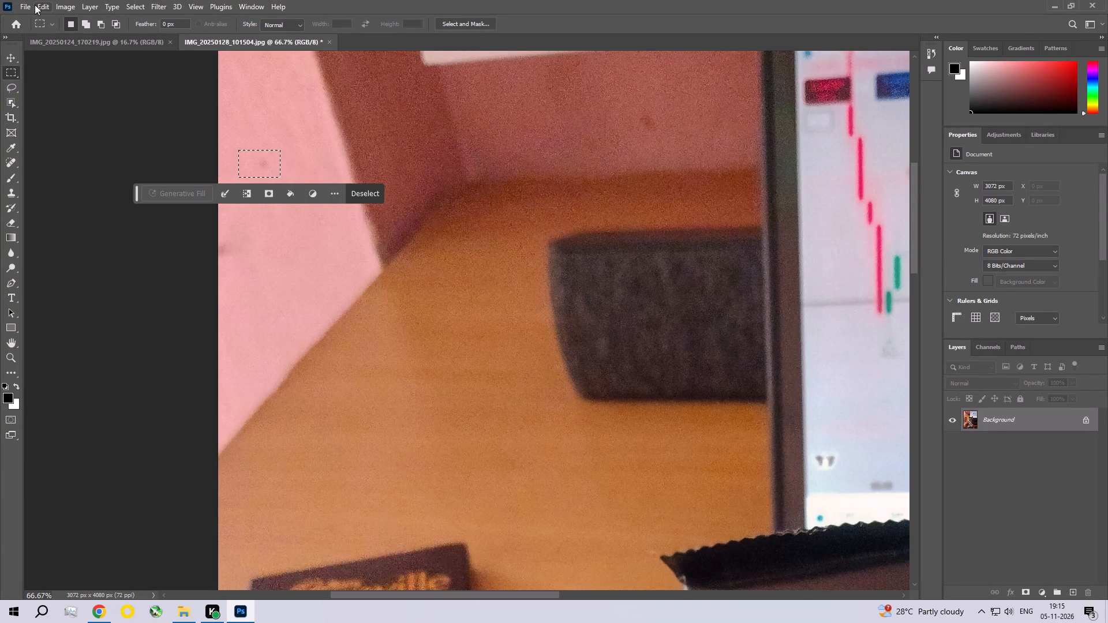
pyautogui.click(35, 5)
pyautogui.click(57, 185)
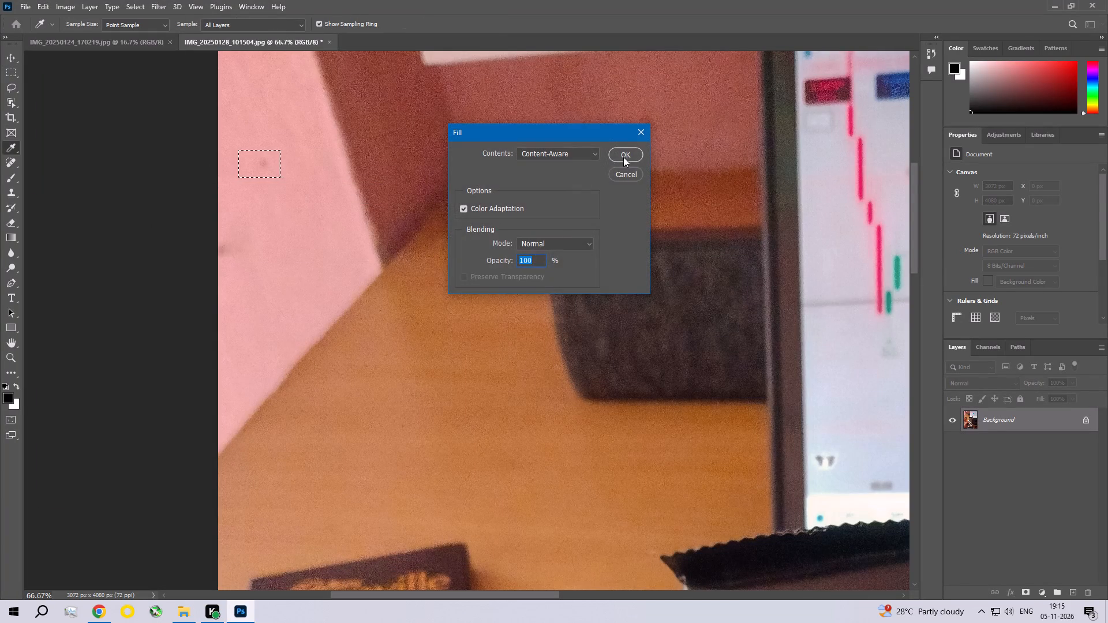
pyautogui.click(624, 156)
# Remove the speck at the photo's left edge on the pink wall with a Content-Aware fill and deselect.
pyautogui.moveTo(237, 226); pyautogui.dragTo(216, 279)
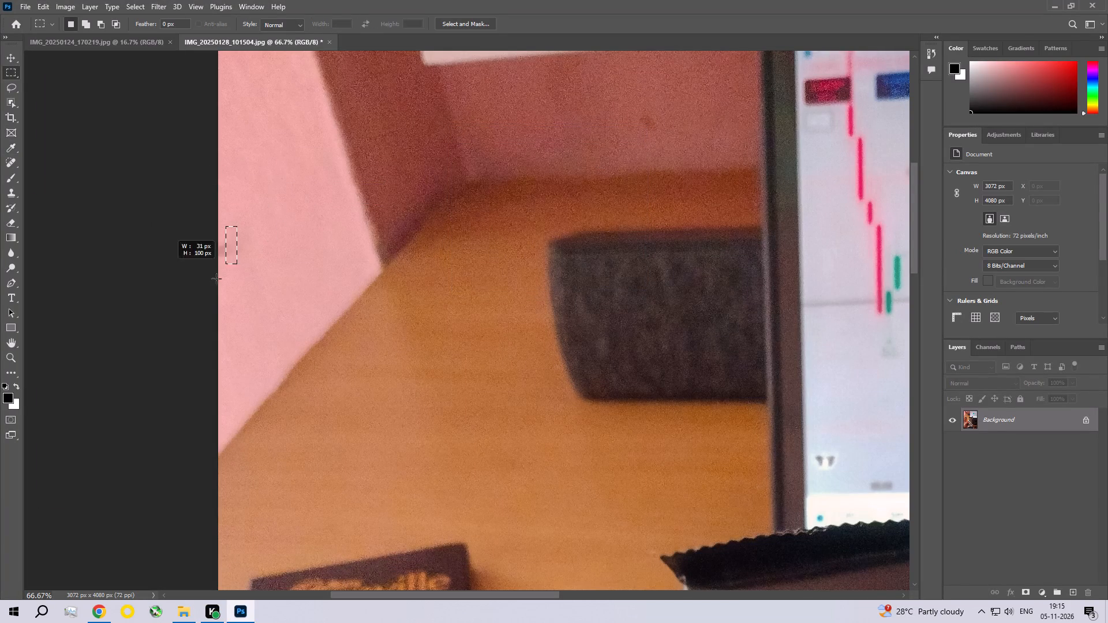
pyautogui.moveTo(216, 279); pyautogui.dragTo(208, 290)
pyautogui.click(40, 3)
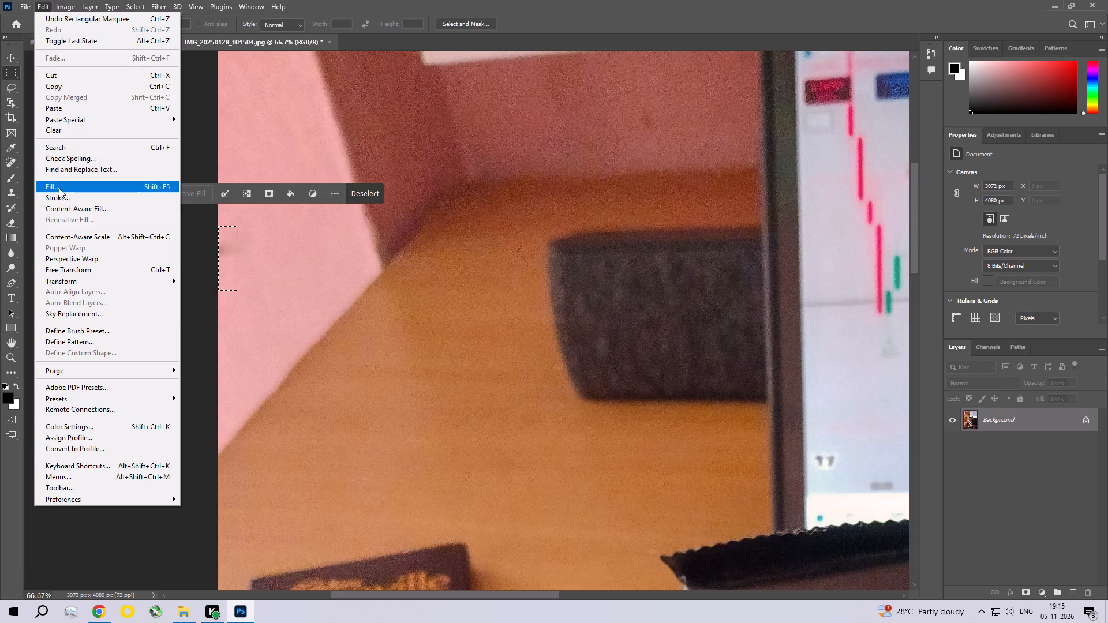
pyautogui.click(58, 188)
pyautogui.click(622, 151)
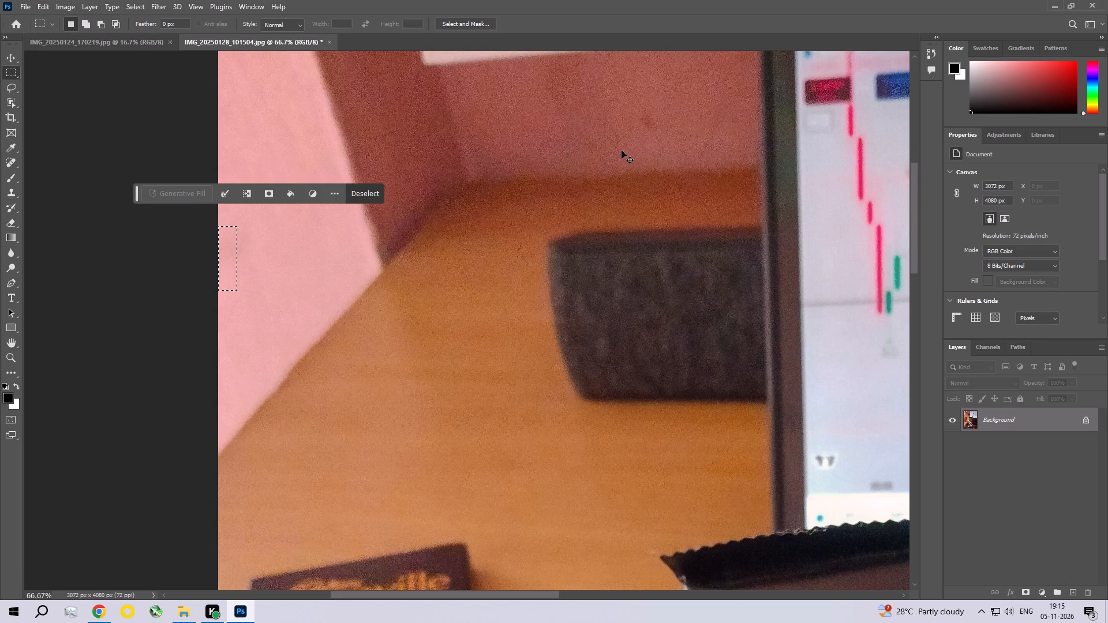
pyautogui.hotkey('ctrl', 'd')
# Remove the dark mark on the reddish wall above the dark case with a Content-Aware fill and clear the selection.
pyautogui.moveTo(620, 106); pyautogui.dragTo(673, 140)
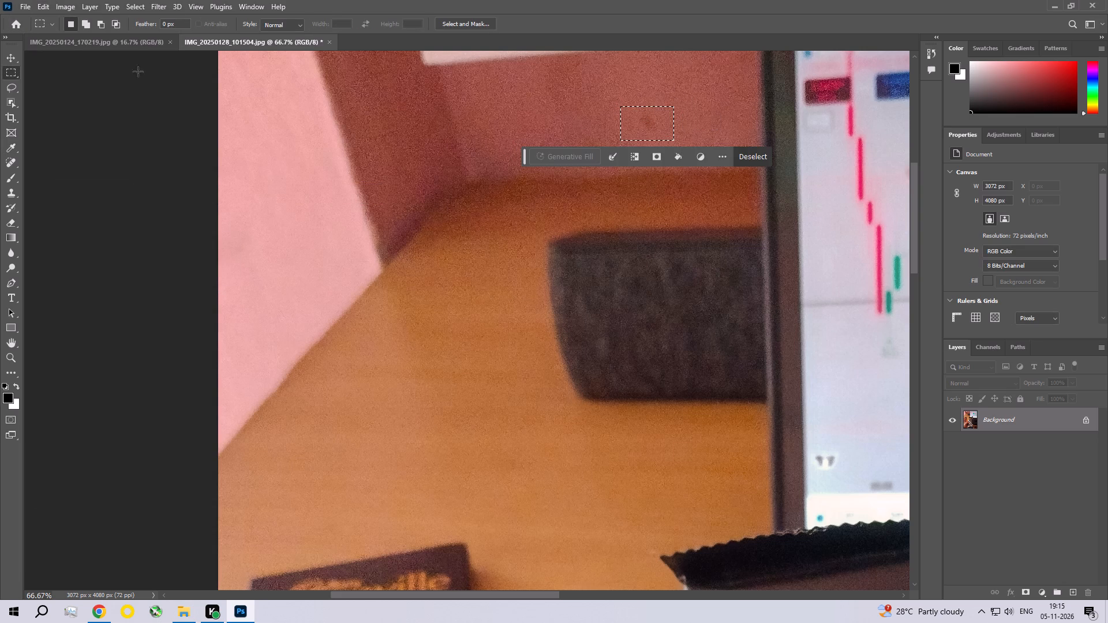
pyautogui.click(36, 0)
pyautogui.click(40, 191)
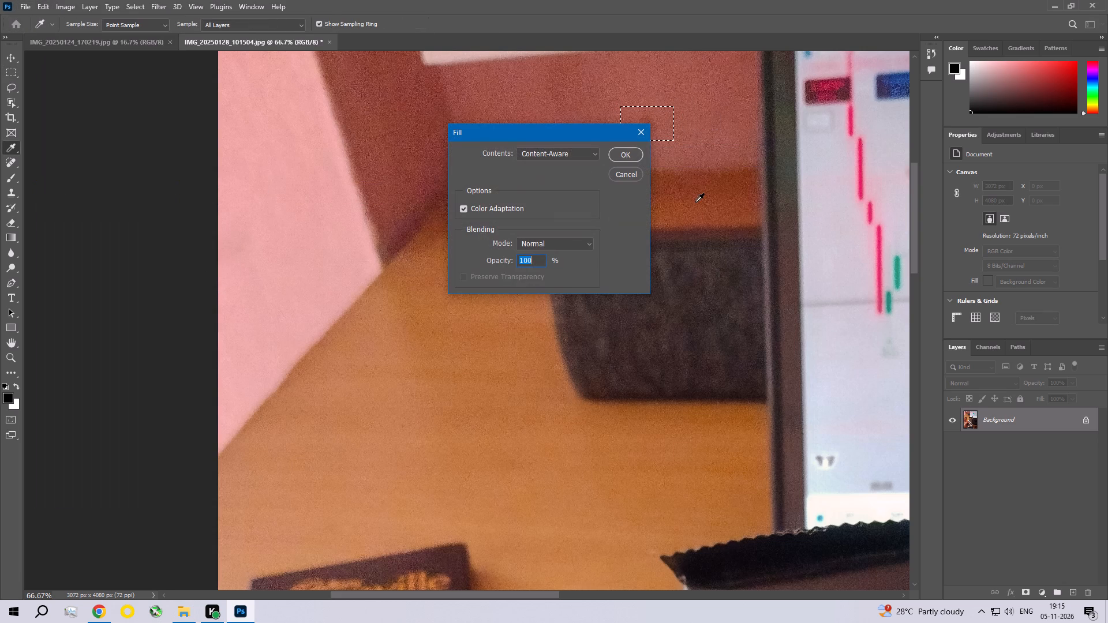
pyautogui.click(637, 152)
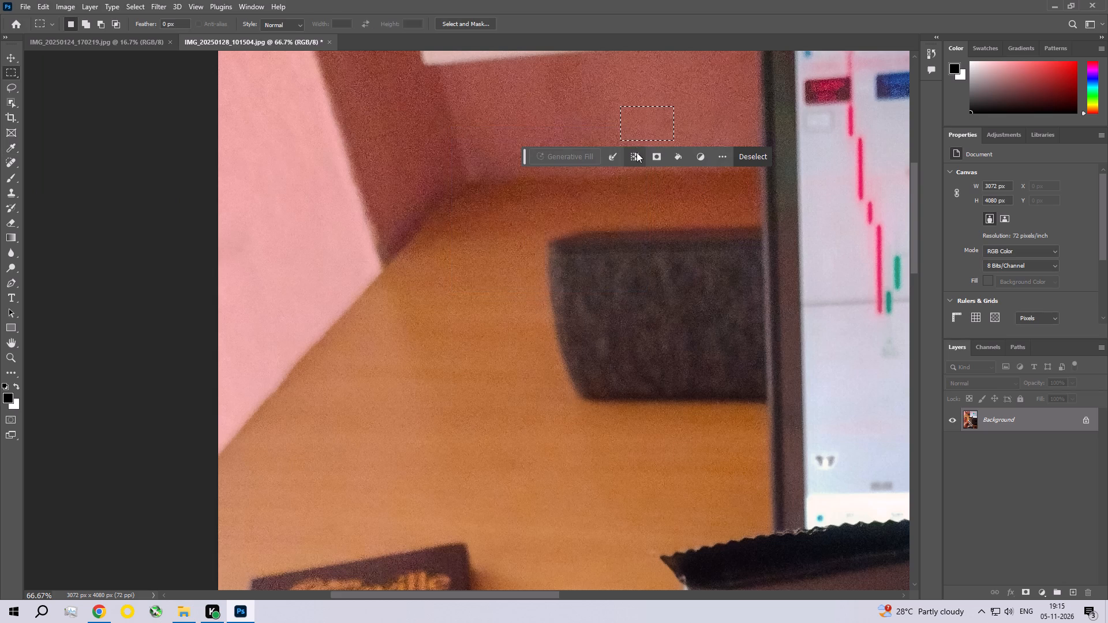
pyautogui.hotkey('ctrl', 'd')
# Remove the specks near the wrapper's upper-right corner, above the Bournville lettering, with a Content-Aware fill, and deselect.
pyautogui.press('space')
pyautogui.press('space')
pyautogui.press('space')
pyautogui.press('space')
pyautogui.press('space')
pyautogui.press('space')
pyautogui.press('space')
pyautogui.press('space')
pyautogui.press('space')
pyautogui.press('space')
pyautogui.press('space')
pyautogui.press('space')
pyautogui.press('space')
pyautogui.press('space')
pyautogui.press('space')
pyautogui.press('space')
pyautogui.press('space')
pyautogui.press('space')
pyautogui.press('space')
pyautogui.press('space')
pyautogui.moveTo(317, 151); pyautogui.dragTo(394, 97)
pyautogui.moveTo(379, 239); pyautogui.dragTo(369, 269)
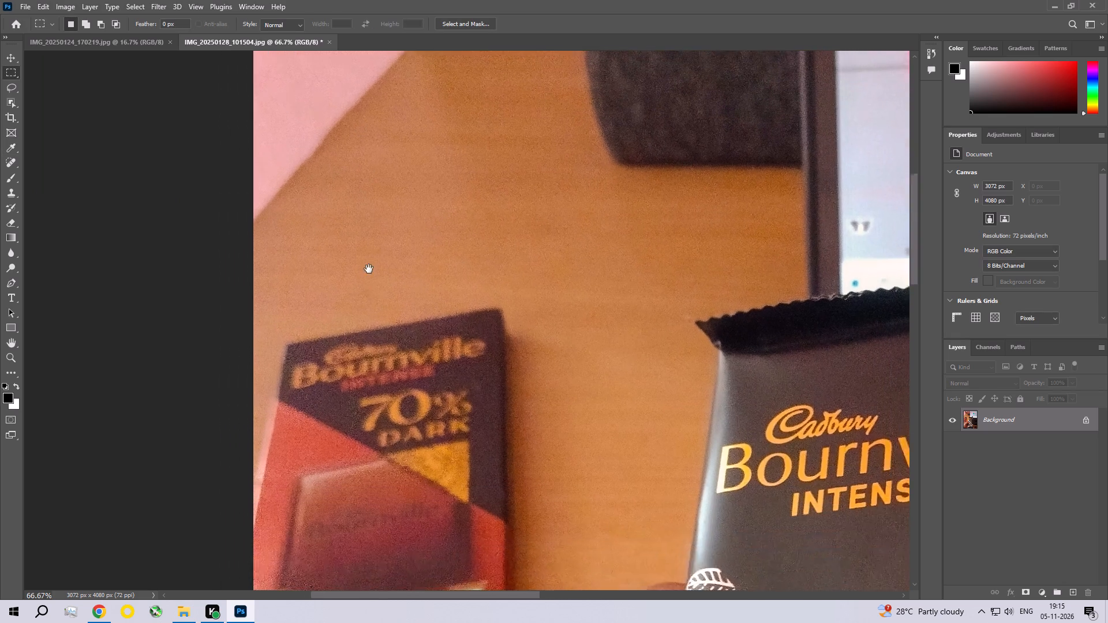
pyautogui.moveTo(369, 269); pyautogui.dragTo(254, 244)
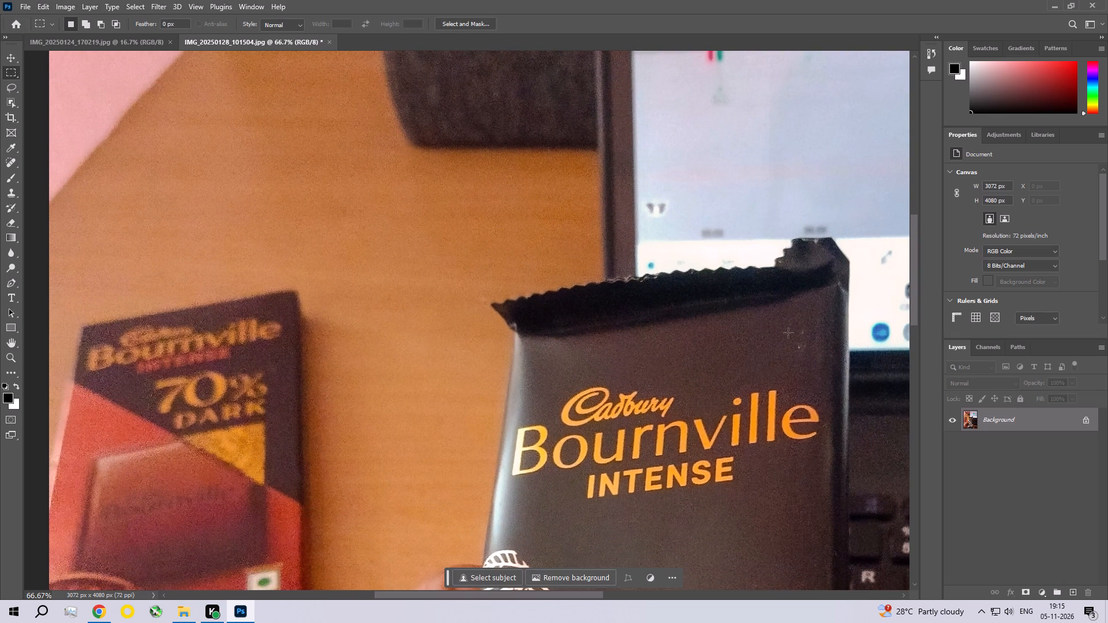
pyautogui.moveTo(792, 325); pyautogui.dragTo(812, 363)
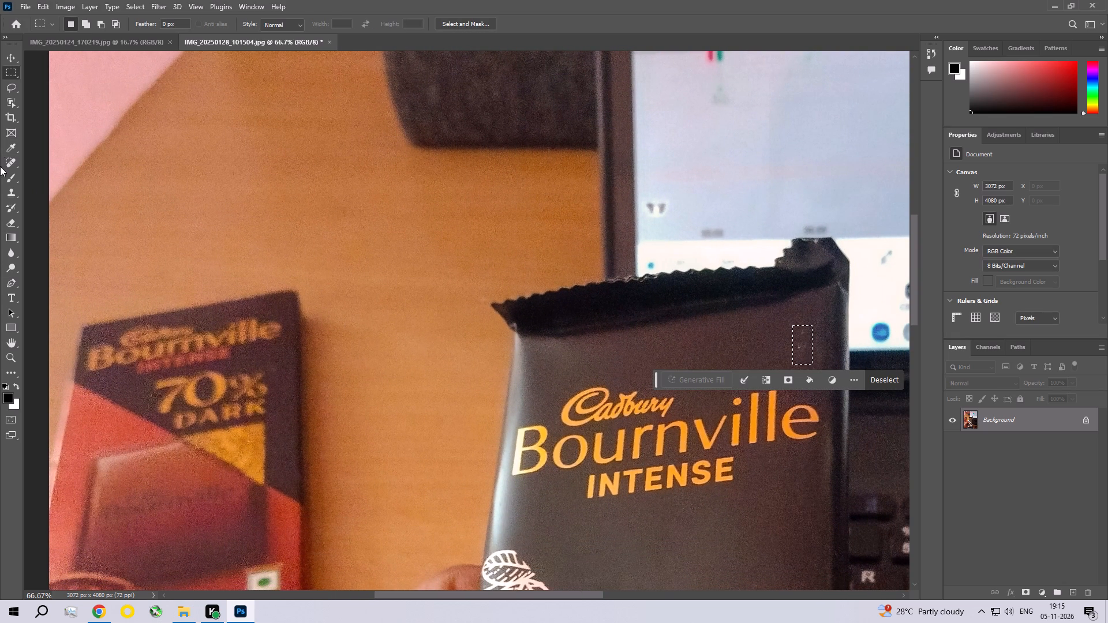
pyautogui.click(46, 4)
pyautogui.click(43, 183)
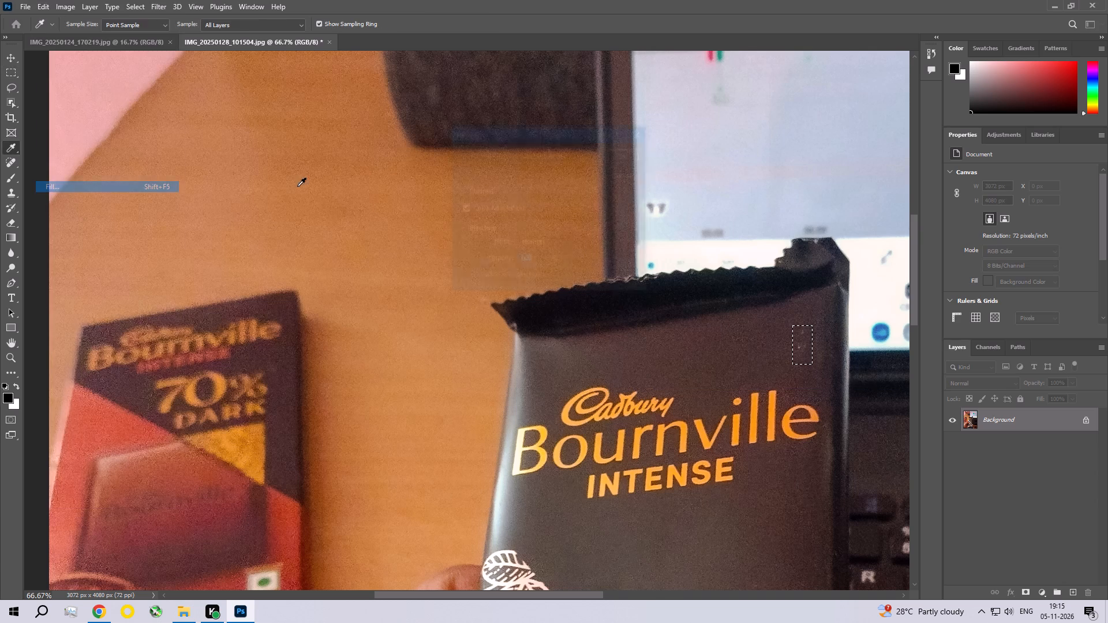
pyautogui.click(627, 157)
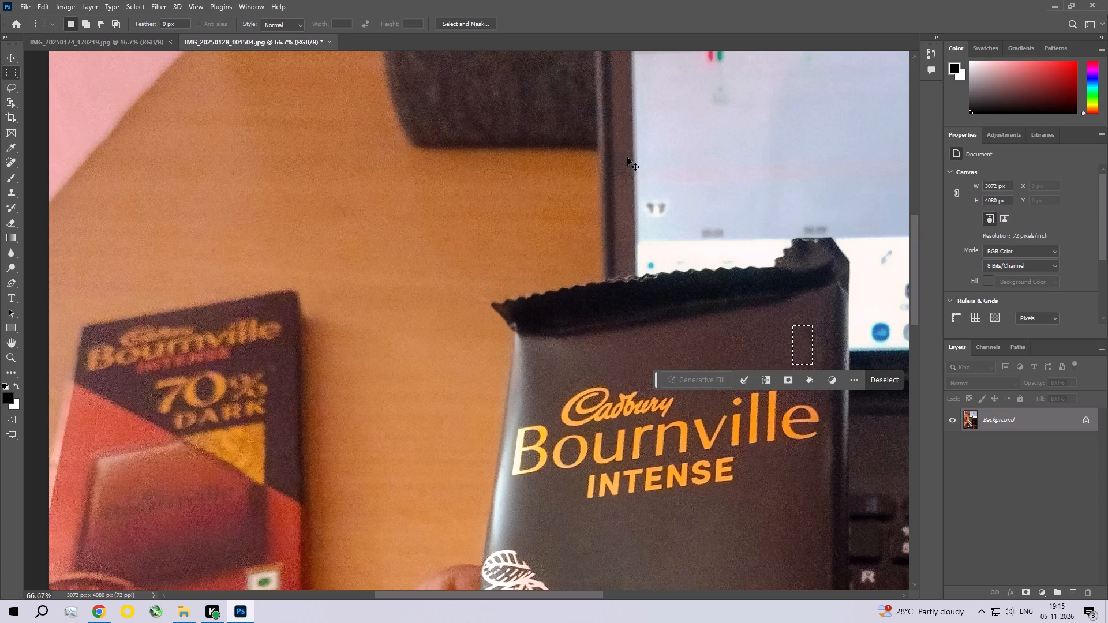
pyautogui.hotkey('ctrl', '0')
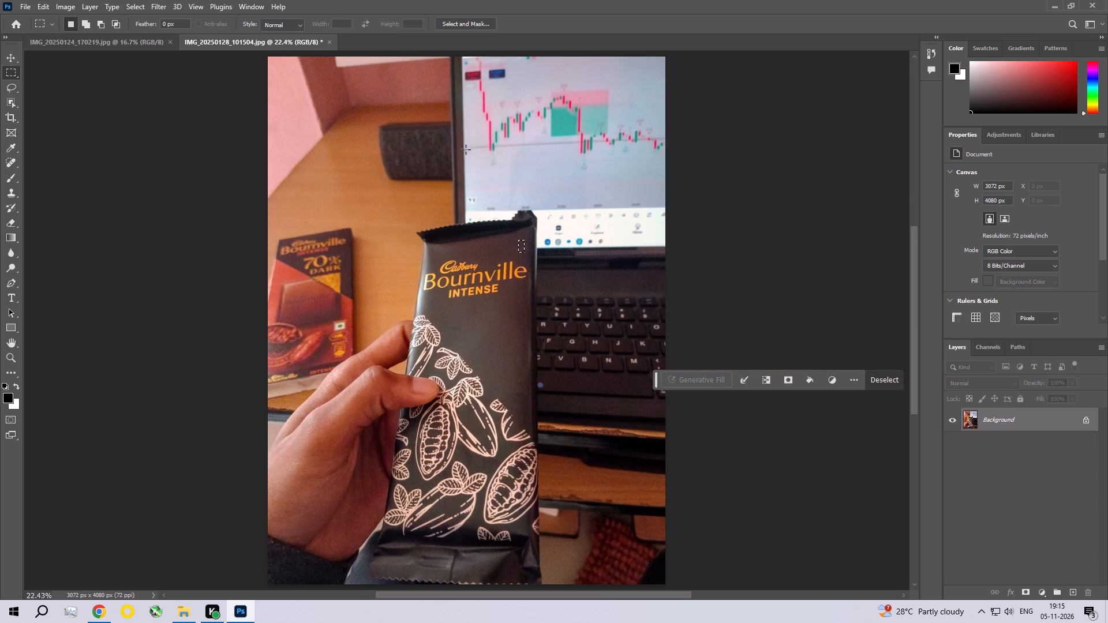
pyautogui.hotkey('ctrl', 'd')
# Save the retouched IMG_20250128_101504.jpg and close it.
pyautogui.hotkey('ctrl', 's')
pyautogui.click(622, 151)
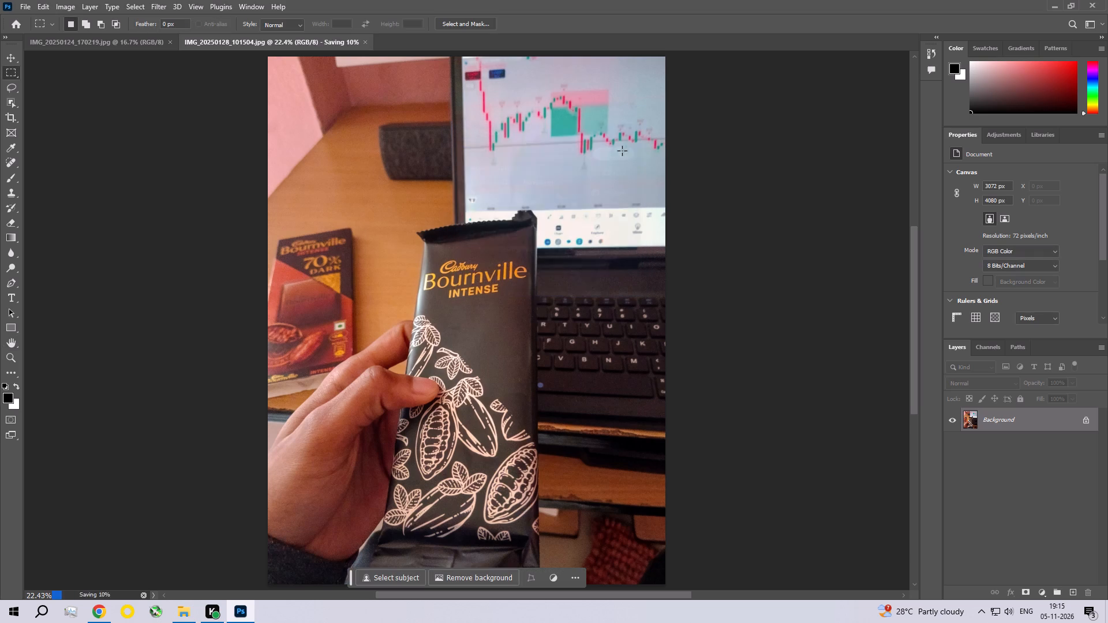
pyautogui.click(325, 41)
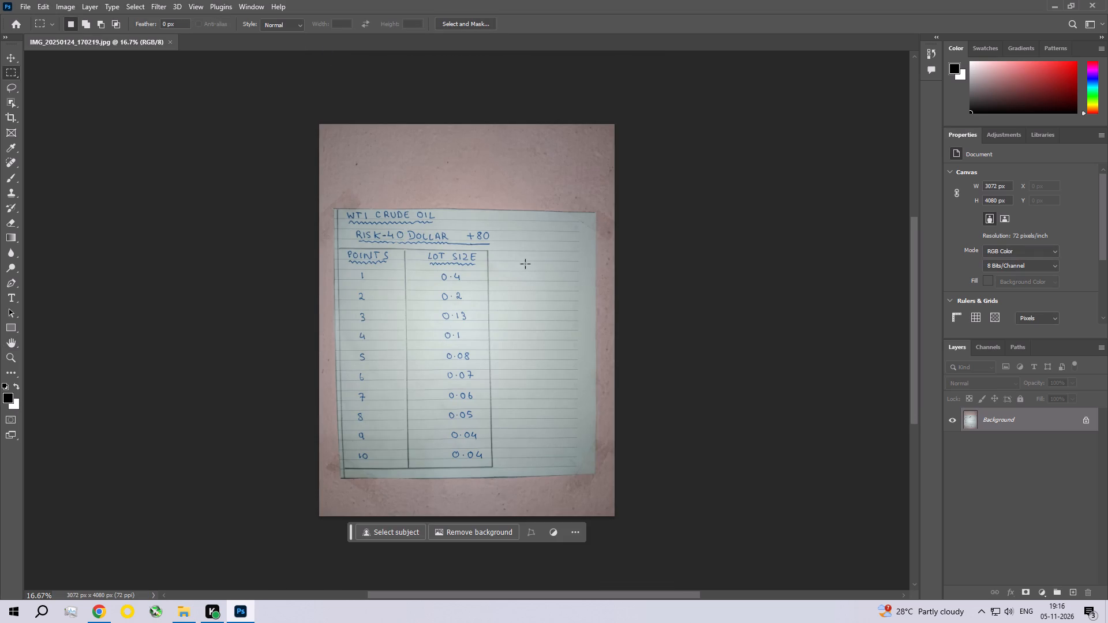
# In IMG_20250124_170219.jpg, remove the dark speck on the wall above the WTI CRUDE OIL heading with a Content-Aware fill and deselect.
pyautogui.hotkey('ctrl', 'space')
pyautogui.hotkey('ctrl', 'space')
pyautogui.hotkey('ctrl', 'space')
pyautogui.hotkey('ctrl', 'space')
pyautogui.hotkey('ctrl', 'space')
pyautogui.hotkey('ctrl', 'space')
pyautogui.hotkey('ctrl', 'space')
pyautogui.hotkey('ctrl', 'space')
pyautogui.hotkey('ctrl', 'space')
pyautogui.hotkey('ctrl', 'space')
pyautogui.hotkey('ctrl', 'space')
pyautogui.hotkey('ctrl', 'space')
pyautogui.hotkey('ctrl', 'space')
pyautogui.hotkey('ctrl', 'space')
pyautogui.hotkey('ctrl', 'space')
pyautogui.hotkey('ctrl', 'space')
pyautogui.hotkey('ctrl', 'space')
pyautogui.hotkey('ctrl', 'space')
pyautogui.hotkey('ctrl', 'space')
pyautogui.hotkey('ctrl', 'space')
pyautogui.keyDown('ctrl'); pyautogui.doubleClick(351, 161); pyautogui.keyUp('ctrl')
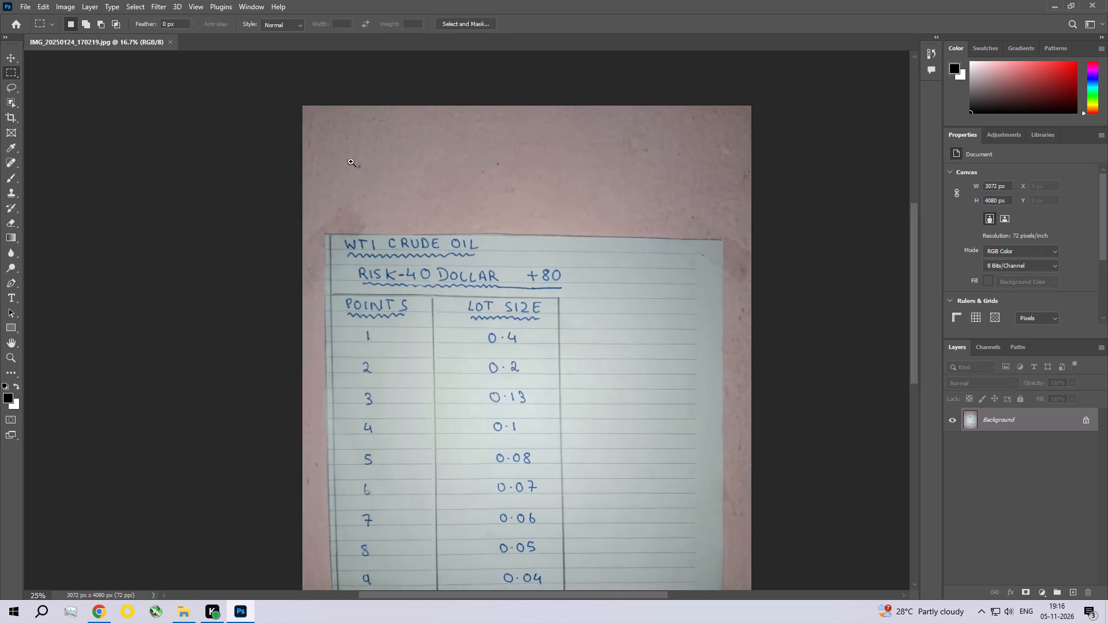
pyautogui.moveTo(353, 153); pyautogui.dragTo(385, 192)
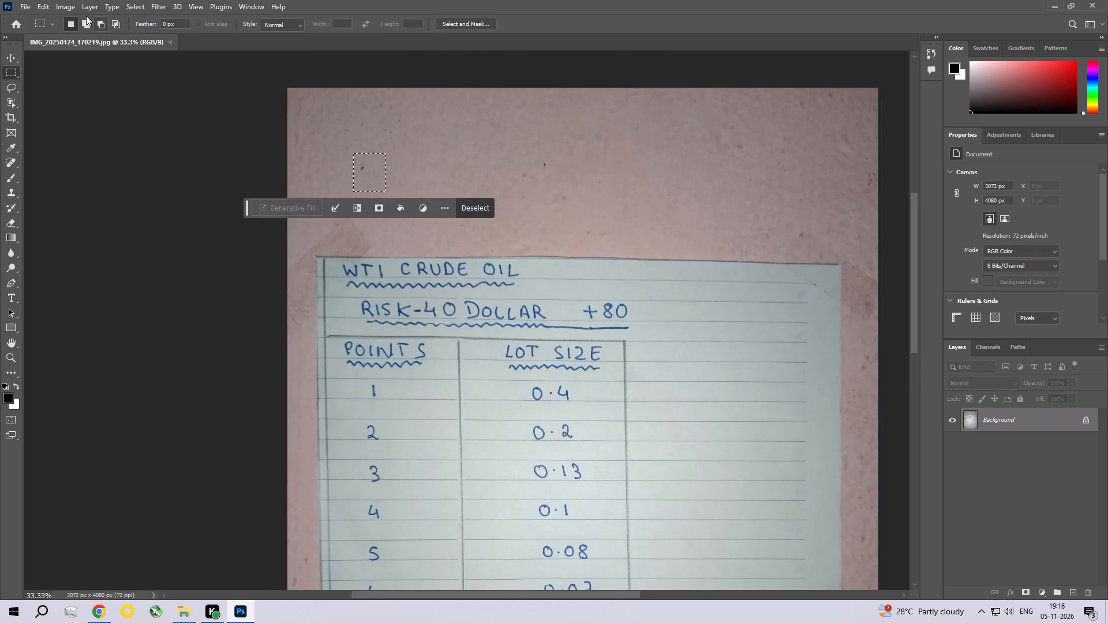
pyautogui.click(42, 0)
pyautogui.click(54, 180)
pyautogui.click(55, 194)
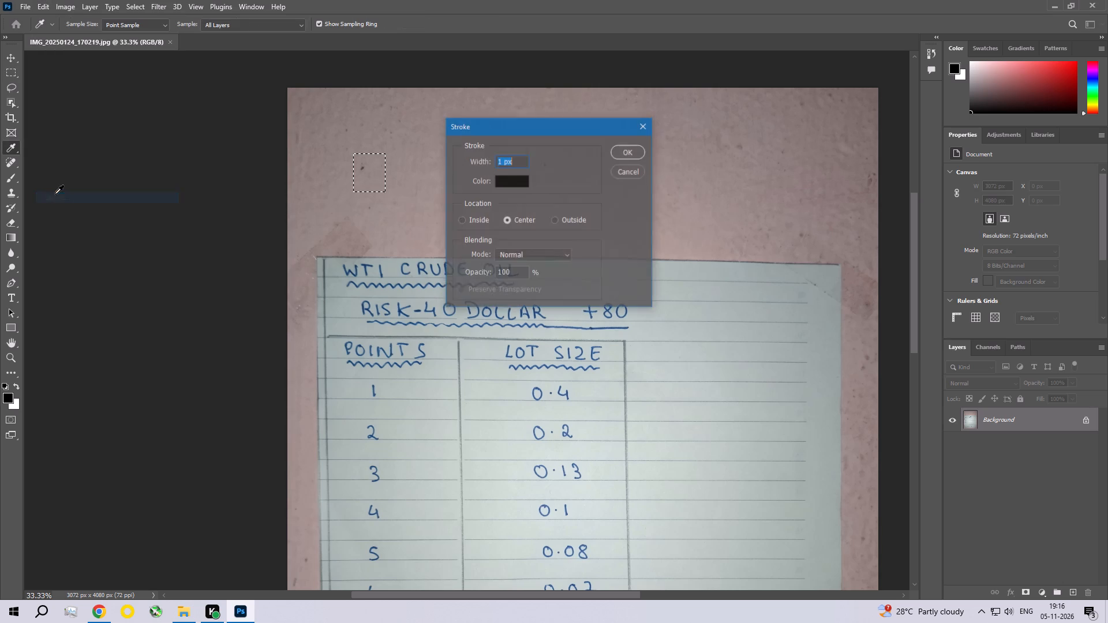
pyautogui.click(626, 168)
pyautogui.click(42, 7)
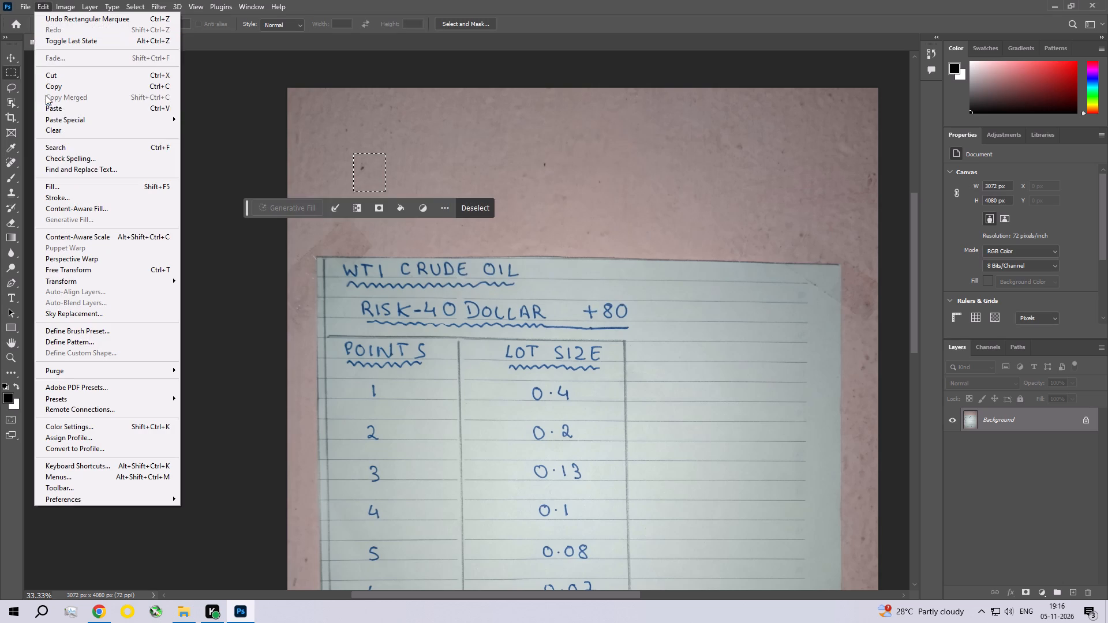
pyautogui.click(58, 183)
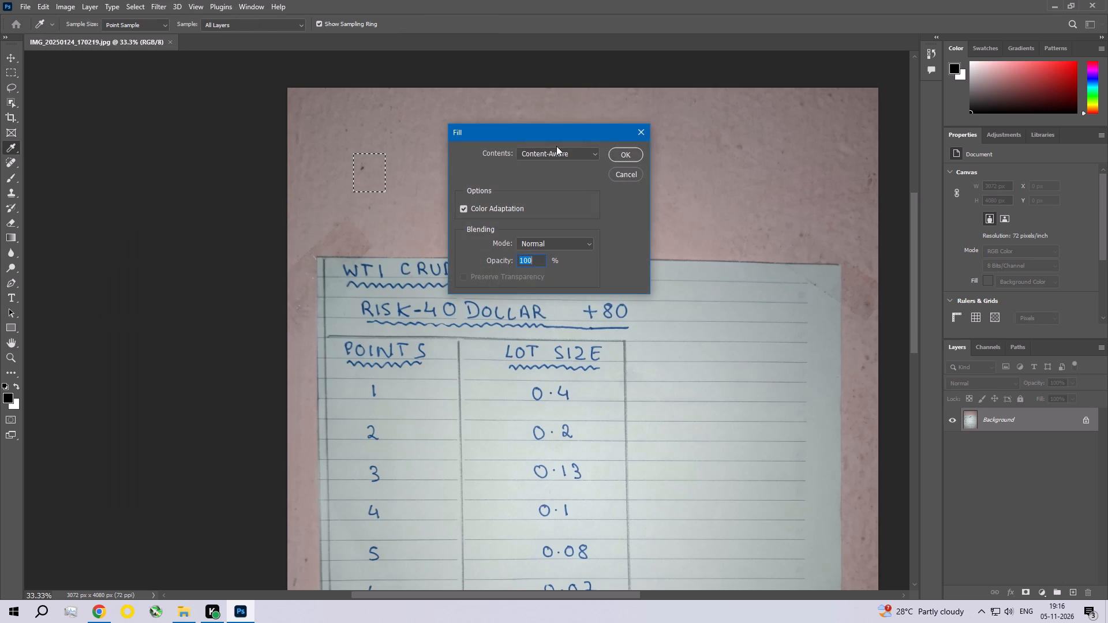
pyautogui.click(619, 153)
pyautogui.hotkey('ctrl', 'd')
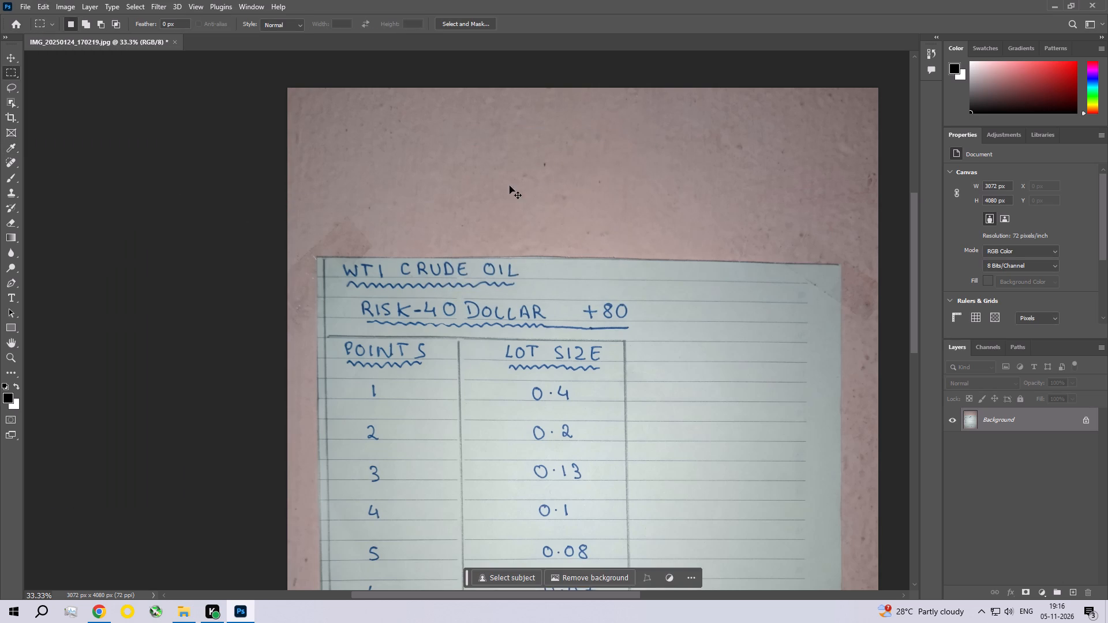
# Remove the dark speck on the wall above the middle of the paper sheet with a Content-Aware fill and deselect.
pyautogui.moveTo(529, 150); pyautogui.dragTo(564, 184)
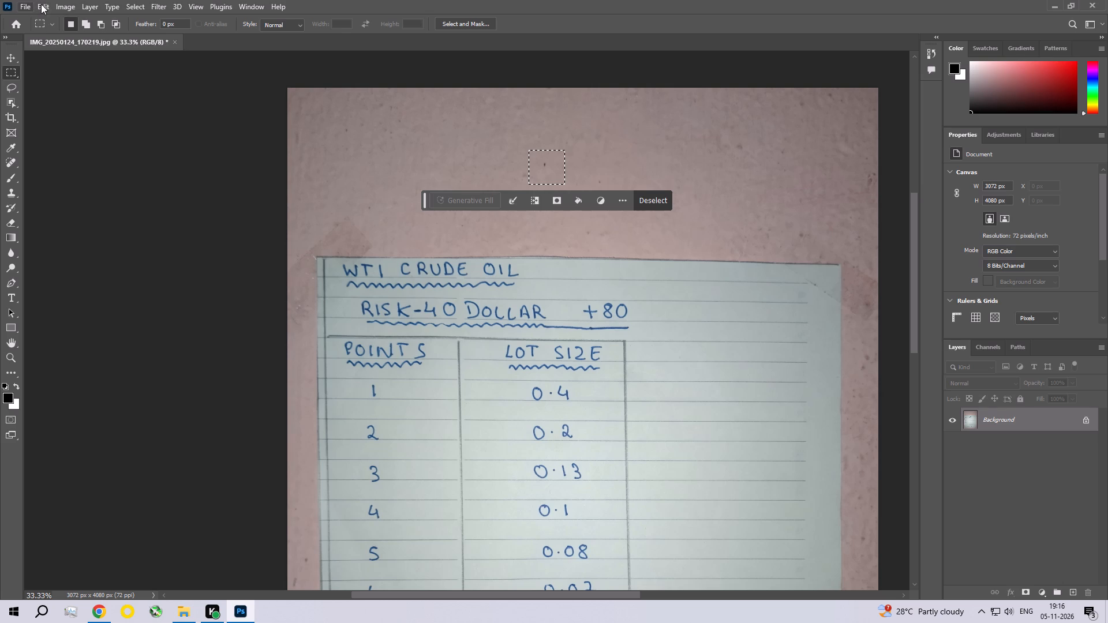
pyautogui.click(44, 4)
pyautogui.click(66, 185)
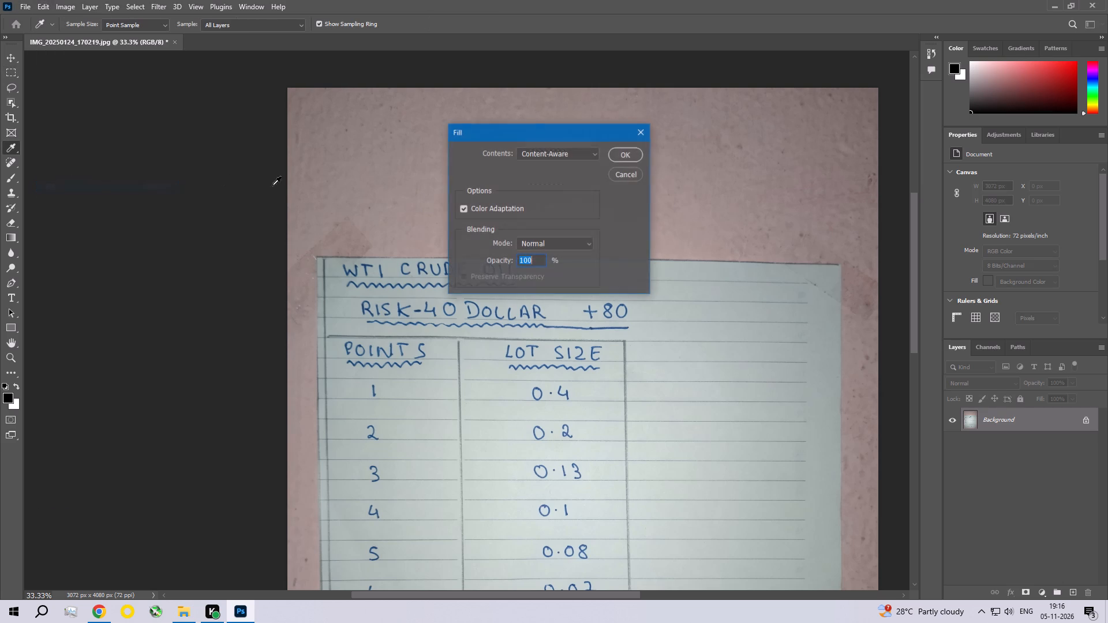
pyautogui.click(616, 156)
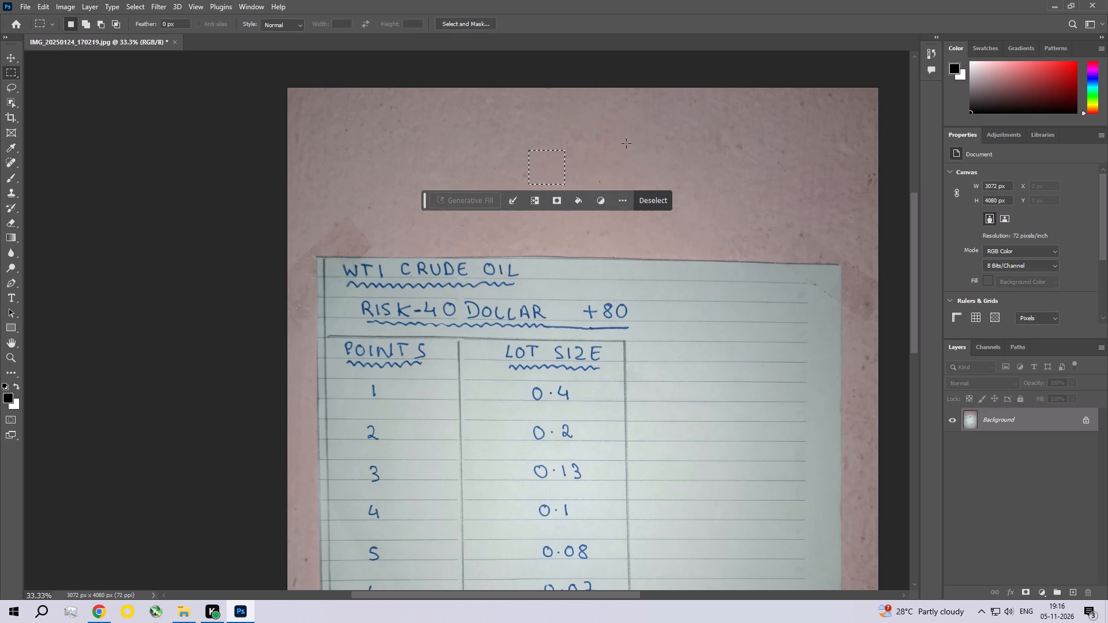
pyautogui.hotkey('ctrl', 'd')
# Remove the faint speck on the wall just right of the previous repair above the sheet with a Content-Aware fill.
pyautogui.moveTo(586, 170); pyautogui.dragTo(609, 183)
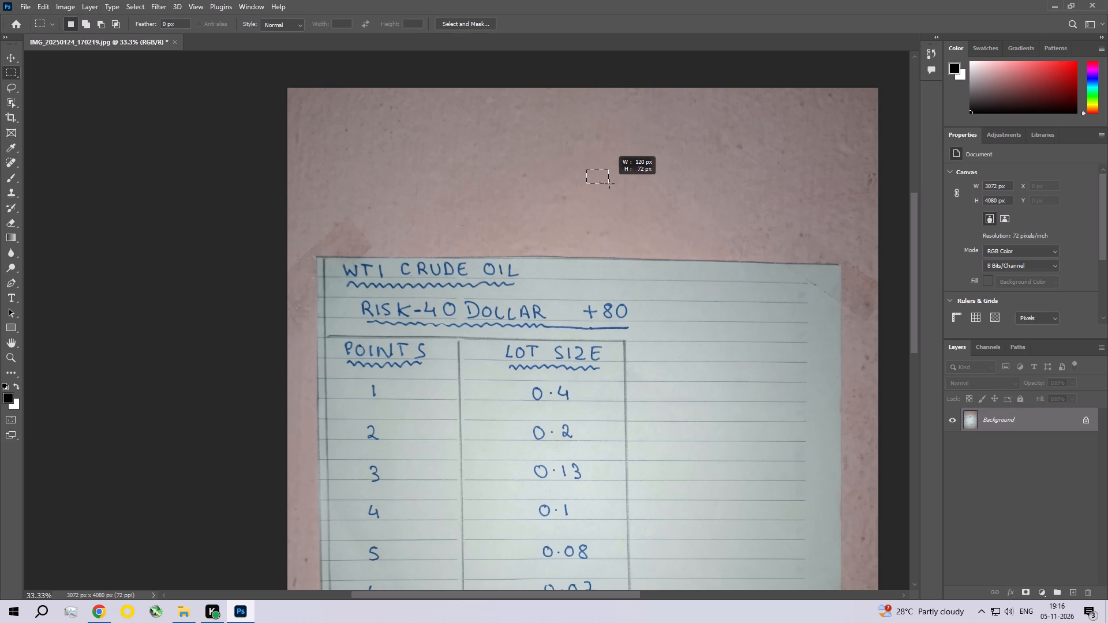
pyautogui.moveTo(609, 183); pyautogui.dragTo(619, 190)
pyautogui.click(44, 2)
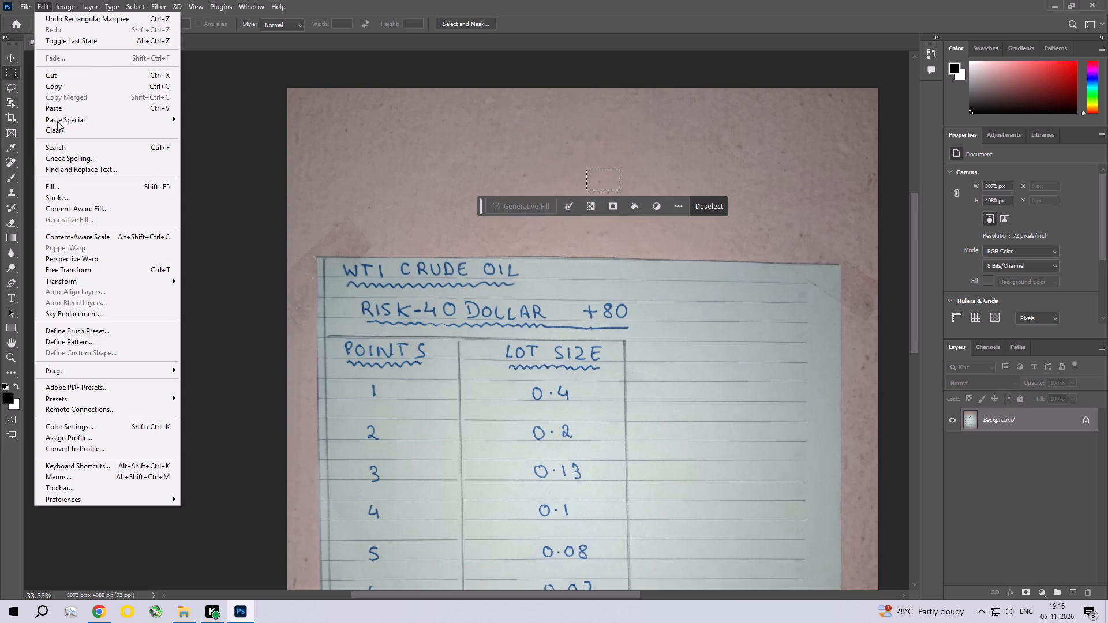
pyautogui.click(78, 182)
pyautogui.click(630, 153)
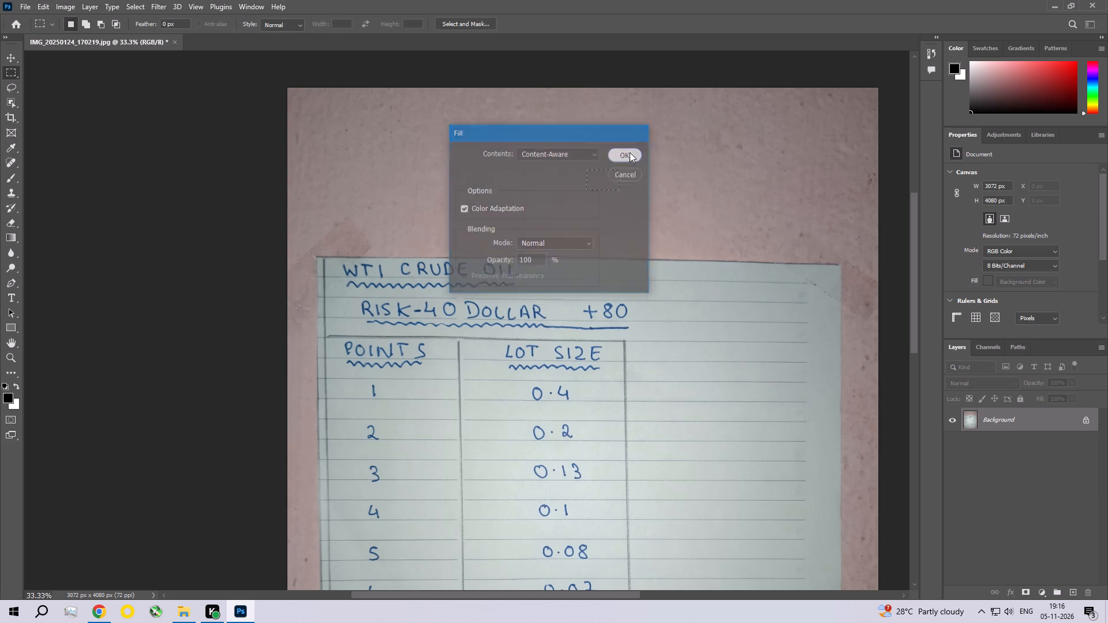
# Deselect, then remove the dark speck at the photo's right edge above the sheet's top-right corner with a Content-Aware fill and deselect.
pyautogui.hotkey('ctrl', 'd')
pyautogui.press('space')
pyautogui.press('space')
pyautogui.press('space')
pyautogui.press('space')
pyautogui.press('space')
pyautogui.press('space')
pyautogui.press('space')
pyautogui.press('space')
pyautogui.press('space')
pyautogui.press('space')
pyautogui.press('space')
pyautogui.press('space')
pyautogui.press('space')
pyautogui.press('space')
pyautogui.press('space')
pyautogui.press('space')
pyautogui.press('space')
pyautogui.press('space')
pyautogui.press('space')
pyautogui.press('space')
pyautogui.moveTo(691, 307); pyautogui.dragTo(461, 126)
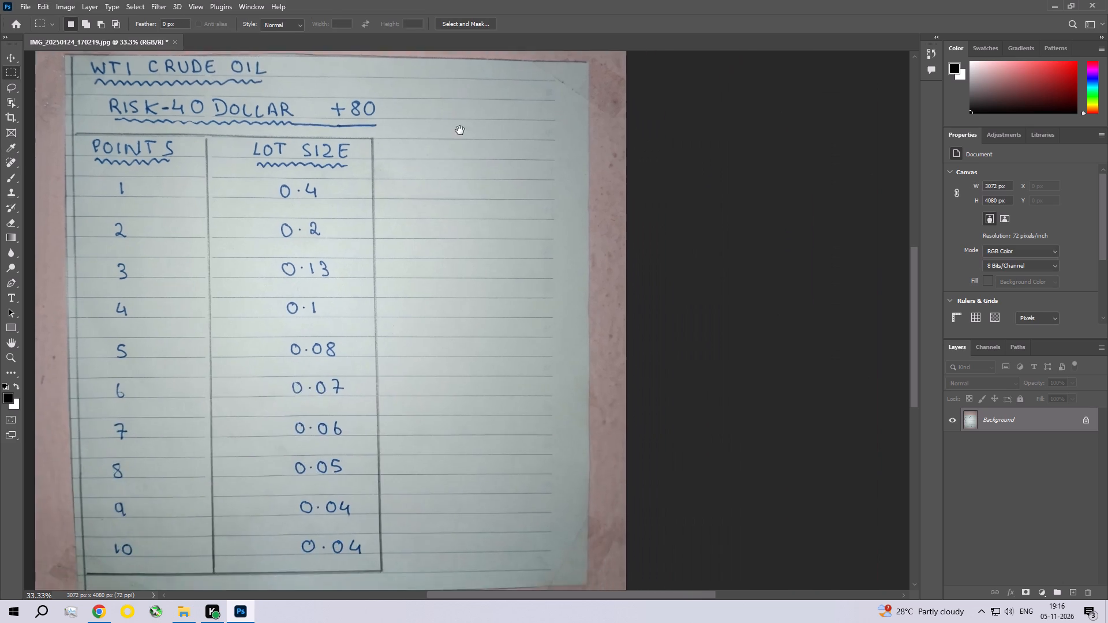
pyautogui.moveTo(460, 171); pyautogui.dragTo(462, 359)
pyautogui.moveTo(572, 111); pyautogui.dragTo(593, 144)
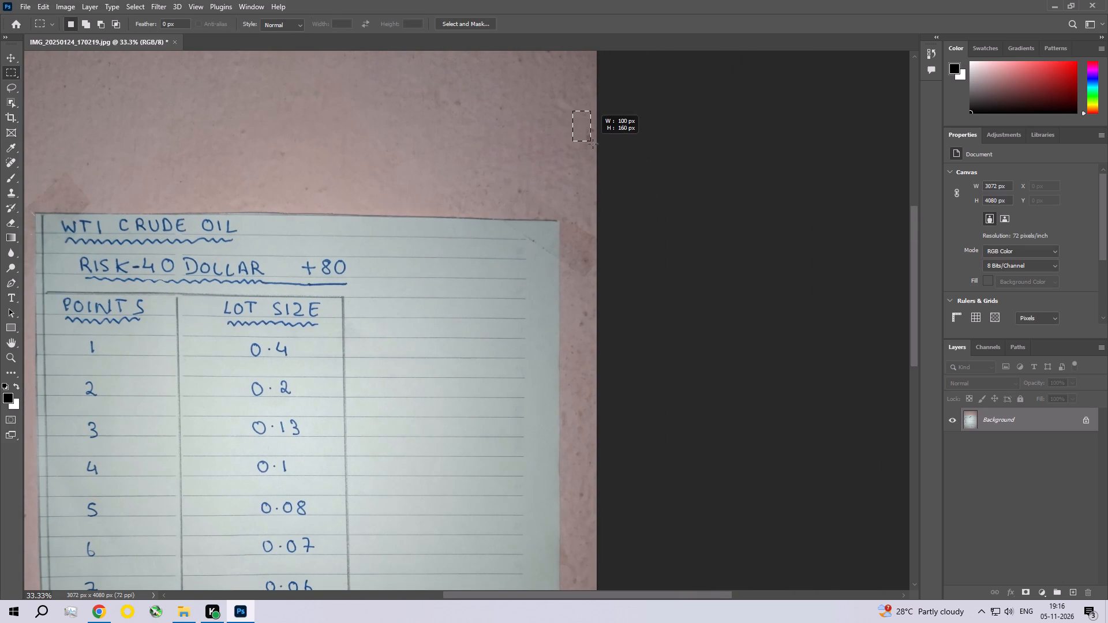
pyautogui.moveTo(593, 144); pyautogui.dragTo(603, 152)
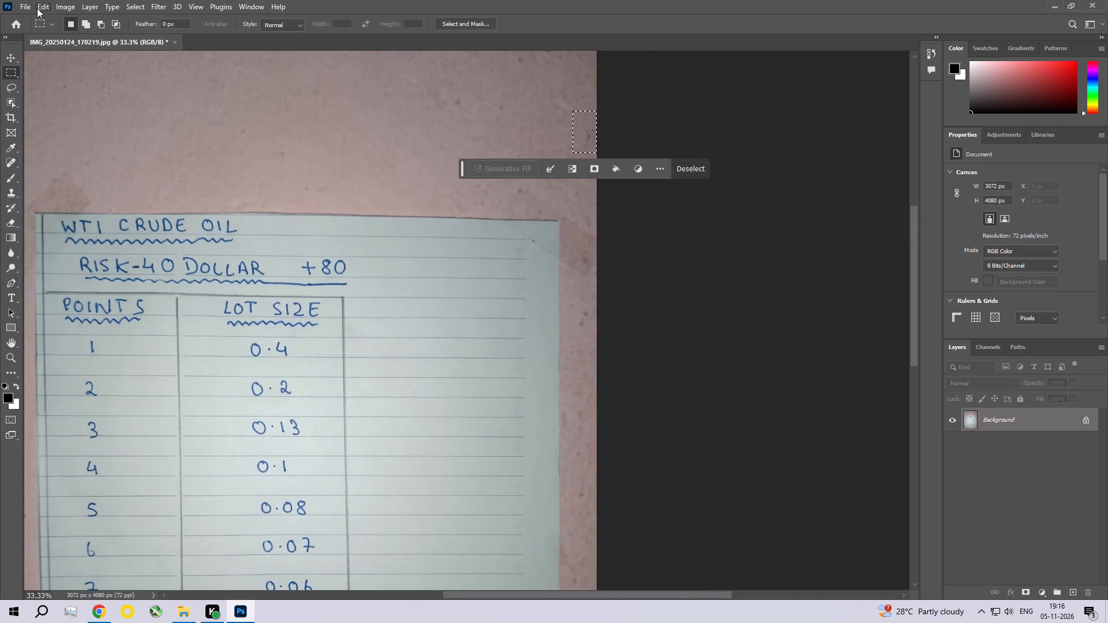
pyautogui.click(44, 1)
pyautogui.click(62, 190)
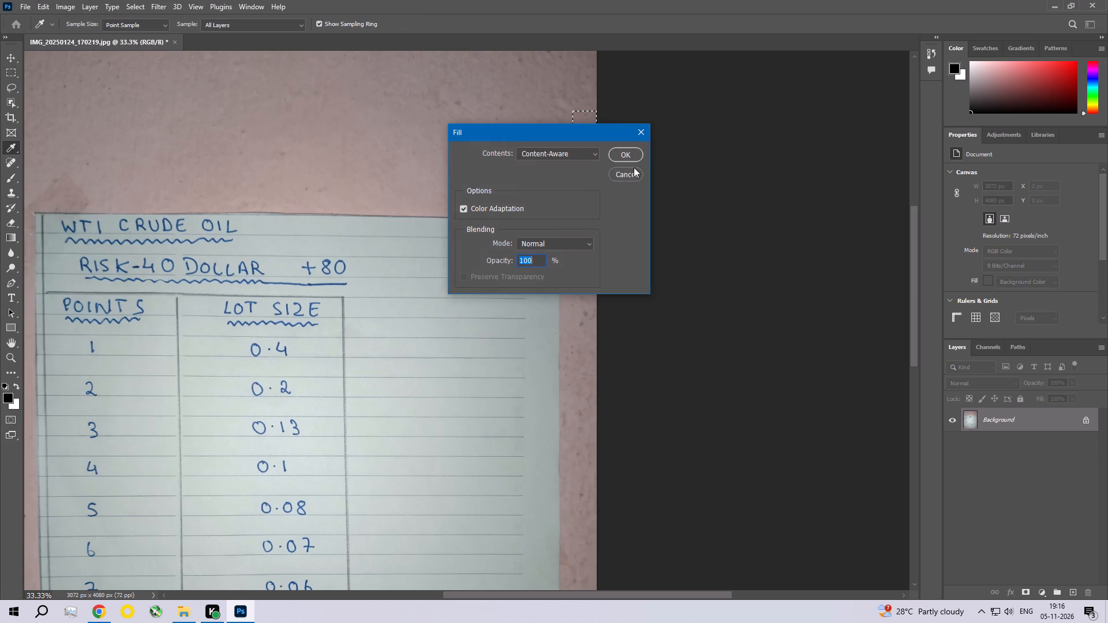
pyautogui.click(629, 157)
pyautogui.hotkey('ctrl', 'd')
# Remove the dark specks on the wall strip right of the sheet, level with the LOT SIZE heading, with a Content-Aware fill and deselect.
pyautogui.press('space')
pyautogui.press('space')
pyautogui.press('space')
pyautogui.press('space')
pyautogui.press('space')
pyautogui.press('space')
pyautogui.press('space')
pyautogui.press('space')
pyautogui.press('space')
pyautogui.press('space')
pyautogui.press('space')
pyautogui.press('space')
pyautogui.press('space')
pyautogui.press('space')
pyautogui.press('space')
pyautogui.press('space')
pyautogui.press('space')
pyautogui.press('space')
pyautogui.press('space')
pyautogui.press('space')
pyautogui.moveTo(462, 299); pyautogui.dragTo(452, 272)
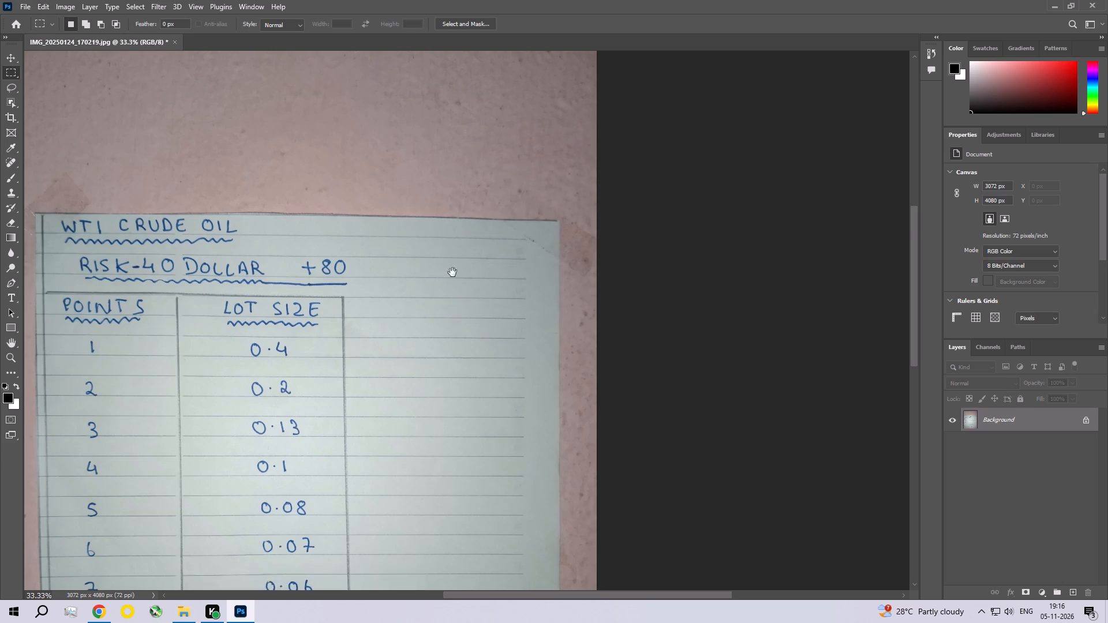
pyautogui.moveTo(452, 272); pyautogui.dragTo(413, 190)
pyautogui.moveTo(412, 216); pyautogui.dragTo(420, 257)
pyautogui.moveTo(492, 162); pyautogui.dragTo(503, 171)
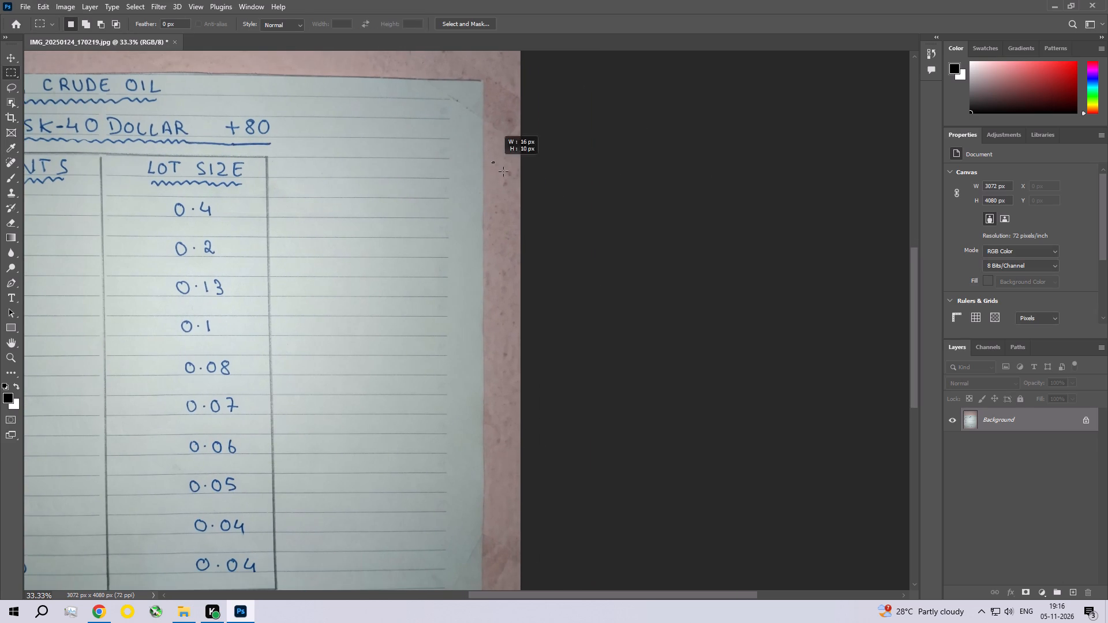
pyautogui.moveTo(503, 171); pyautogui.dragTo(531, 205)
pyautogui.click(42, 0)
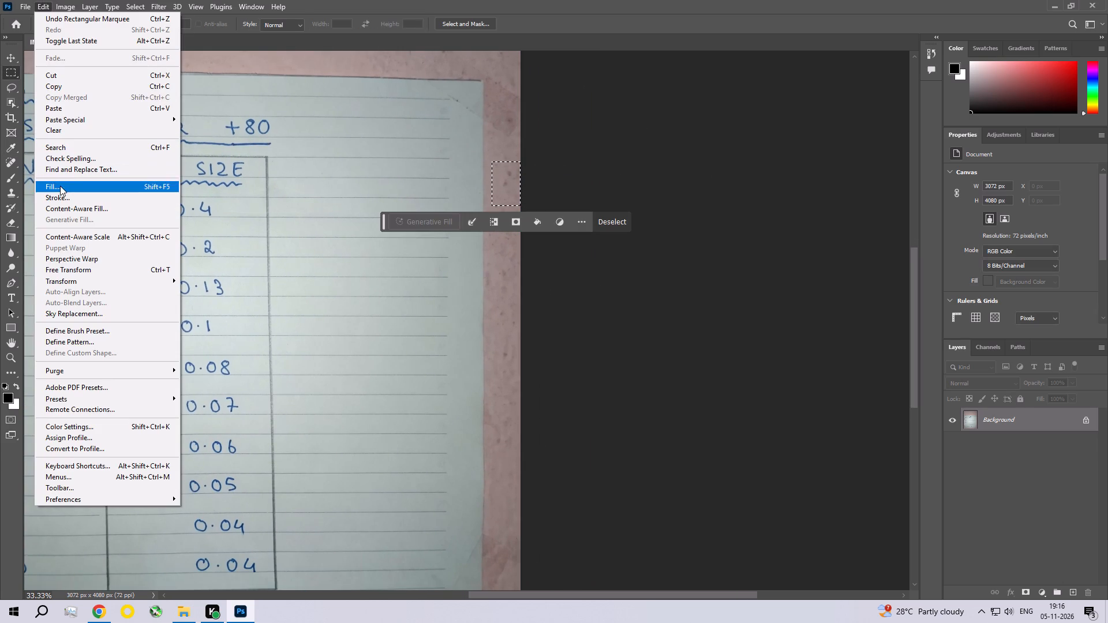
pyautogui.click(63, 190)
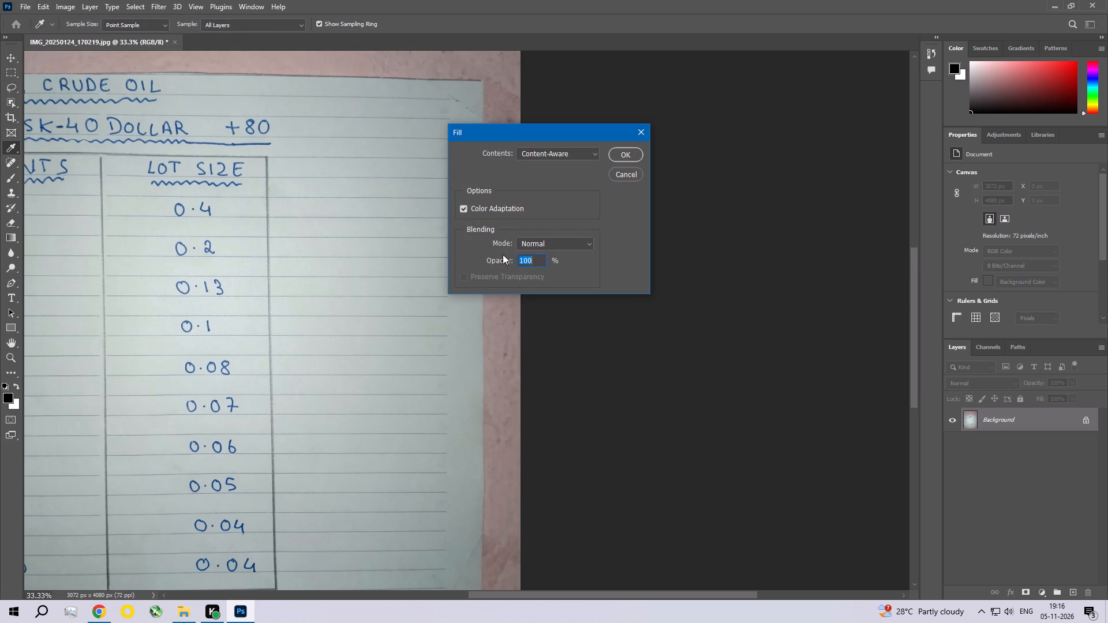
pyautogui.click(629, 153)
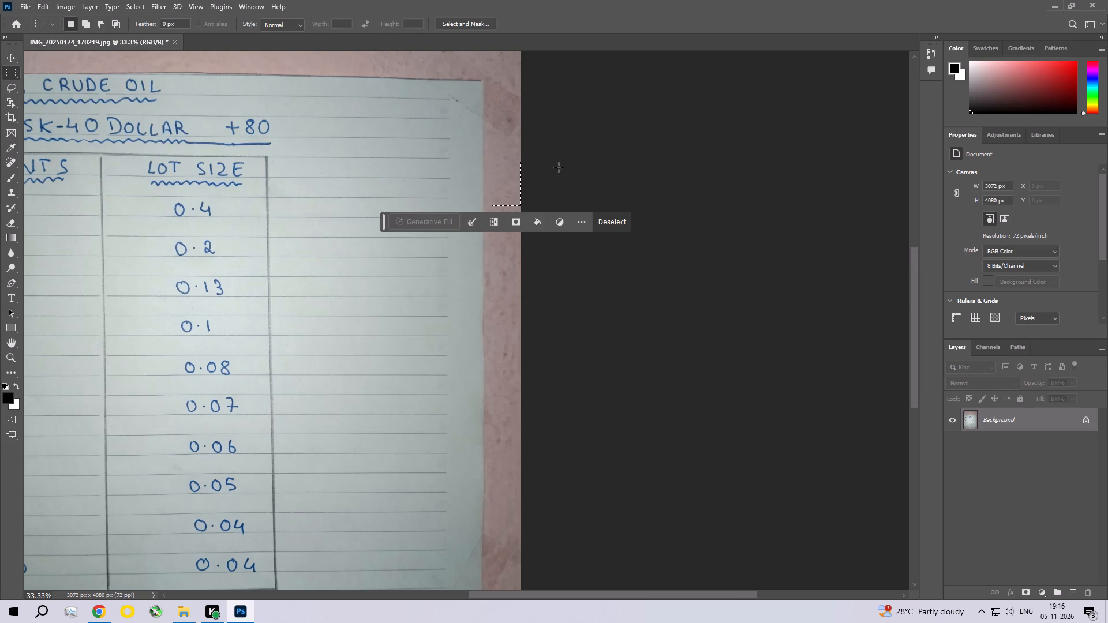
pyautogui.hotkey('ctrl', 'd')
# Remove the speck on the wall strip right of the sheet, level with the 0.08 row, with a Content-Aware fill and deselect.
pyautogui.press('space')
pyautogui.press('space')
pyautogui.press('space')
pyautogui.press('space')
pyautogui.press('space')
pyautogui.press('space')
pyautogui.press('space')
pyautogui.press('space')
pyautogui.press('space')
pyautogui.press('space')
pyautogui.press('space')
pyautogui.press('space')
pyautogui.press('space')
pyautogui.press('space')
pyautogui.press('space')
pyautogui.moveTo(458, 347); pyautogui.dragTo(458, 252)
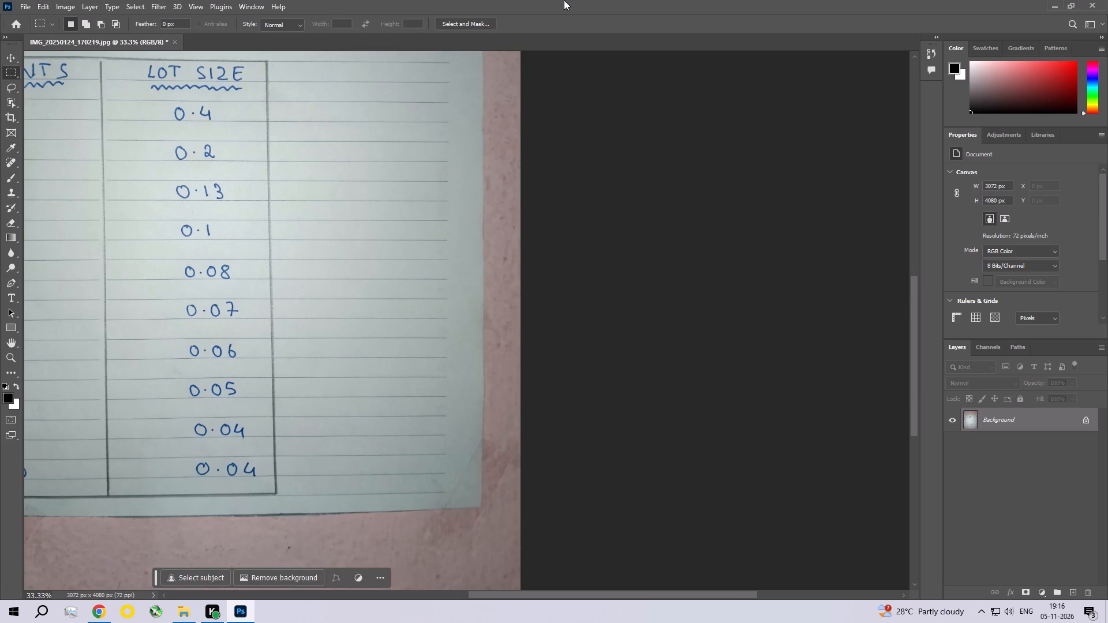
pyautogui.moveTo(496, 242); pyautogui.dragTo(517, 277)
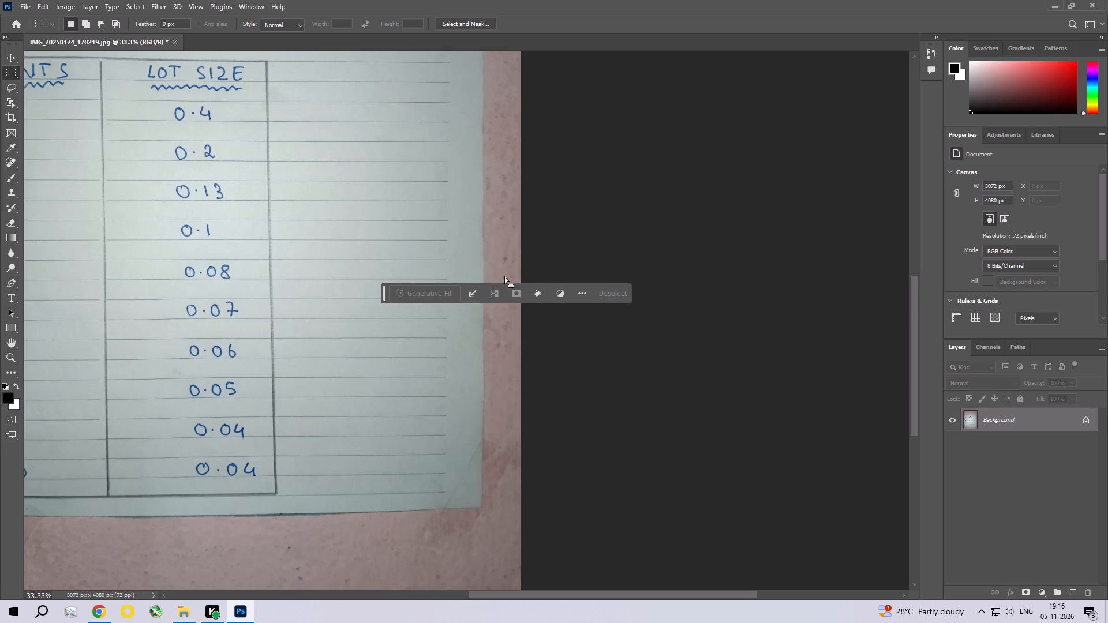
pyautogui.click(39, 0)
pyautogui.click(67, 183)
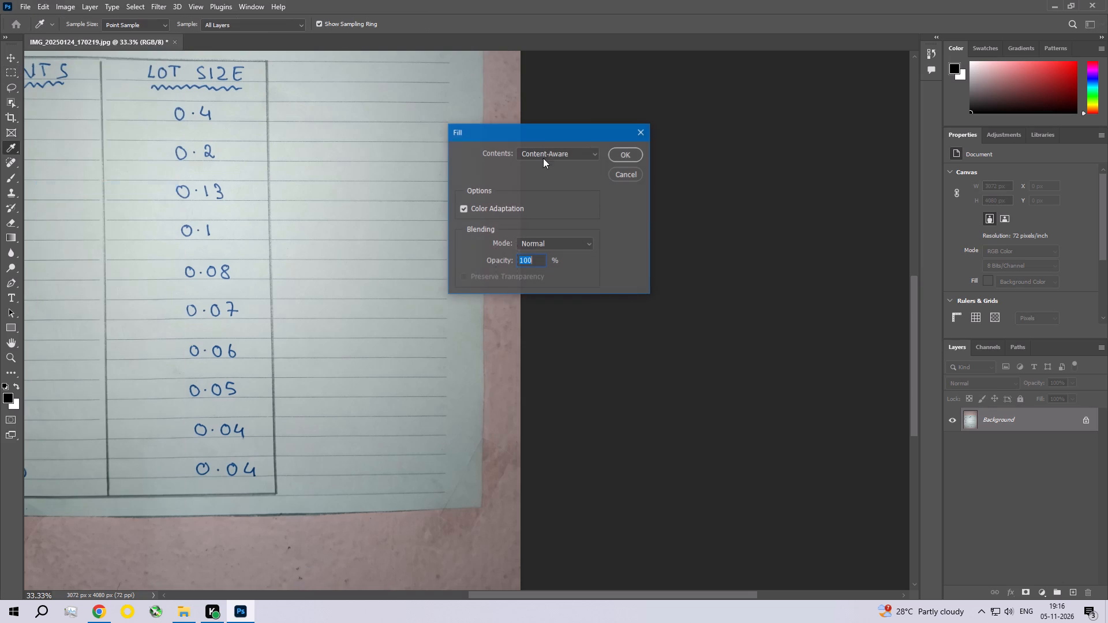
pyautogui.click(627, 148)
pyautogui.hotkey('ctrl', 'd')
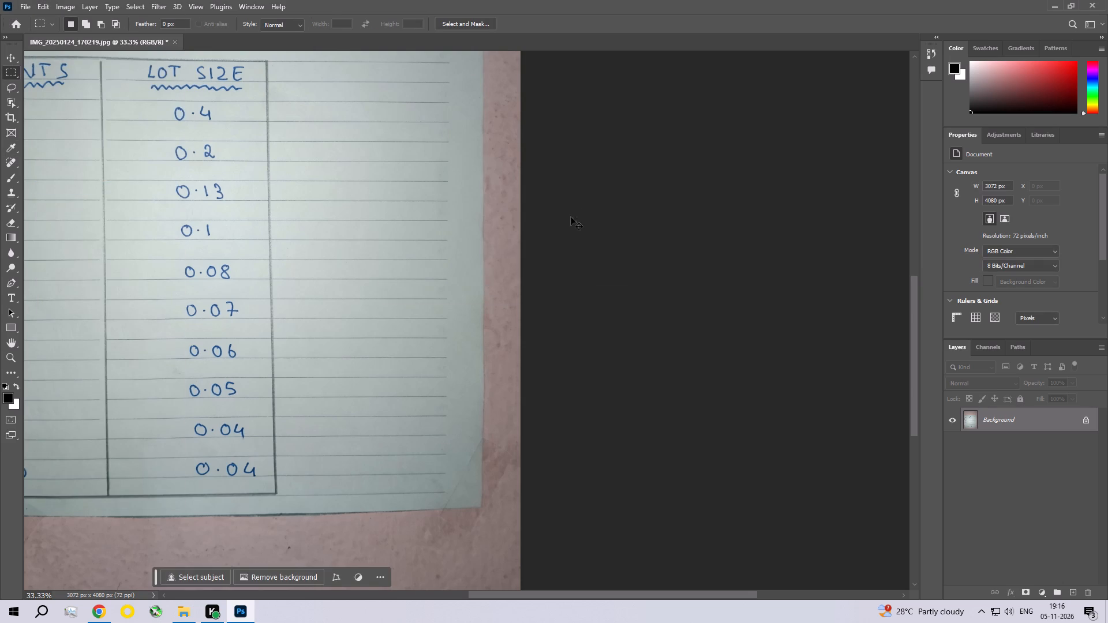
# Remove the speck on the wall strip right of the sheet, between the 0.13 and 0.1 rows, with a Content-Aware fill and deselect.
pyautogui.moveTo(489, 194); pyautogui.dragTo(517, 243)
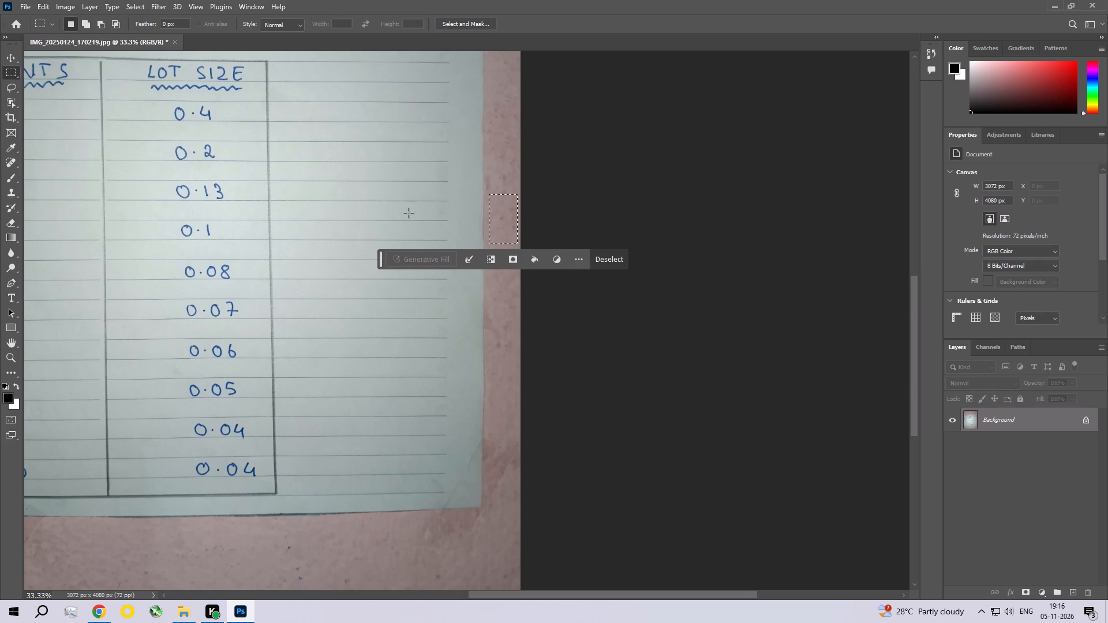
pyautogui.click(39, 0)
pyautogui.click(48, 186)
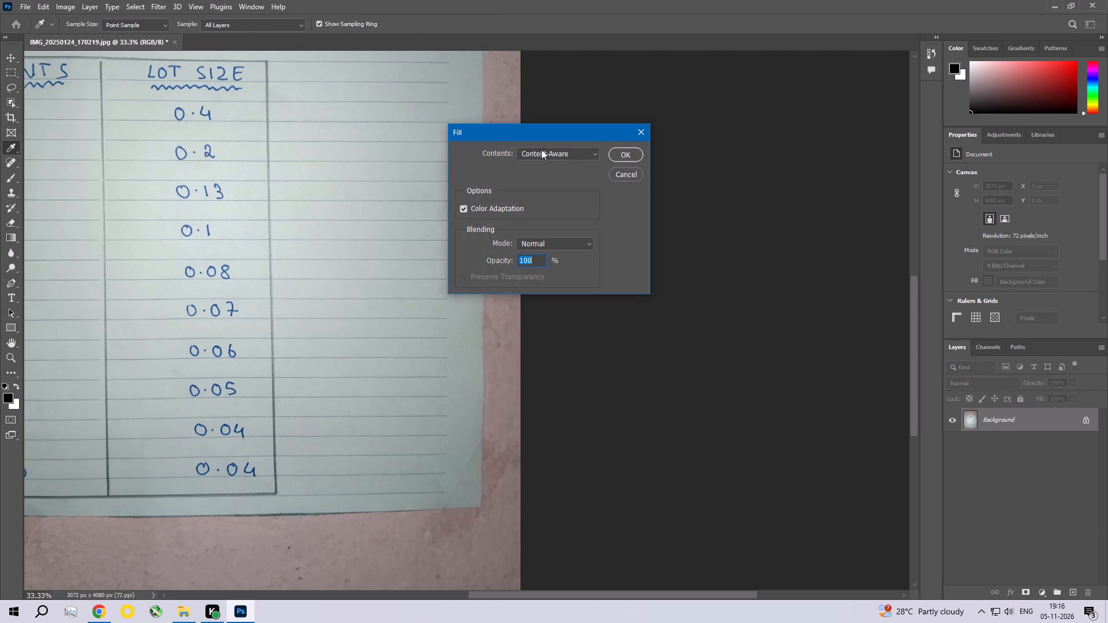
pyautogui.click(624, 157)
pyautogui.hotkey('ctrl', '0')
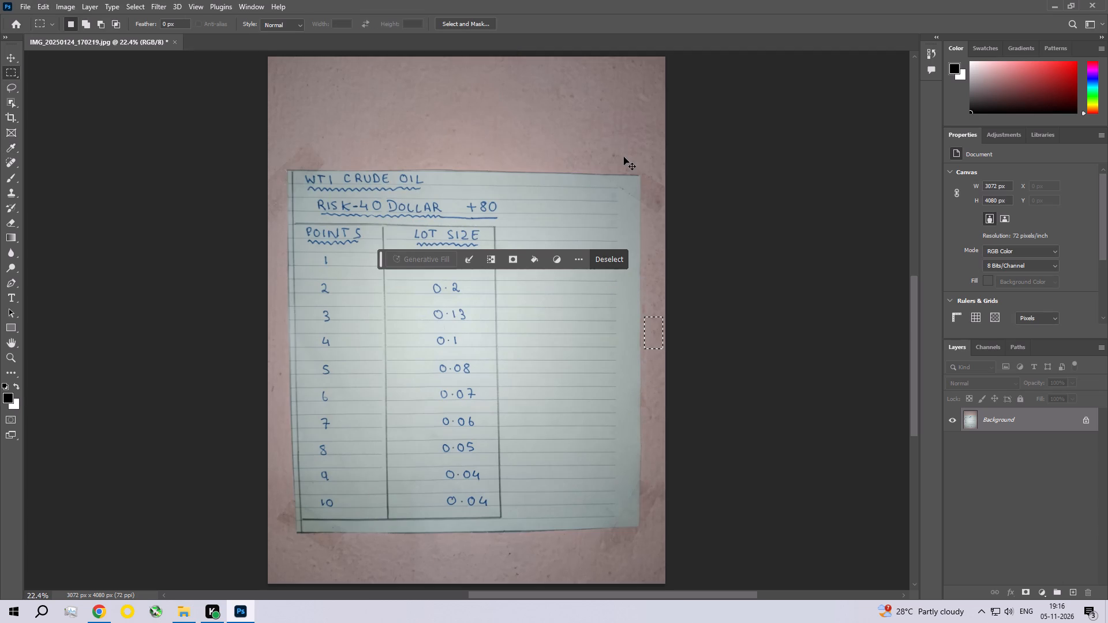
pyautogui.hotkey('ctrl', 'd')
# Remove the cluster of dark specks on the wall below the table's lower-right corner with a Content-Aware fill.
pyautogui.hotkey('ctrl', 'space')
pyautogui.hotkey('ctrl', 'space')
pyautogui.hotkey('ctrl', 'space')
pyautogui.hotkey('ctrl', 'space')
pyautogui.hotkey('ctrl', 'space')
pyautogui.hotkey('ctrl', 'space')
pyautogui.hotkey('ctrl', 'space')
pyautogui.hotkey('ctrl', 'space')
pyautogui.hotkey('ctrl', 'space')
pyautogui.hotkey('ctrl', 'space')
pyautogui.hotkey('ctrl', 'space')
pyautogui.hotkey('ctrl', 'space')
pyautogui.hotkey('ctrl', 'space')
pyautogui.hotkey('ctrl', 'space')
pyautogui.hotkey('ctrl', 'space')
pyautogui.hotkey('ctrl', 'space')
pyautogui.hotkey('ctrl', 'space')
pyautogui.hotkey('ctrl', 'space')
pyautogui.hotkey('ctrl', 'space')
pyautogui.hotkey('ctrl', 'space')
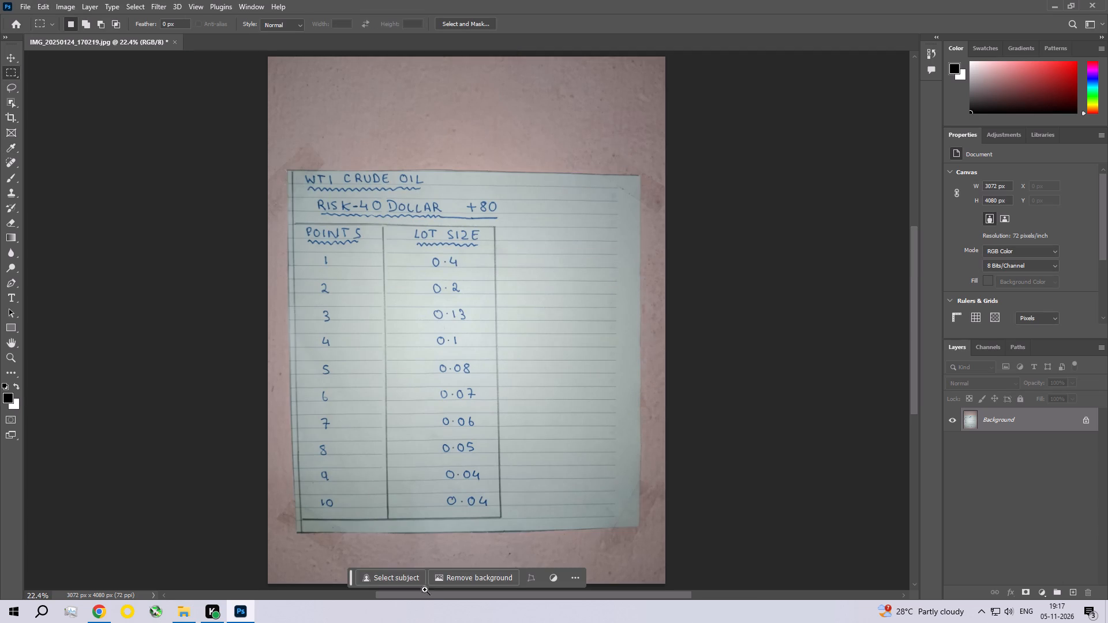
pyautogui.keyDown('ctrl'); pyautogui.tripleClick(330, 553); pyautogui.keyUp('ctrl')
pyautogui.moveTo(513, 553); pyautogui.dragTo(362, 334)
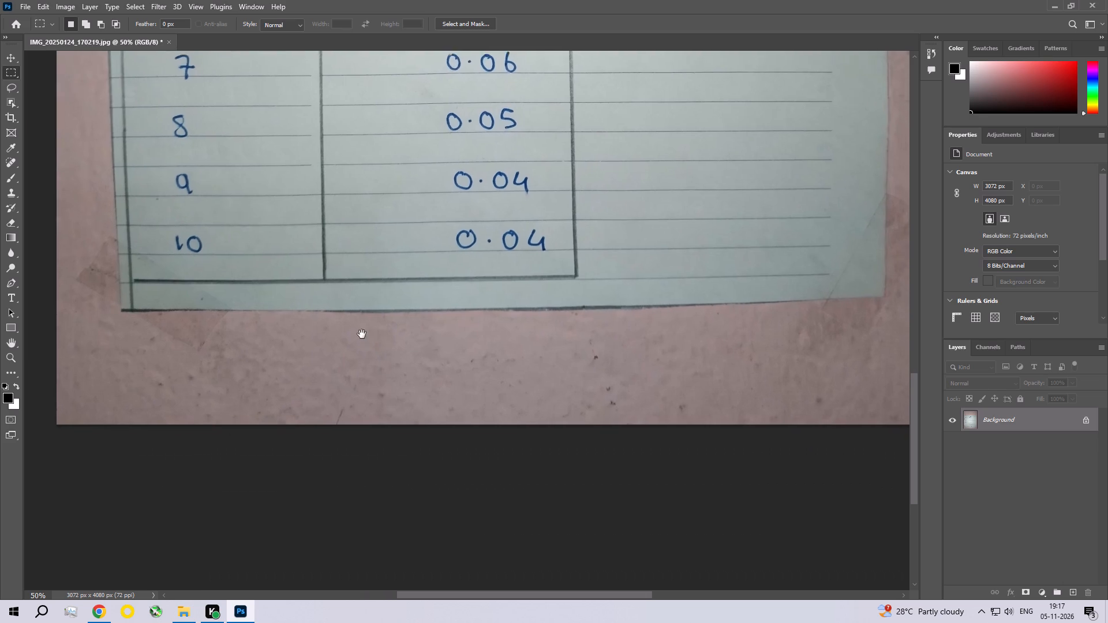
pyautogui.moveTo(362, 334); pyautogui.dragTo(293, 267)
pyautogui.moveTo(489, 247); pyautogui.dragTo(537, 319)
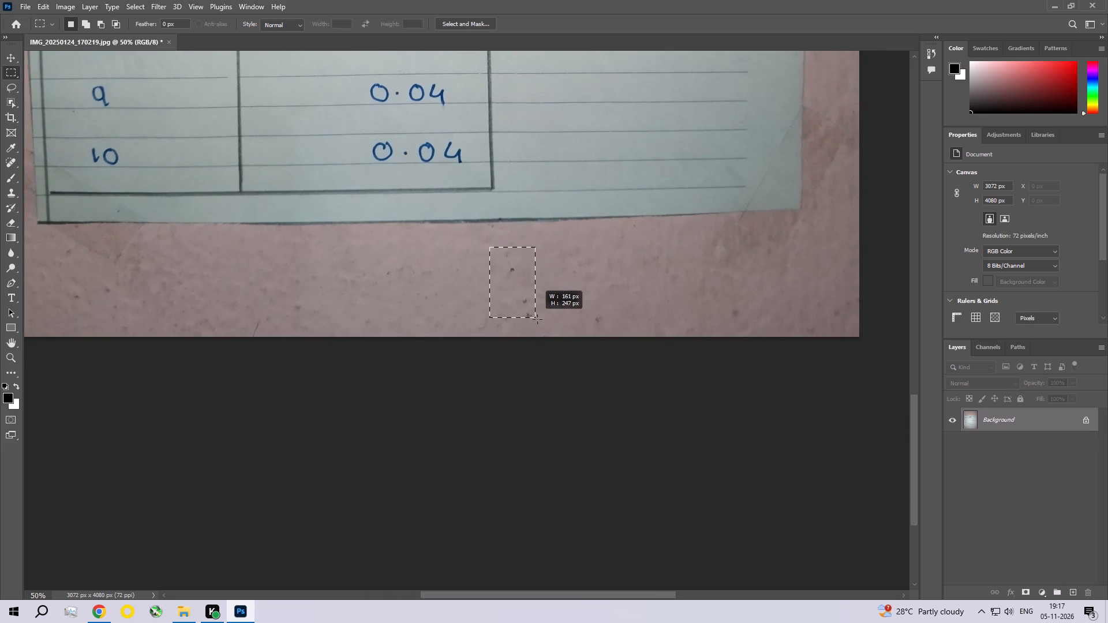
pyautogui.moveTo(537, 319); pyautogui.dragTo(547, 327)
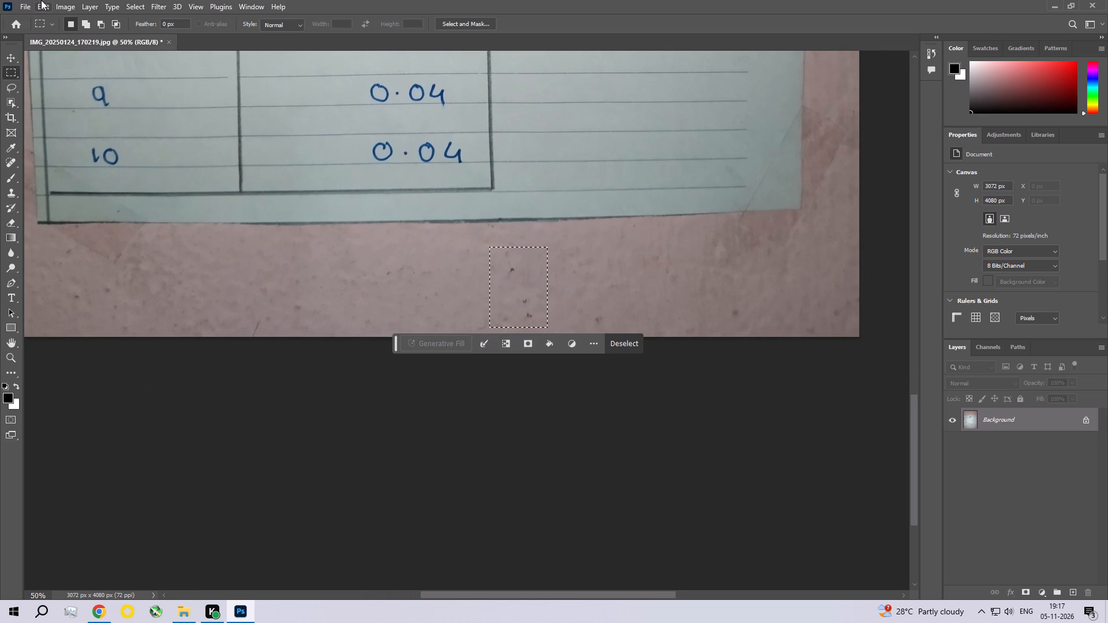
pyautogui.click(41, 0)
pyautogui.click(77, 186)
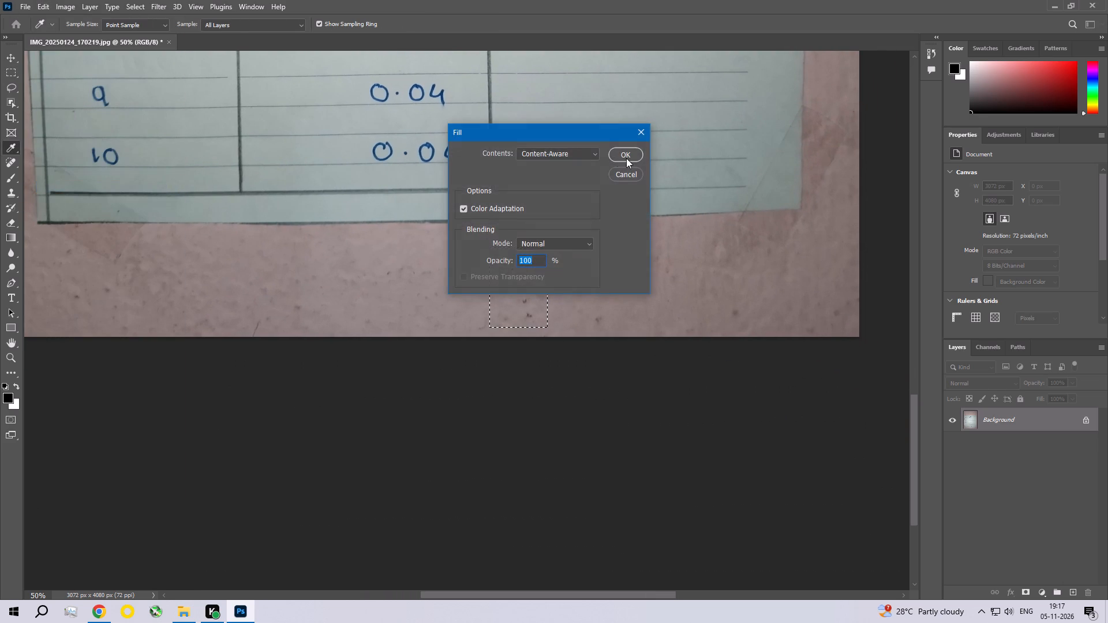
pyautogui.click(626, 158)
# Remove the speck at the photo's bottom edge just right of the repaired cluster with a Content-Aware fill.
pyautogui.moveTo(578, 292); pyautogui.dragTo(624, 340)
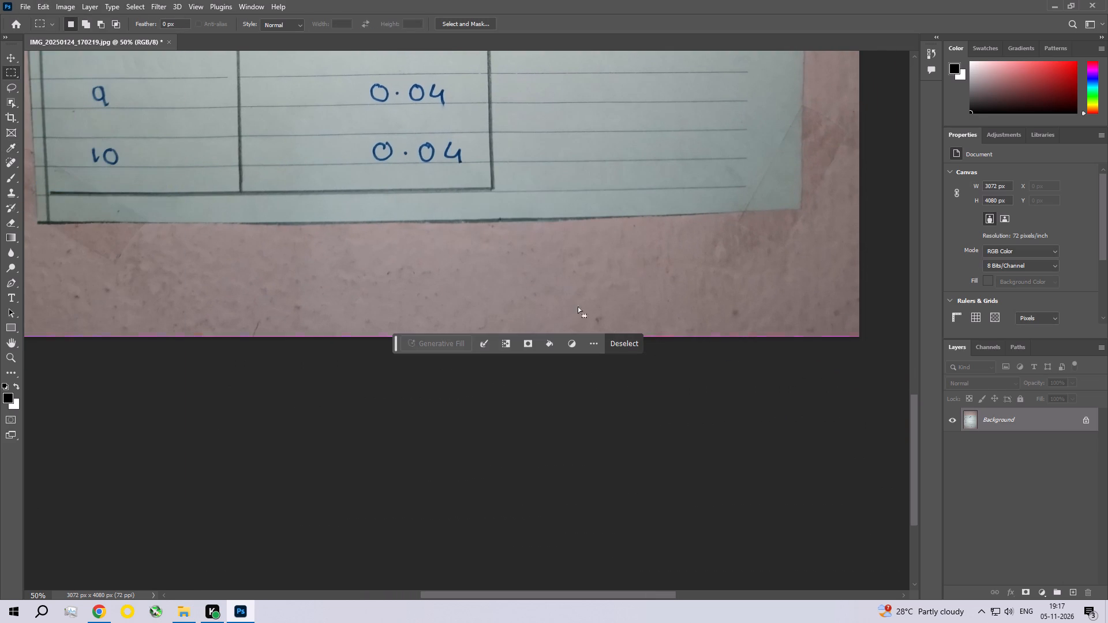
pyautogui.click(41, 3)
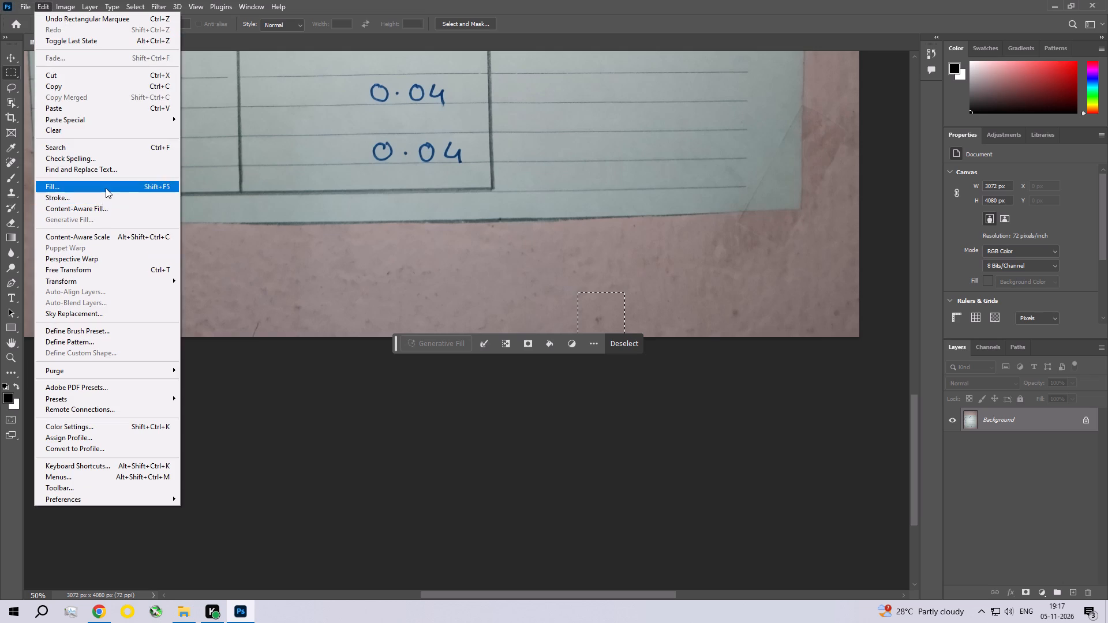
pyautogui.click(106, 188)
pyautogui.click(620, 156)
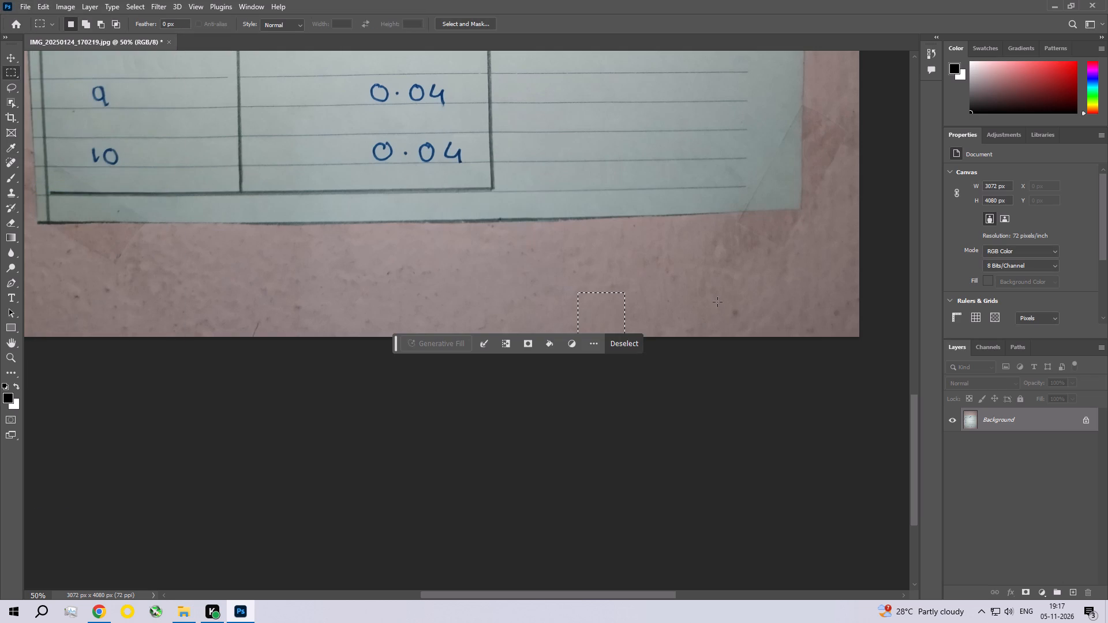
# Remove the small speck further right along the wall below the sheet's right part with a Content-Aware fill.
pyautogui.moveTo(718, 301); pyautogui.dragTo(754, 324)
pyautogui.click(41, 0)
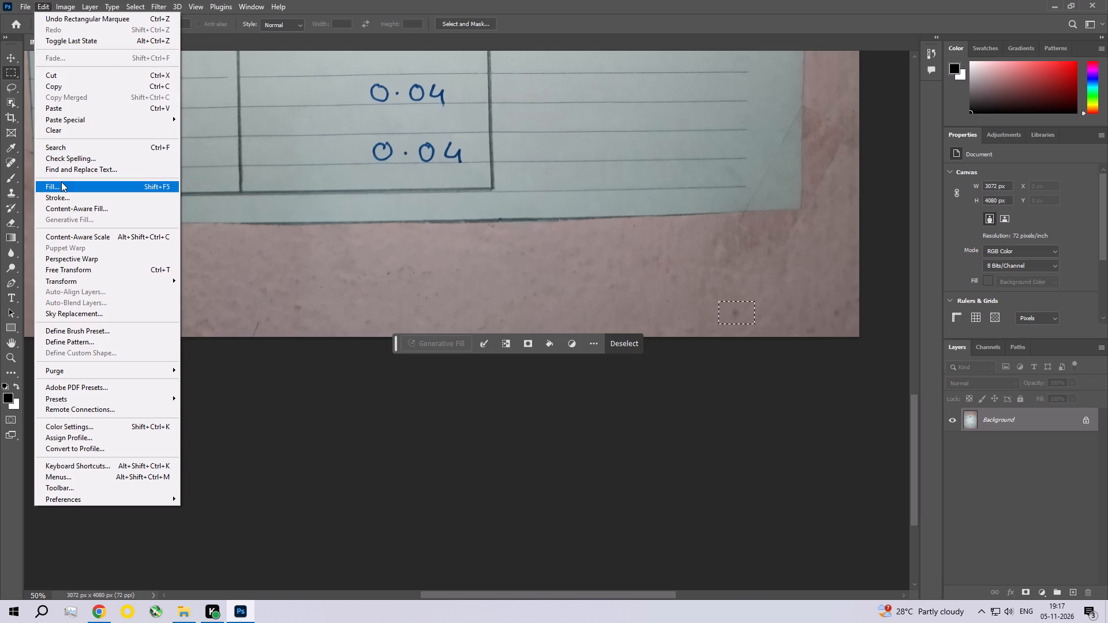
pyautogui.click(61, 182)
pyautogui.click(636, 148)
# Remove the speck in the photo's bottom-right corner with a Content-Aware fill.
pyautogui.moveTo(819, 288); pyautogui.dragTo(826, 292)
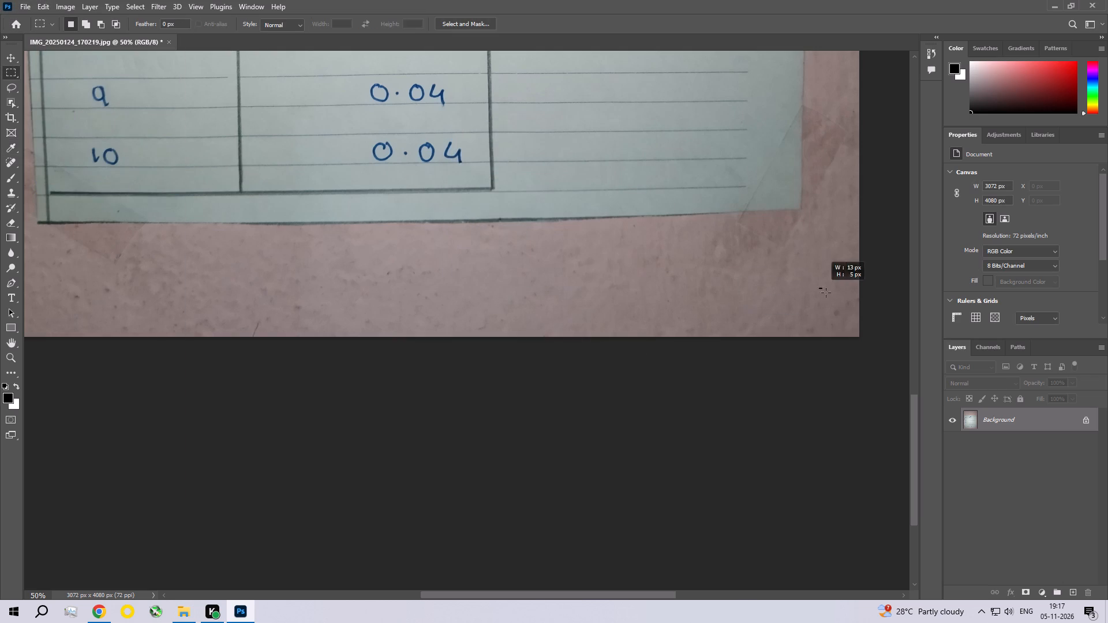
pyautogui.moveTo(826, 292); pyautogui.dragTo(875, 349)
pyautogui.click(43, 5)
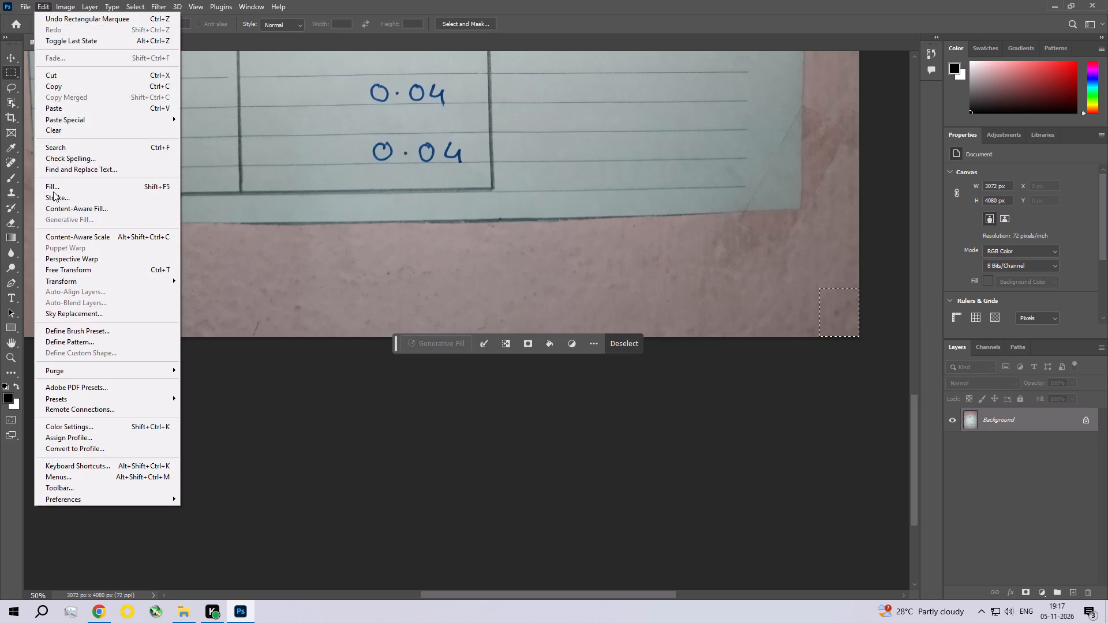
pyautogui.click(54, 193)
pyautogui.click(635, 172)
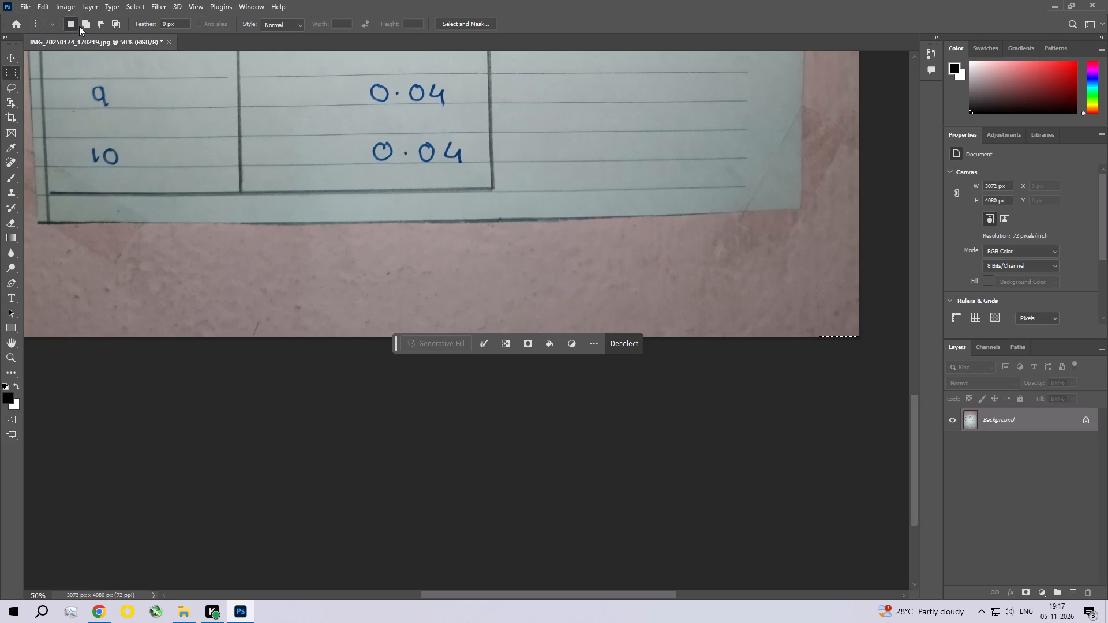
pyautogui.click(37, 4)
pyautogui.click(58, 184)
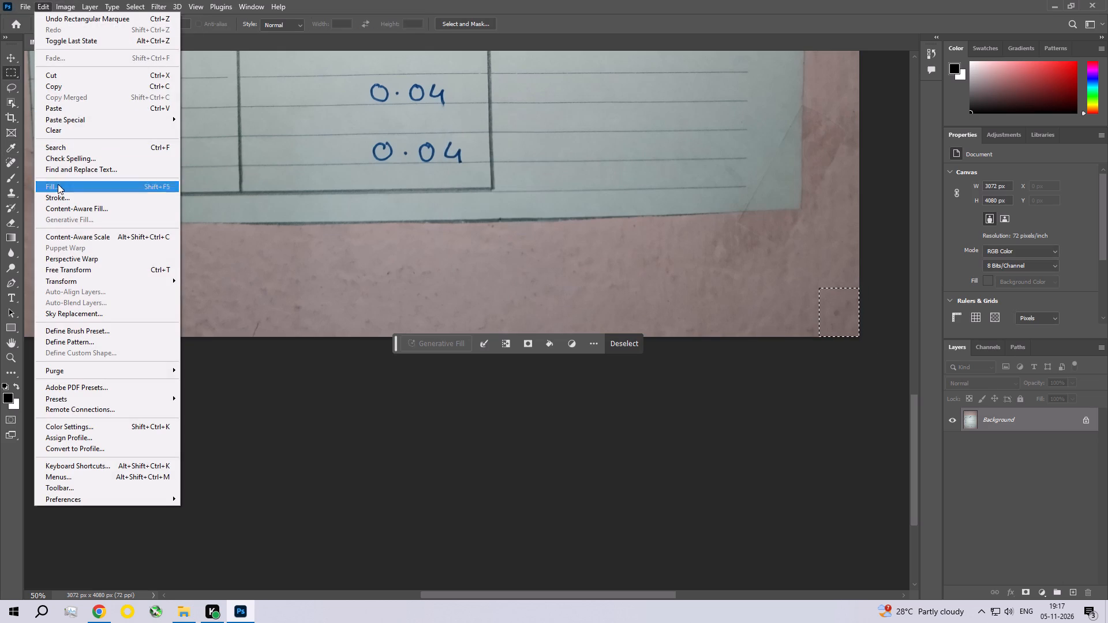
pyautogui.click(637, 156)
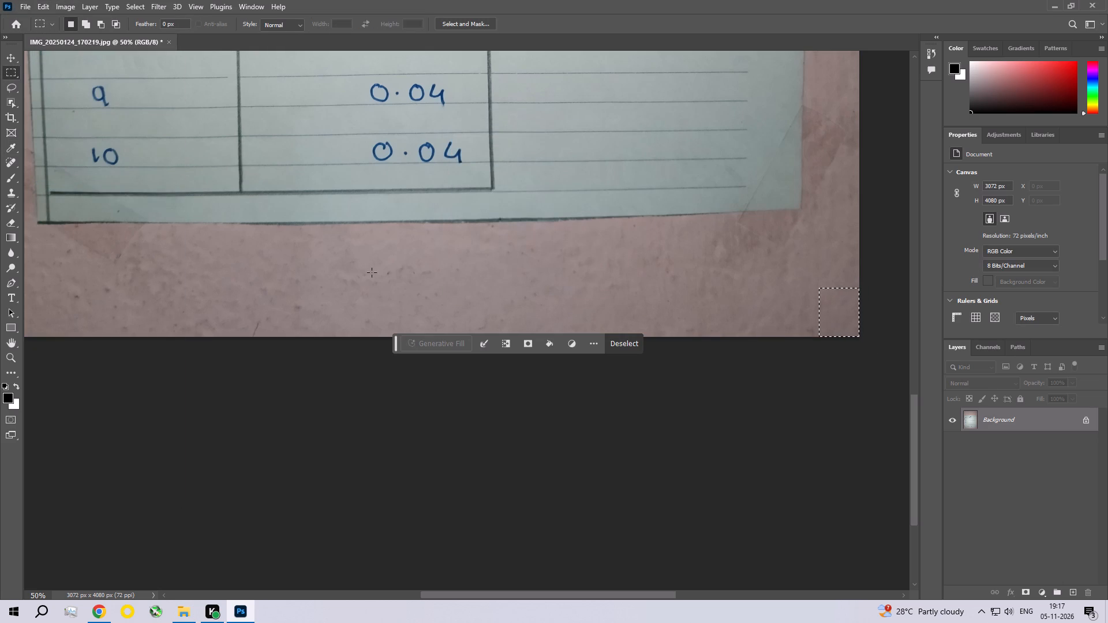
# Remove the small dark speck on the wall below the sheet, under the last 0.04 entry, with a Content-Aware fill.
pyautogui.moveTo(376, 260); pyautogui.dragTo(402, 288)
pyautogui.click(47, 0)
pyautogui.click(50, 185)
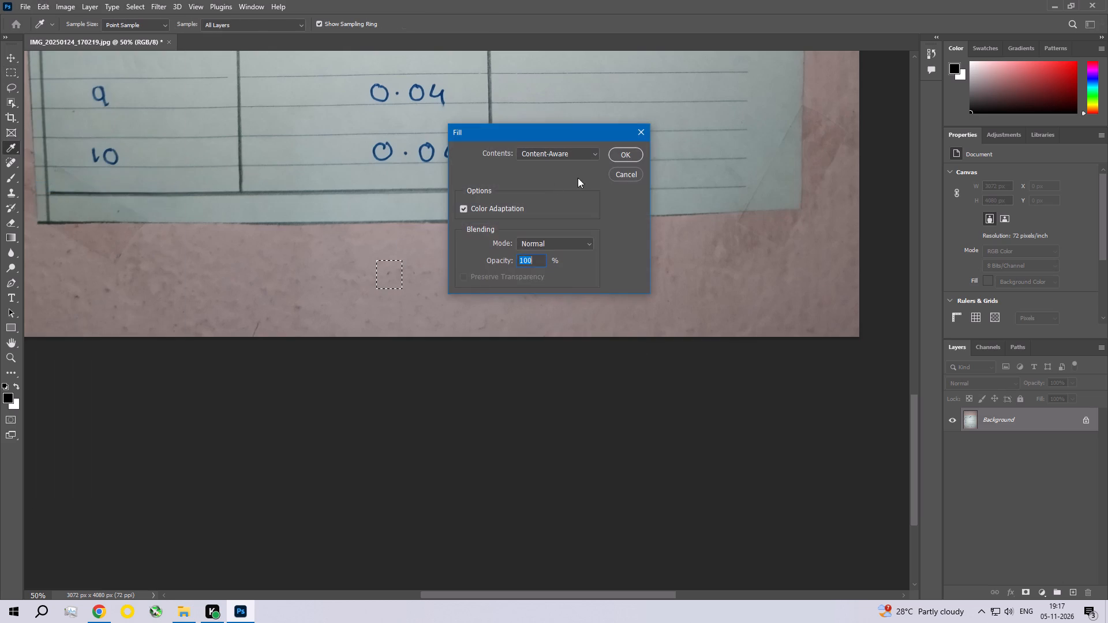
pyautogui.click(632, 151)
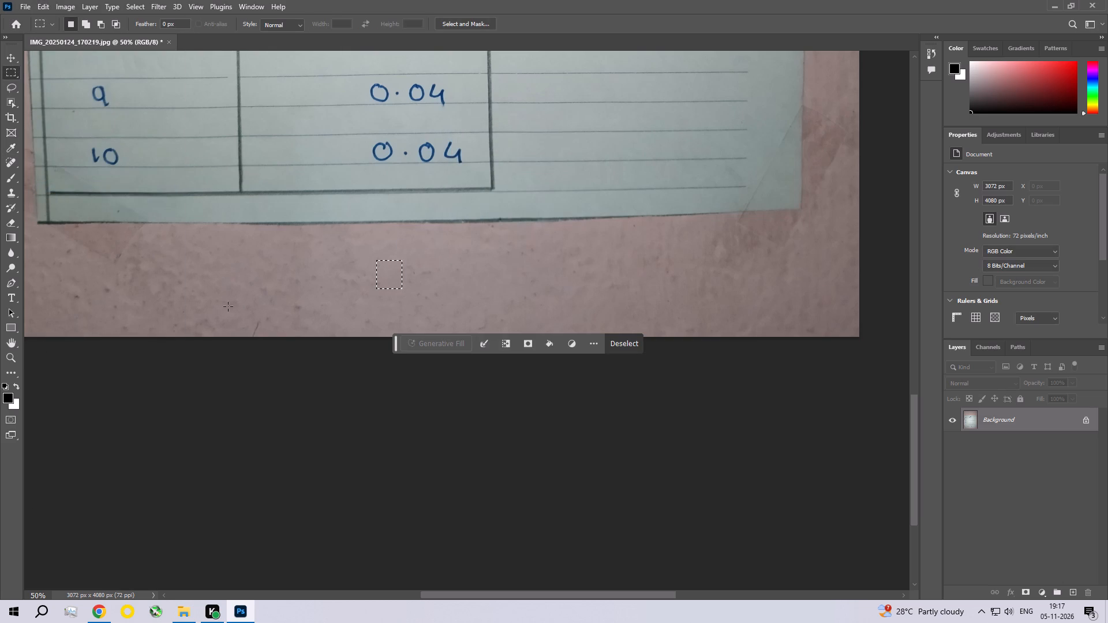
# Remove the thin scratch and nearby specks along the photo's bottom edge, below the table, with a Content-Aware fill and deselect.
pyautogui.moveTo(227, 306); pyautogui.dragTo(391, 347)
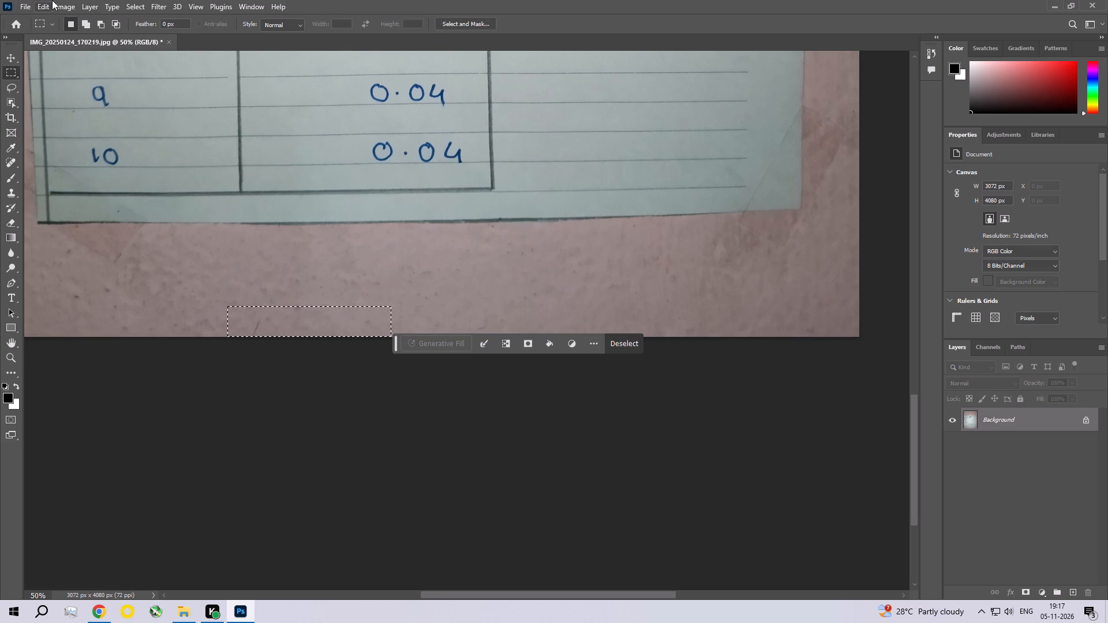
pyautogui.click(47, 0)
pyautogui.click(47, 190)
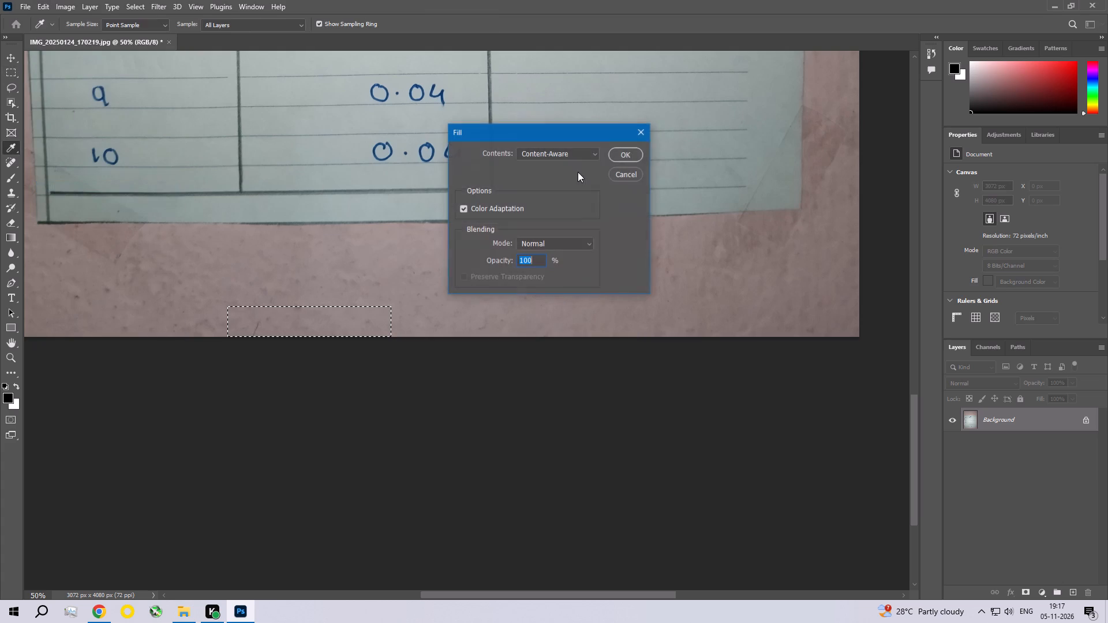
pyautogui.click(616, 151)
pyautogui.hotkey('ctrl', 'd')
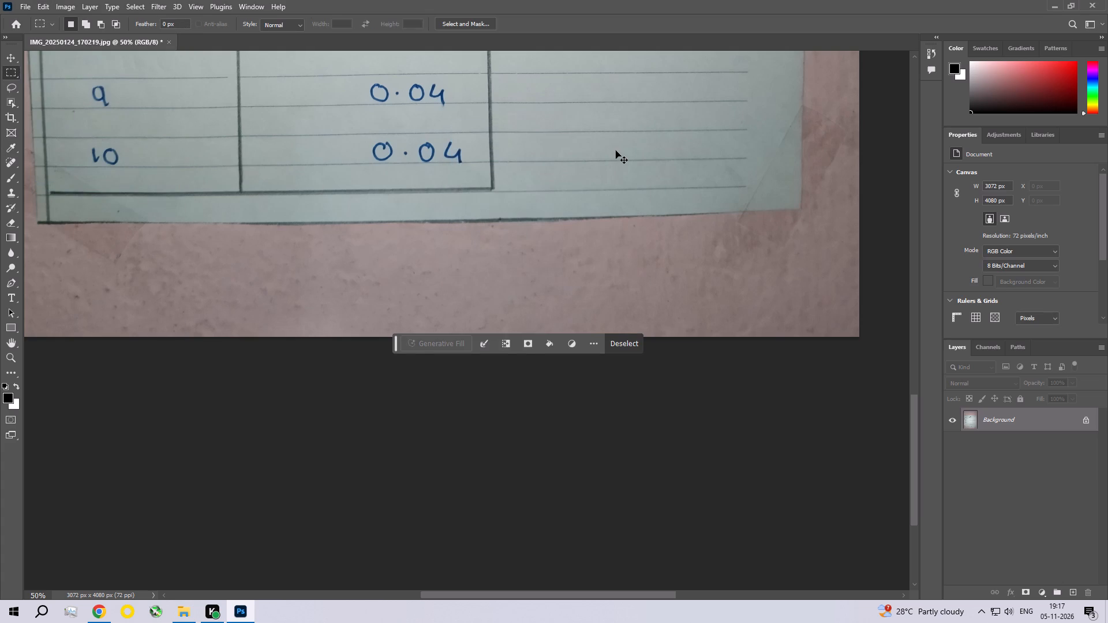
# Remove the dark specks on the wall above the right half of the sheet with a Content-Aware fill and deselect.
pyautogui.hotkey('ctrl', '0')
pyautogui.hotkey('ctrl', 'space')
pyautogui.hotkey('ctrl', 'space')
pyautogui.hotkey('ctrl', 'space')
pyautogui.hotkey('ctrl', 'space')
pyautogui.hotkey('ctrl', 'space')
pyautogui.hotkey('ctrl', 'space')
pyautogui.hotkey('ctrl', 'space')
pyautogui.hotkey('ctrl', 'space')
pyautogui.hotkey('ctrl', 'space')
pyautogui.hotkey('ctrl', 'space')
pyautogui.hotkey('ctrl', 'space')
pyautogui.hotkey('ctrl', 'space')
pyautogui.hotkey('ctrl', 'space')
pyautogui.hotkey('ctrl', 'space')
pyautogui.hotkey('ctrl', 'space')
pyautogui.hotkey('ctrl', 'space')
pyautogui.hotkey('ctrl', 'space')
pyautogui.hotkey('ctrl', 'space')
pyautogui.hotkey('ctrl', 'space')
pyautogui.hotkey('ctrl', 'space')
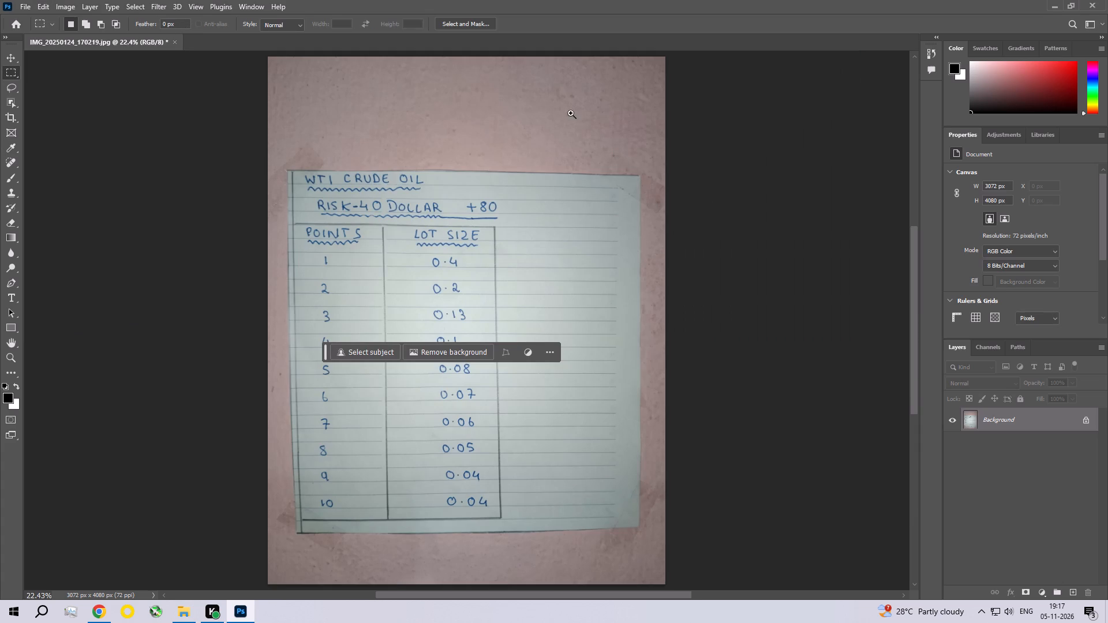
pyautogui.keyDown('ctrl'); pyautogui.tripleClick(541, 96); pyautogui.keyUp('ctrl')
pyautogui.keyDown('ctrl'); pyautogui.click(528, 102); pyautogui.keyUp('ctrl')
pyautogui.moveTo(528, 102); pyautogui.dragTo(483, 201)
pyautogui.moveTo(539, 171); pyautogui.dragTo(609, 238)
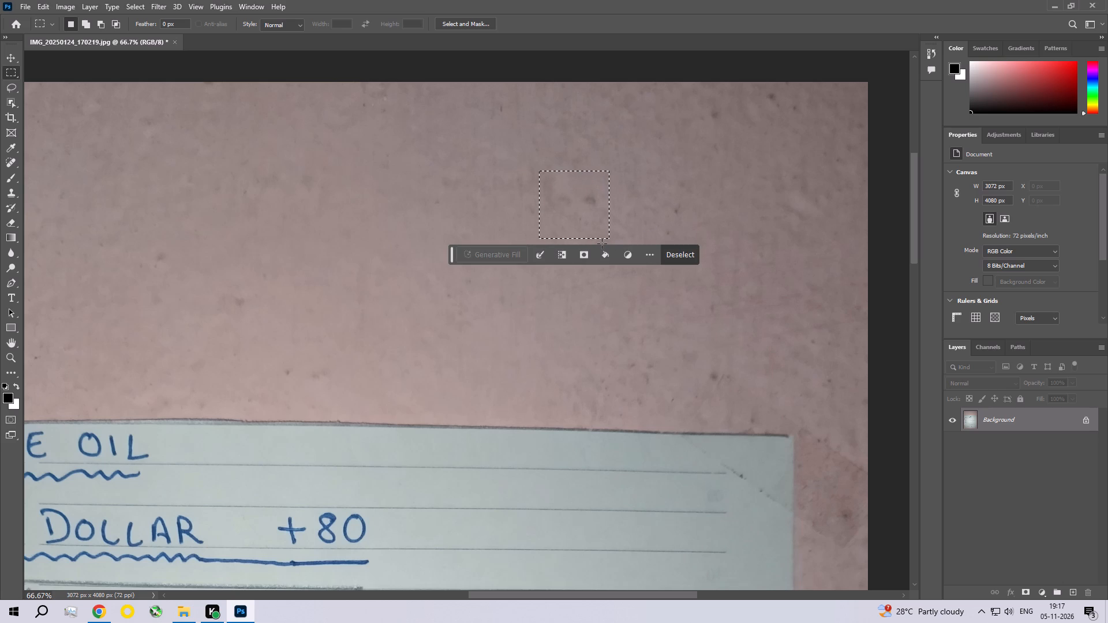
pyautogui.click(46, 0)
pyautogui.click(70, 187)
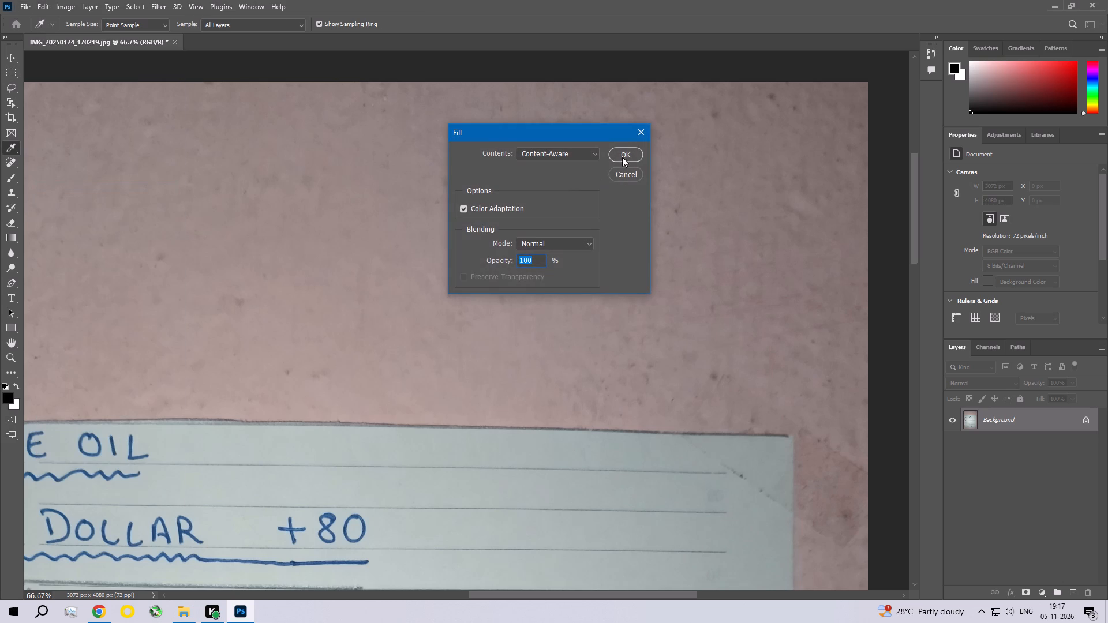
pyautogui.click(624, 147)
pyautogui.click(615, 157)
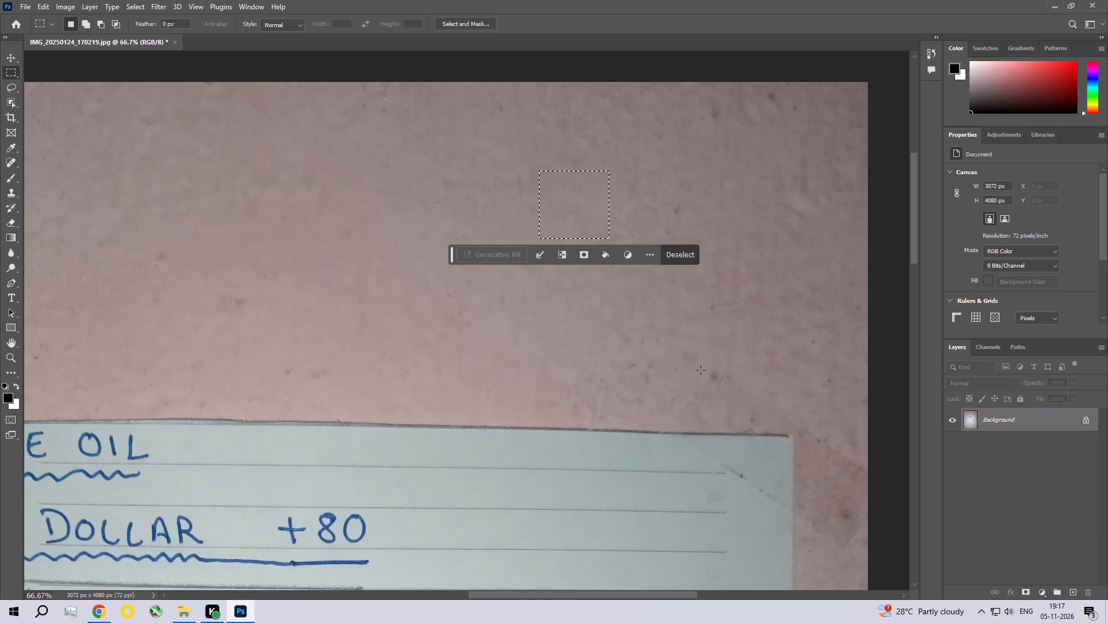
pyautogui.hotkey('ctrl', 'd')
# Remove the specks along the wall in the photo's top-right corner with a Content-Aware fill and deselect.
pyautogui.press('space')
pyautogui.press('space')
pyautogui.press('space')
pyautogui.press('space')
pyautogui.press('space')
pyautogui.press('space')
pyautogui.press('space')
pyautogui.press('space')
pyautogui.press('space')
pyautogui.press('space')
pyautogui.press('space')
pyautogui.press('space')
pyautogui.press('space')
pyautogui.press('space')
pyautogui.press('space')
pyautogui.moveTo(748, 194); pyautogui.dragTo(639, 238)
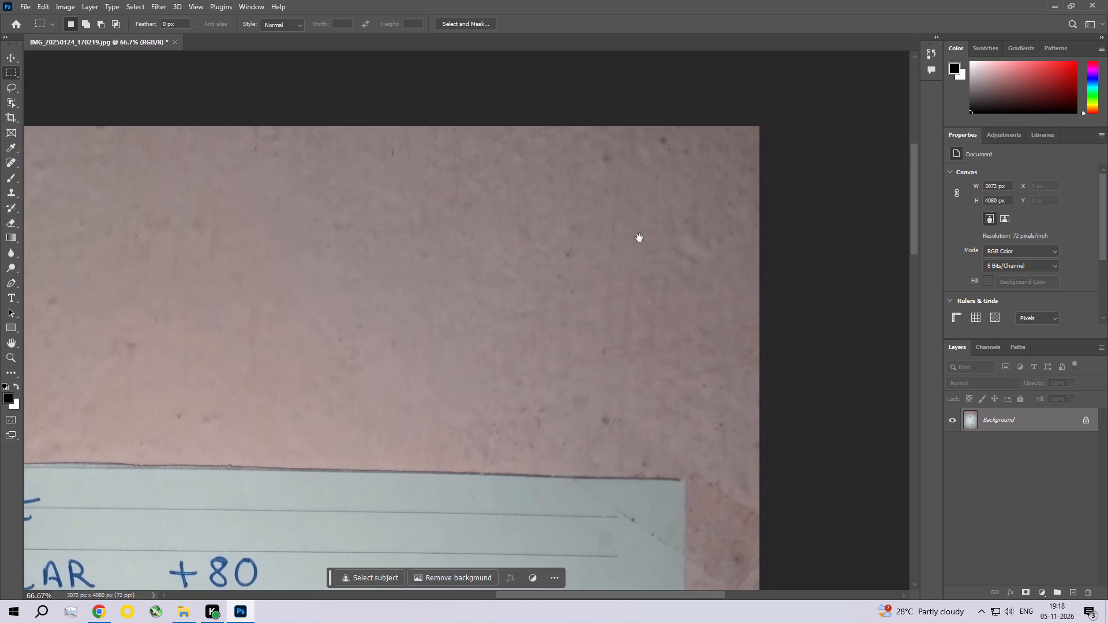
pyautogui.moveTo(563, 176); pyautogui.dragTo(759, 136)
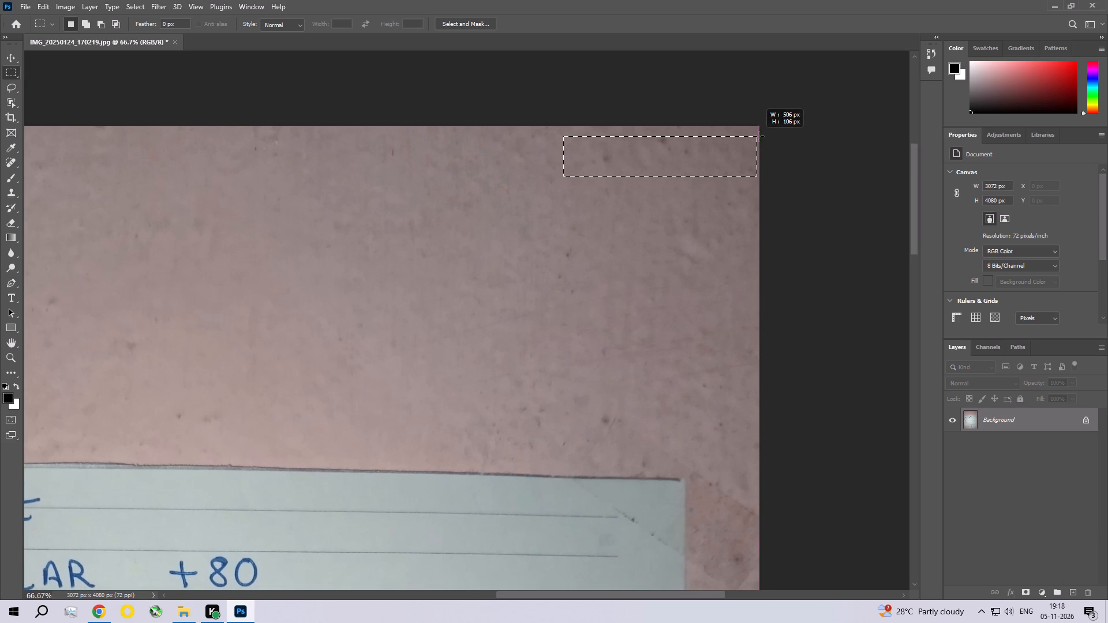
pyautogui.moveTo(759, 136); pyautogui.dragTo(765, 123)
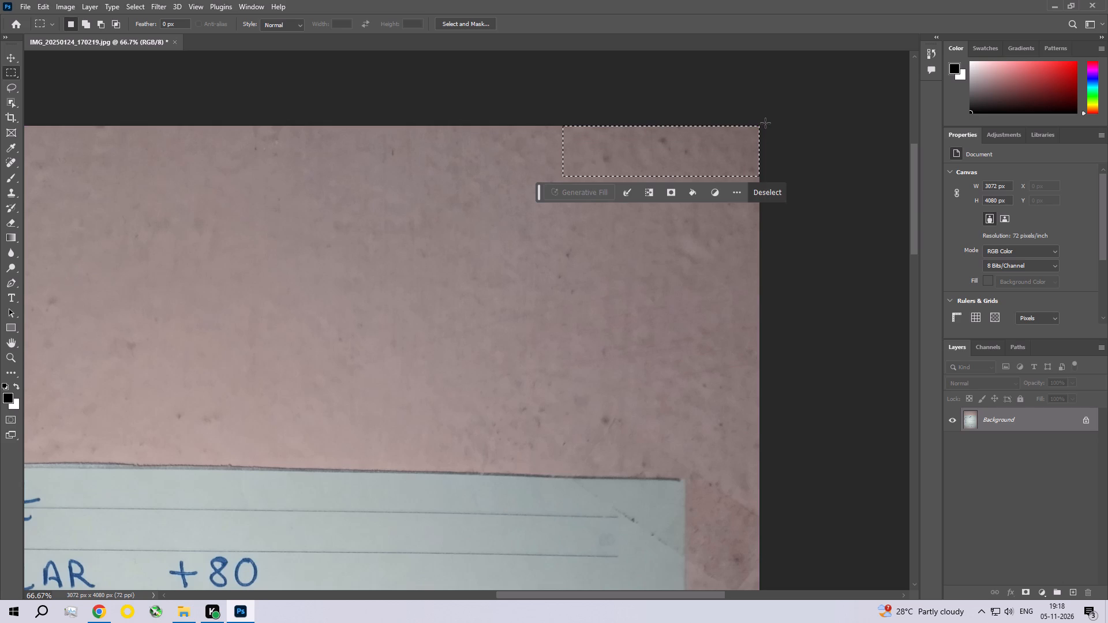
pyautogui.click(44, 5)
pyautogui.click(69, 185)
pyautogui.click(631, 151)
pyautogui.hotkey('ctrl', '0')
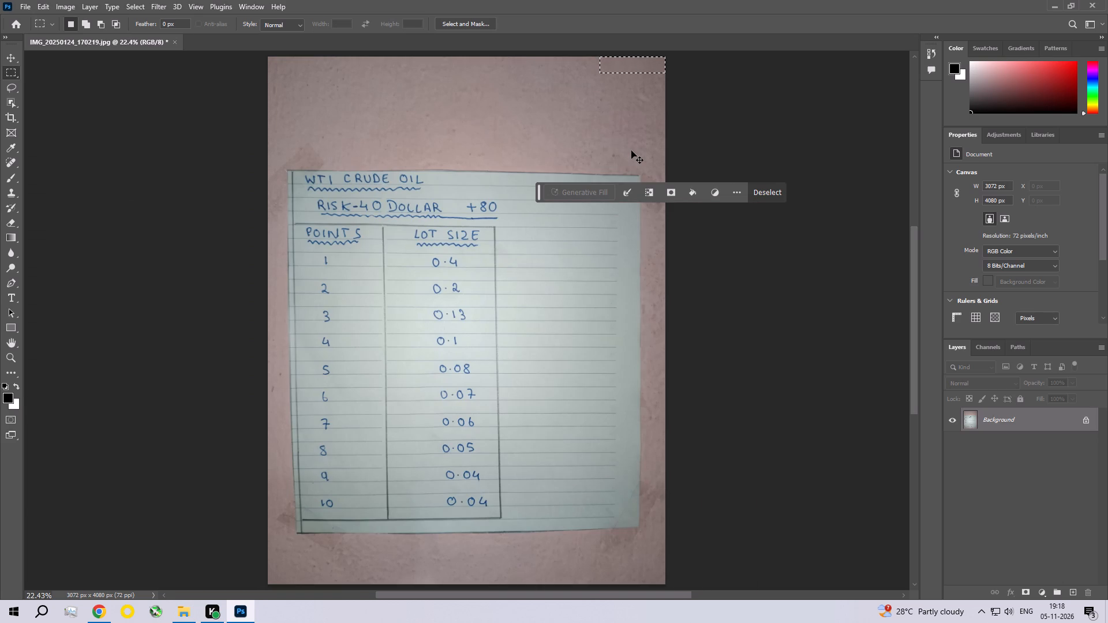
pyautogui.hotkey('ctrl', 'space')
pyautogui.hotkey('ctrl', 'space')
pyautogui.hotkey('ctrl', 'space')
pyautogui.hotkey('ctrl', 'space')
pyautogui.hotkey('ctrl', 'space')
pyautogui.hotkey('ctrl', 'space')
pyautogui.hotkey('ctrl', 'space')
pyautogui.hotkey('ctrl', 'space')
pyautogui.hotkey('ctrl', 'space')
pyautogui.hotkey('ctrl', 'space')
pyautogui.hotkey('ctrl', 'space')
pyautogui.hotkey('ctrl', 'space')
pyautogui.hotkey('ctrl', 'space')
pyautogui.hotkey('ctrl', 'space')
pyautogui.hotkey('ctrl', 'space')
pyautogui.hotkey('ctrl', 'space')
pyautogui.hotkey('ctrl', 'space')
pyautogui.hotkey('ctrl', 'space')
pyautogui.hotkey('ctrl', 'space')
pyautogui.hotkey('ctrl', 'space')
pyautogui.hotkey('ctrl', 'd')
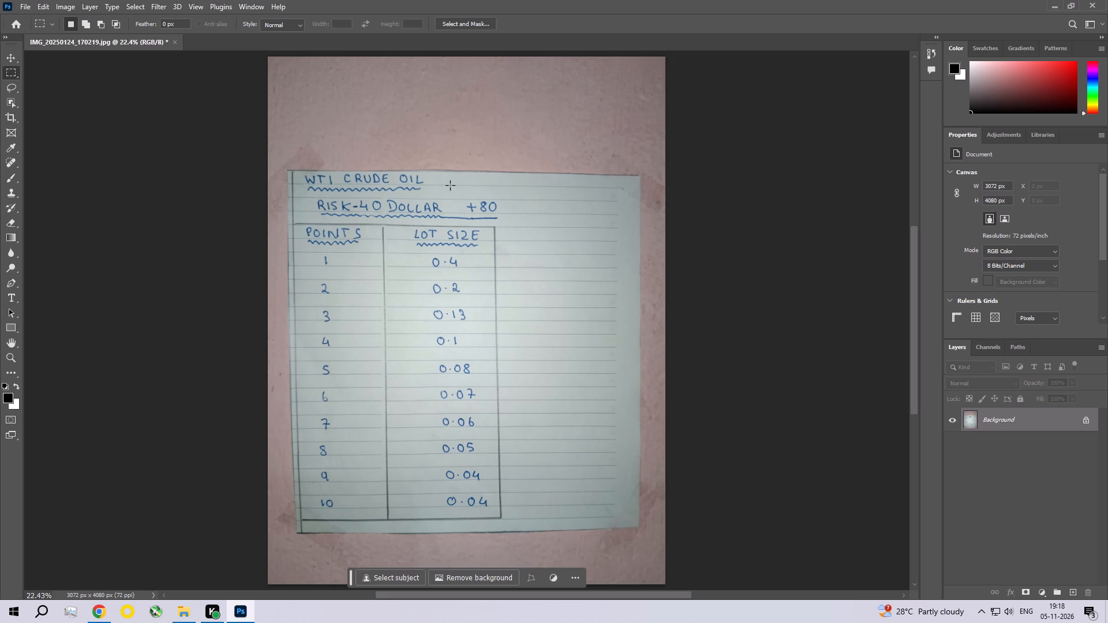
# Remove the faint marks on the wall just above the sheet's WTI CRUDE OIL title with a Content-Aware fill and deselect.
pyautogui.press('space')
pyautogui.press('space')
pyautogui.press('space')
pyautogui.press('space')
pyautogui.hotkey('ctrl', 'space')
pyautogui.hotkey('ctrl', 'space')
pyautogui.hotkey('ctrl', 'space')
pyautogui.hotkey('ctrl', 'space')
pyautogui.hotkey('ctrl', 'space')
pyautogui.hotkey('ctrl', 'space')
pyautogui.hotkey('ctrl', 'space')
pyautogui.hotkey('ctrl', 'space')
pyautogui.hotkey('ctrl', 'space')
pyautogui.hotkey('ctrl', 'space')
pyautogui.hotkey('ctrl', 'space')
pyautogui.hotkey('ctrl', 'space')
pyautogui.hotkey('ctrl', 'space')
pyautogui.hotkey('ctrl', 'space')
pyautogui.hotkey('ctrl', 'space')
pyautogui.hotkey('ctrl', 'space')
pyautogui.hotkey('ctrl', 'space')
pyautogui.hotkey('ctrl', 'space')
pyautogui.hotkey('ctrl', 'space')
pyautogui.hotkey('ctrl', 'space')
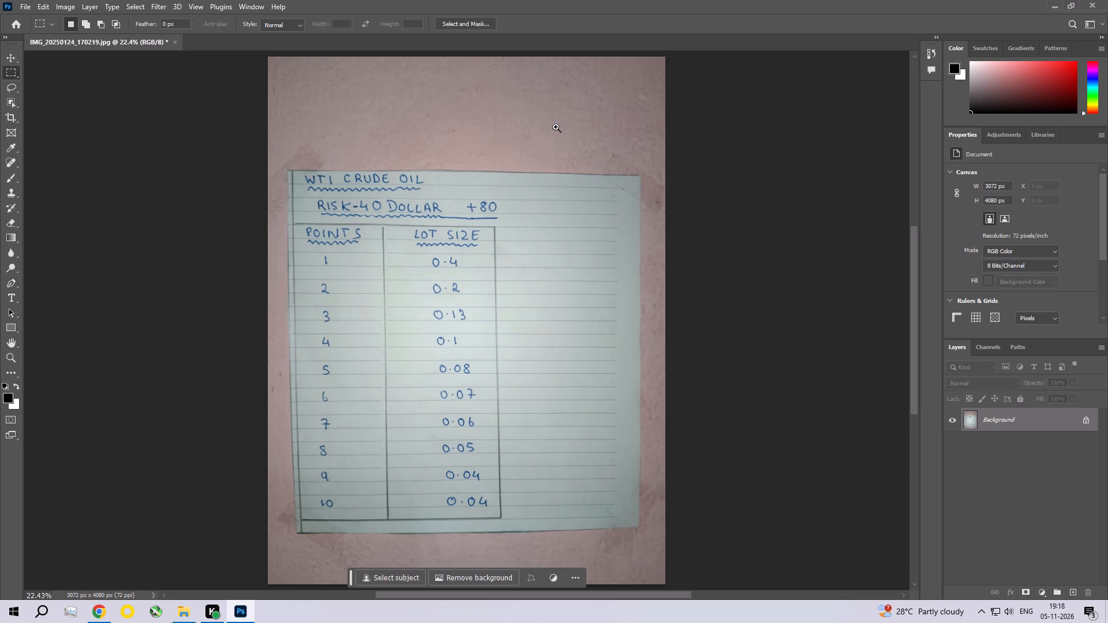
pyautogui.keyDown('ctrl'); pyautogui.doubleClick(556, 127); pyautogui.keyUp('ctrl')
pyautogui.moveTo(538, 112); pyautogui.dragTo(503, 187)
pyautogui.moveTo(314, 170); pyautogui.dragTo(390, 230)
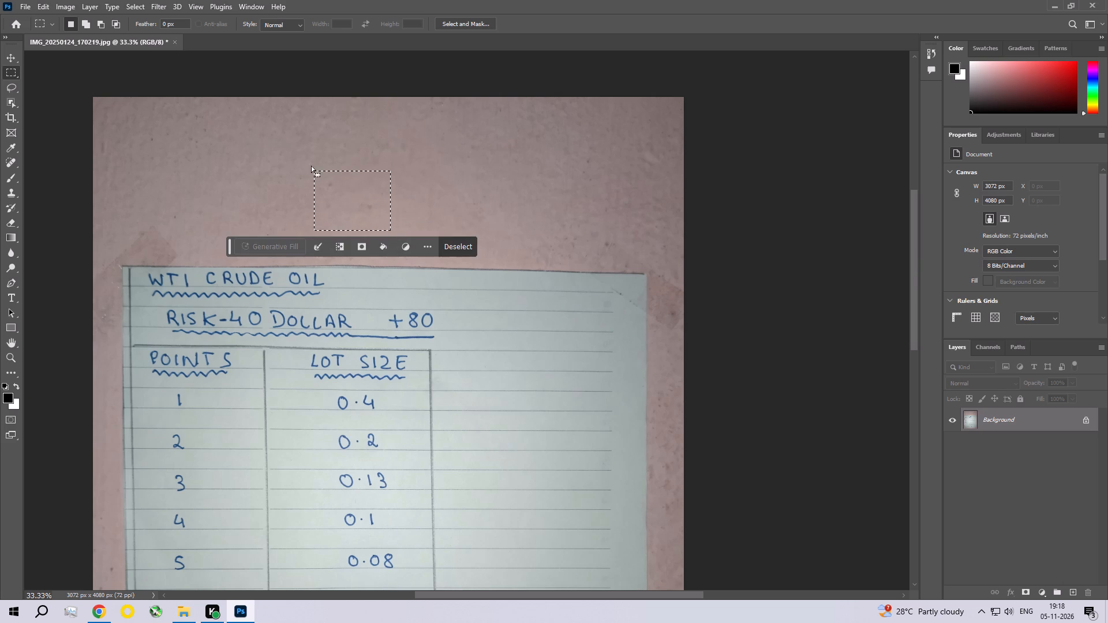
pyautogui.click(45, 7)
pyautogui.click(63, 187)
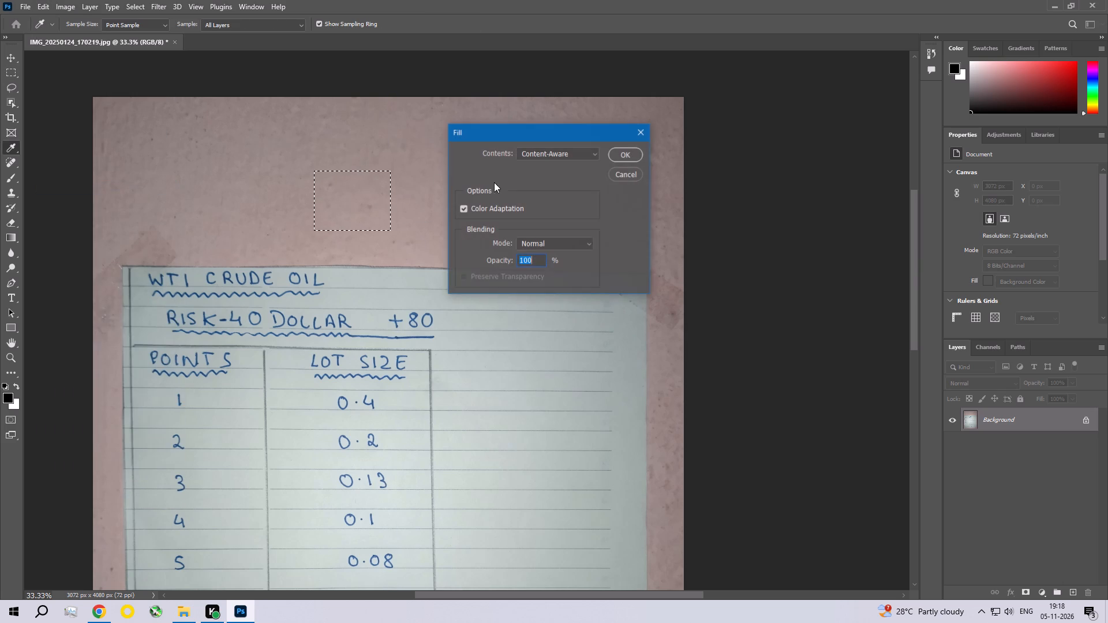
pyautogui.click(620, 151)
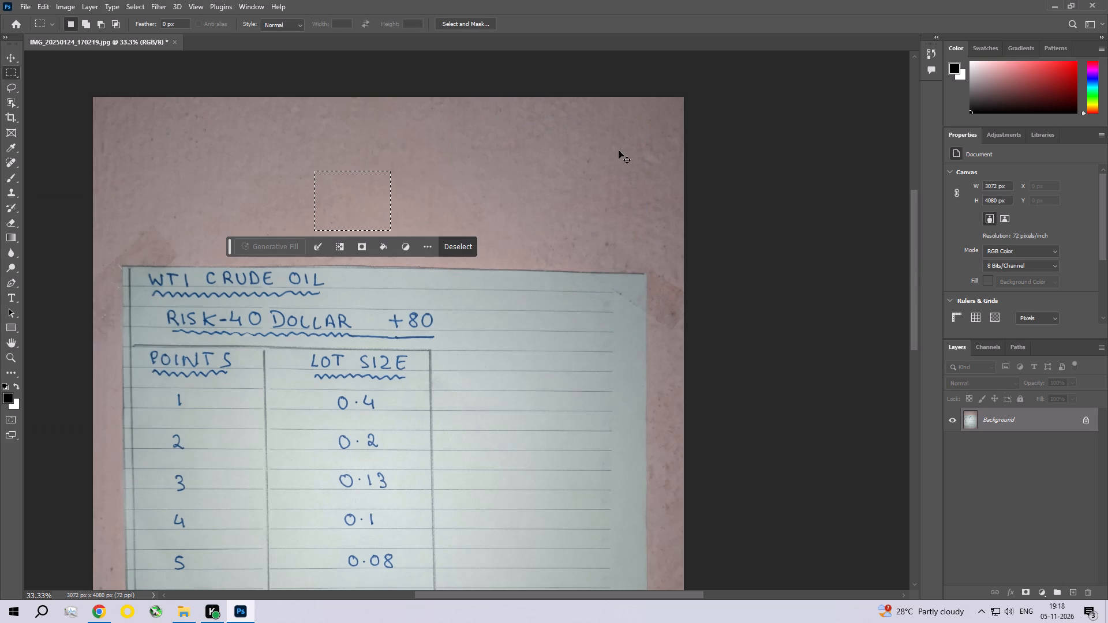
pyautogui.hotkey('ctrl', 'd')
# Remove the small mark on the wall below the sheet's bottom-left corner with a Content-Aware fill and deselect.
pyautogui.press('space')
pyautogui.press('space')
pyautogui.press('space')
pyautogui.press('space')
pyautogui.press('space')
pyautogui.press('space')
pyautogui.press('space')
pyautogui.press('space')
pyautogui.press('space')
pyautogui.press('space')
pyautogui.press('space')
pyautogui.press('space')
pyautogui.press('space')
pyautogui.press('space')
pyautogui.press('space')
pyautogui.press('space')
pyautogui.press('space')
pyautogui.press('space')
pyautogui.press('space')
pyautogui.press('space')
pyautogui.moveTo(313, 281); pyautogui.dragTo(294, 185)
pyautogui.moveTo(293, 302); pyautogui.dragTo(293, 283)
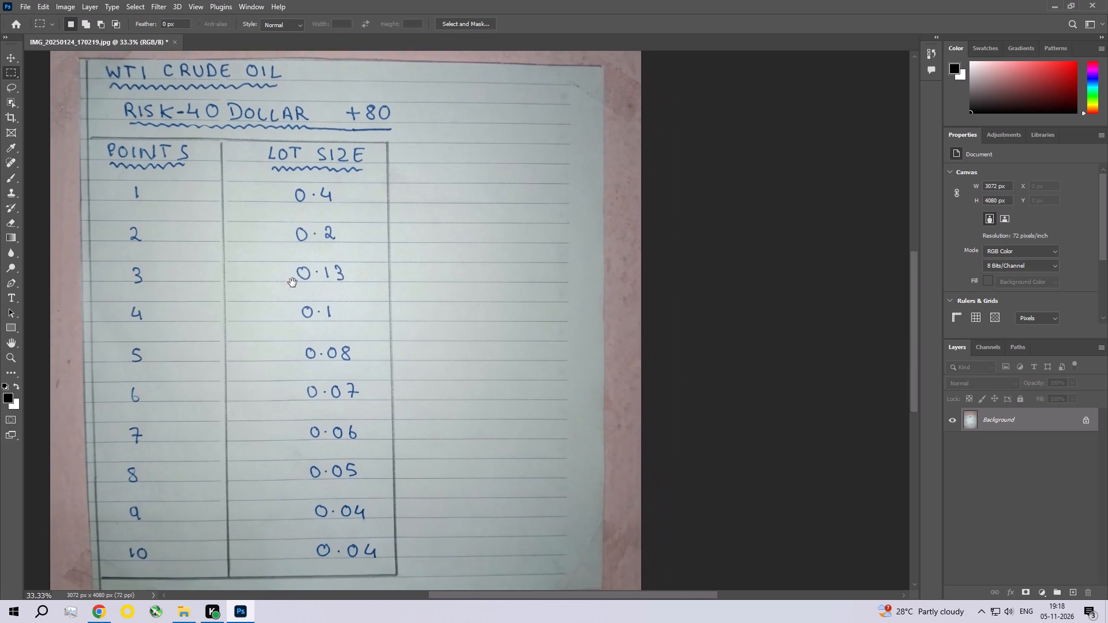
pyautogui.moveTo(293, 283); pyautogui.dragTo(290, 257)
pyautogui.moveTo(312, 365); pyautogui.dragTo(319, 264)
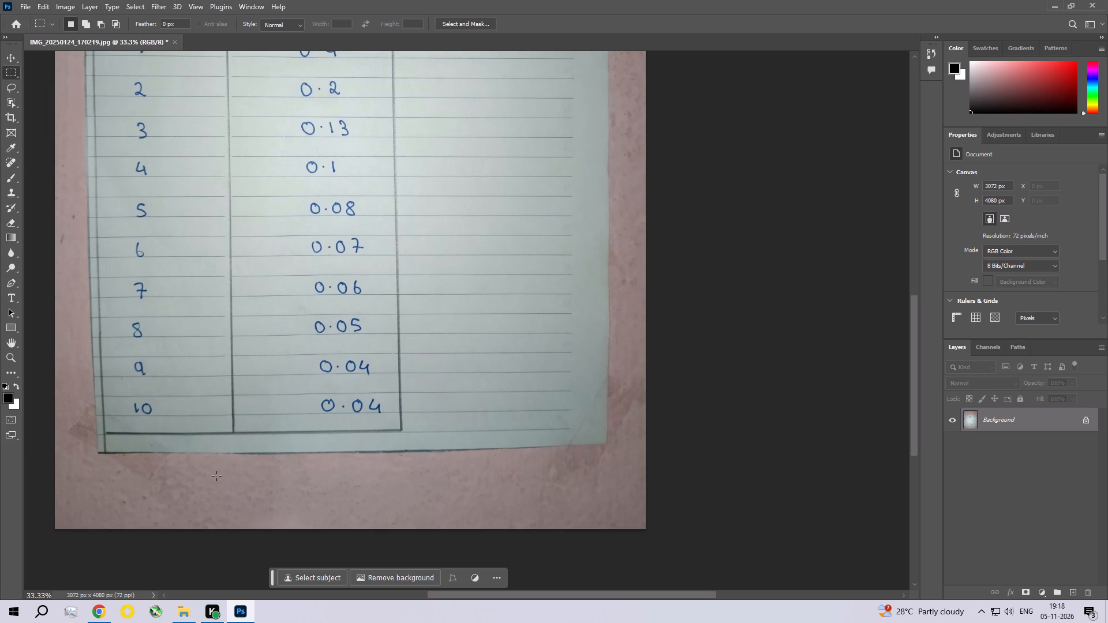
pyautogui.moveTo(111, 492); pyautogui.dragTo(162, 505)
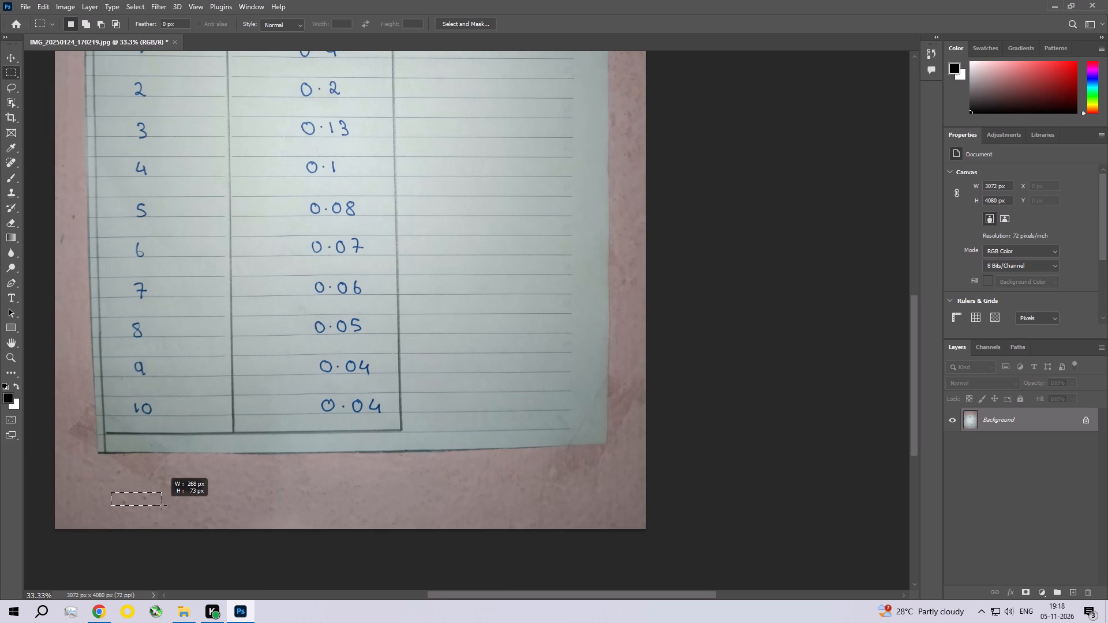
pyautogui.moveTo(162, 505); pyautogui.dragTo(159, 509)
pyautogui.click(47, 1)
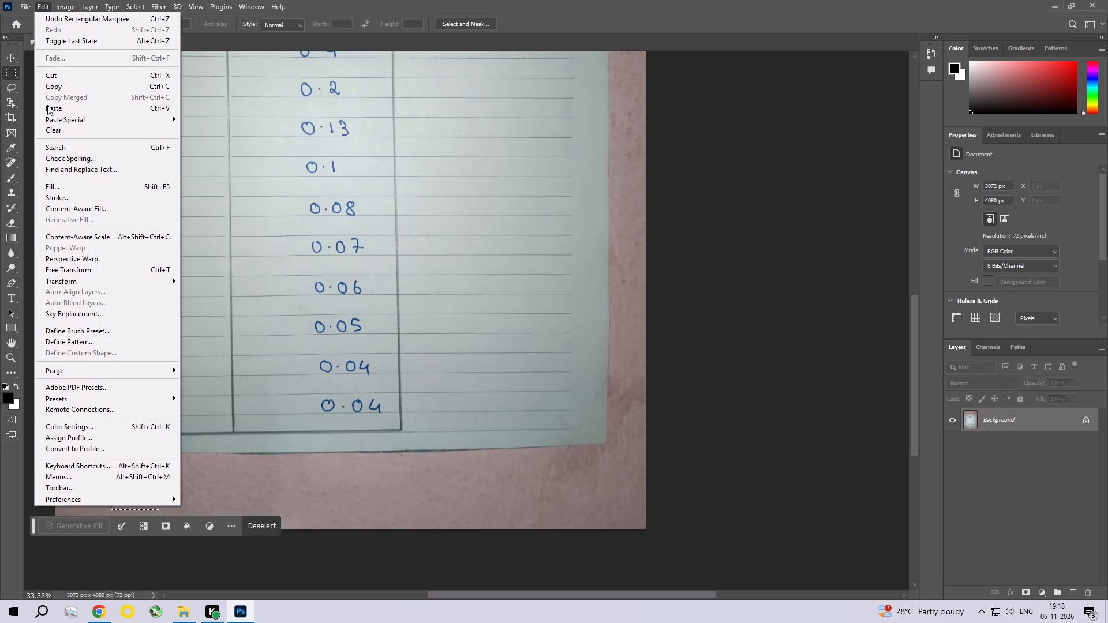
pyautogui.click(58, 182)
pyautogui.click(618, 156)
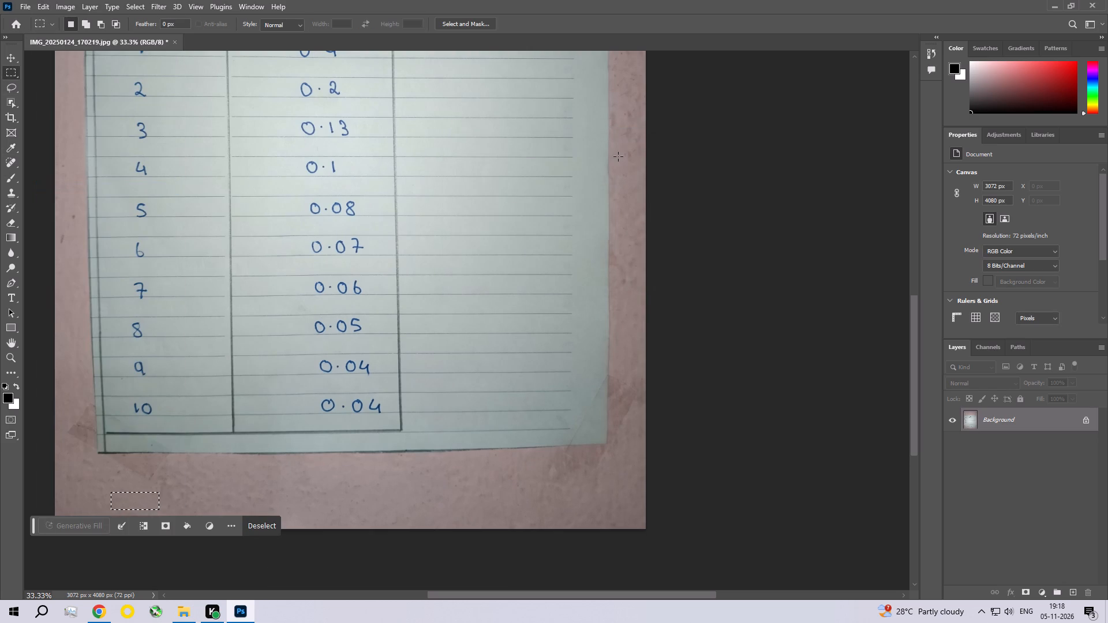
pyautogui.hotkey('ctrl', 'd')
# In the Camera Raw Filter, set Contrast to +21, Highlights to -16, Shadows to +20, Whites to -11 and Exposure to -0.05.
pyautogui.hotkey('ctrl', '0')
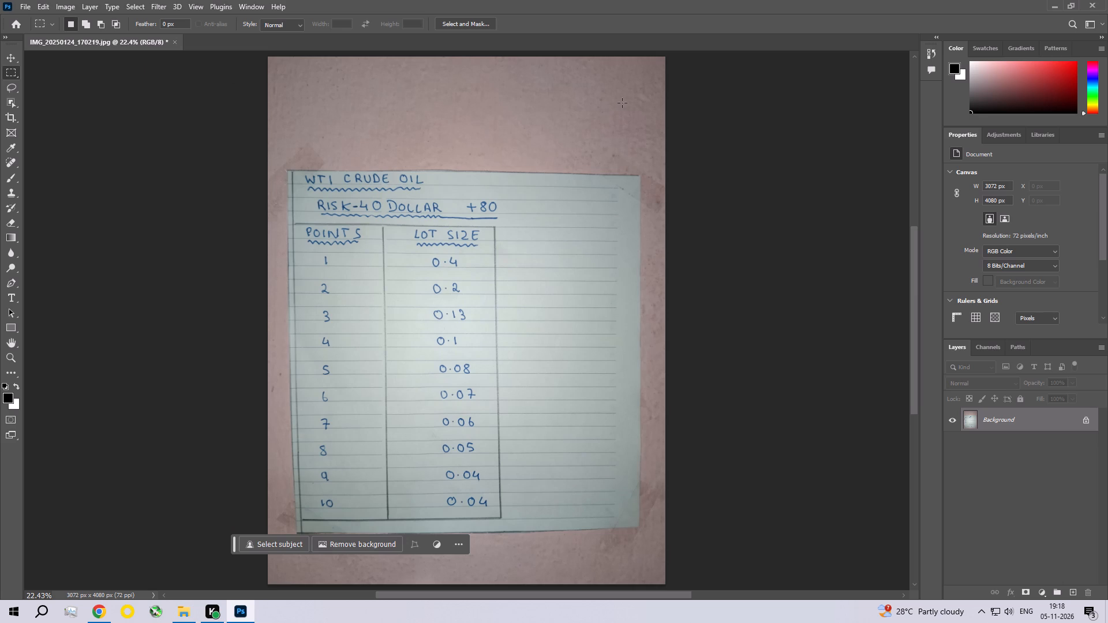
pyautogui.click(162, 6)
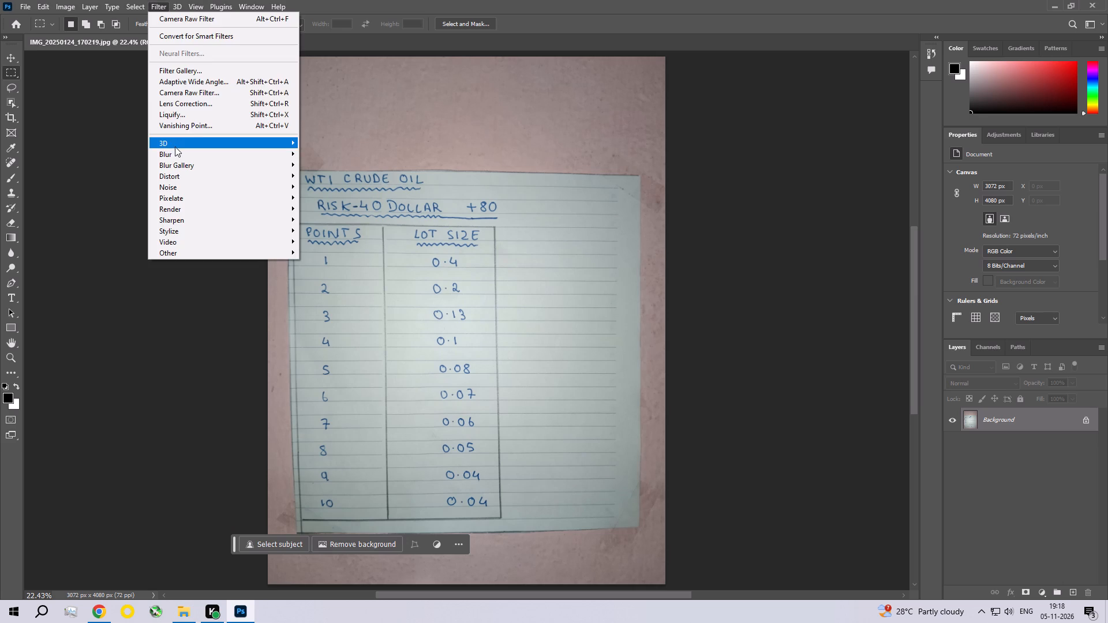
pyautogui.click(185, 96)
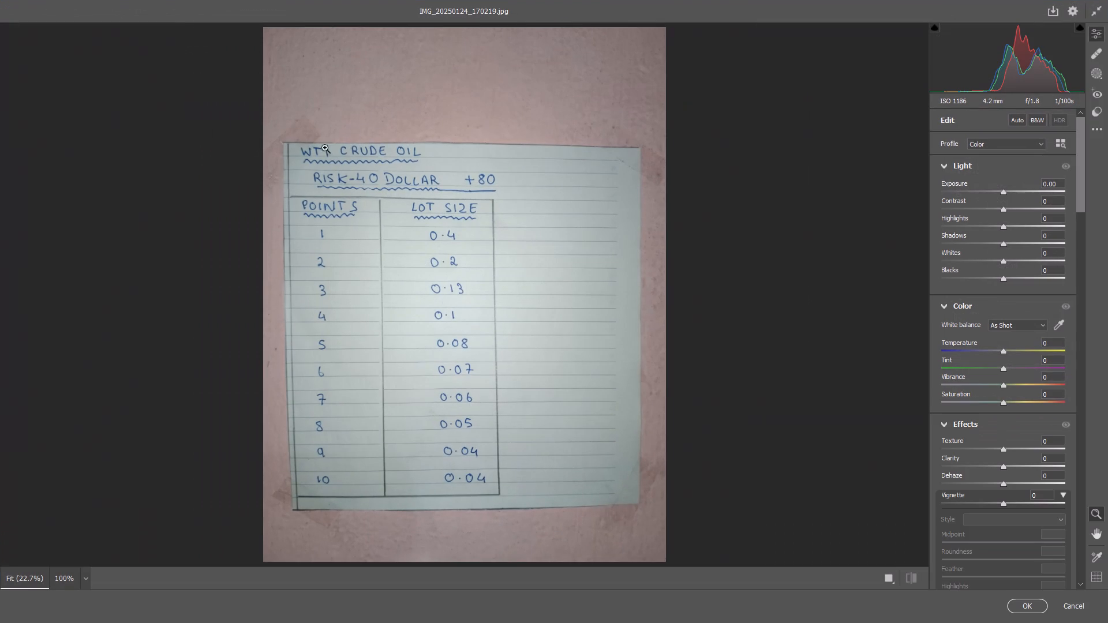
pyautogui.moveTo(1006, 211); pyautogui.dragTo(1010, 210)
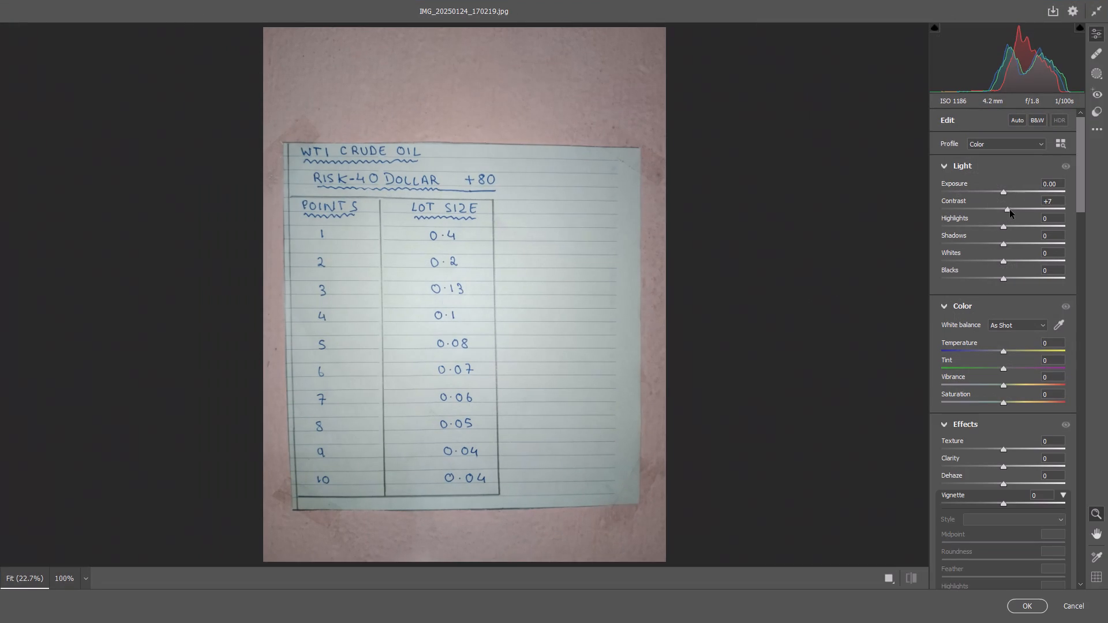
pyautogui.moveTo(1010, 210); pyautogui.dragTo(1019, 212)
pyautogui.moveTo(1006, 228); pyautogui.dragTo(997, 228)
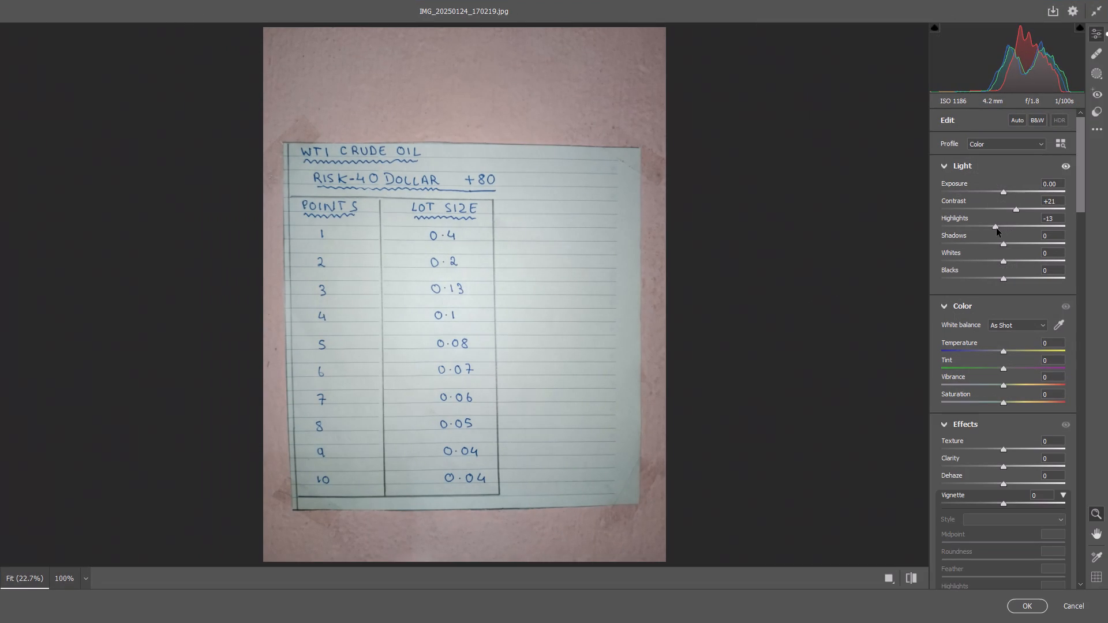
pyautogui.moveTo(997, 228); pyautogui.dragTo(996, 228)
pyautogui.moveTo(1004, 246); pyautogui.dragTo(1016, 249)
pyautogui.moveTo(1001, 262); pyautogui.dragTo(994, 261)
pyautogui.click(1002, 190)
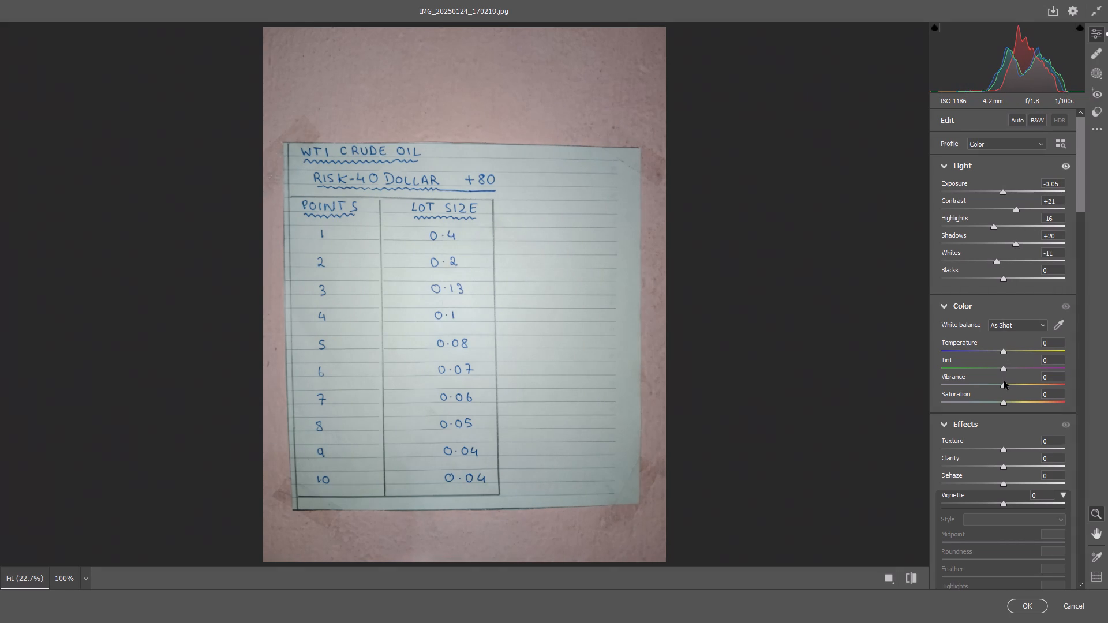
# Set the Camera Raw Vibrance to +14 and Saturation to +16.
pyautogui.moveTo(1004, 381); pyautogui.dragTo(1013, 385)
pyautogui.moveTo(1005, 400); pyautogui.dragTo(1019, 404)
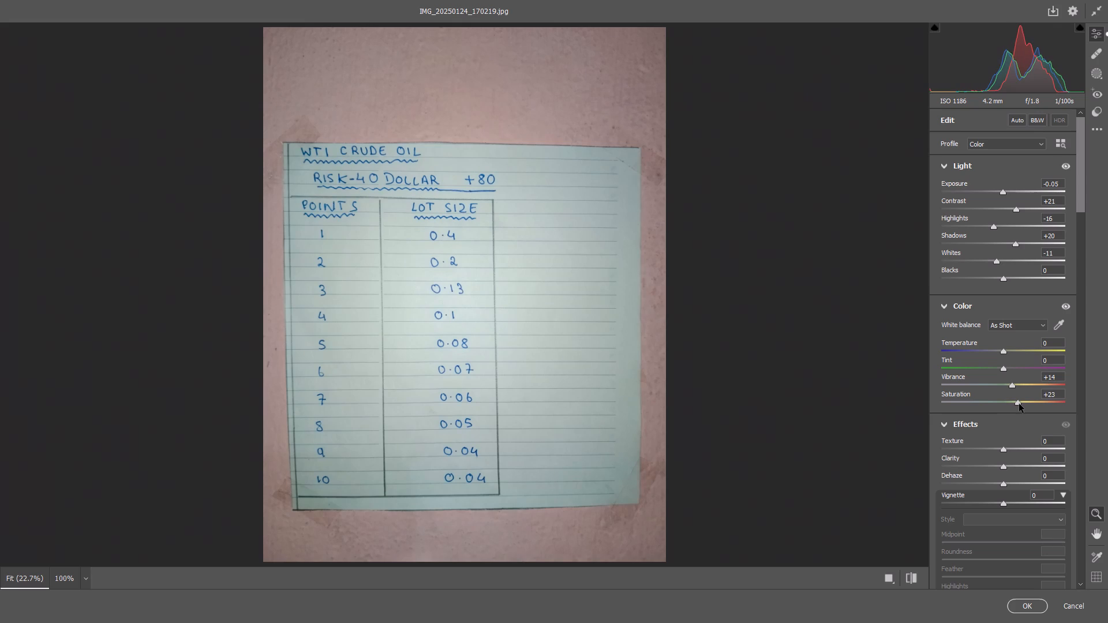
pyautogui.moveTo(1019, 404); pyautogui.dragTo(1015, 404)
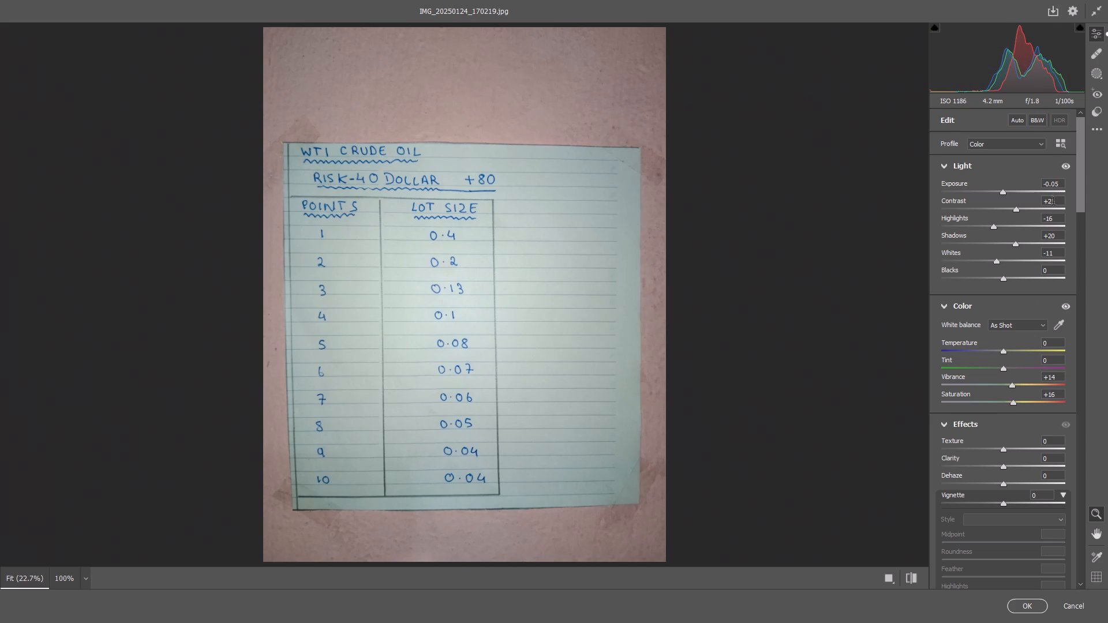
# Soften the photo in Camera Raw by setting Texture to -30 and Clarity to -23.
pyautogui.moveTo(1083, 165); pyautogui.dragTo(1087, 220)
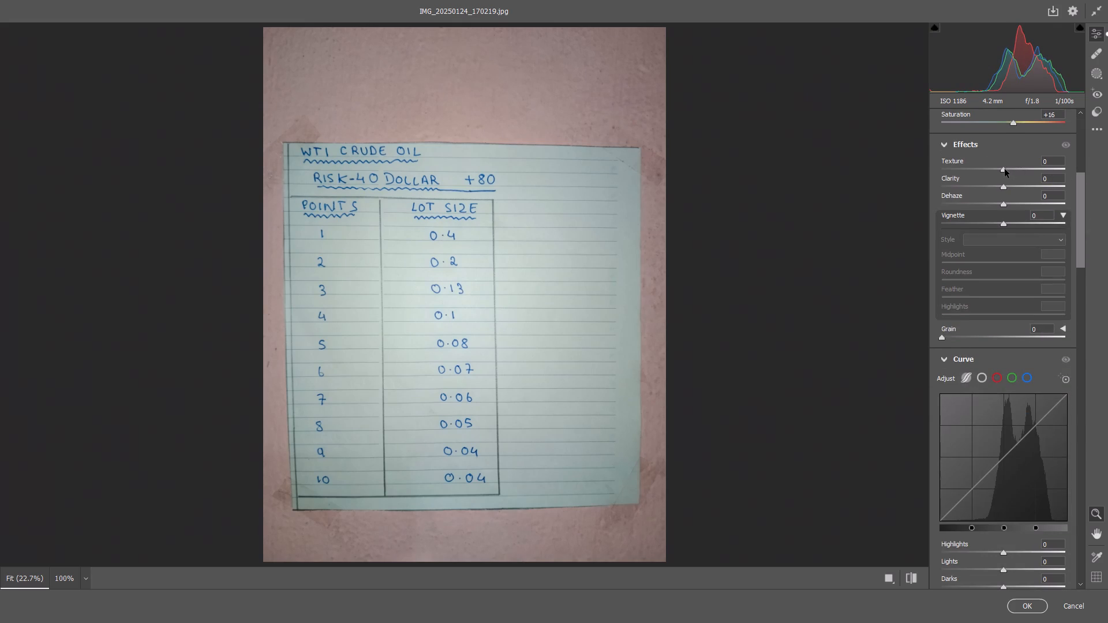
pyautogui.moveTo(1004, 169); pyautogui.dragTo(986, 171)
pyautogui.moveTo(1004, 186); pyautogui.dragTo(999, 186)
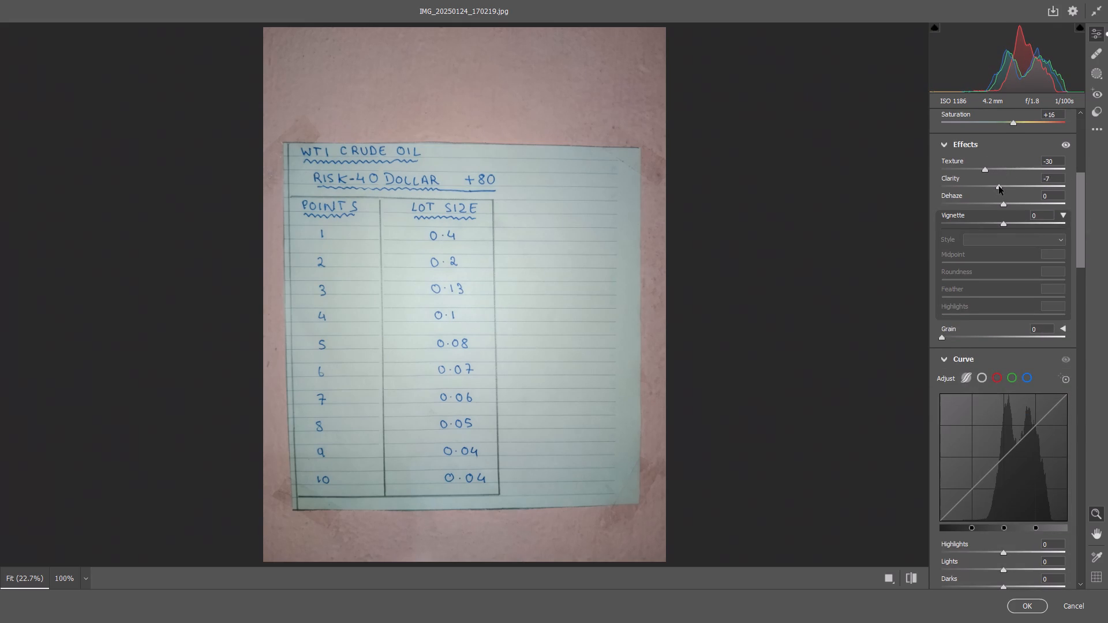
pyautogui.moveTo(999, 186); pyautogui.dragTo(990, 188)
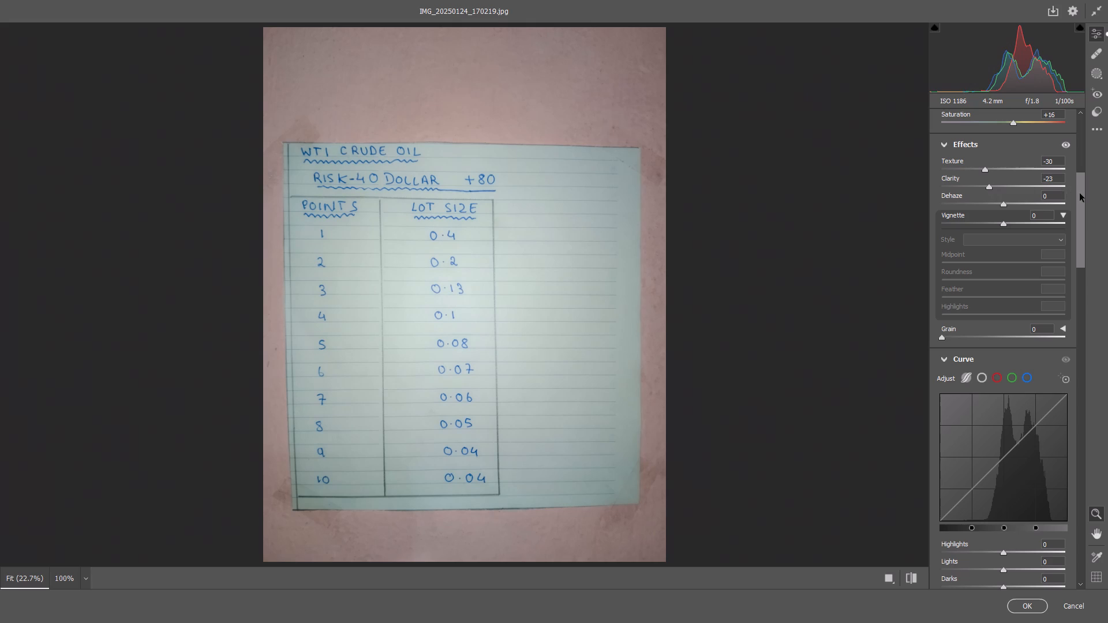
# Set the Camera Raw Blacks to -30.
pyautogui.moveTo(1081, 194); pyautogui.dragTo(1084, 159)
pyautogui.moveTo(1003, 174); pyautogui.dragTo(985, 174)
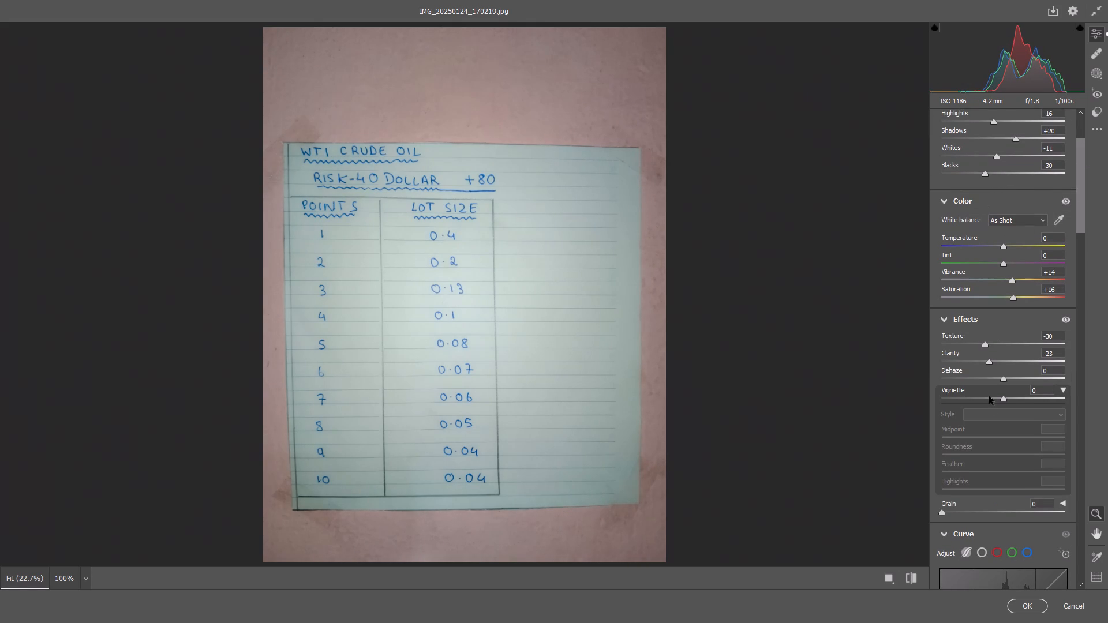
# Set the Camera Raw Dehaze to +29.
pyautogui.moveTo(1006, 380); pyautogui.dragTo(993, 377)
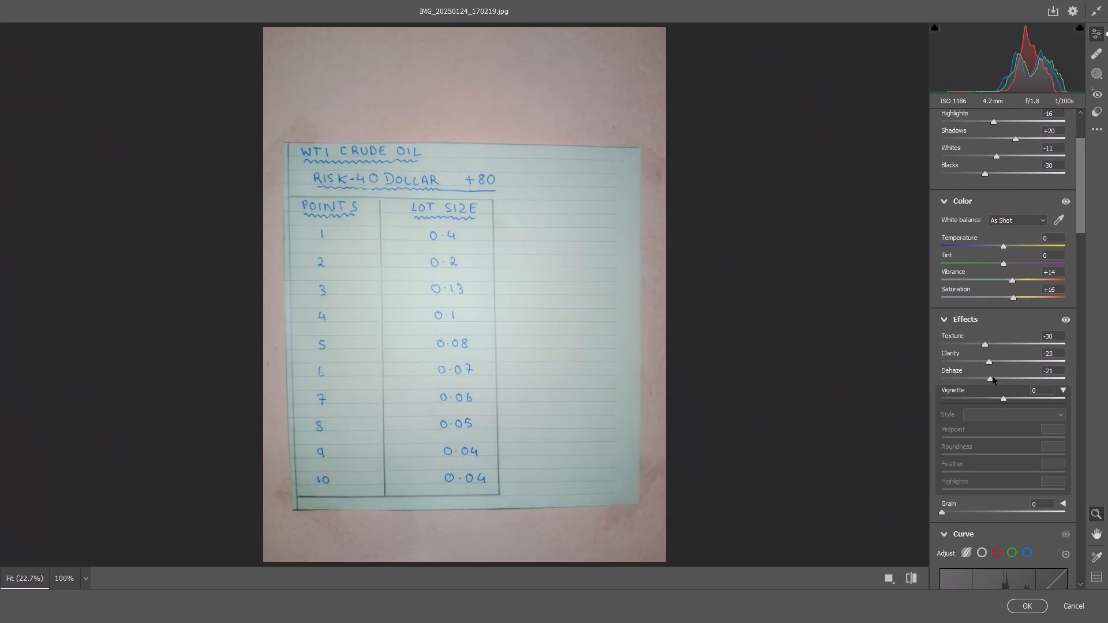
pyautogui.moveTo(993, 377); pyautogui.dragTo(1034, 376)
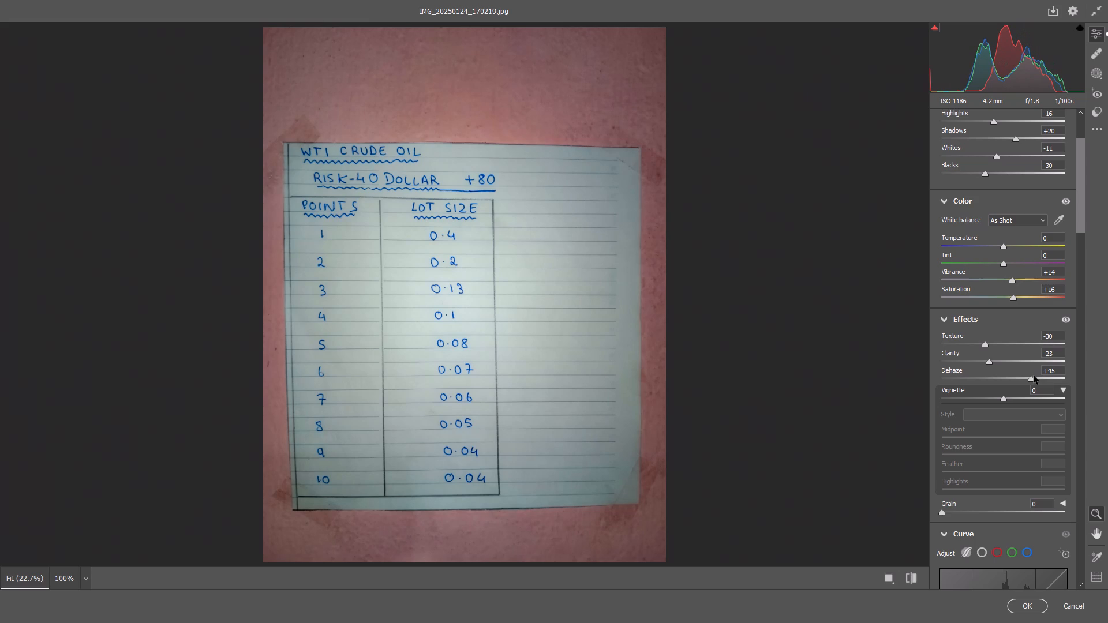
pyautogui.moveTo(1034, 376); pyautogui.dragTo(1024, 375)
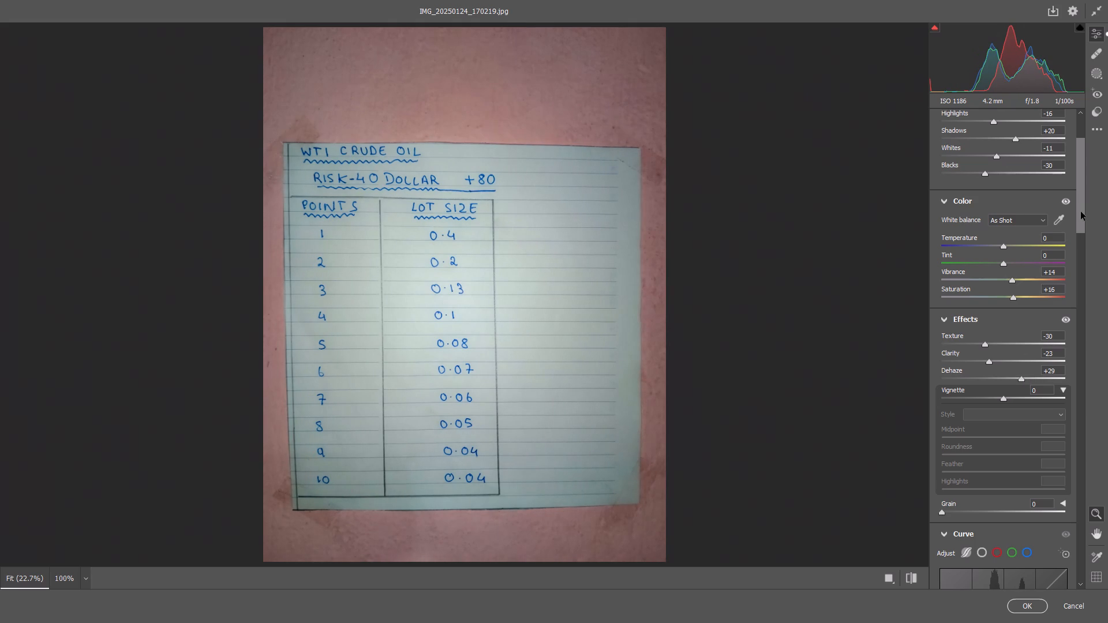
# On the Camera Raw parametric curve, set Highlights to -38 and Lights to -52, and lower Darks slightly.
pyautogui.moveTo(1081, 207); pyautogui.dragTo(1088, 286)
pyautogui.moveTo(998, 329); pyautogui.dragTo(979, 332)
pyautogui.moveTo(993, 346); pyautogui.dragTo(983, 350)
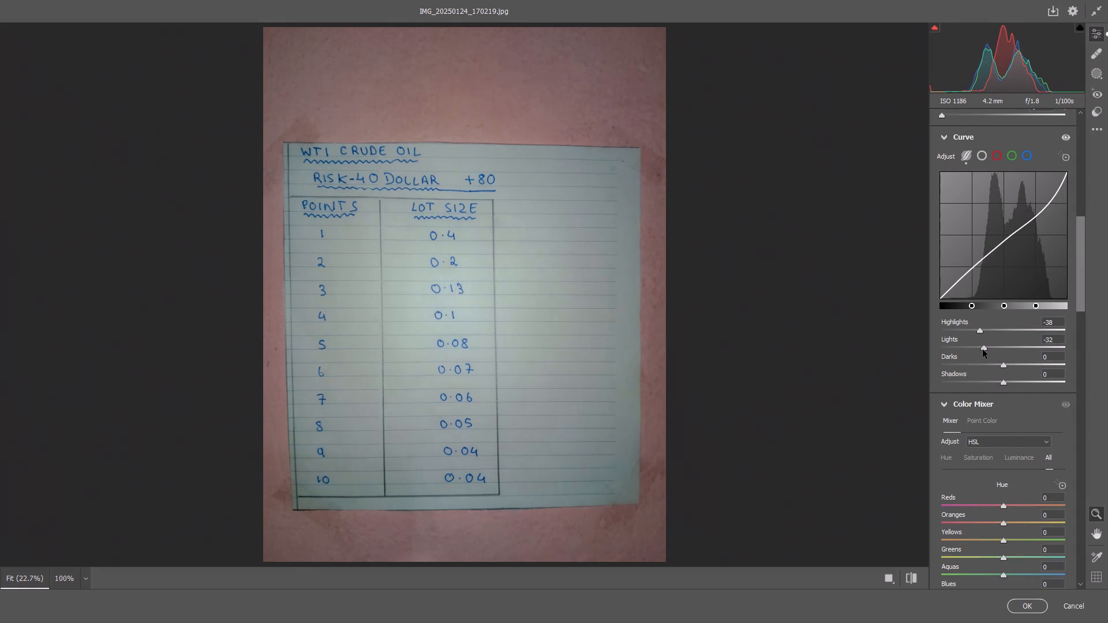
pyautogui.moveTo(983, 350); pyautogui.dragTo(971, 351)
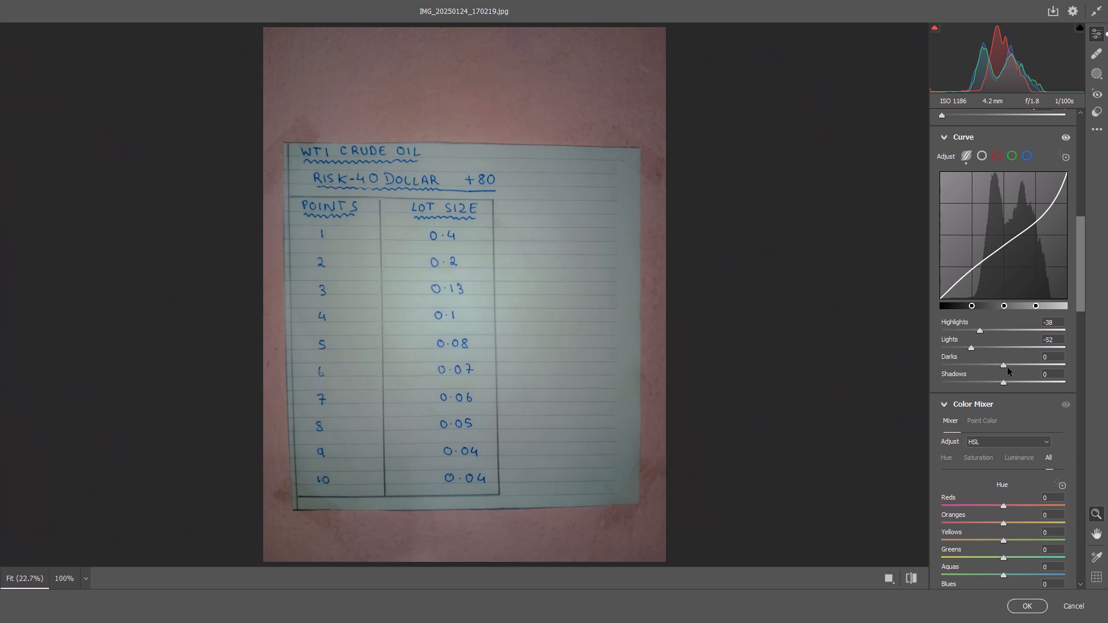
pyautogui.moveTo(1004, 366); pyautogui.dragTo(993, 365)
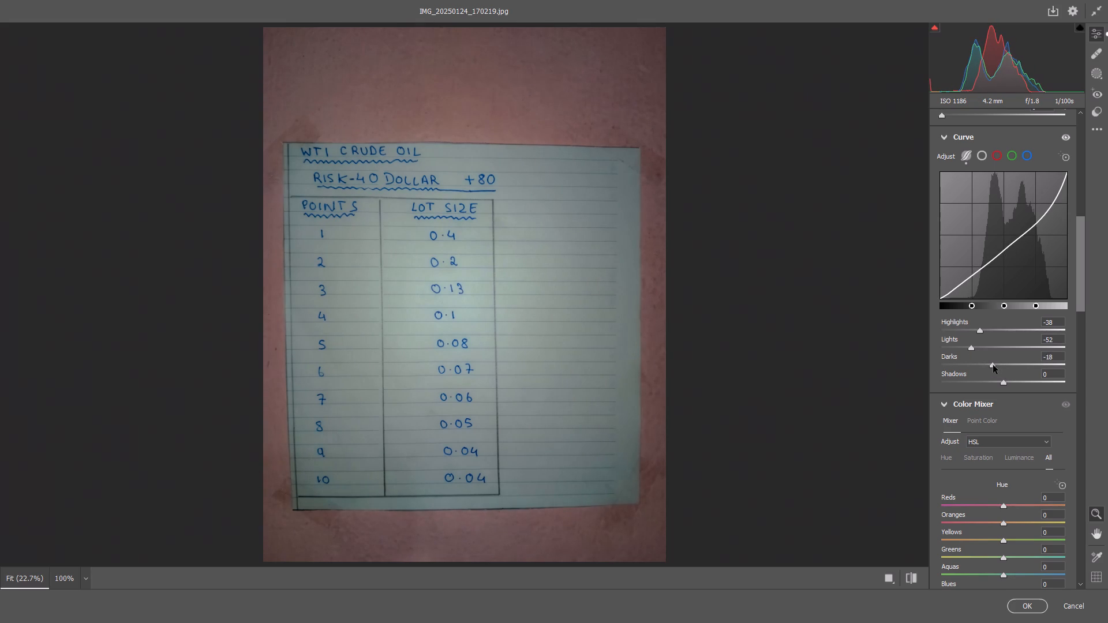
pyautogui.moveTo(993, 365); pyautogui.dragTo(997, 366)
# Adjust Color Mixer saturation by sampling the ink and paper in the photo: Blues +42, Greens -29, Aquas -16.
pyautogui.moveTo(1082, 291); pyautogui.dragTo(1082, 354)
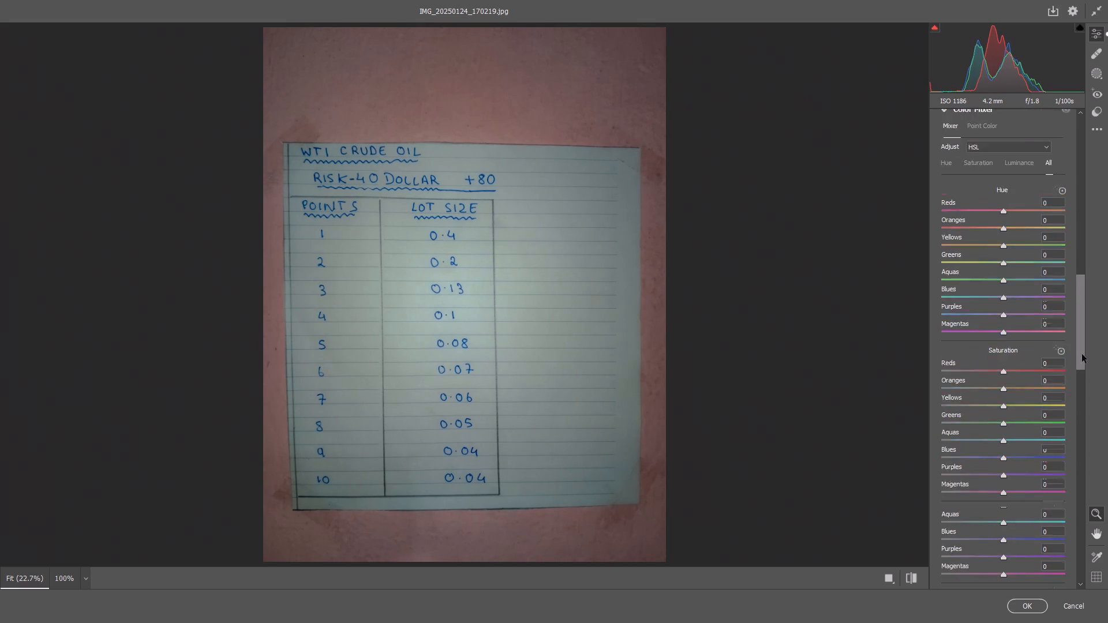
pyautogui.moveTo(1082, 354); pyautogui.dragTo(1085, 414)
pyautogui.moveTo(1083, 364); pyautogui.dragTo(1081, 337)
pyautogui.click(1060, 157)
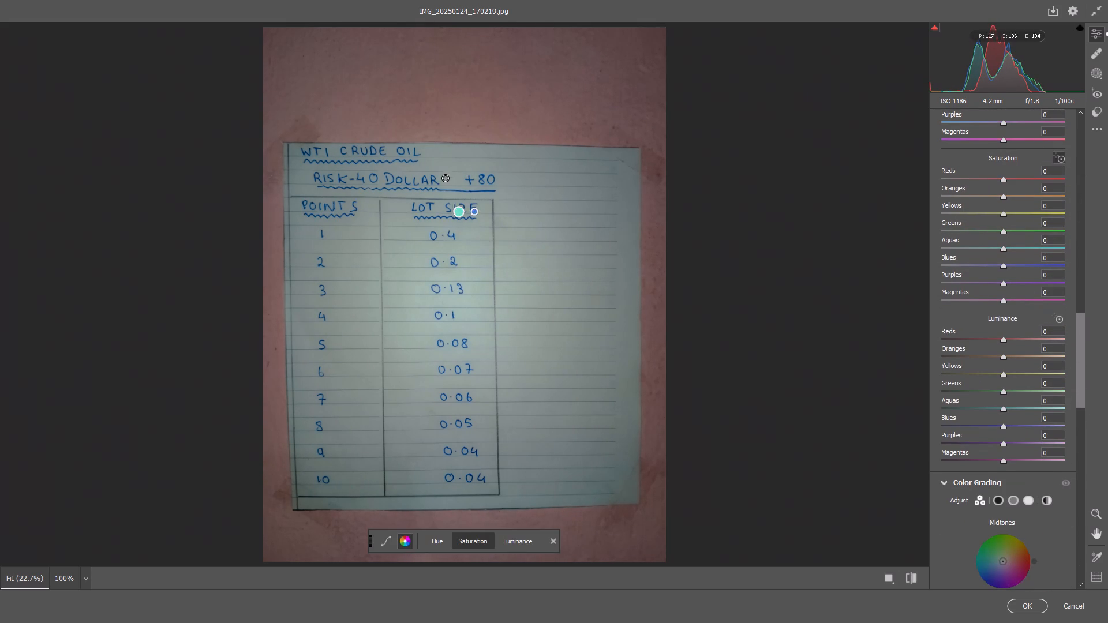
pyautogui.moveTo(429, 183); pyautogui.dragTo(454, 194)
pyautogui.moveTo(559, 271); pyautogui.dragTo(538, 271)
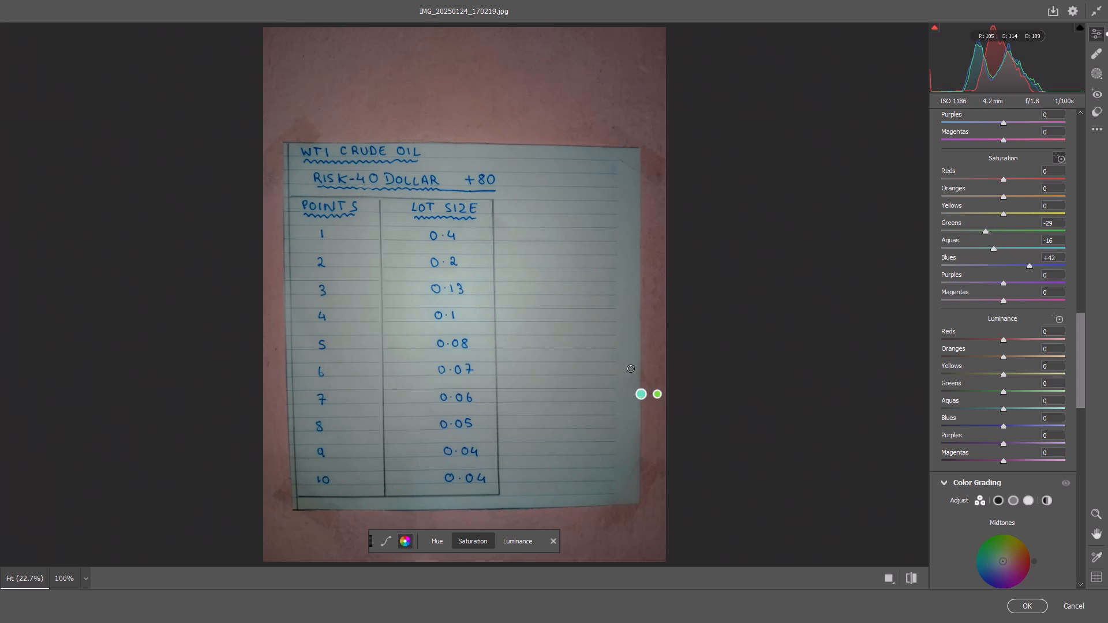
# Set Sharpening to 24, Noise Reduction to 17 and Color Noise Reduction to 19, and apply the Camera Raw Filter.
pyautogui.moveTo(1081, 343); pyautogui.dragTo(1081, 421)
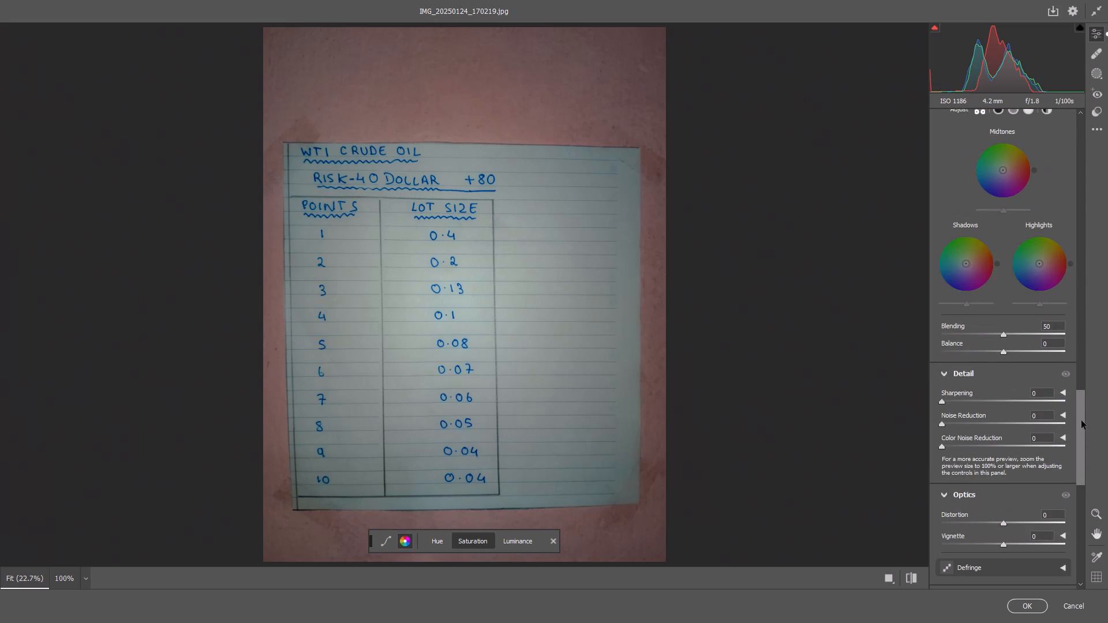
pyautogui.moveTo(1081, 421); pyautogui.dragTo(1082, 426)
pyautogui.moveTo(951, 370); pyautogui.dragTo(960, 373)
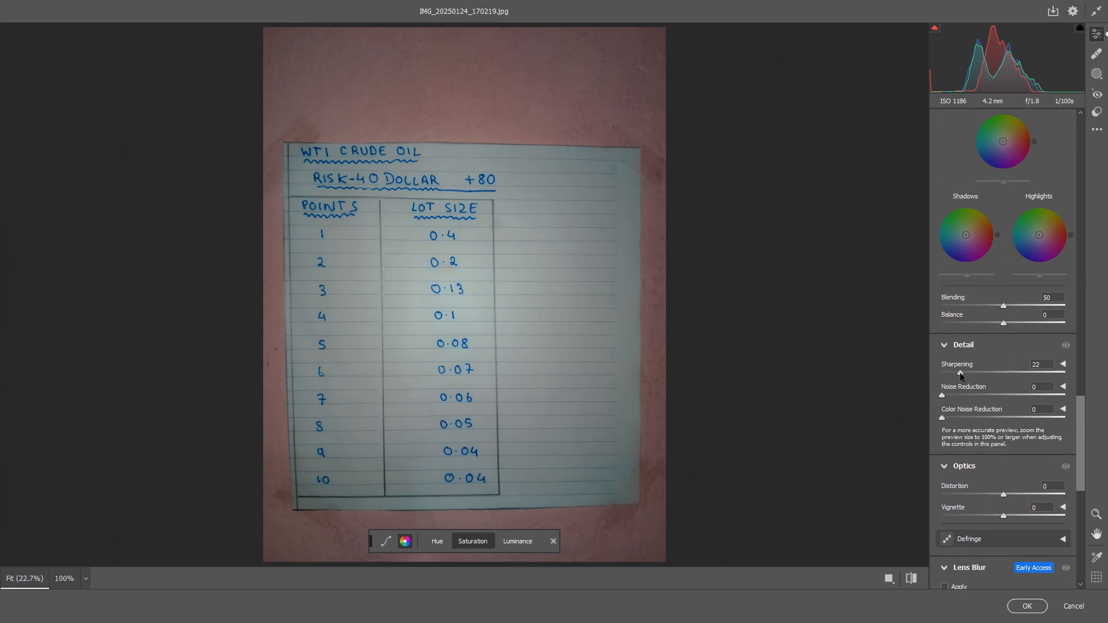
pyautogui.moveTo(960, 373); pyautogui.dragTo(961, 373)
pyautogui.moveTo(954, 397); pyautogui.dragTo(962, 399)
pyautogui.moveTo(959, 416); pyautogui.dragTo(965, 418)
pyautogui.click(1031, 605)
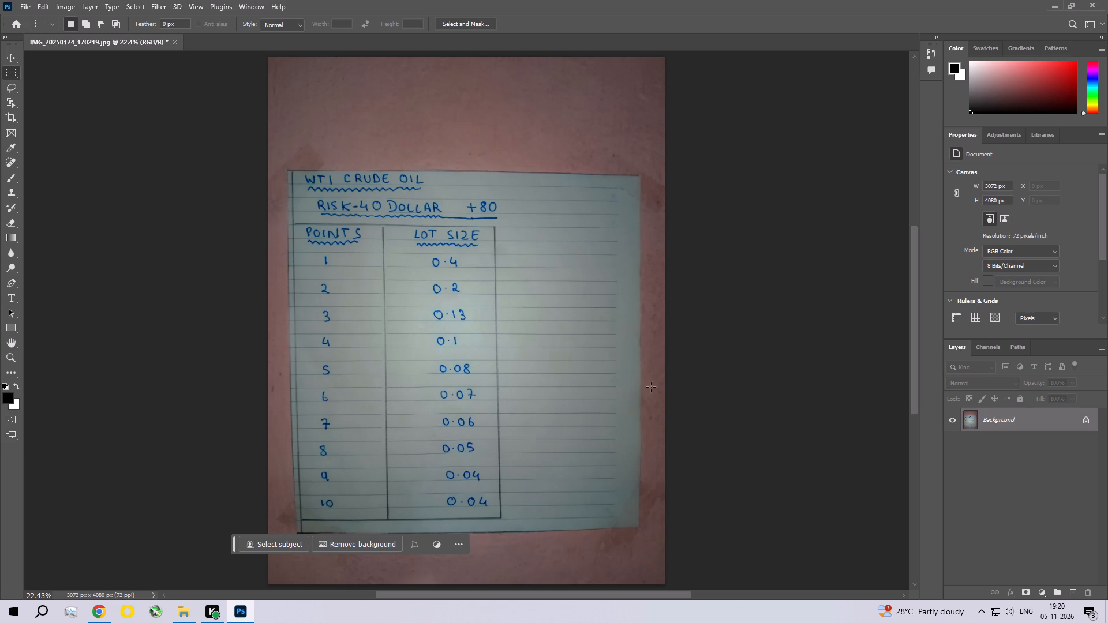
# Remove the dark marks on the pink surface left of rows 5 and 6 with a Content-Aware fill and deselect.
pyautogui.moveTo(232, 537); pyautogui.dragTo(619, 16)
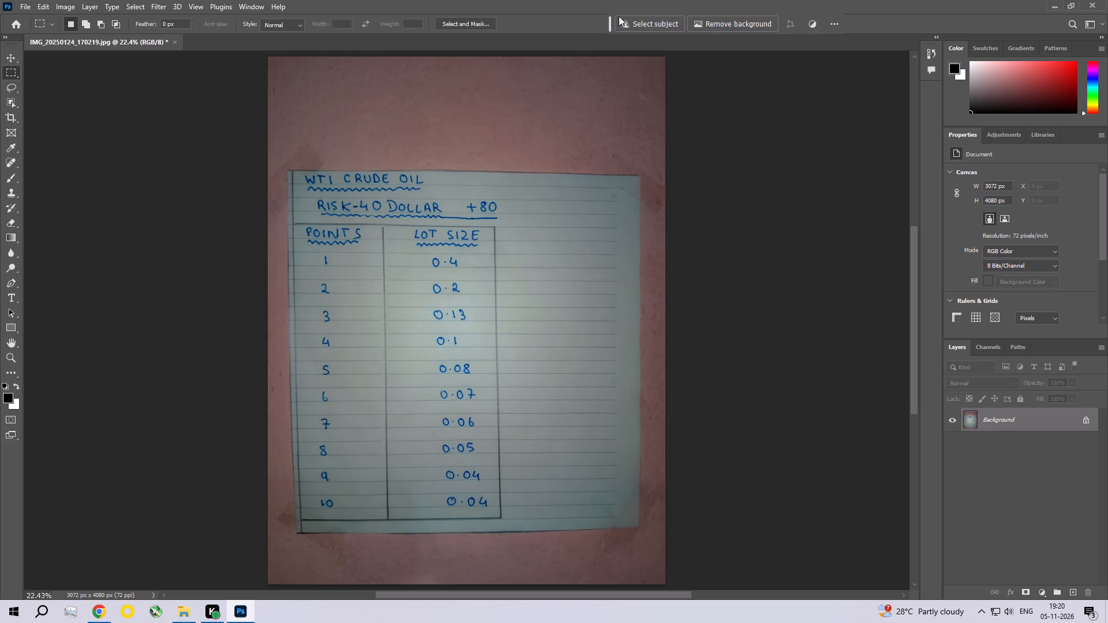
pyautogui.moveTo(619, 16); pyautogui.dragTo(620, 16)
pyautogui.hotkey('ctrl', 'space')
pyautogui.hotkey('ctrl', 'space')
pyautogui.hotkey('ctrl', 'space')
pyautogui.hotkey('ctrl', 'space')
pyautogui.hotkey('ctrl', 'space')
pyautogui.hotkey('ctrl', 'space')
pyautogui.hotkey('ctrl', 'space')
pyautogui.hotkey('ctrl', 'space')
pyautogui.hotkey('ctrl', 'space')
pyautogui.hotkey('ctrl', 'space')
pyautogui.hotkey('ctrl', 'space')
pyautogui.hotkey('ctrl', 'space')
pyautogui.hotkey('ctrl', 'space')
pyautogui.hotkey('ctrl', 'space')
pyautogui.hotkey('ctrl', 'space')
pyautogui.hotkey('ctrl', 'space')
pyautogui.hotkey('ctrl', 'space')
pyautogui.hotkey('ctrl', 'space')
pyautogui.hotkey('ctrl', 'space')
pyautogui.hotkey('ctrl', 'space')
pyautogui.keyDown('ctrl'); pyautogui.tripleClick(269, 415); pyautogui.keyUp('ctrl')
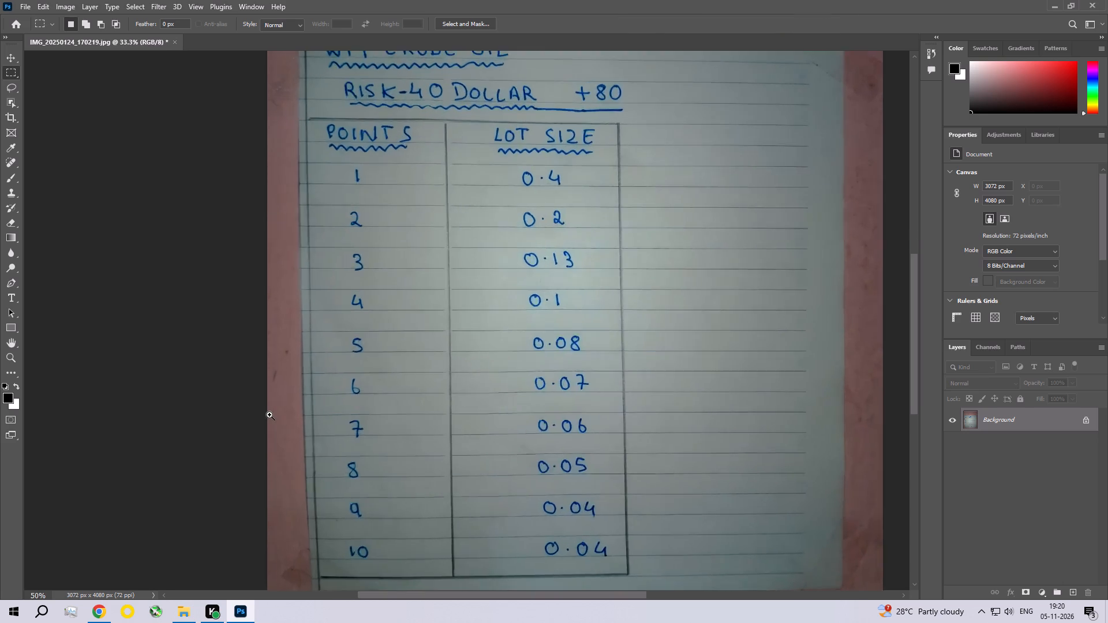
pyautogui.moveTo(301, 310); pyautogui.dragTo(264, 377)
pyautogui.click(46, 5)
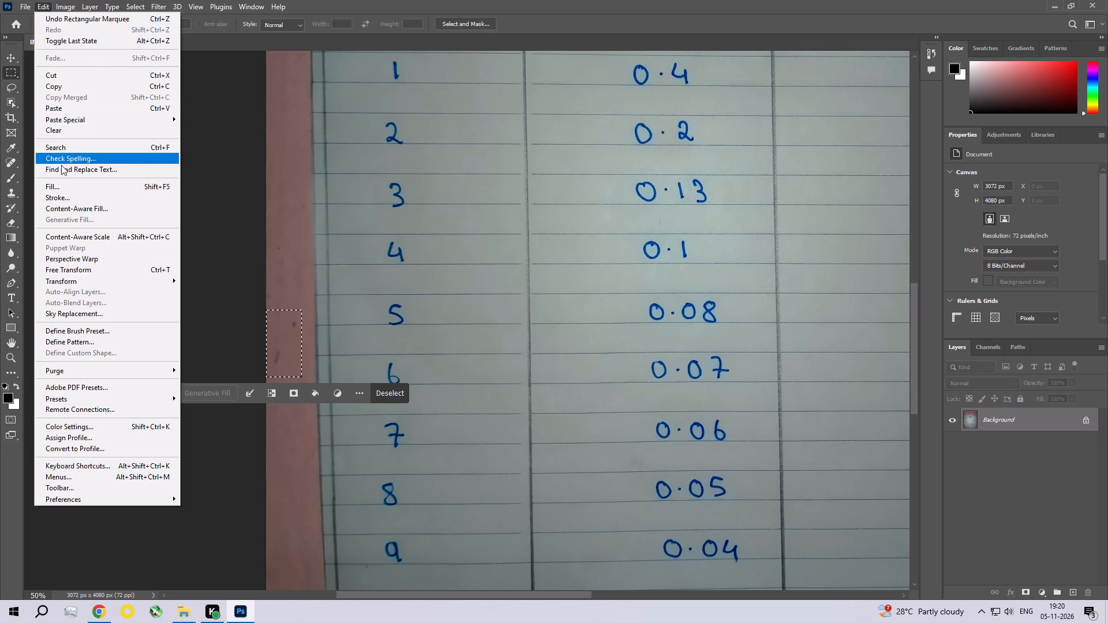
pyautogui.click(61, 190)
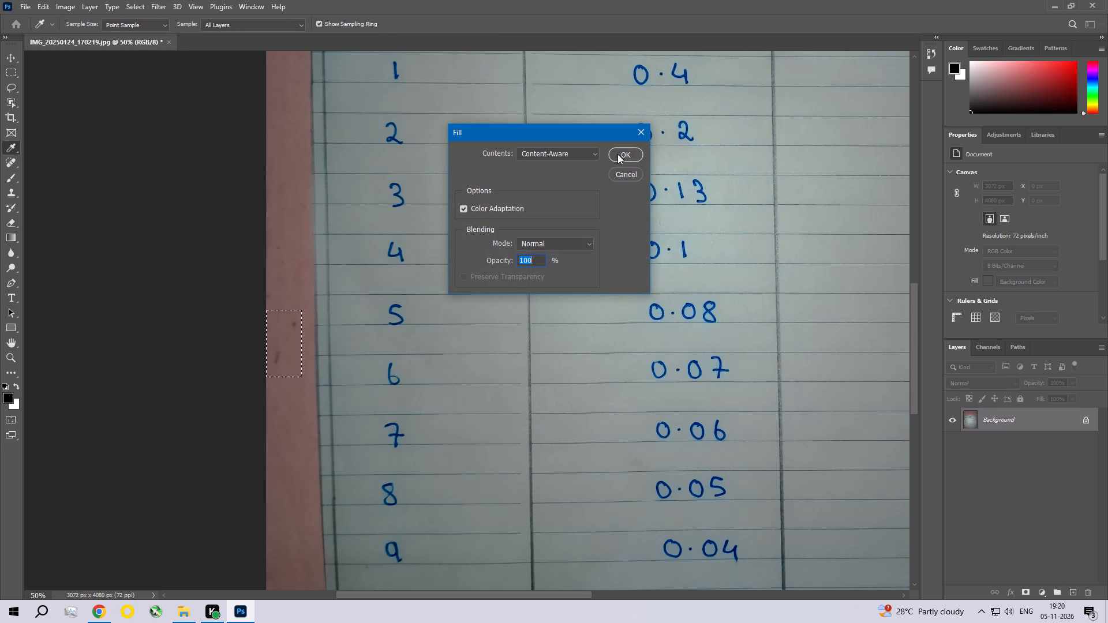
pyautogui.click(617, 154)
pyautogui.hotkey('ctrl', '0')
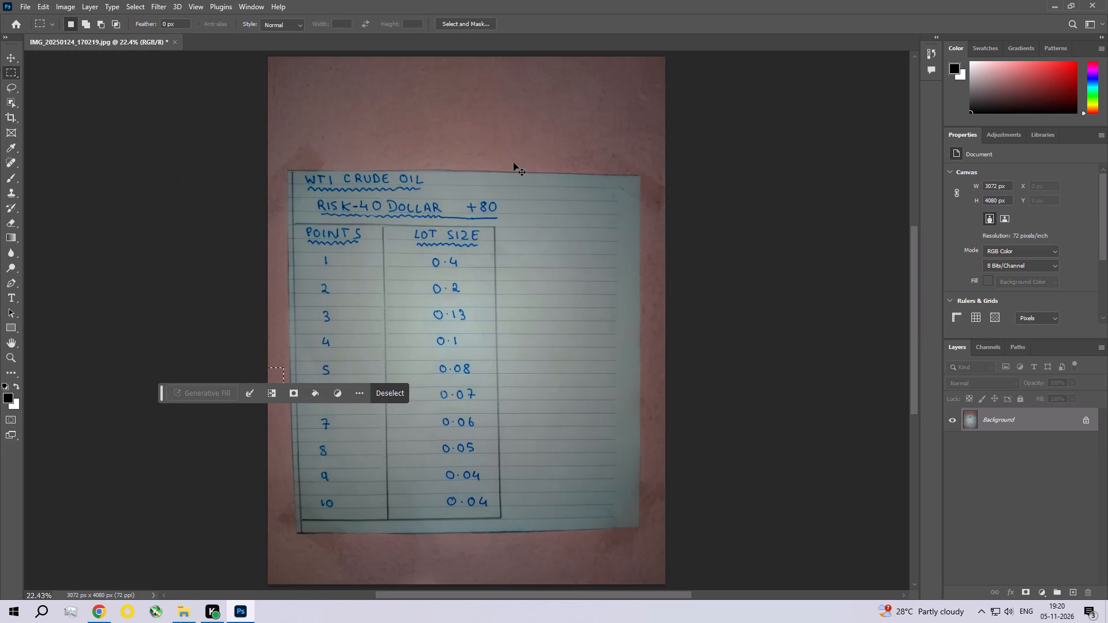
pyautogui.hotkey('ctrl', 'd')
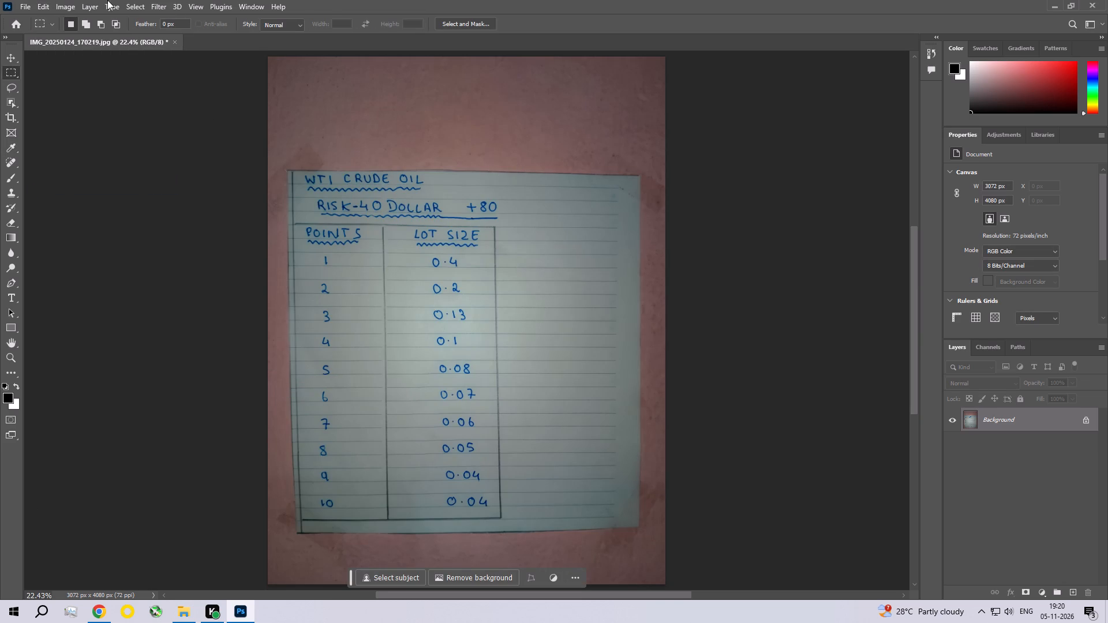
# Apply a Photo Filter adjustment to the photo with its preset settings.
pyautogui.click(69, 5)
pyautogui.click(84, 34)
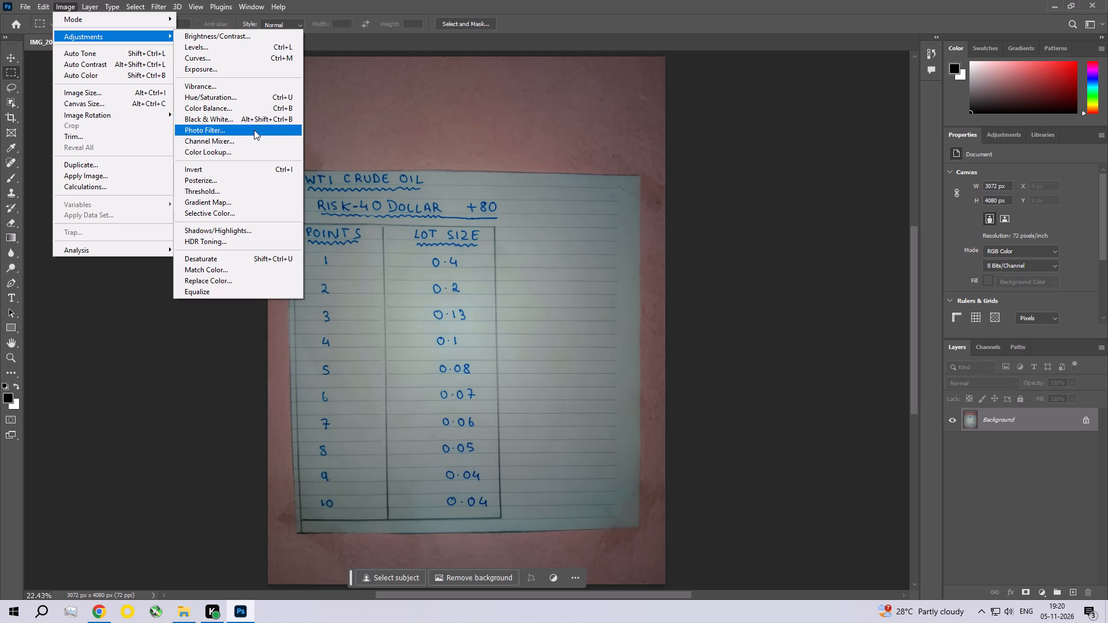
pyautogui.click(254, 130)
pyautogui.click(848, 133)
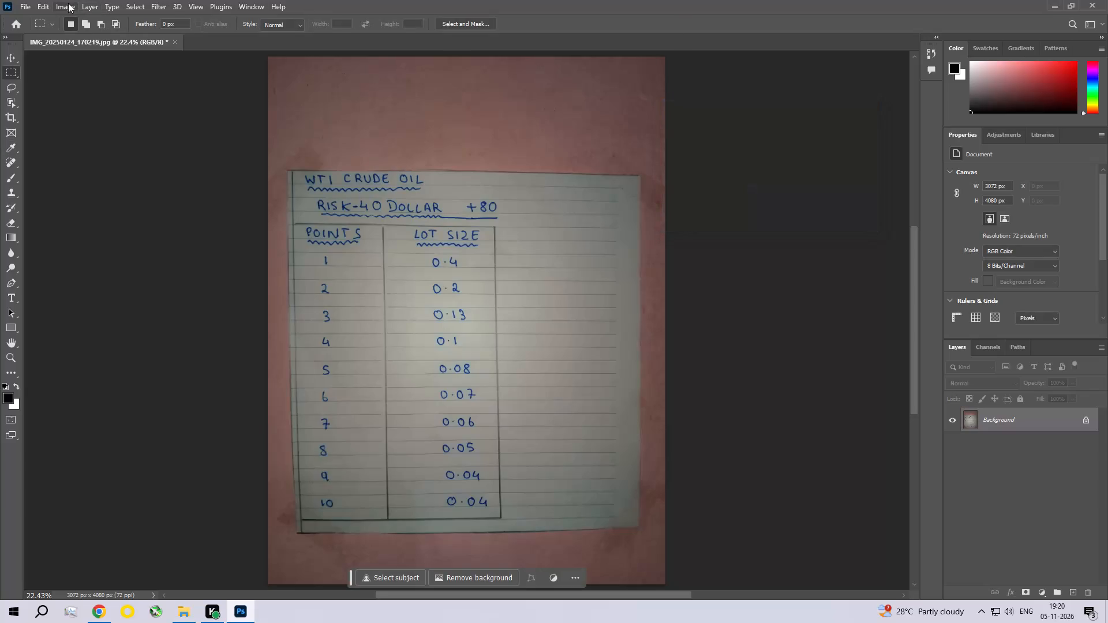
# Apply an Exposure adjustment to the photo with Offset set to 0.0100.
pyautogui.click(68, 3)
pyautogui.click(87, 42)
pyautogui.click(97, 28)
pyautogui.click(146, 37)
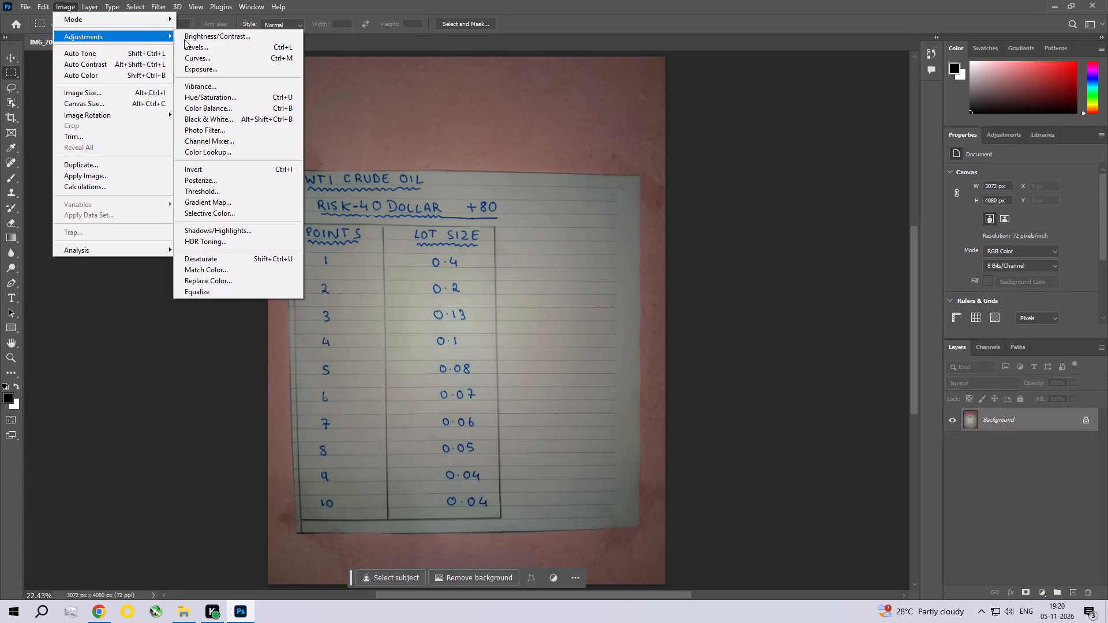
pyautogui.click(275, 74)
pyautogui.click(922, 208)
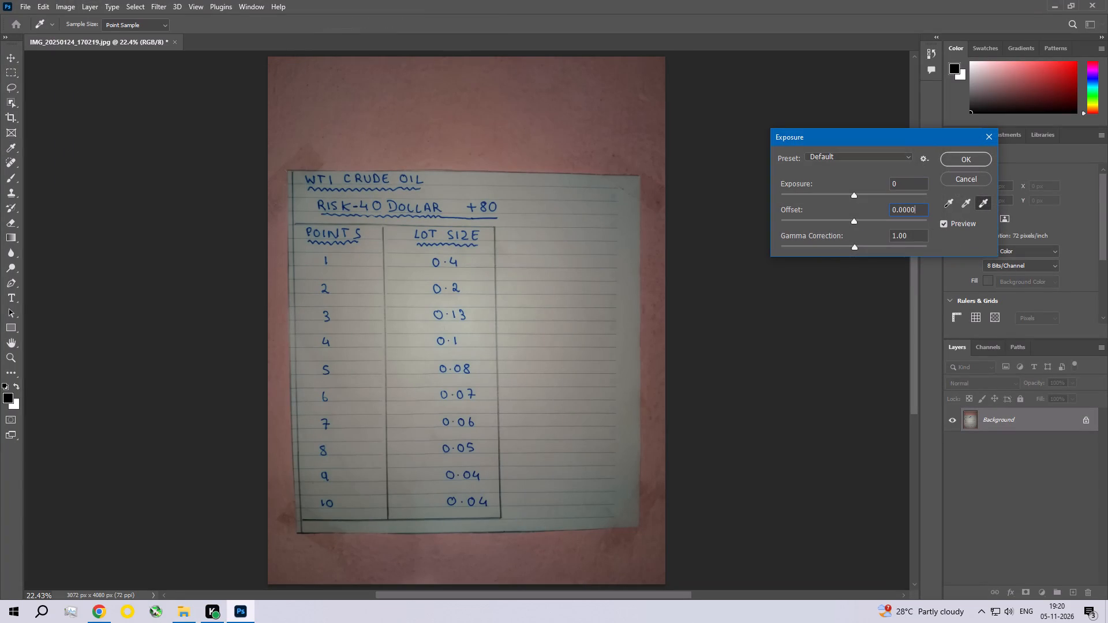
pyautogui.press('BackSpace')
pyautogui.press('BackSpace')
pyautogui.write('50')
pyautogui.press('BackSpace')
pyautogui.press('BackSpace')
pyautogui.press('BackSpace')
pyautogui.write('100')
pyautogui.press('Return')
# Save the photo as a JPEG at Maximum quality 12, close it and return to the RAW folder.
pyautogui.hotkey('ctrl', 's')
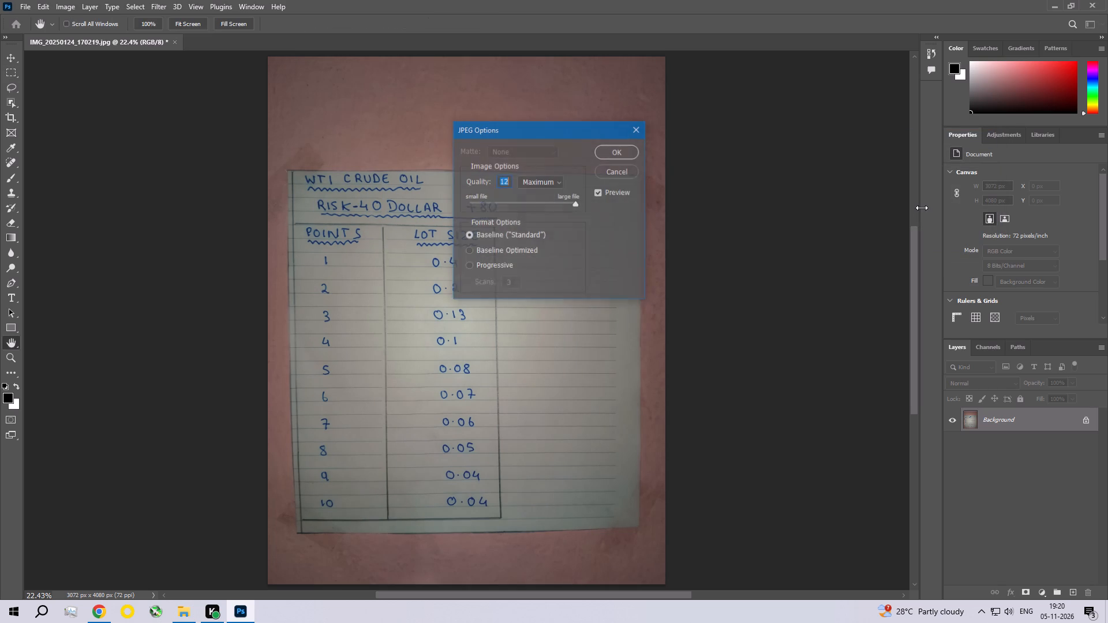
pyautogui.click(623, 155)
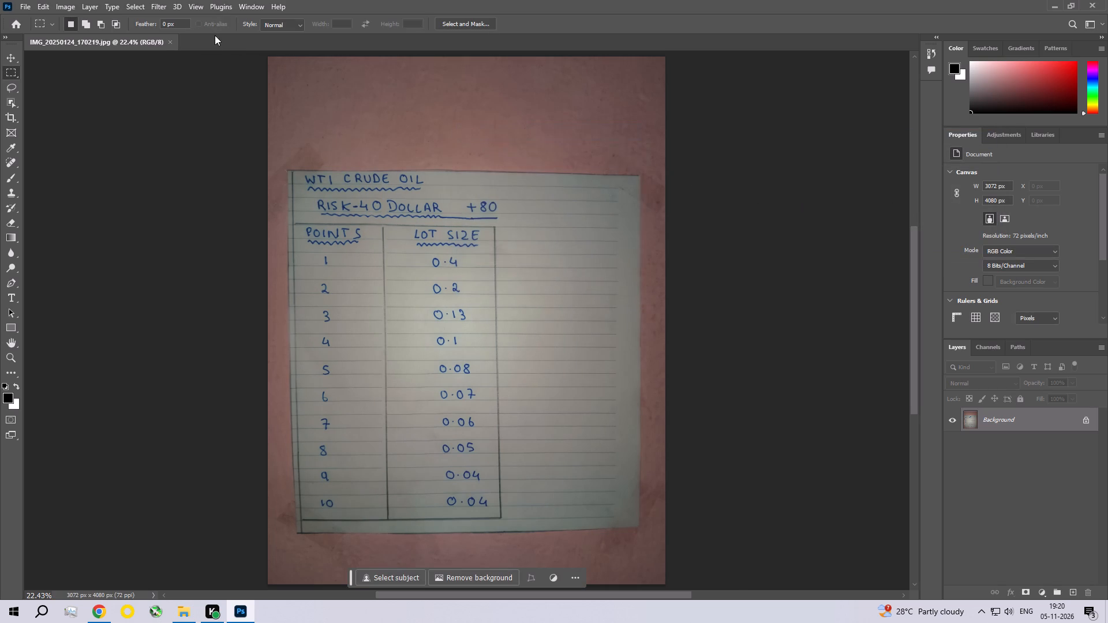
pyautogui.click(169, 43)
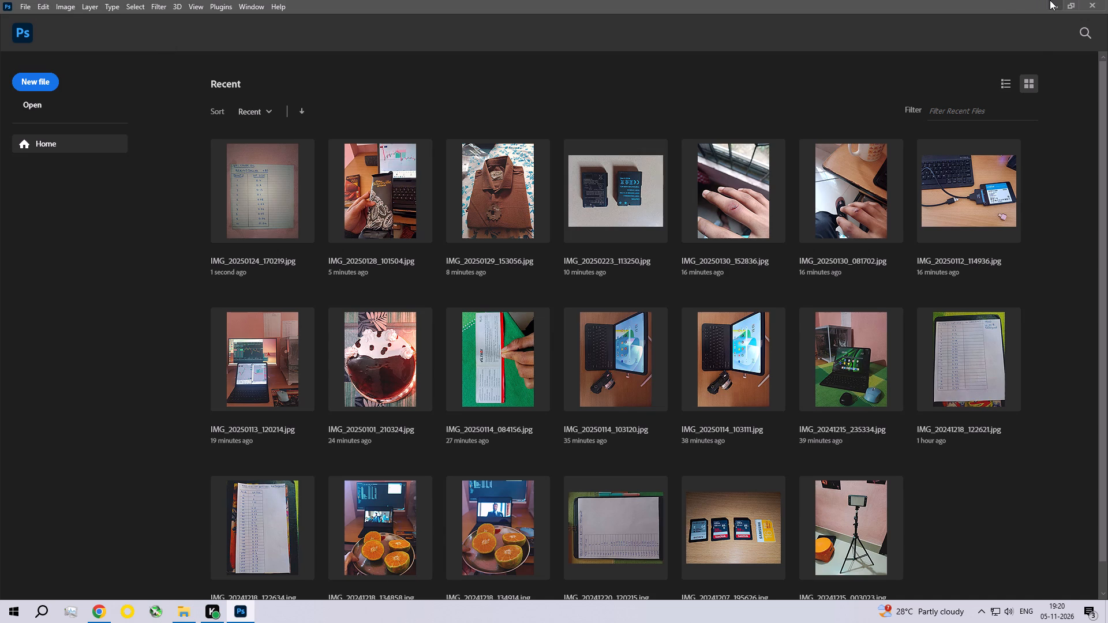
pyautogui.click(1050, 0)
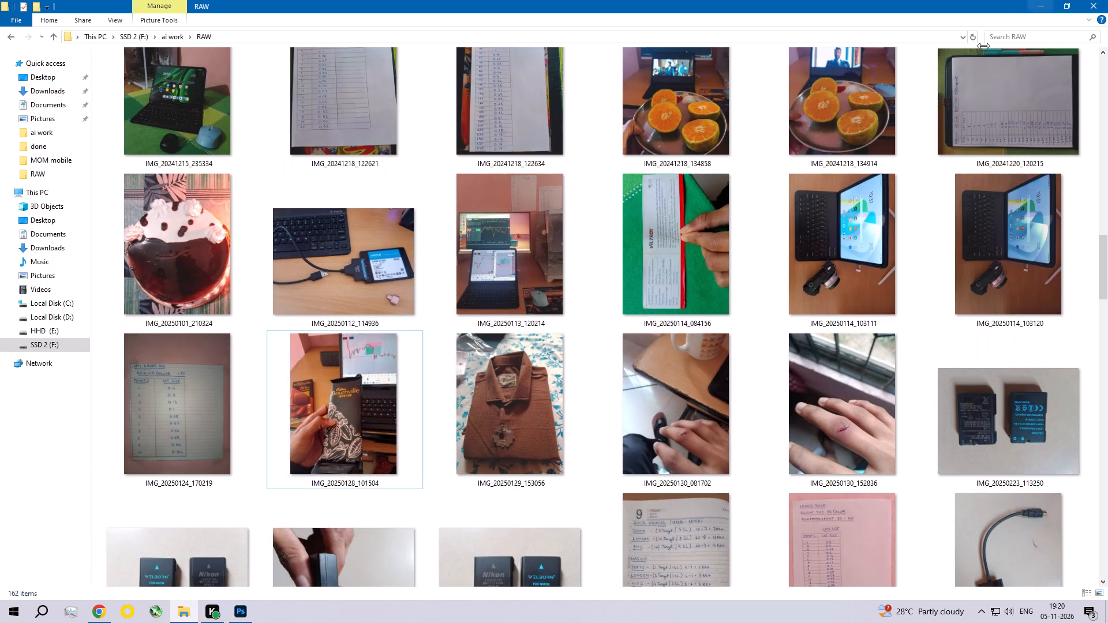